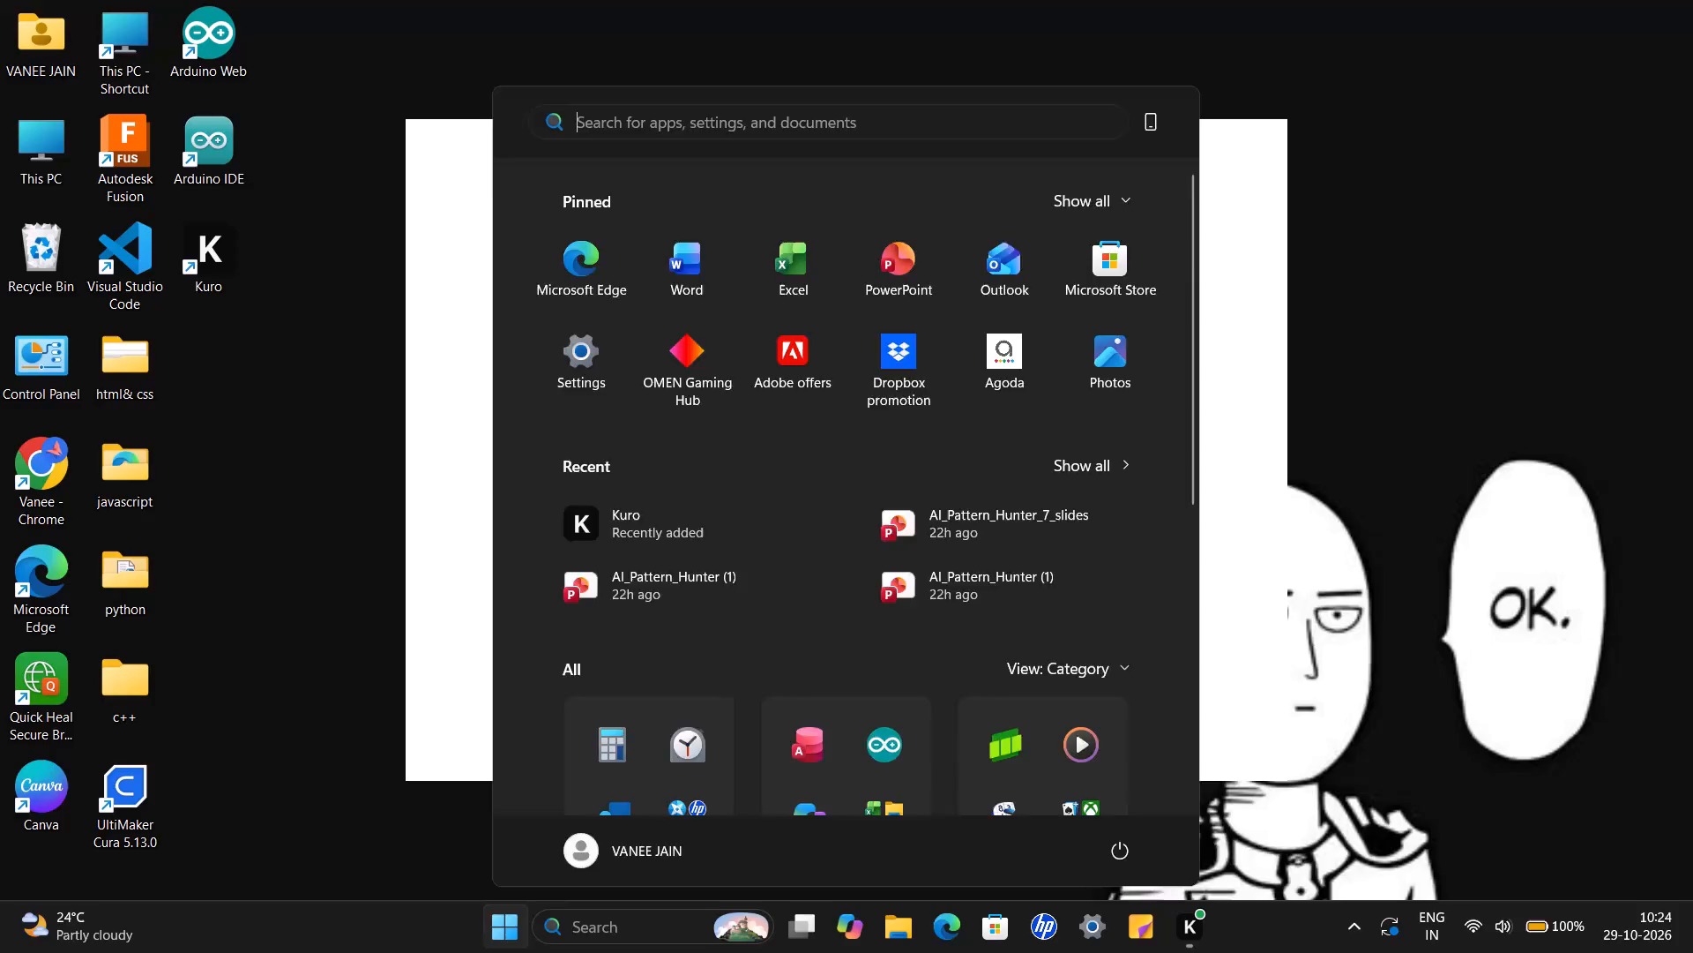
Open the most recently edited Untitled design file from the Figma drafts, using the school profile in Chrome.
left_click(1023, 451)
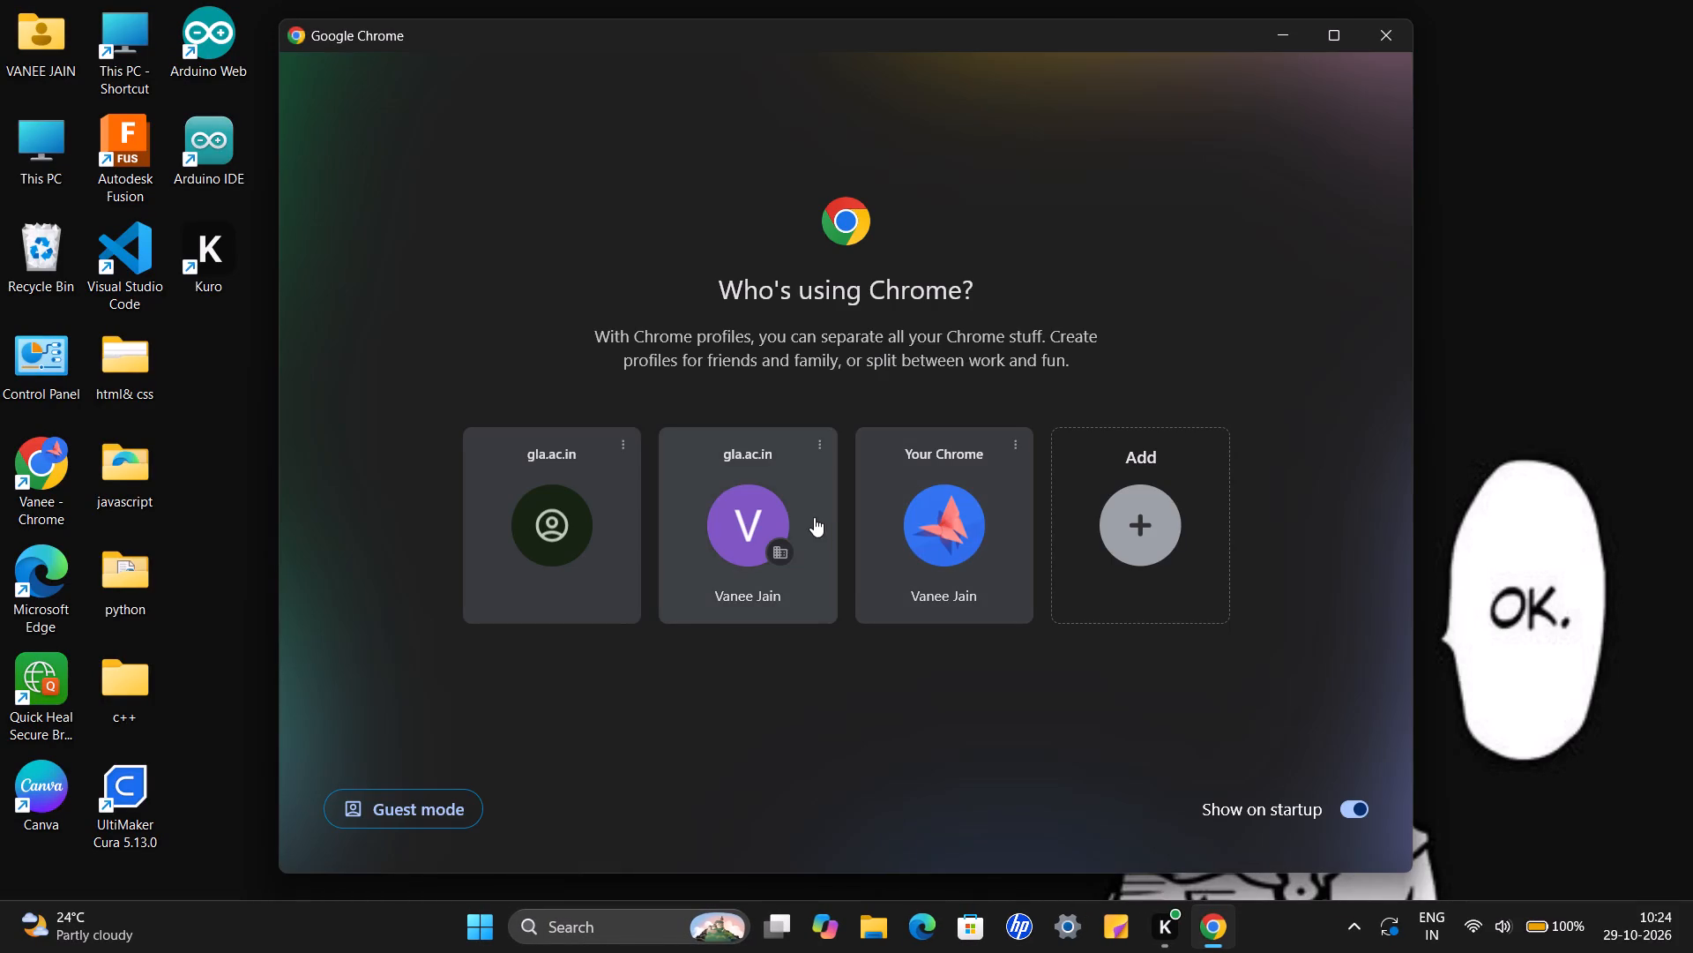
left_click(814, 517)
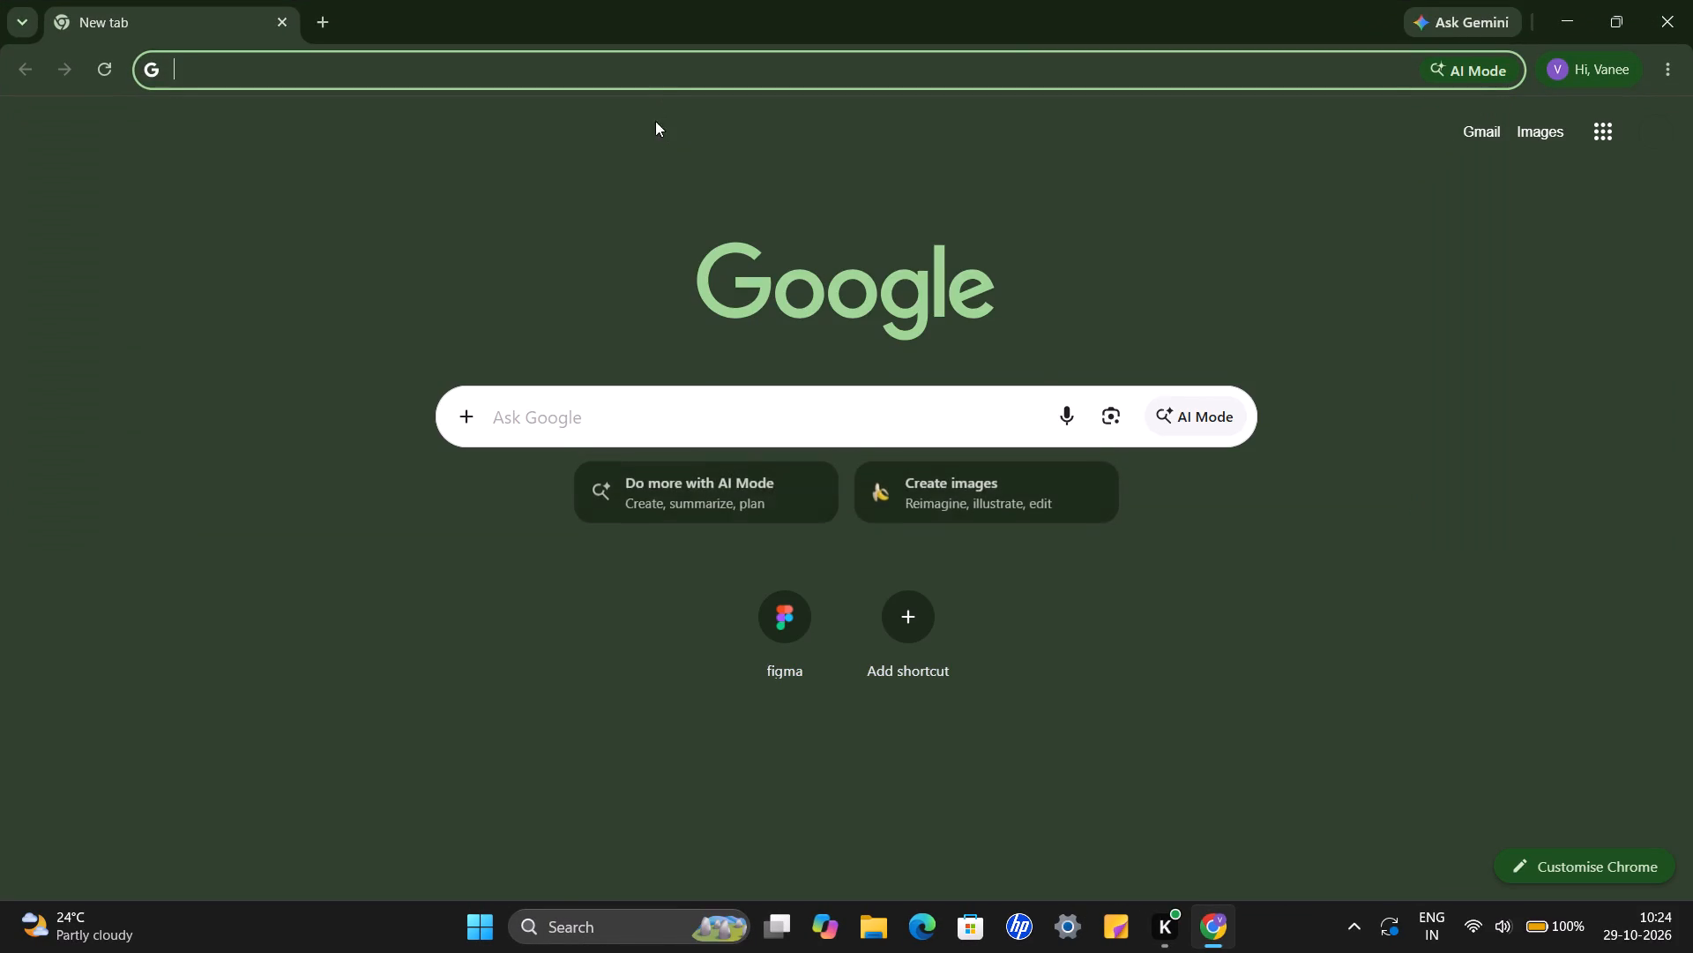
left_click(787, 648)
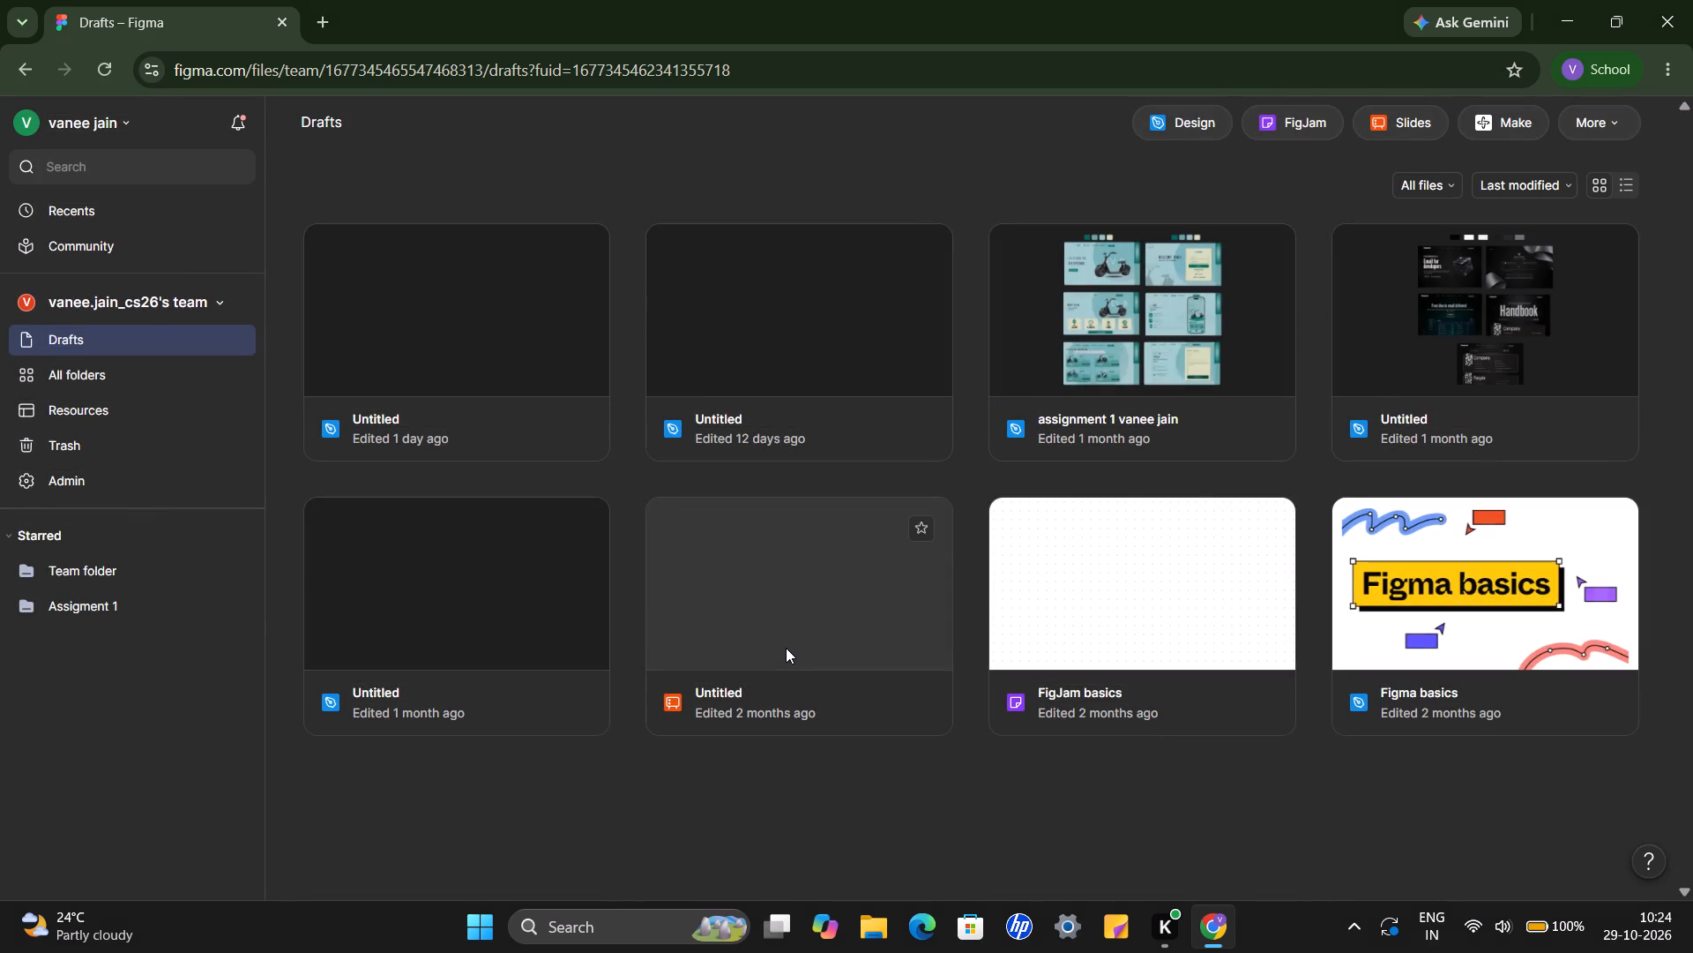
double_click(491, 322)
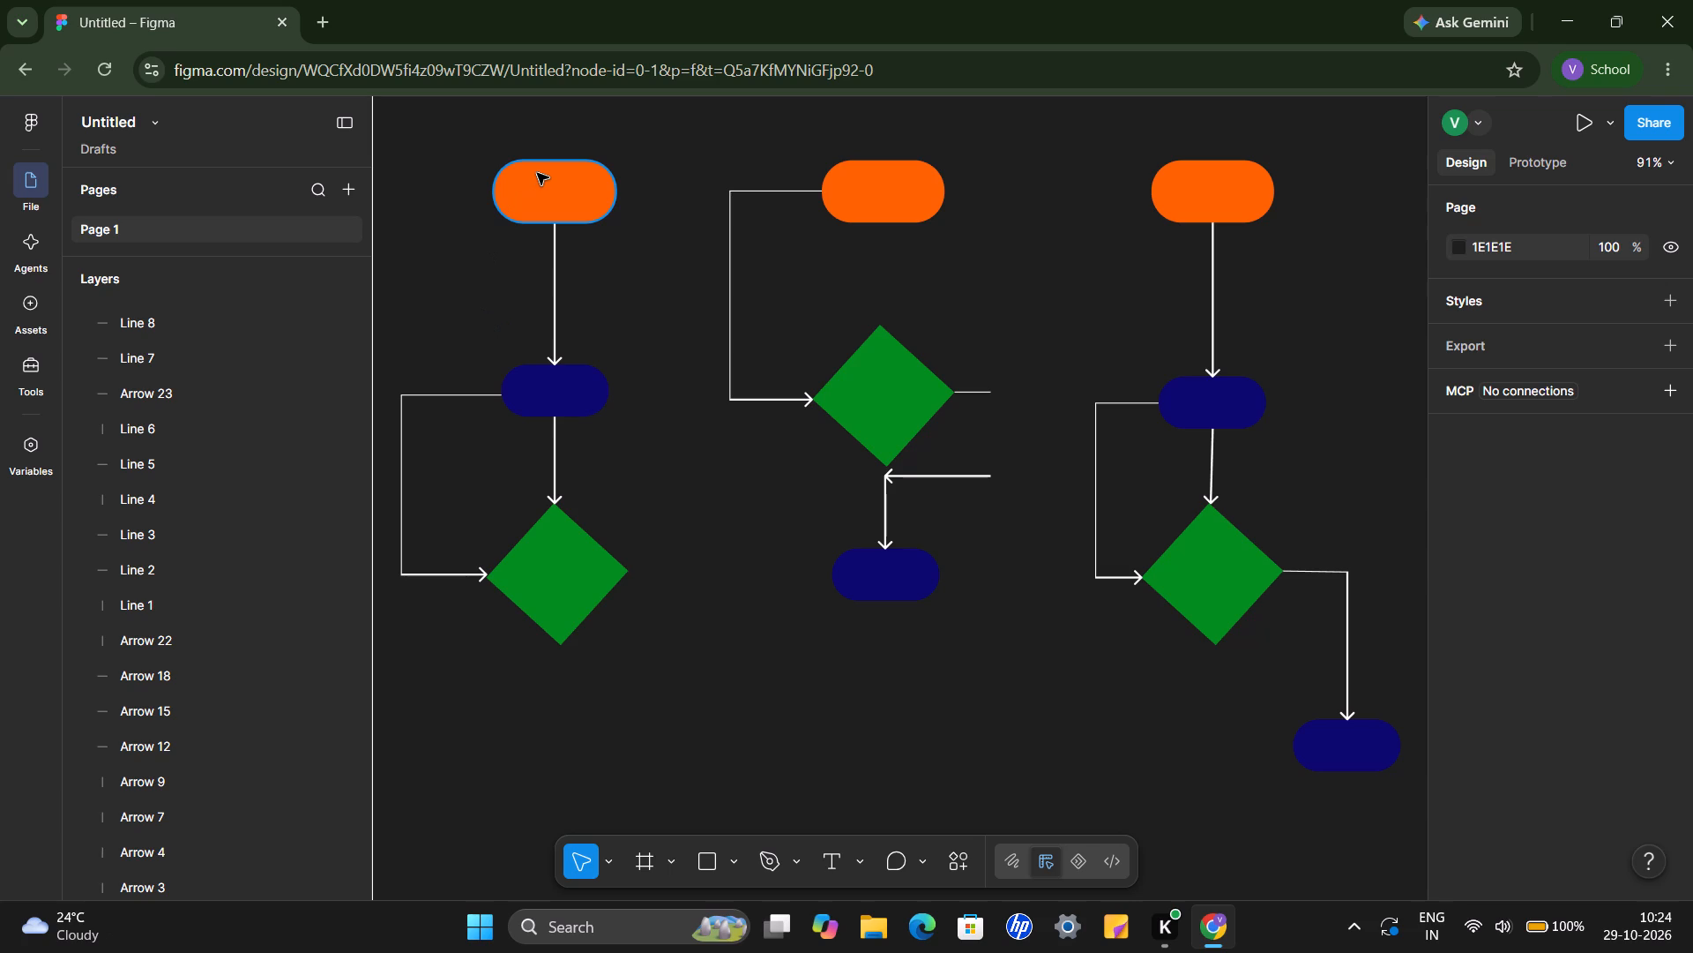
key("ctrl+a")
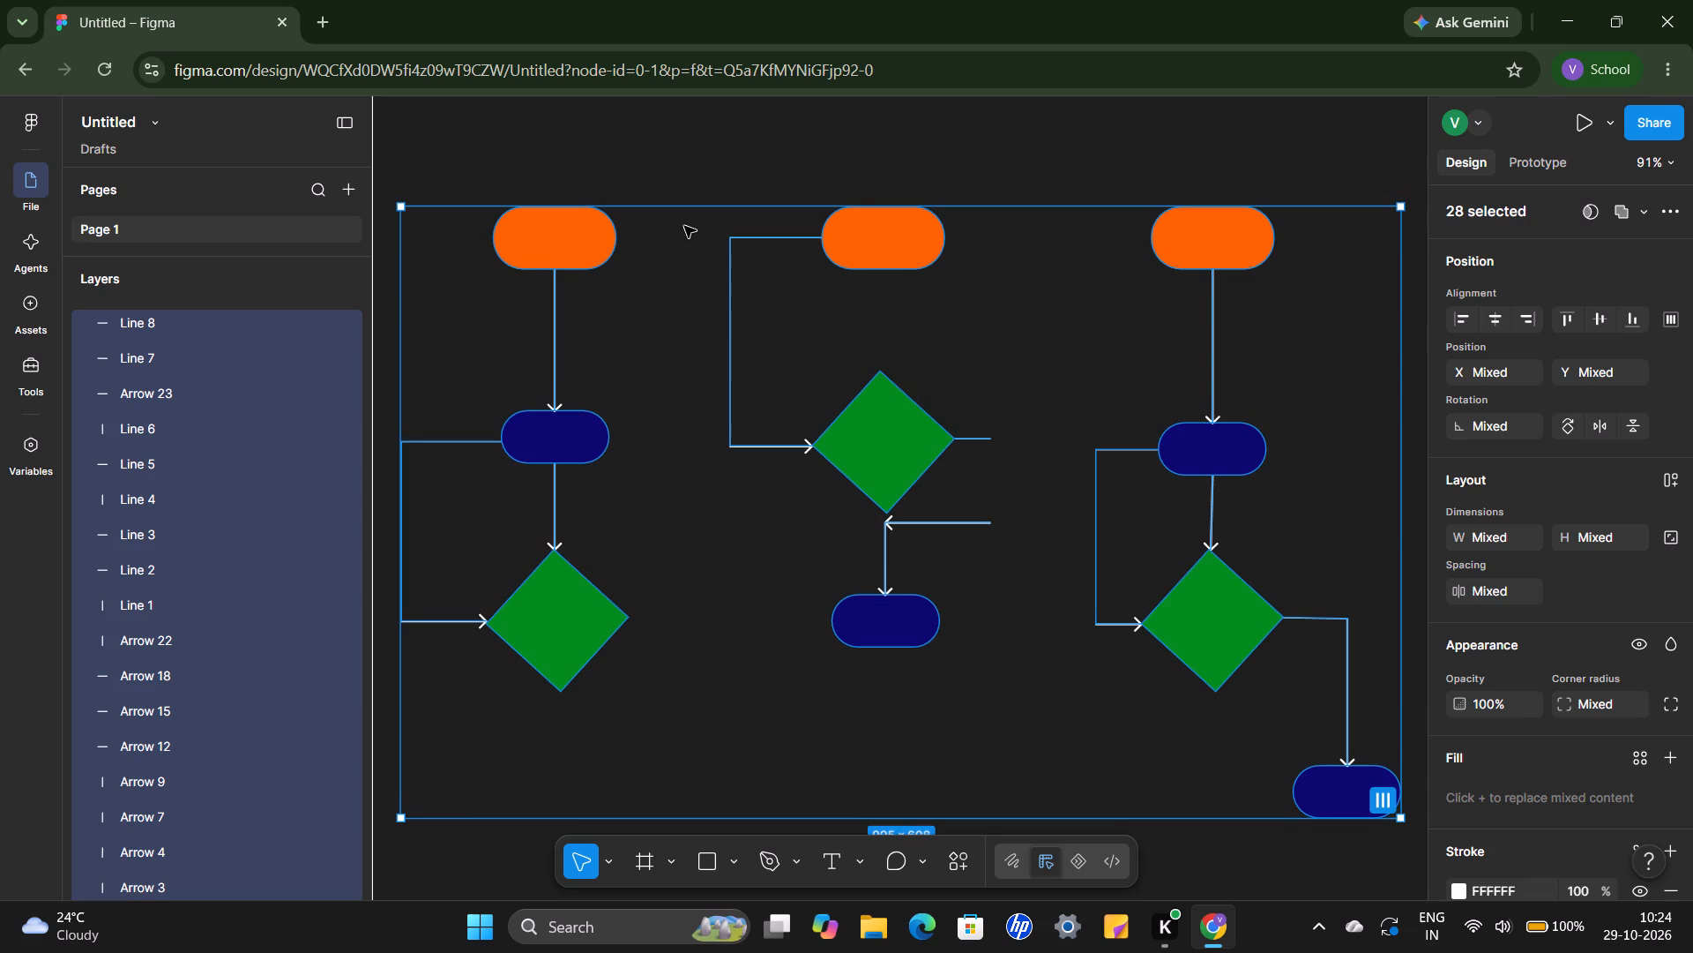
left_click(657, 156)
Duplicate the first flowchart's orange rounded rectangle and place the copy above the middle flowchart at about X -71, Y -437.
scroll(657, 156, "up", 2)
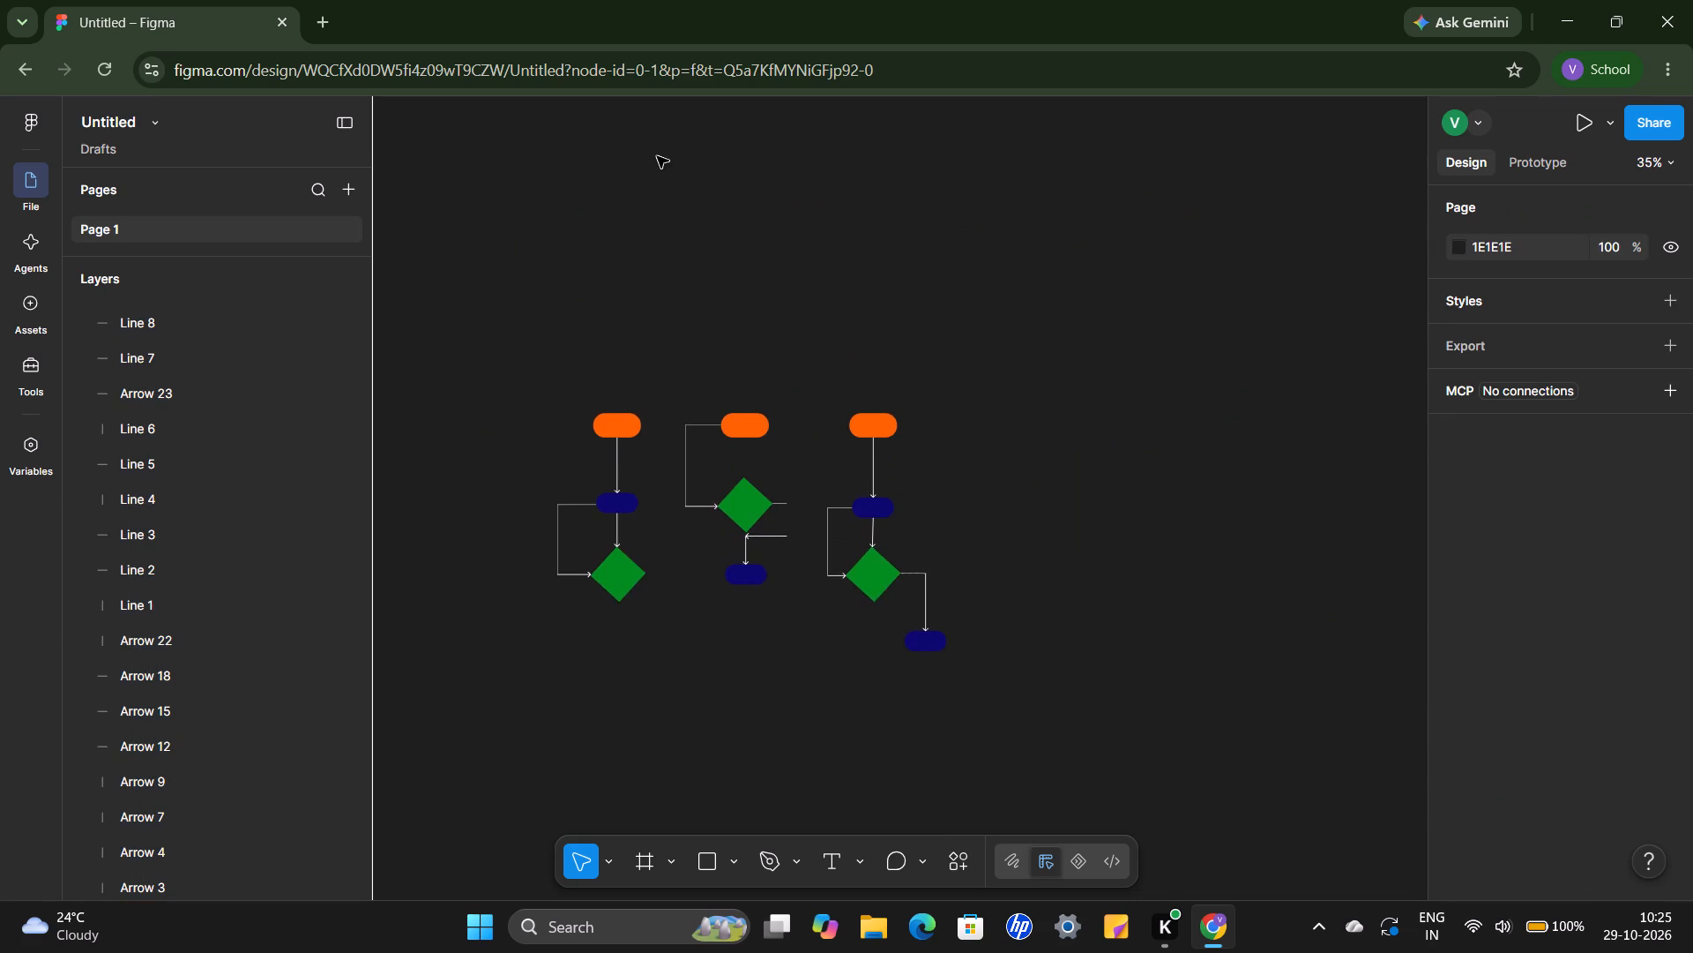
scroll(657, 156, "right", 1)
scroll(657, 156, "up", 1)
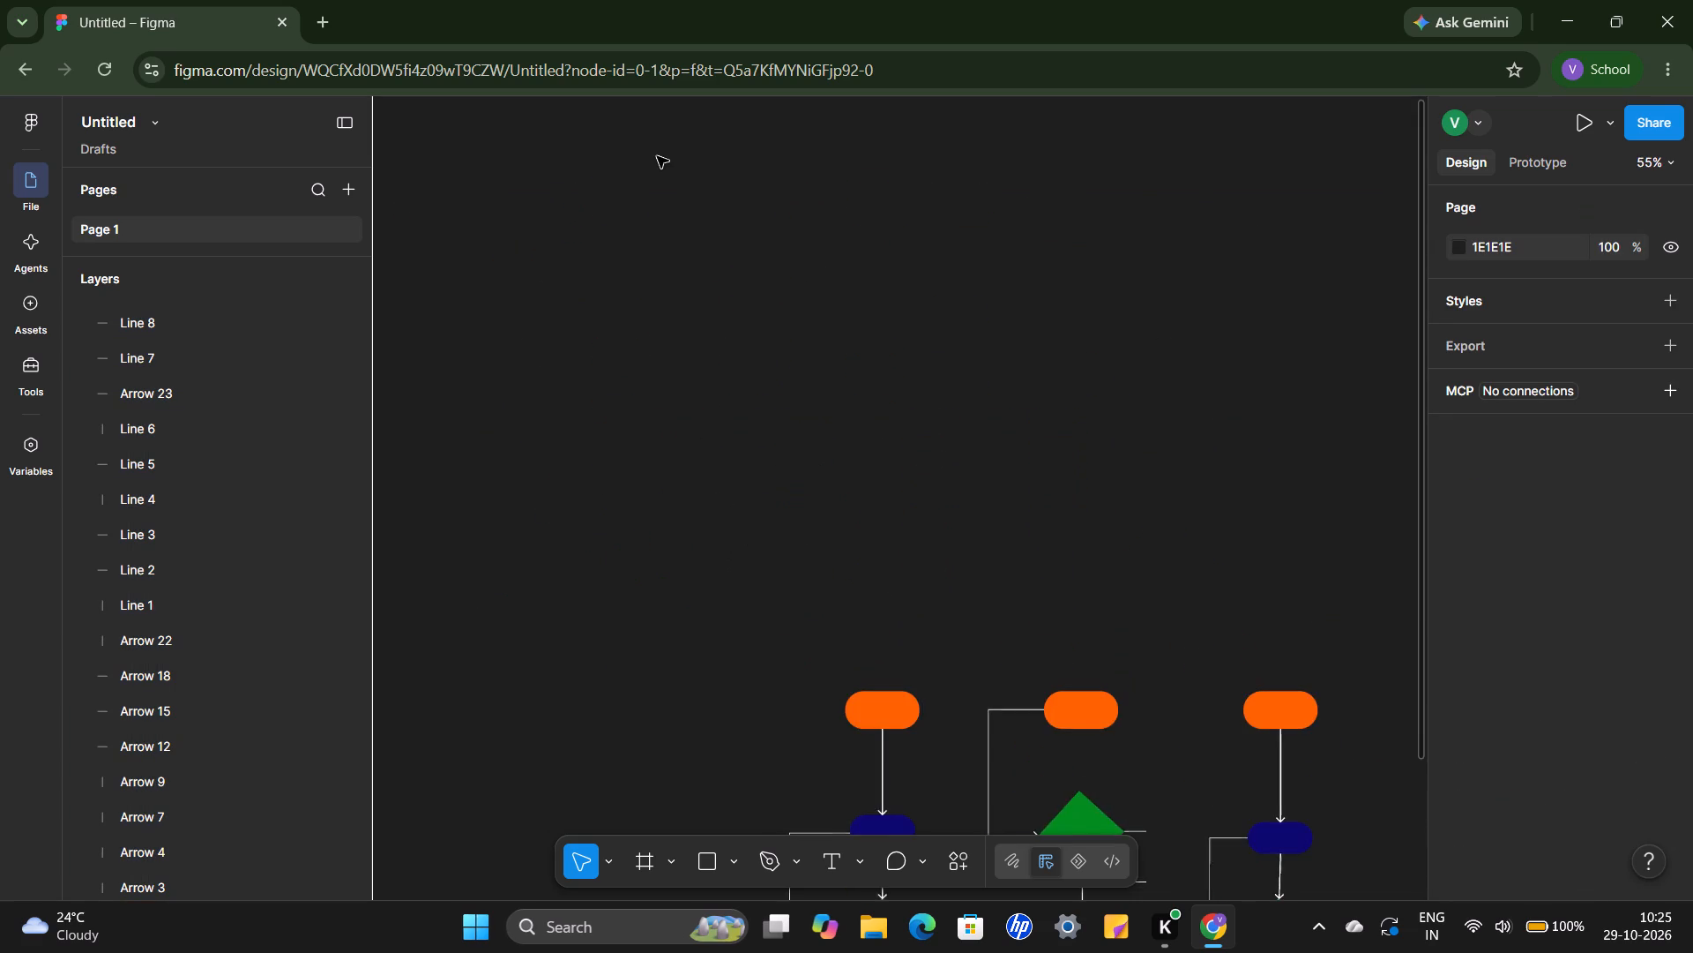
scroll(657, 156, "left", 2)
scroll(657, 156, "down", 3)
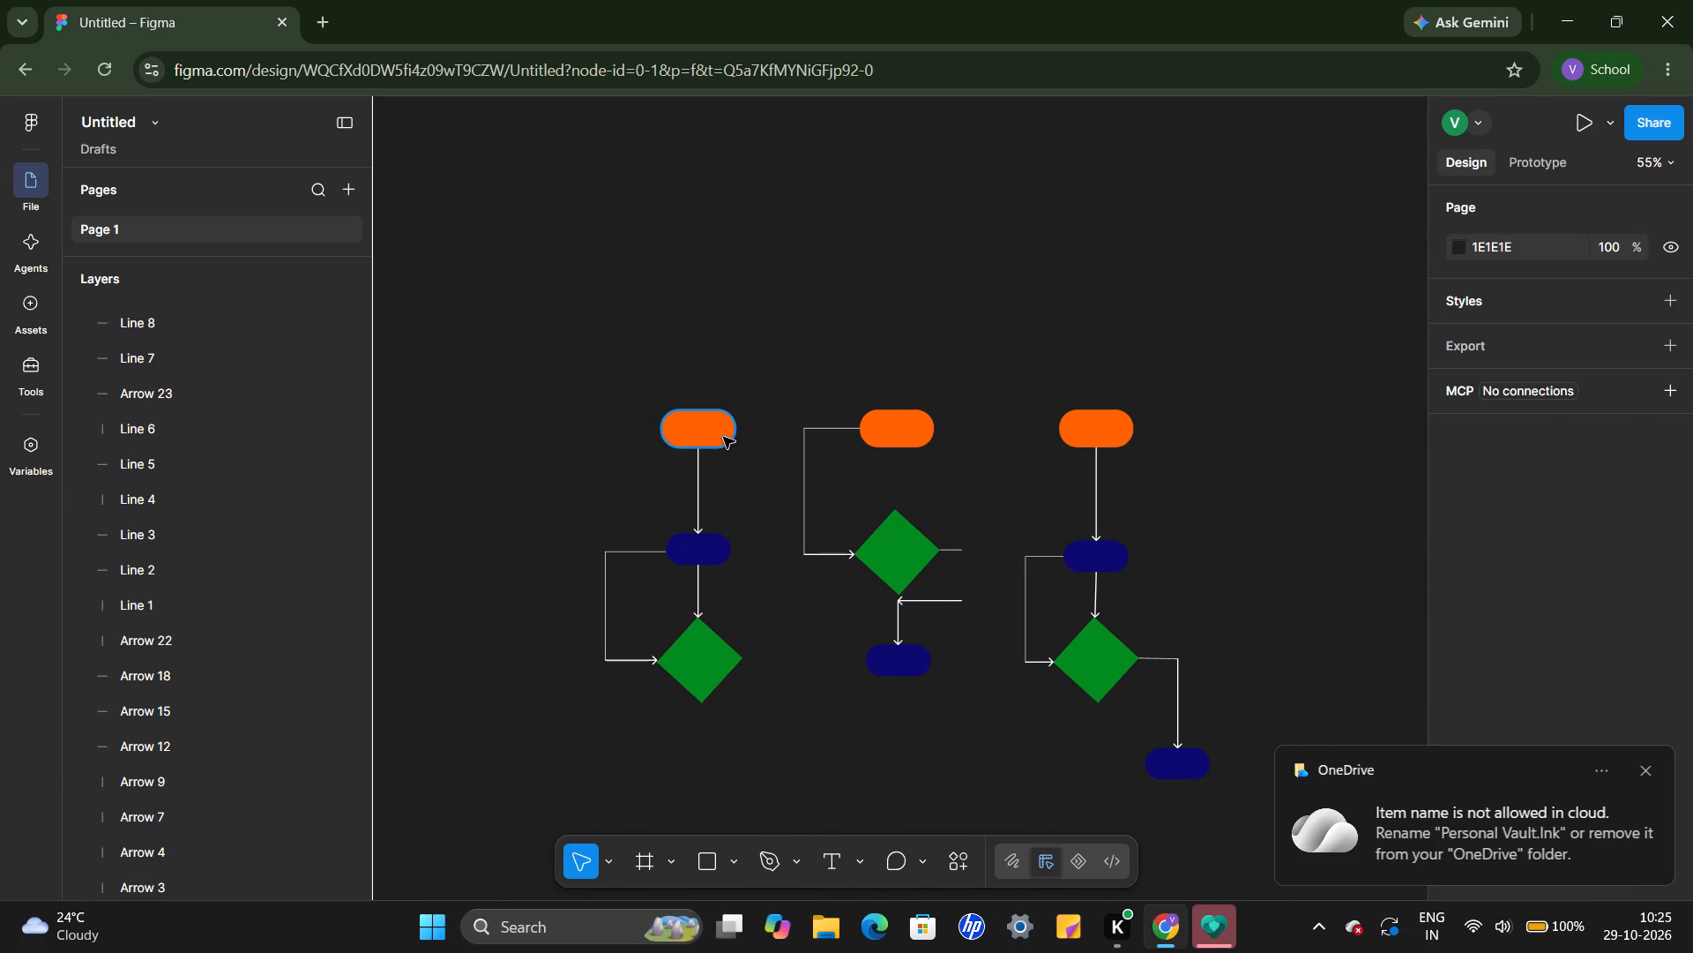
left_click(723, 437)
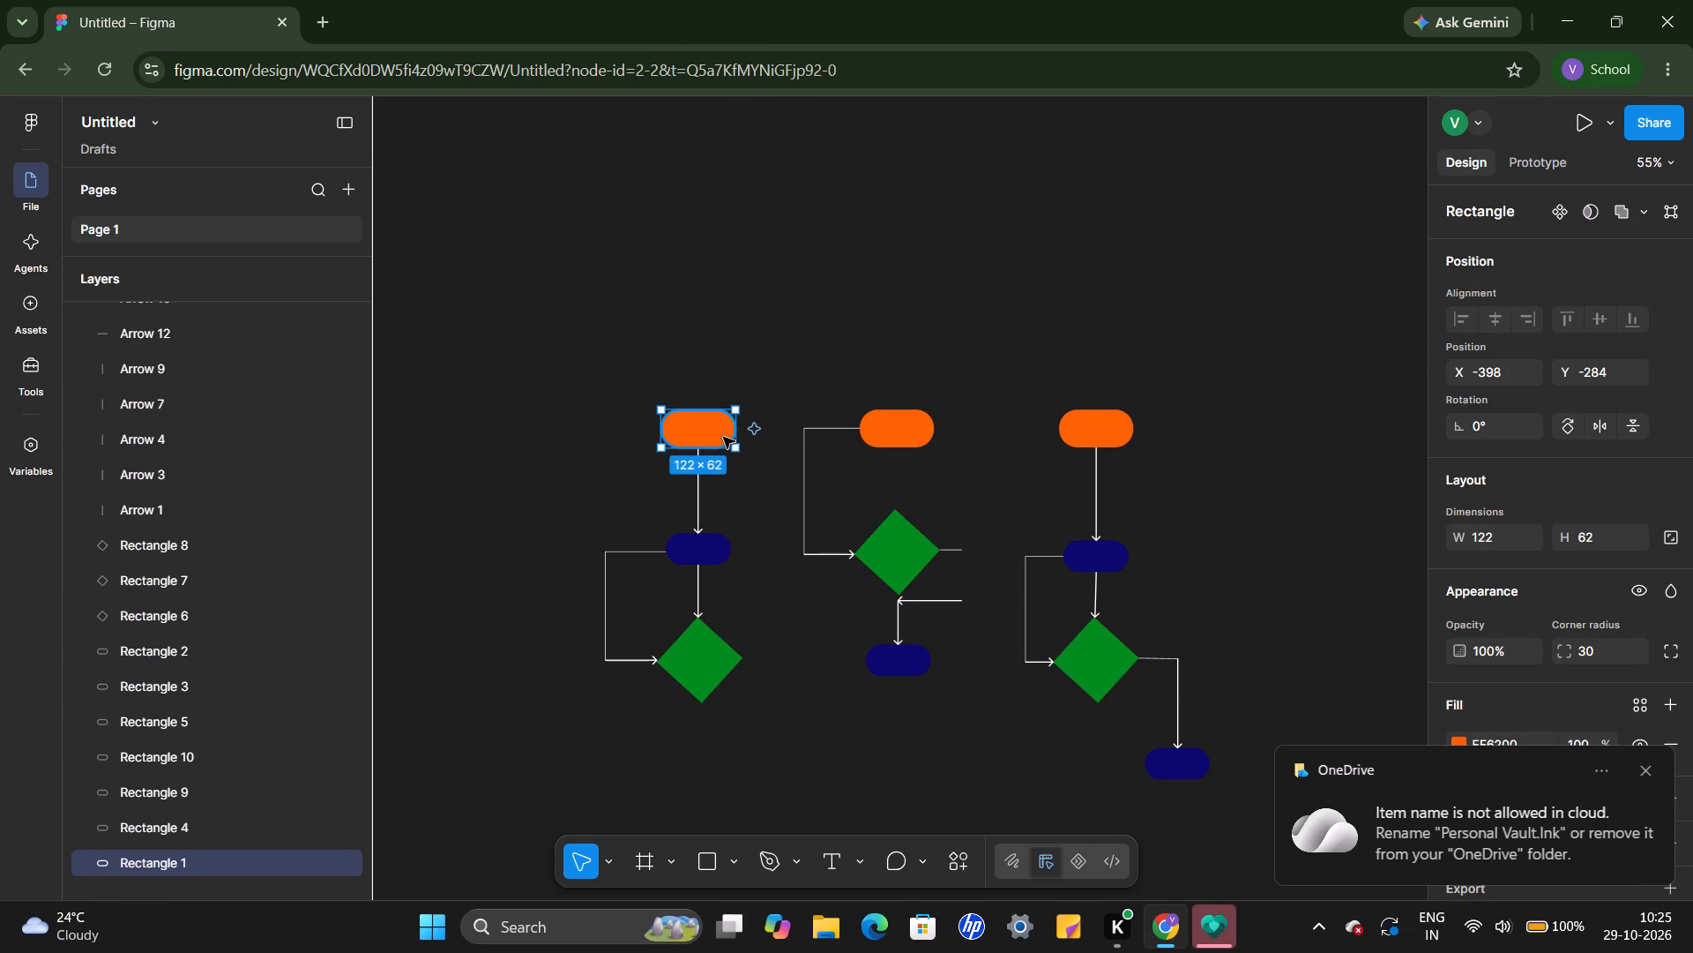
key("ctrl+c")
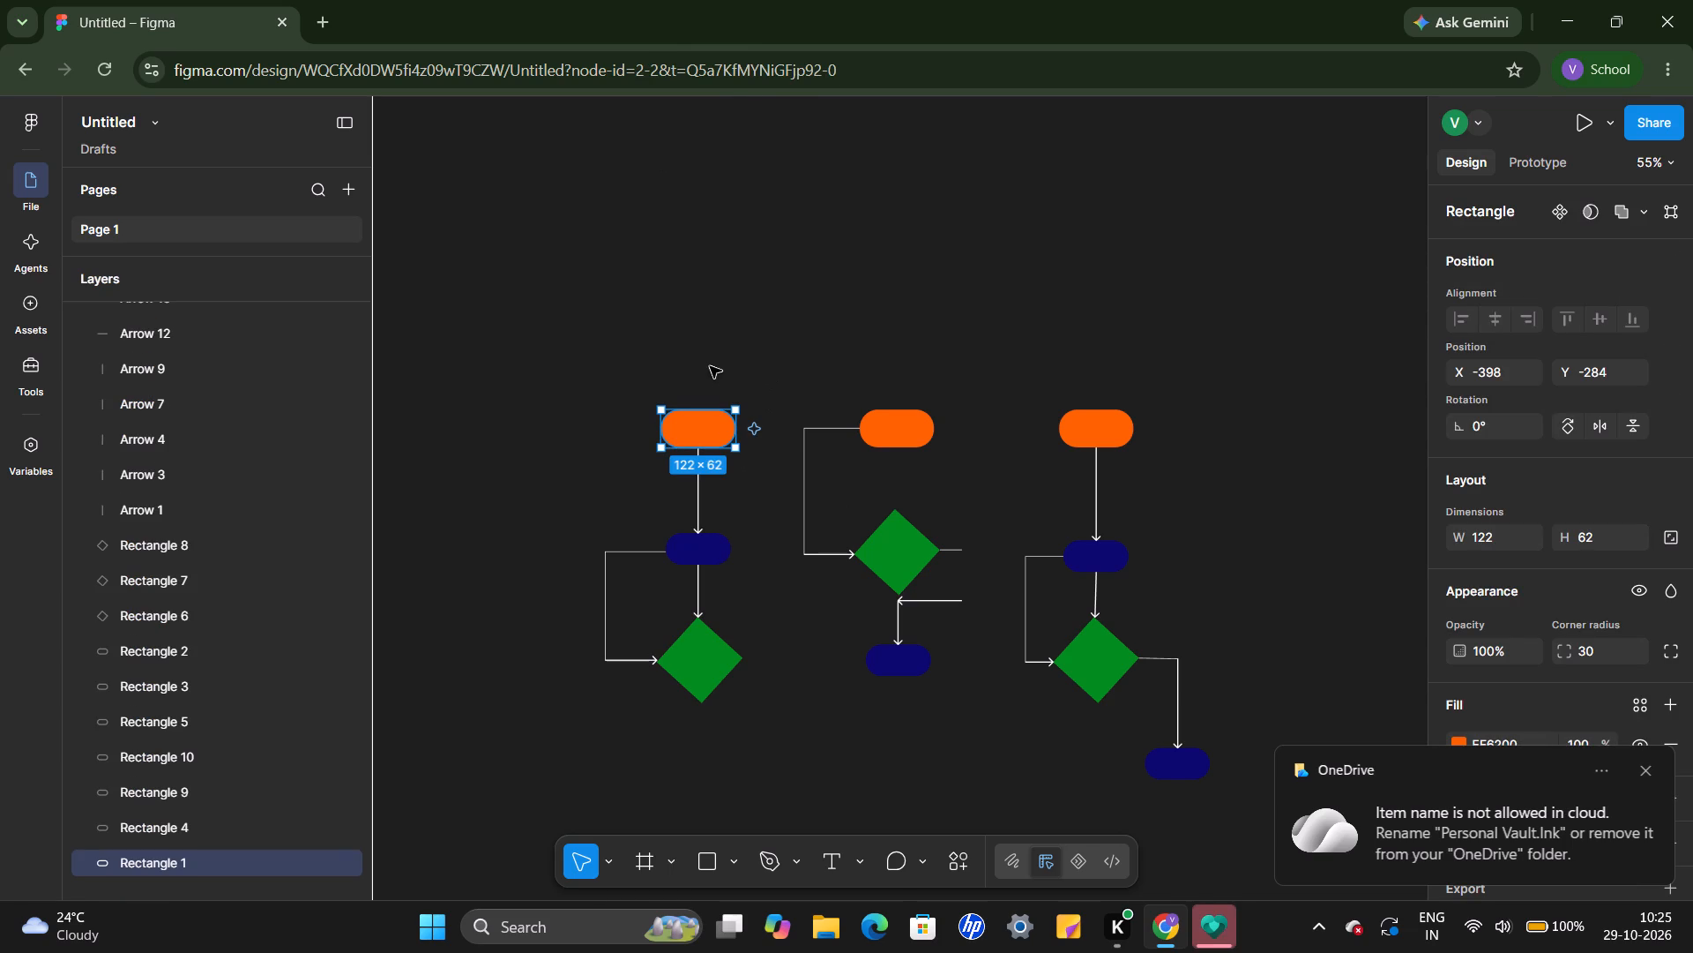
left_click(709, 365)
key("ctrl+v")
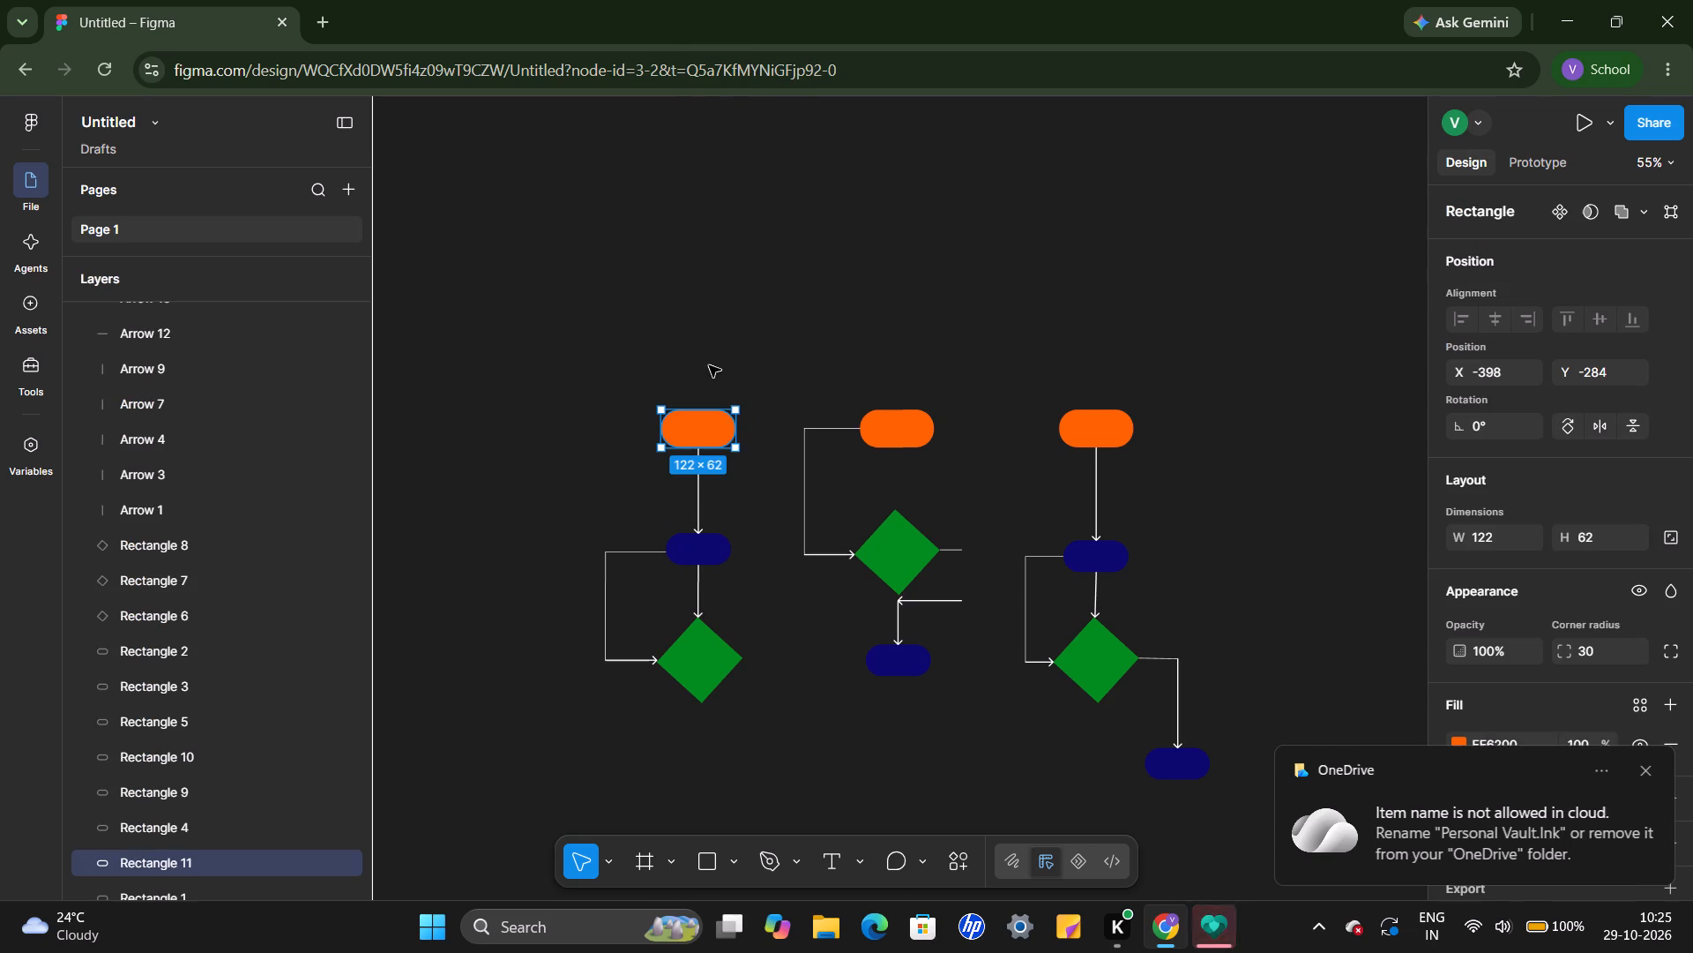
left_click_drag(713, 423, 712, 378)
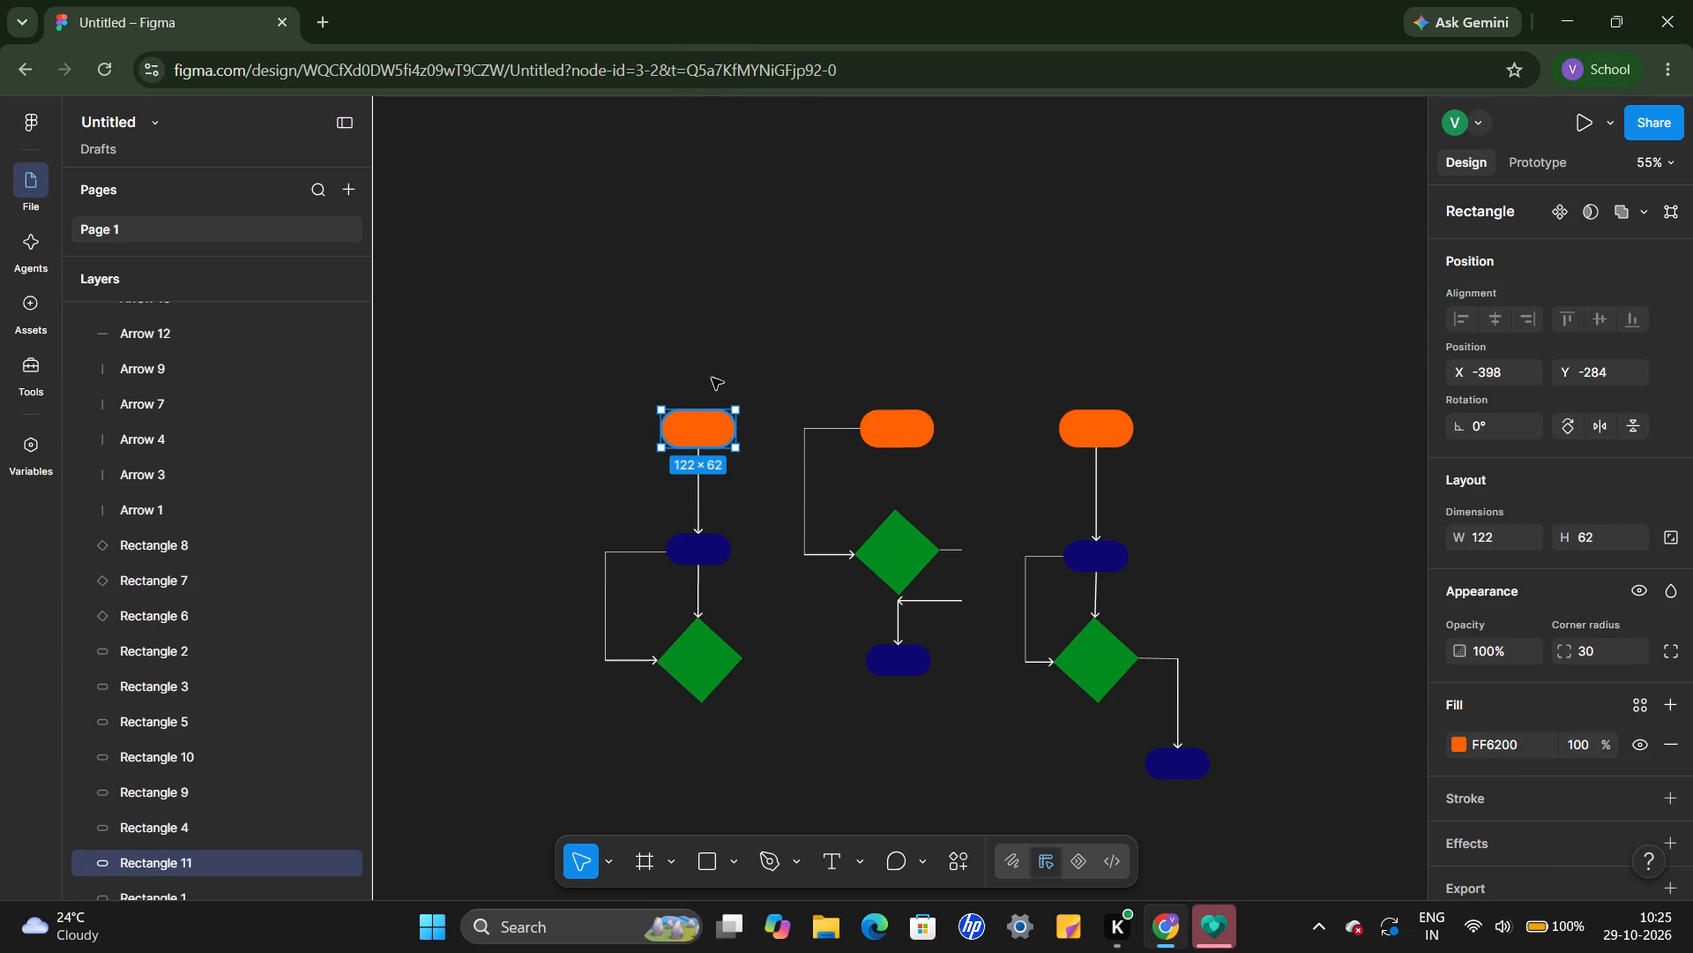
left_click_drag(712, 378, 707, 334)
left_click_drag(707, 334, 912, 331)
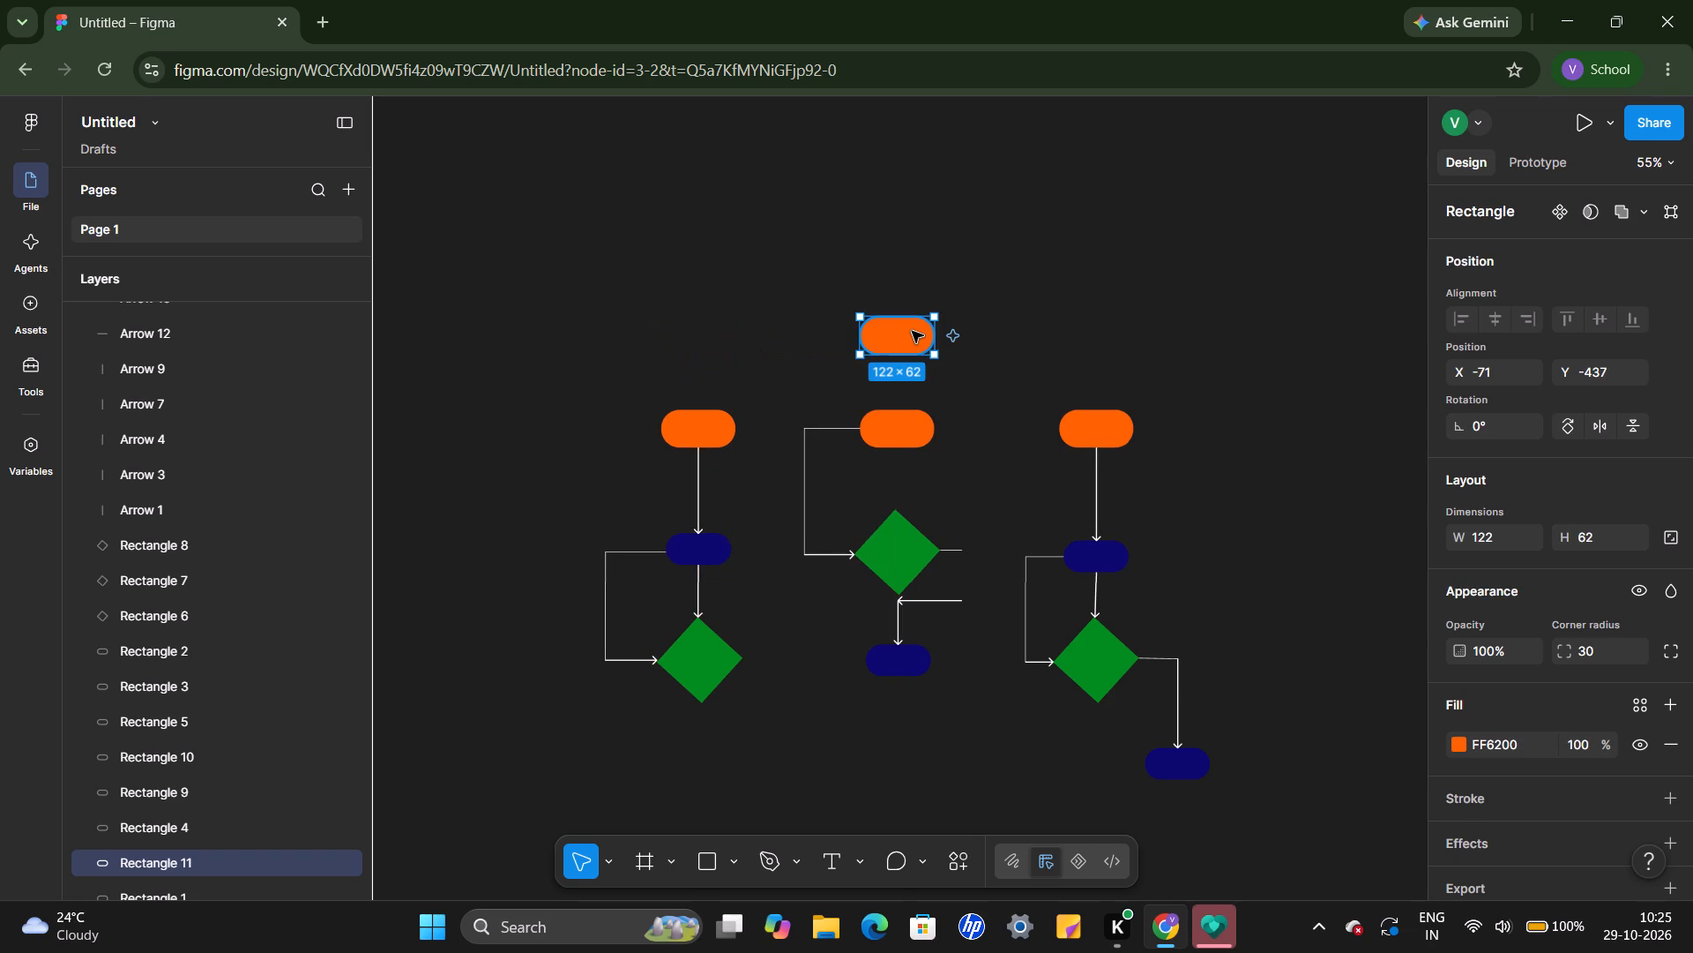
Add two more copies of the orange rounded rectangle stacked above it, at about Y -540 and Y -674.
left_click(912, 331)
key("ctrl+c")
key("ctrl+v")
left_click_drag(916, 334, 917, 270)
key("ctrl+v")
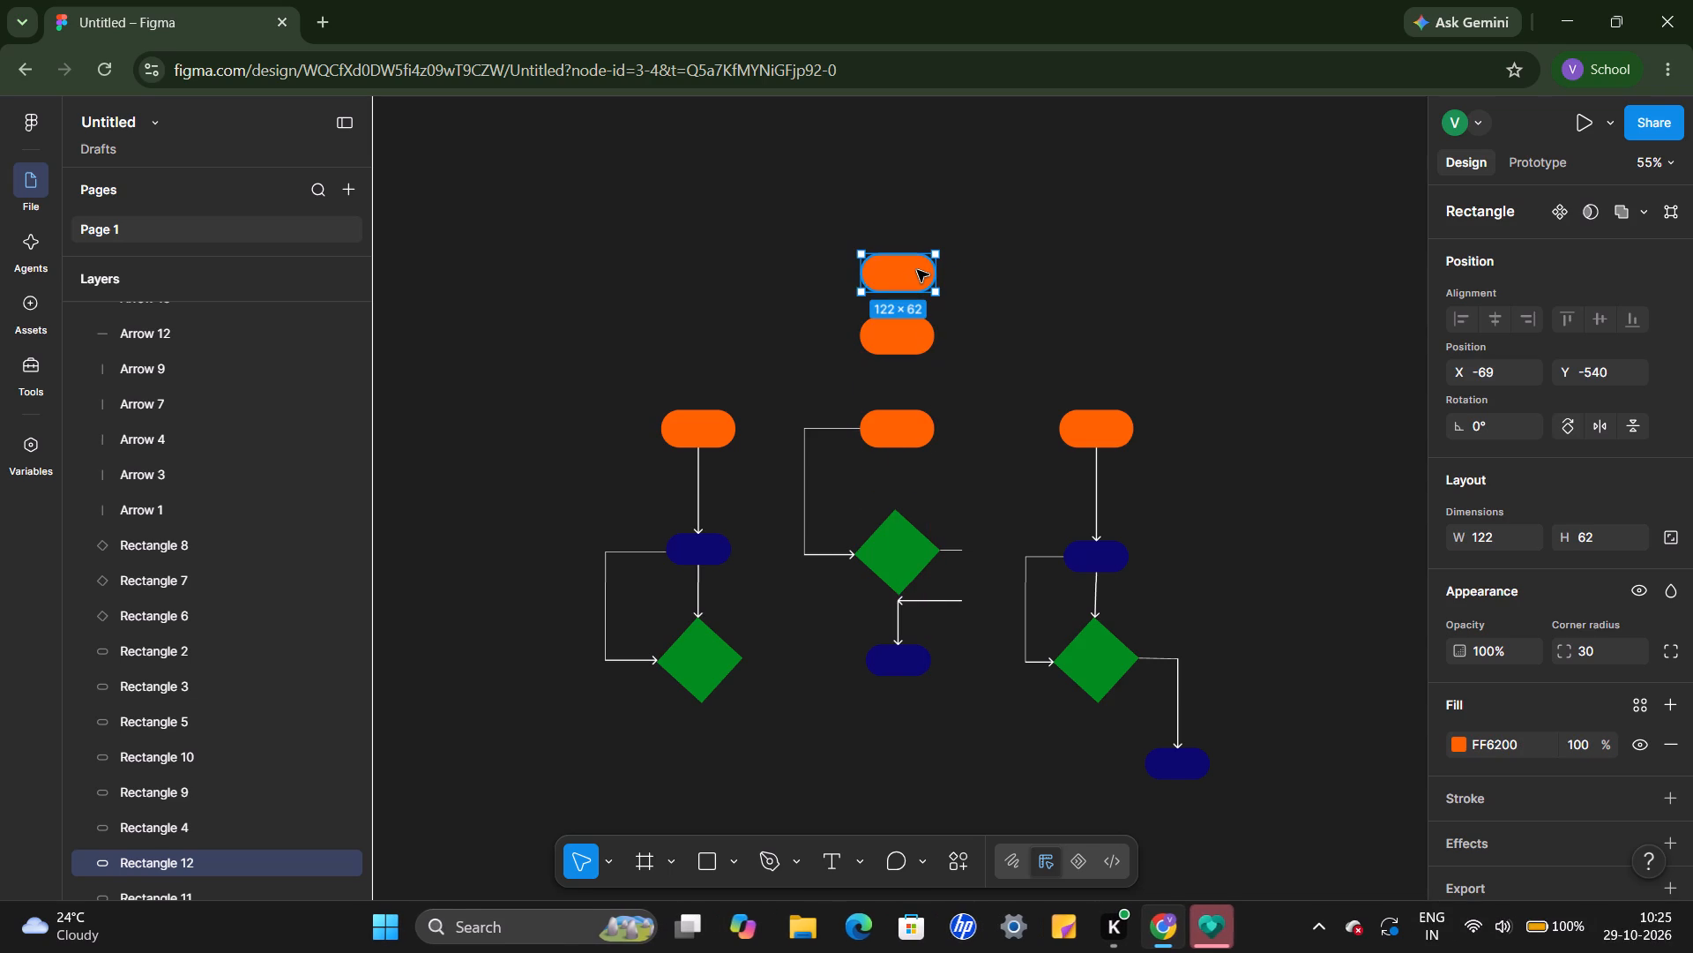
left_click_drag(891, 333, 897, 188)
Shift the topmost orange copy sideways to X -71 so it lines up with the column.
scroll(897, 188, "up", 1)
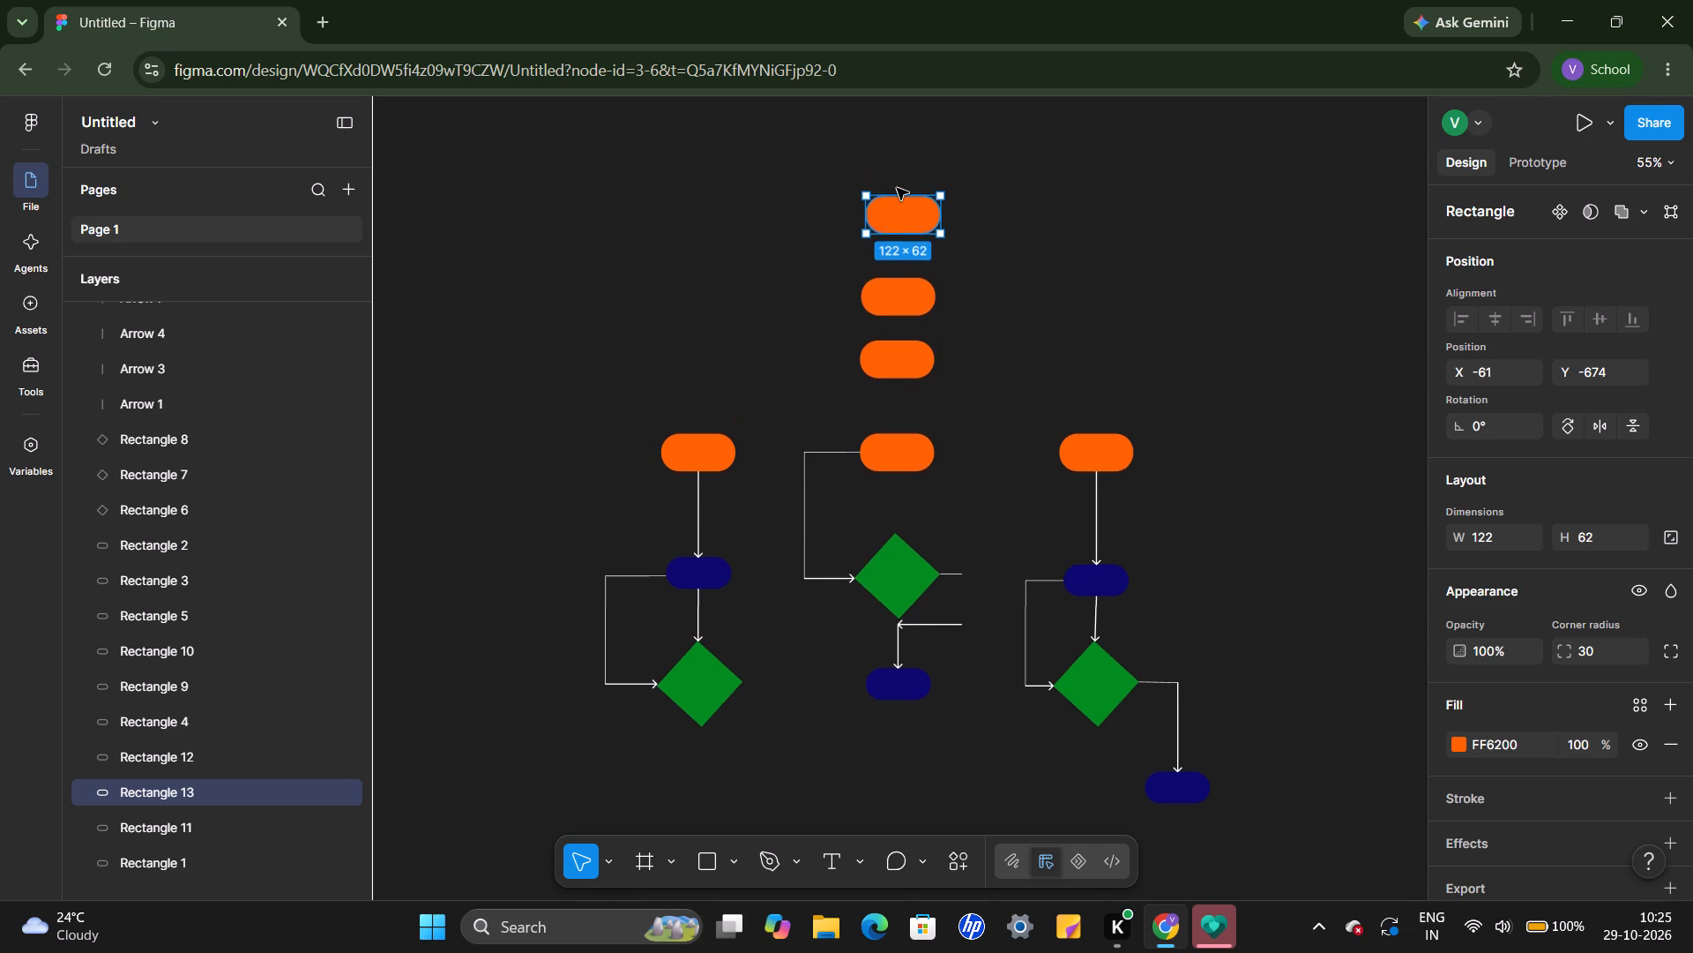
scroll(897, 188, "up", 1)
left_click(1002, 386)
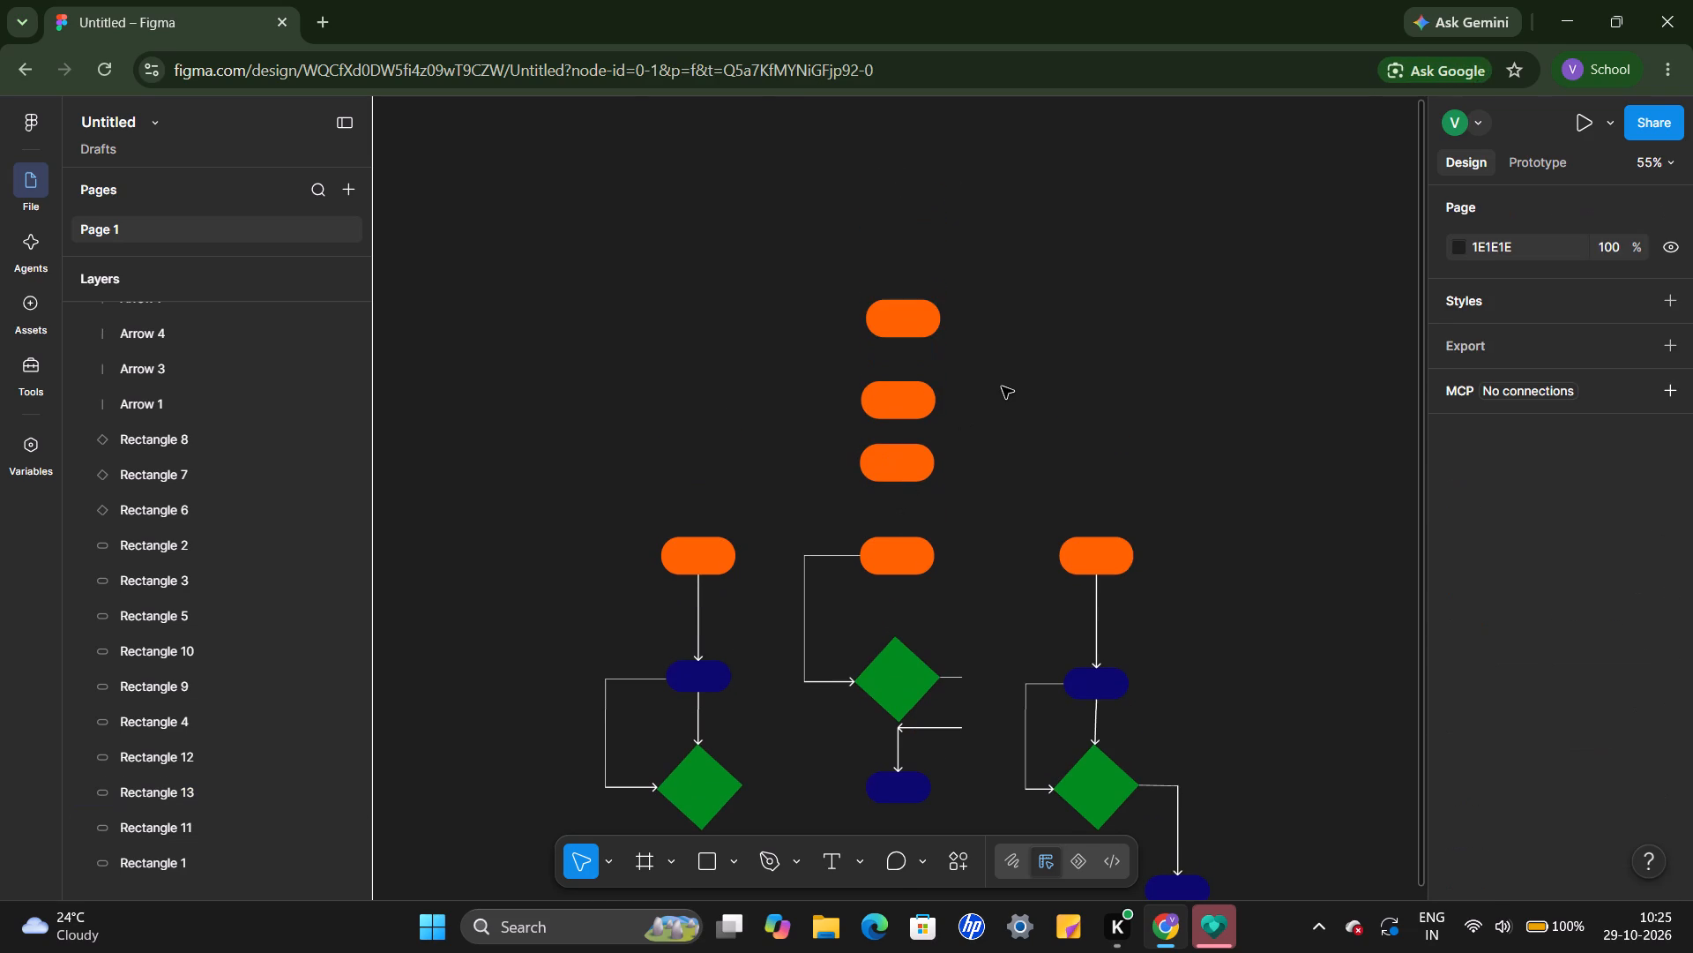
left_click(907, 317)
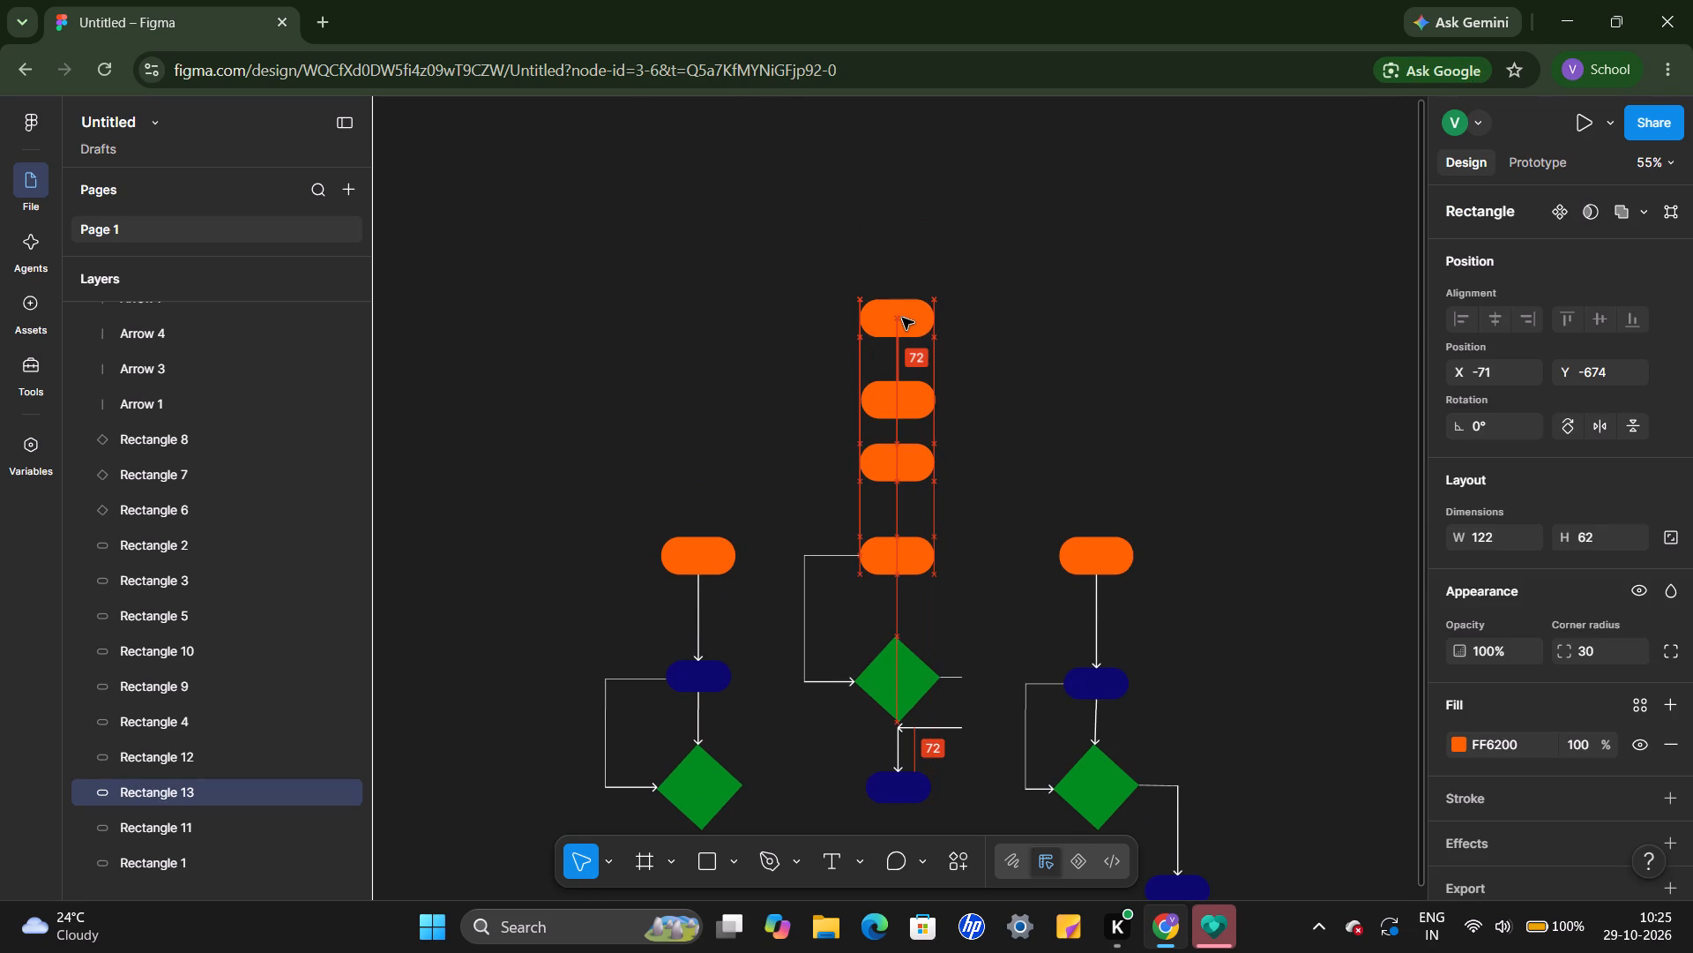
left_click(966, 416)
Set the corner radius of the topmost orange copy to 0.
scroll(966, 416, "up", 1)
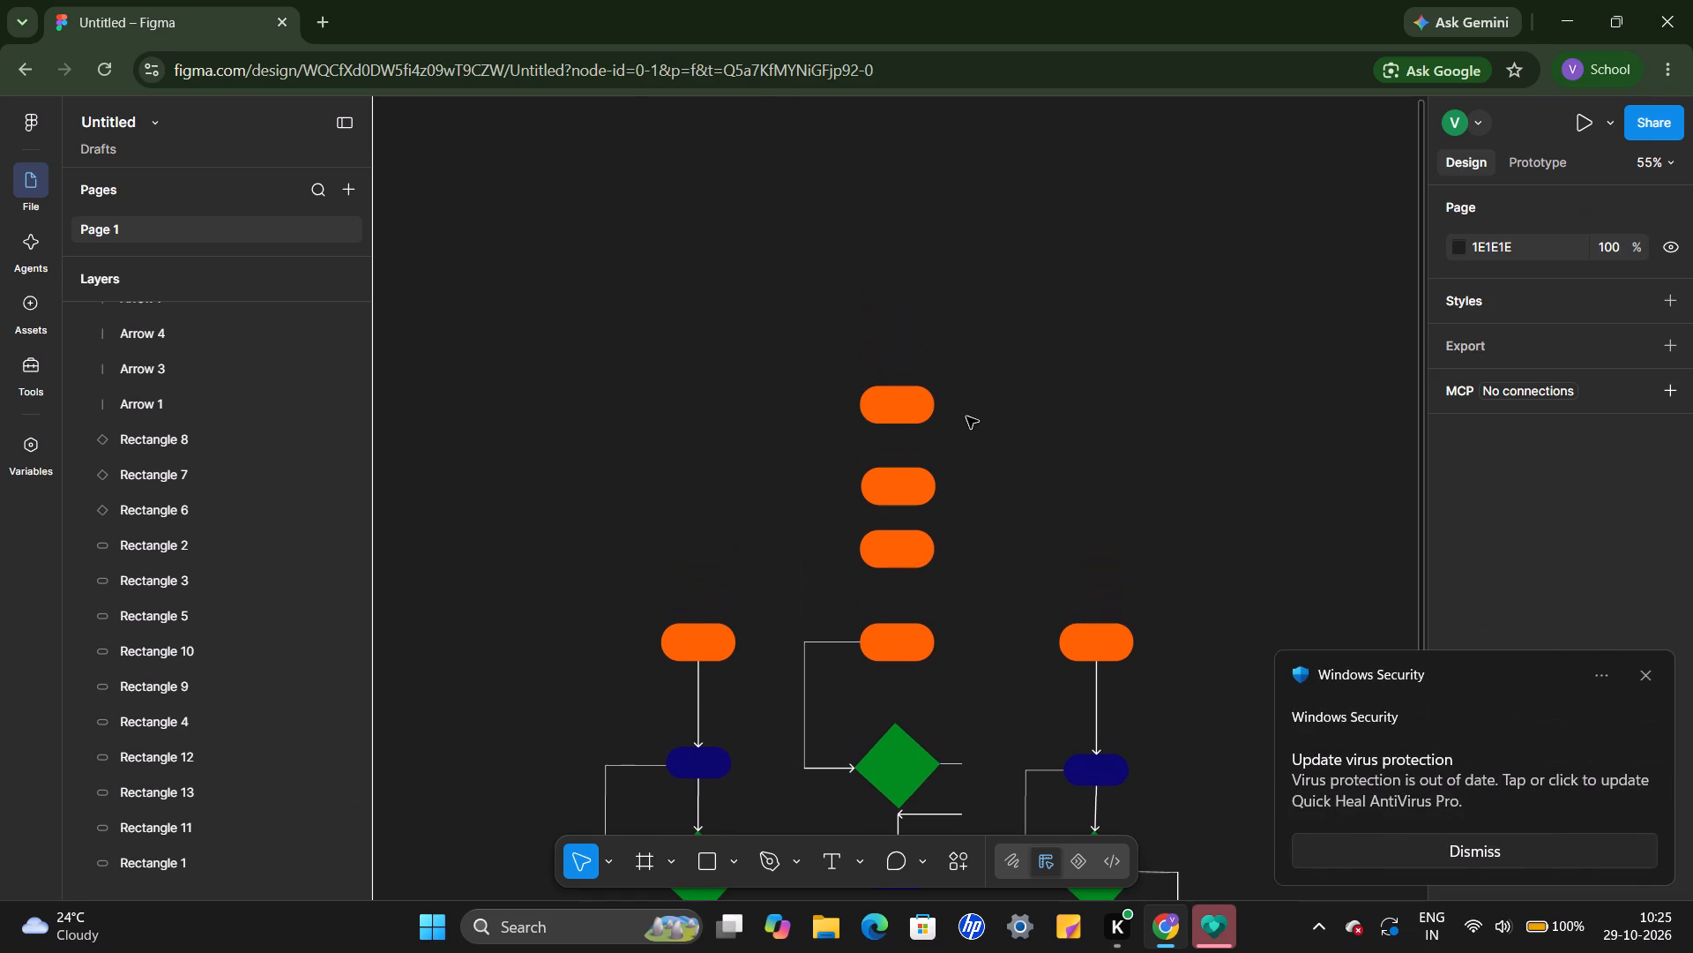
scroll(966, 416, "up", 1)
left_click(899, 414)
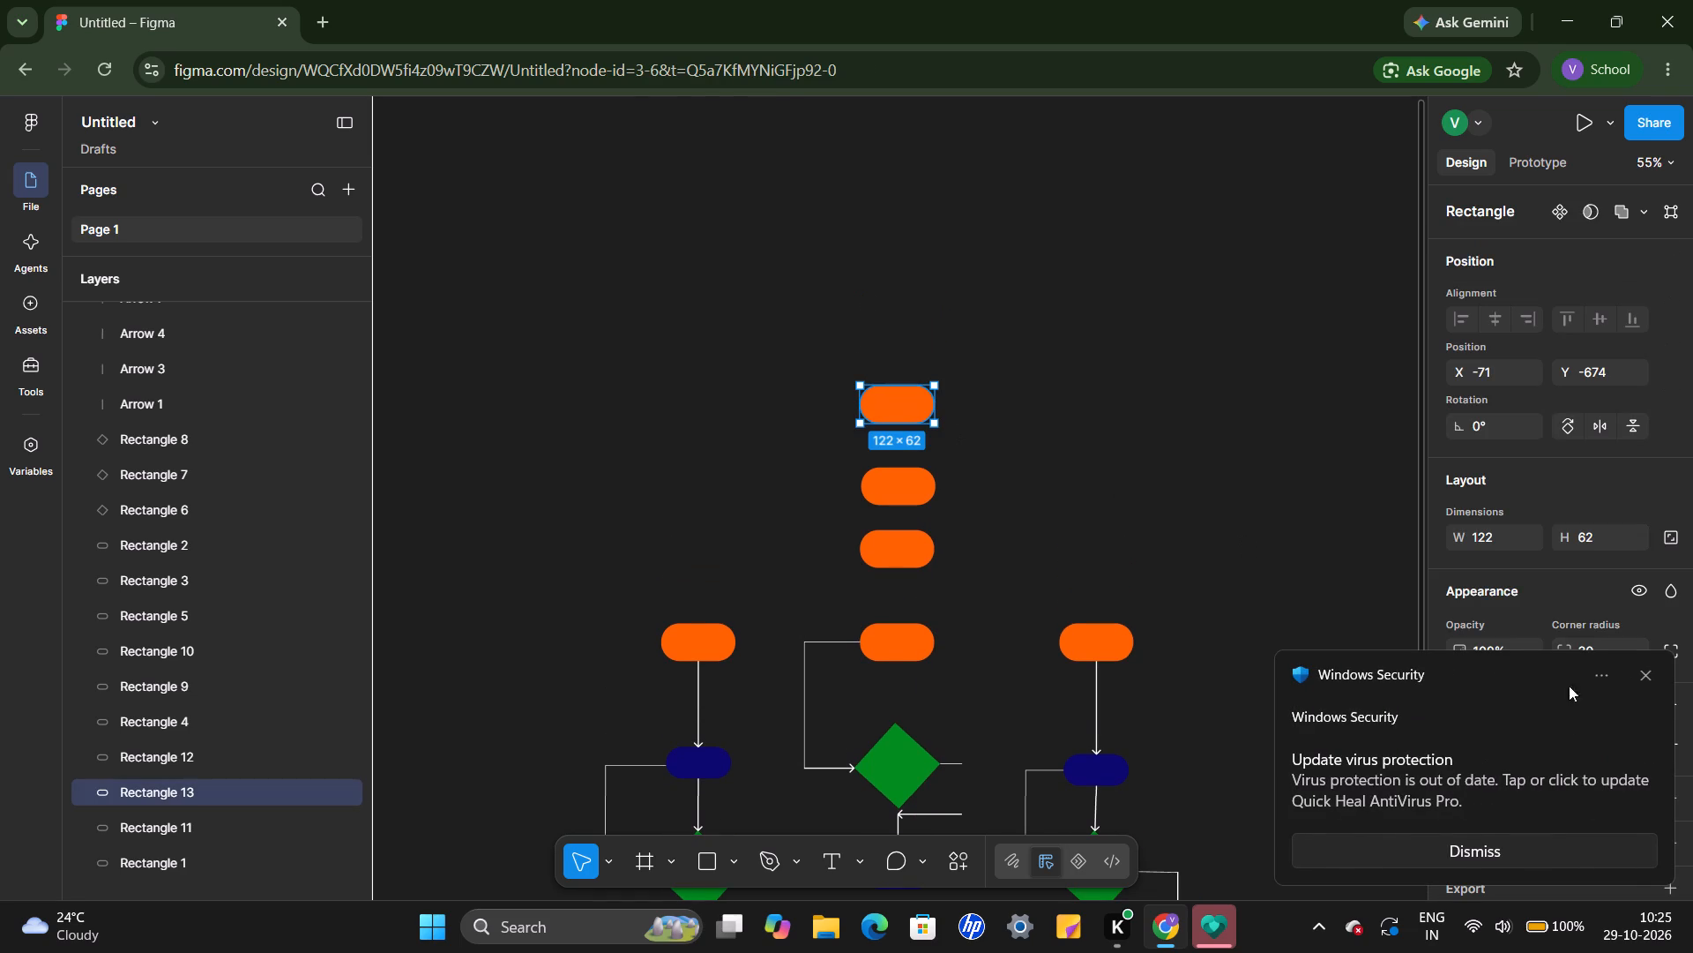
left_click(1650, 669)
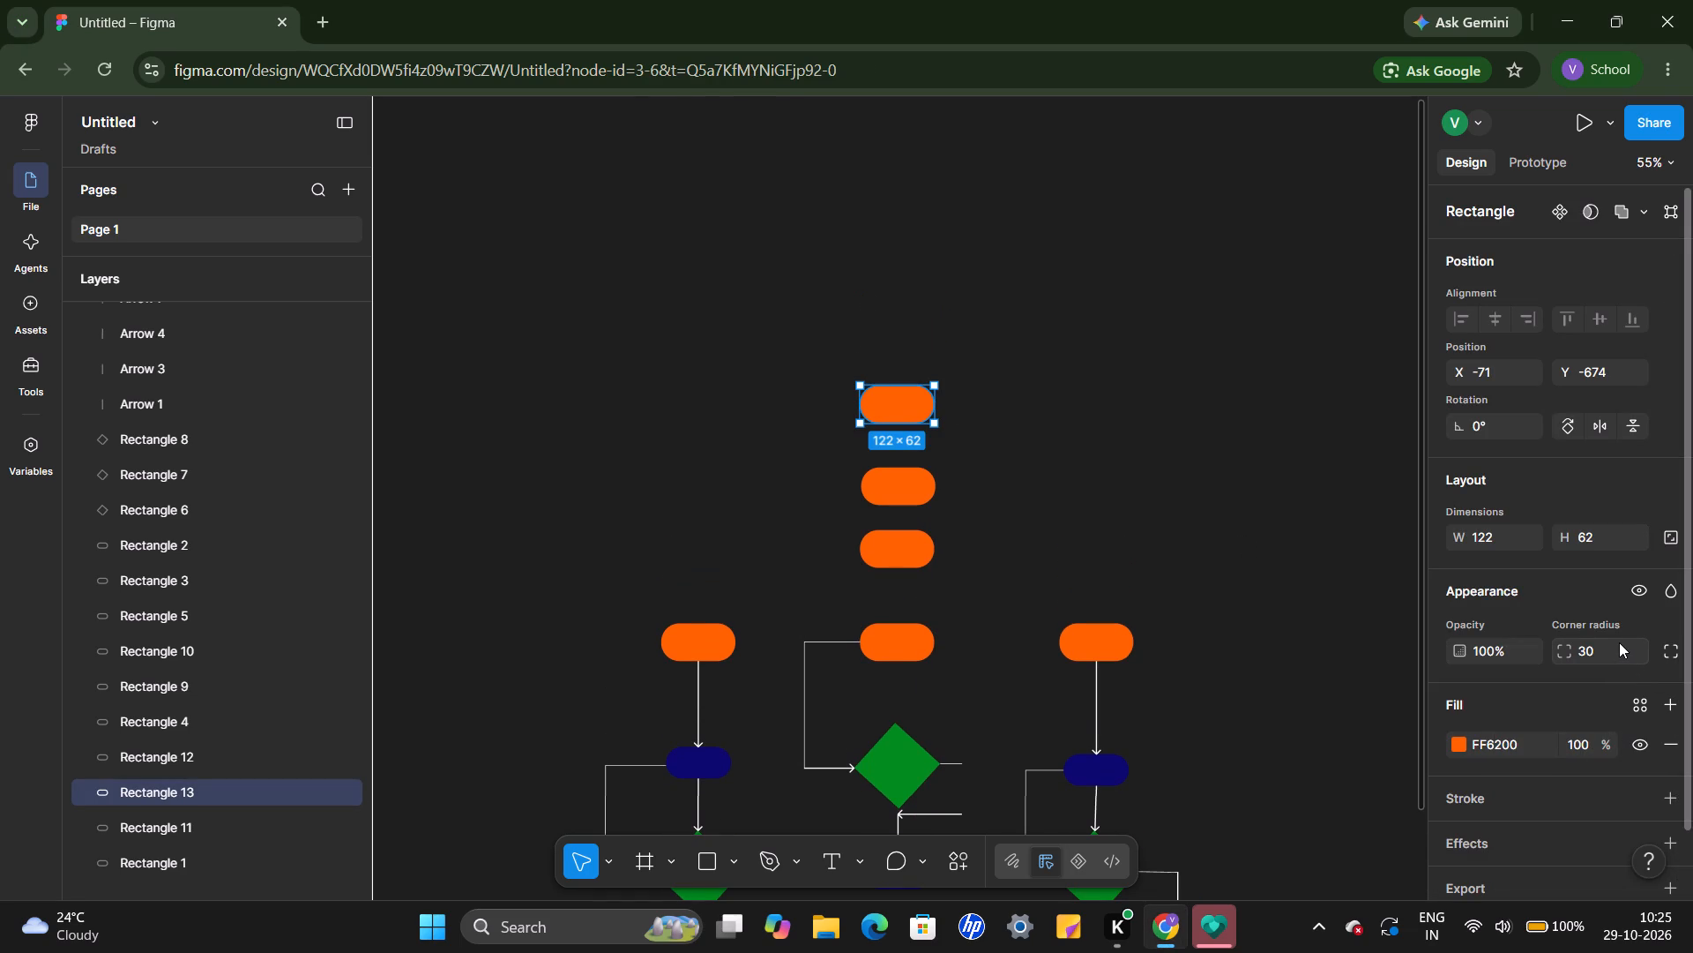
left_click(1618, 642)
key("0")
key("Return")
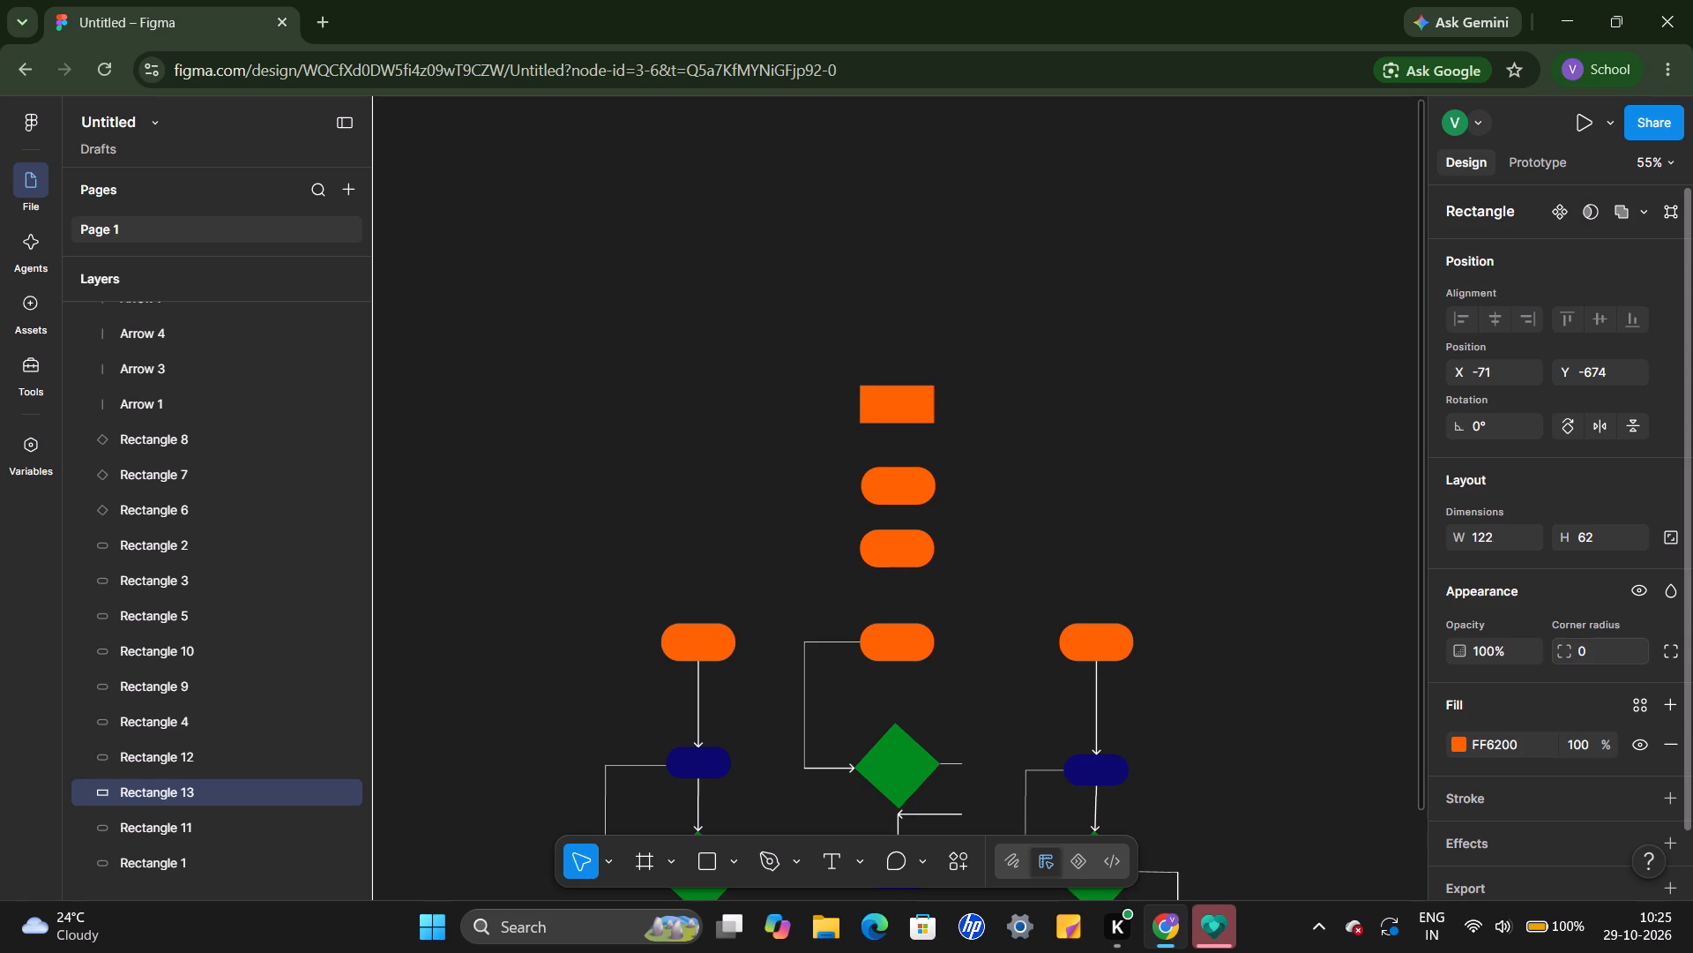
left_click(1204, 546)
Copy the fill colour 0D0870 from the third flowchart's navy shape and apply it to the topmost square-cornered rectangle.
scroll(1204, 546, "down", 2)
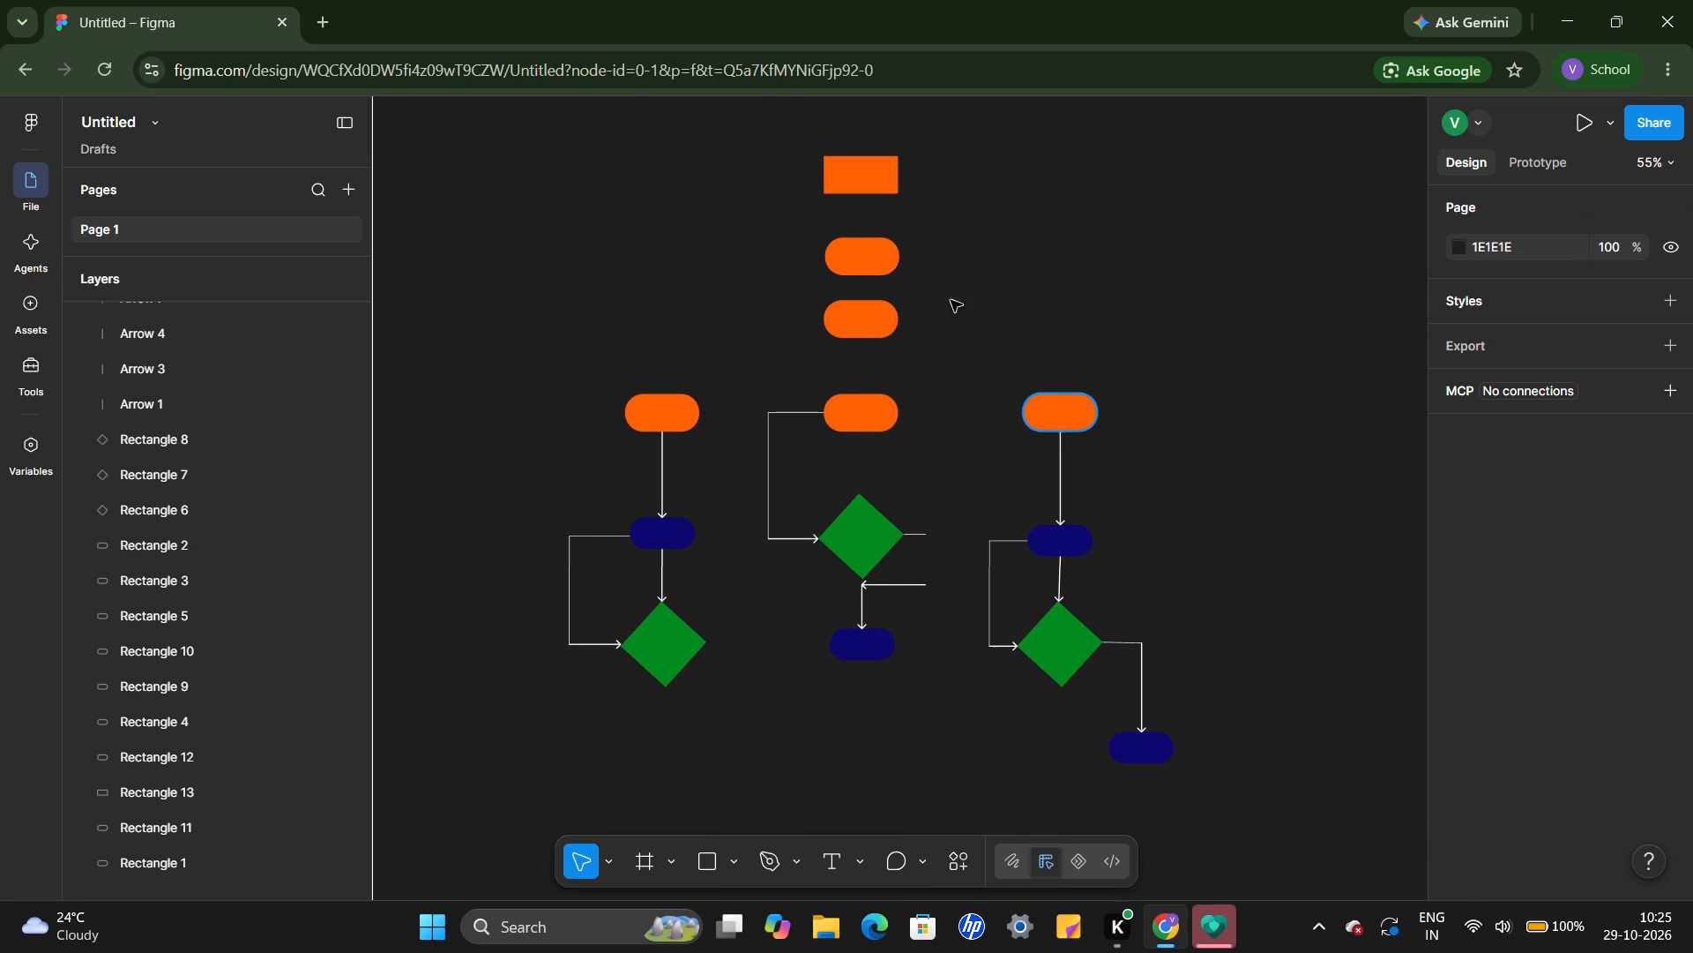
left_click(880, 185)
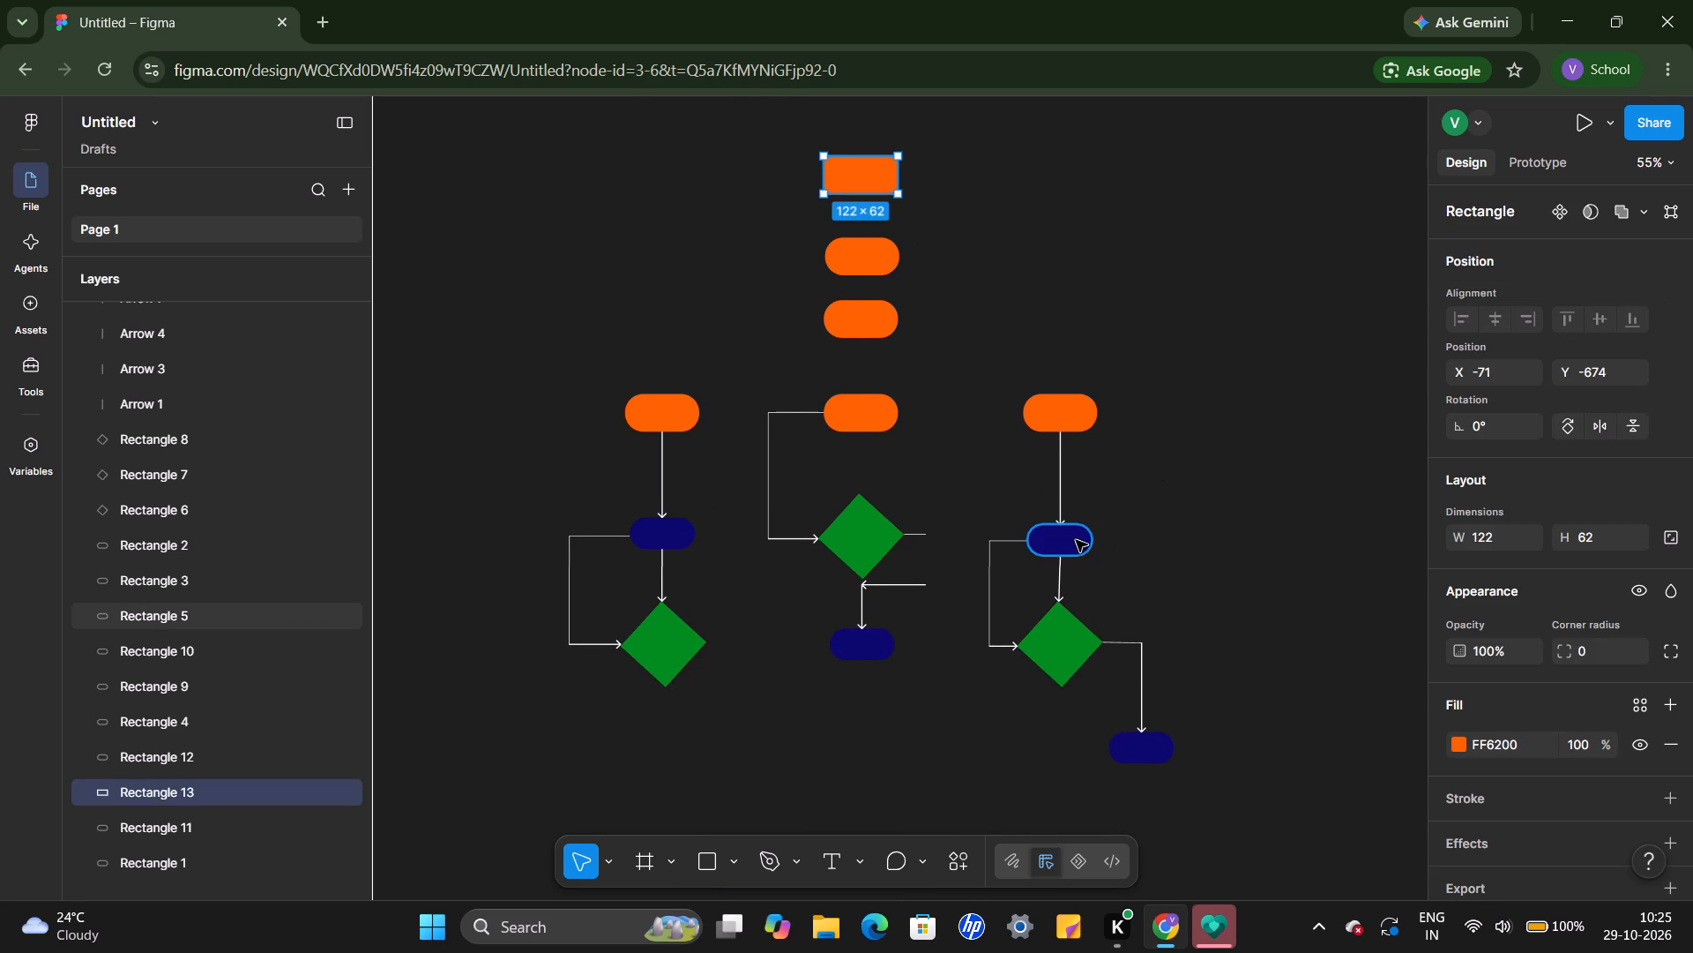
left_click(1076, 540)
left_click(1522, 749)
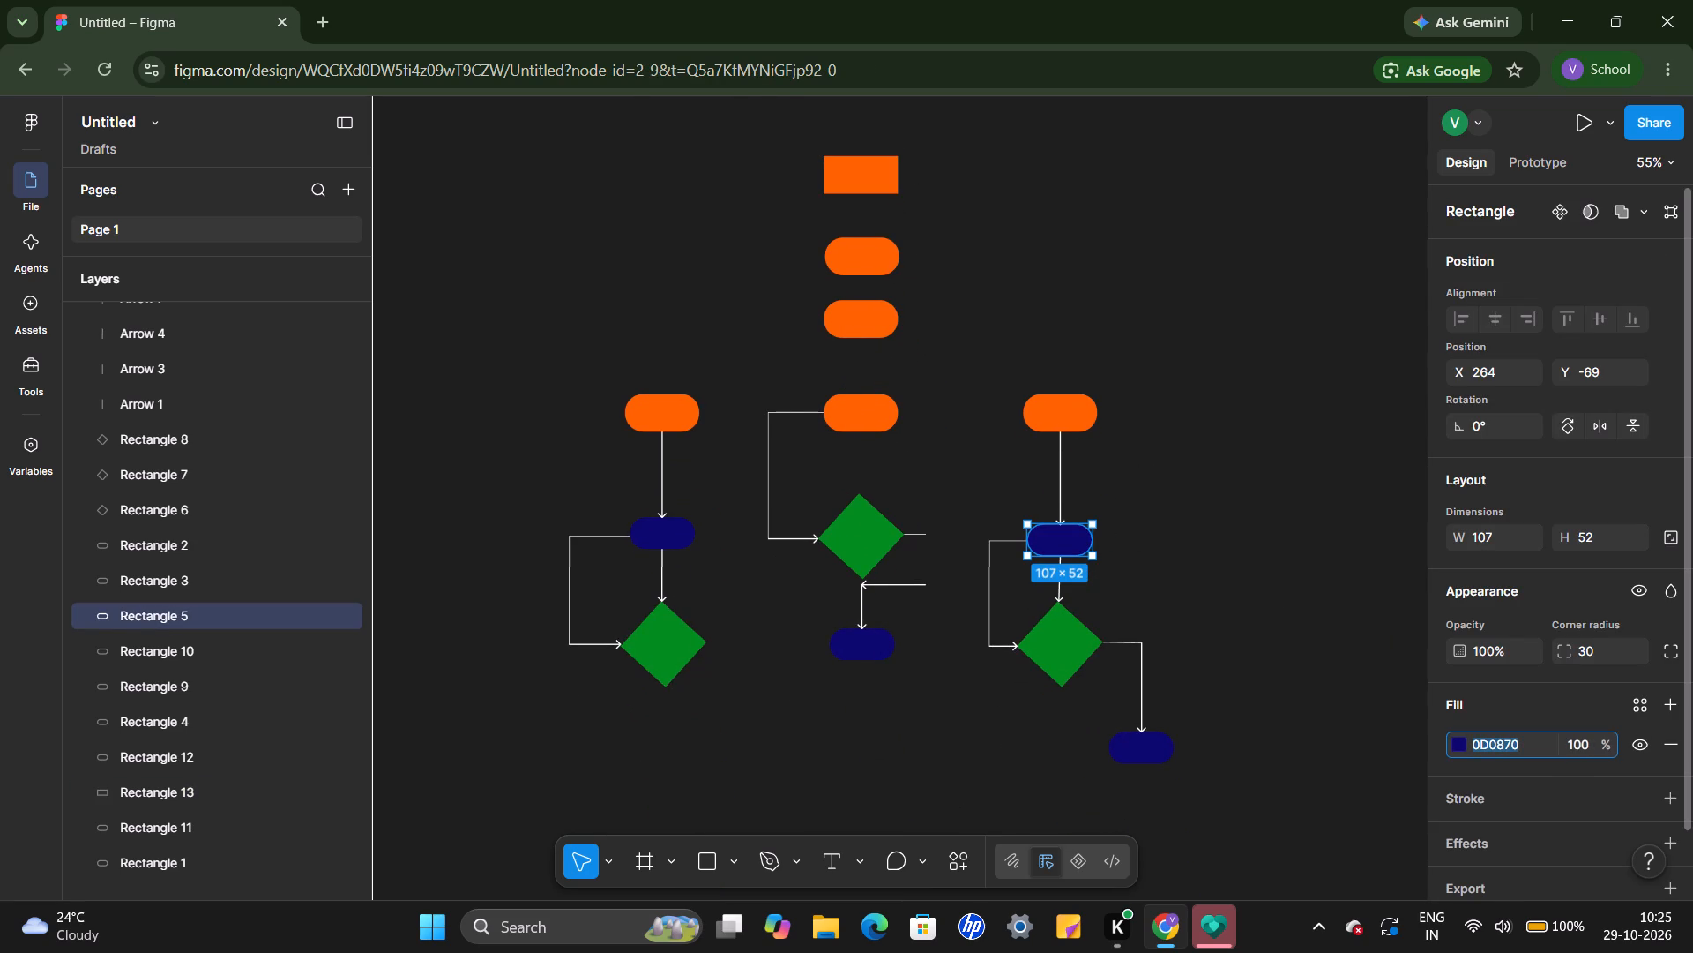
key("ctrl+c")
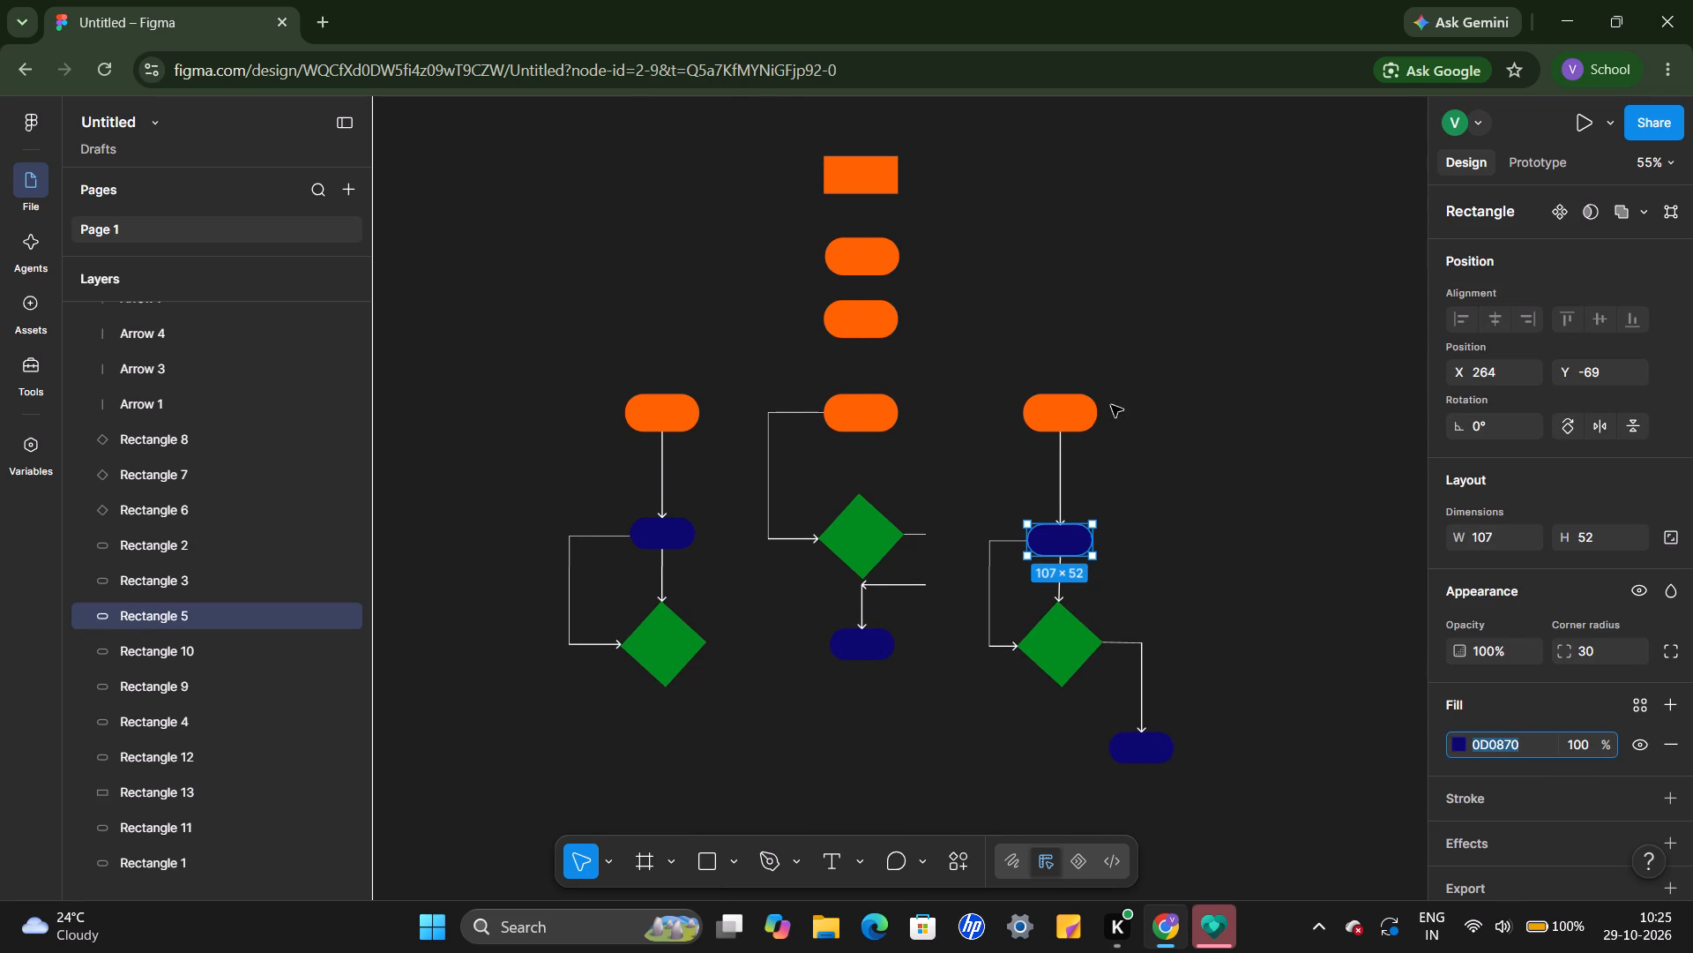
left_click(896, 189)
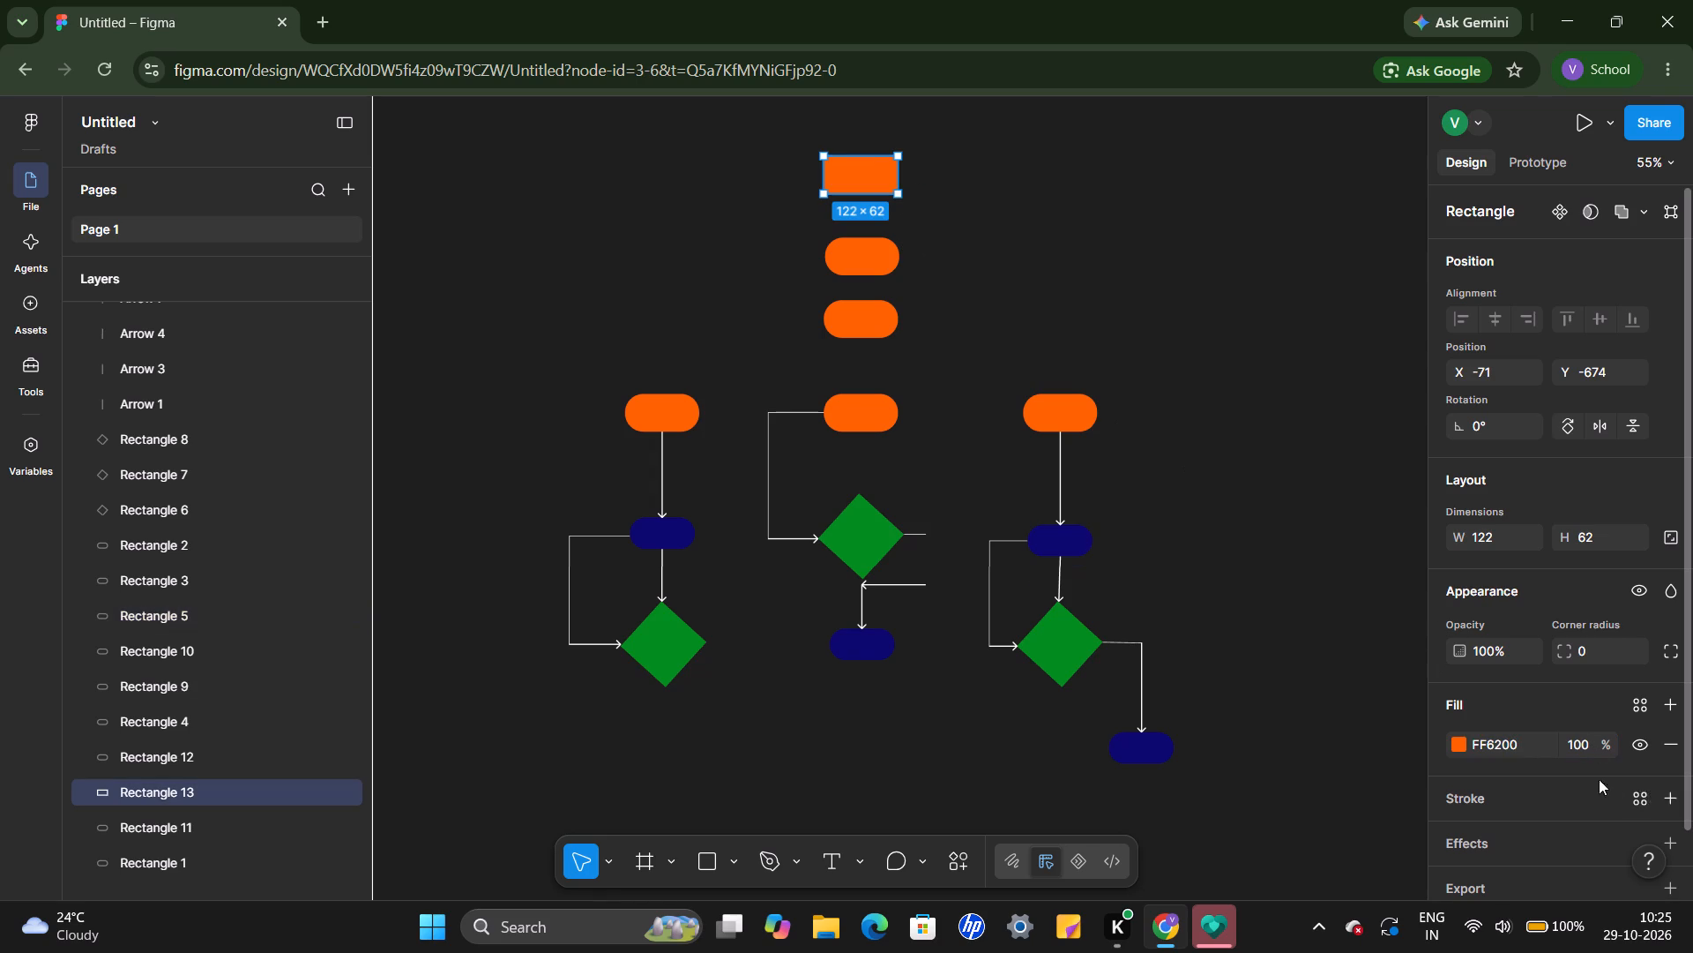
left_click(1531, 747)
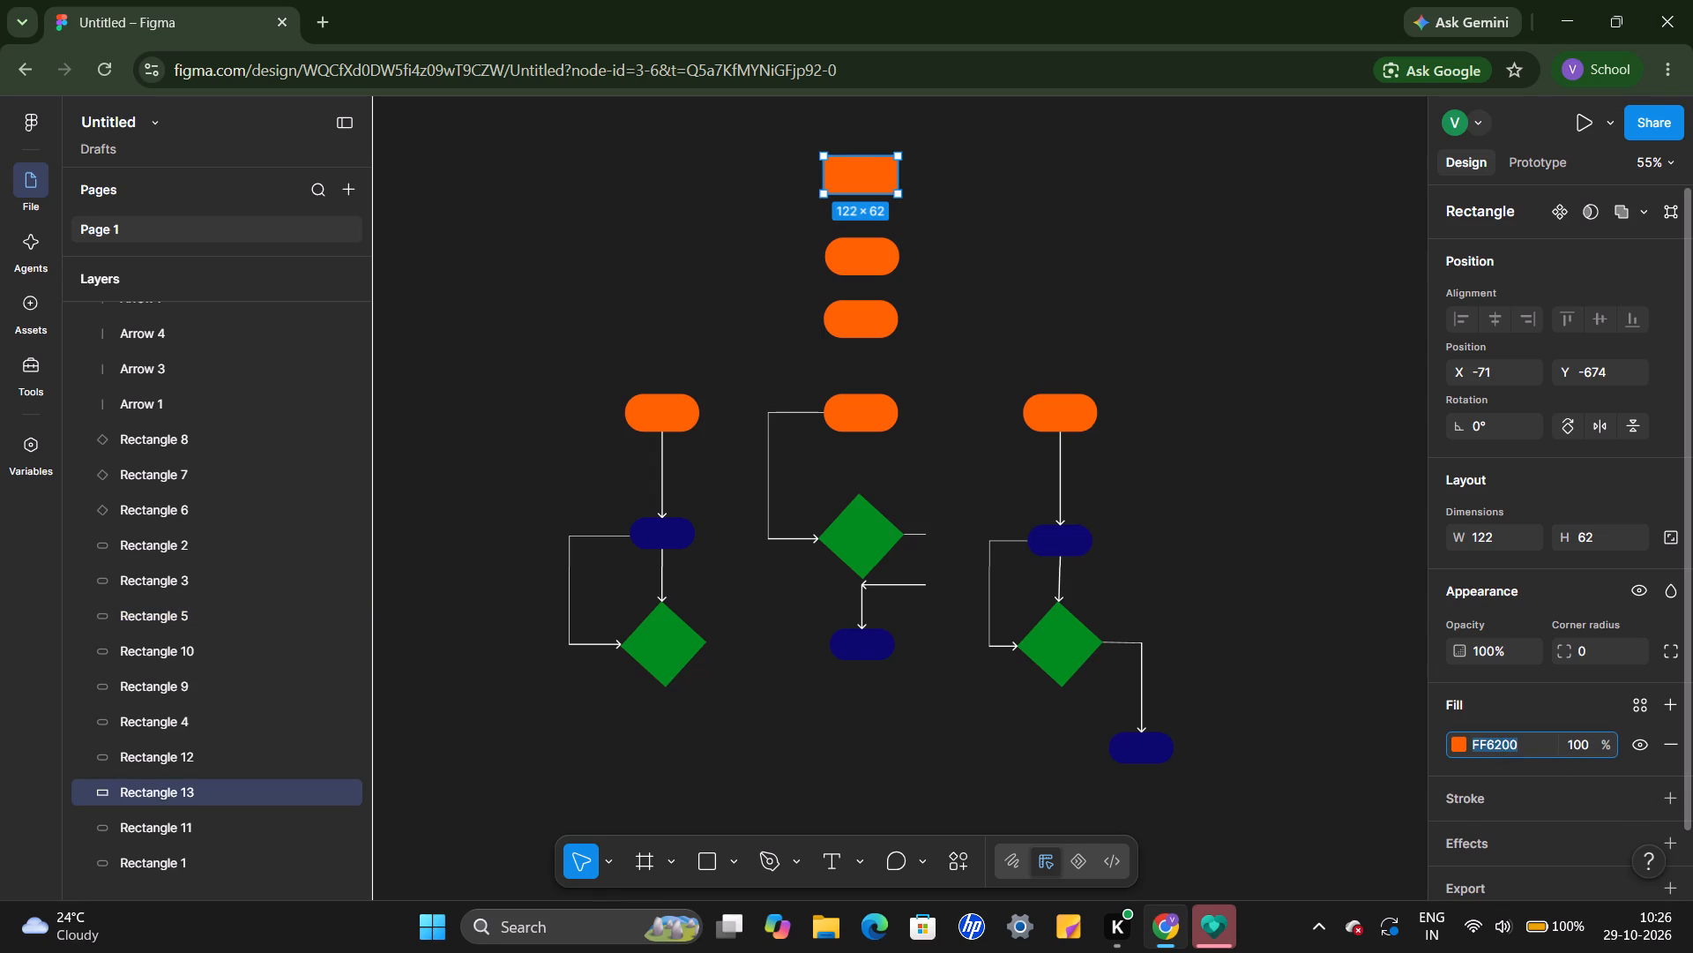
key("ctrl+v")
key("Return")
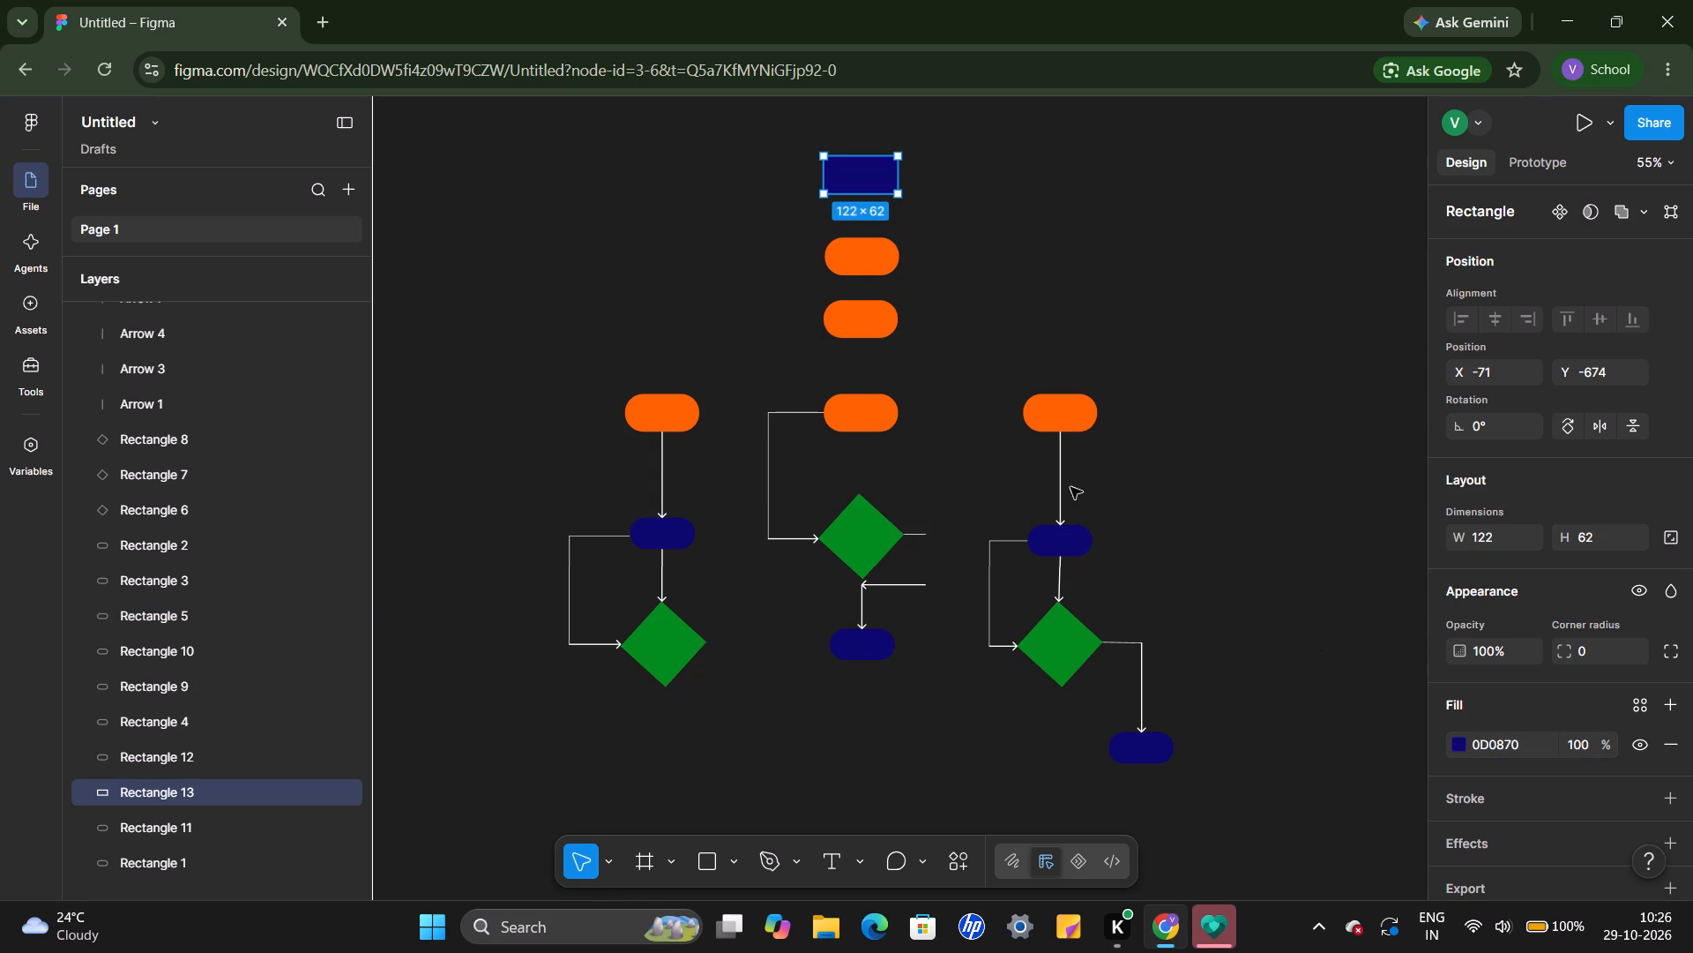
Set the fill of the orange rounded rectangle directly below the navy rectangle to 0D0870.
left_click(864, 251)
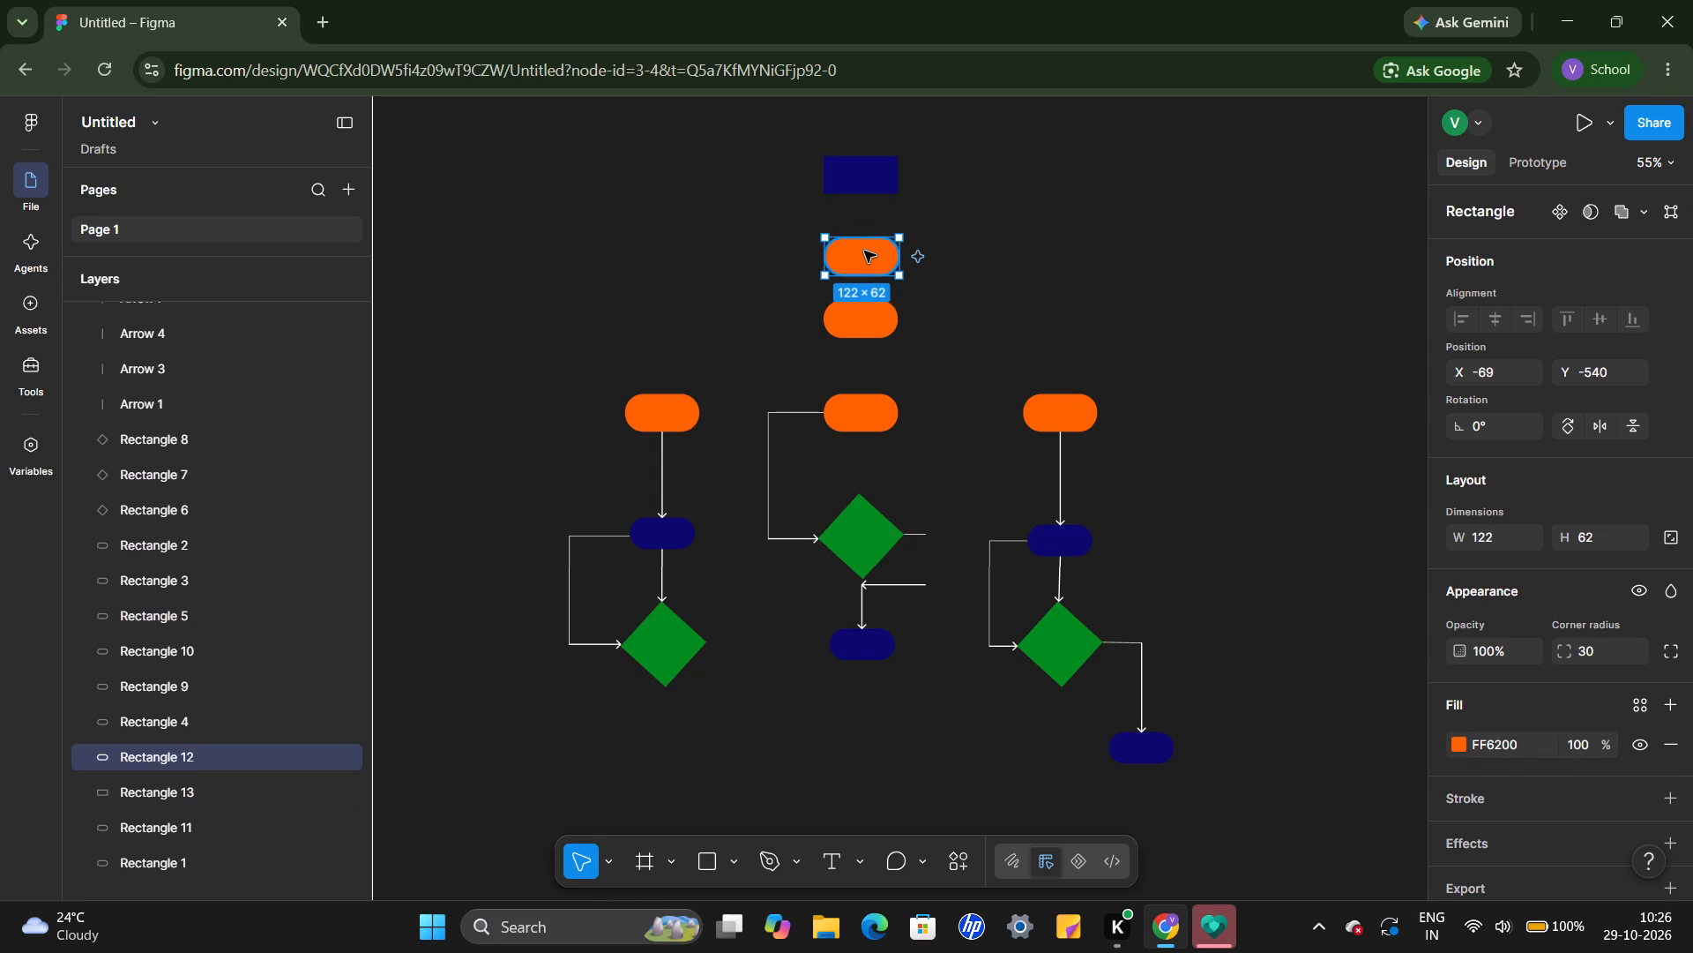
left_click(1515, 735)
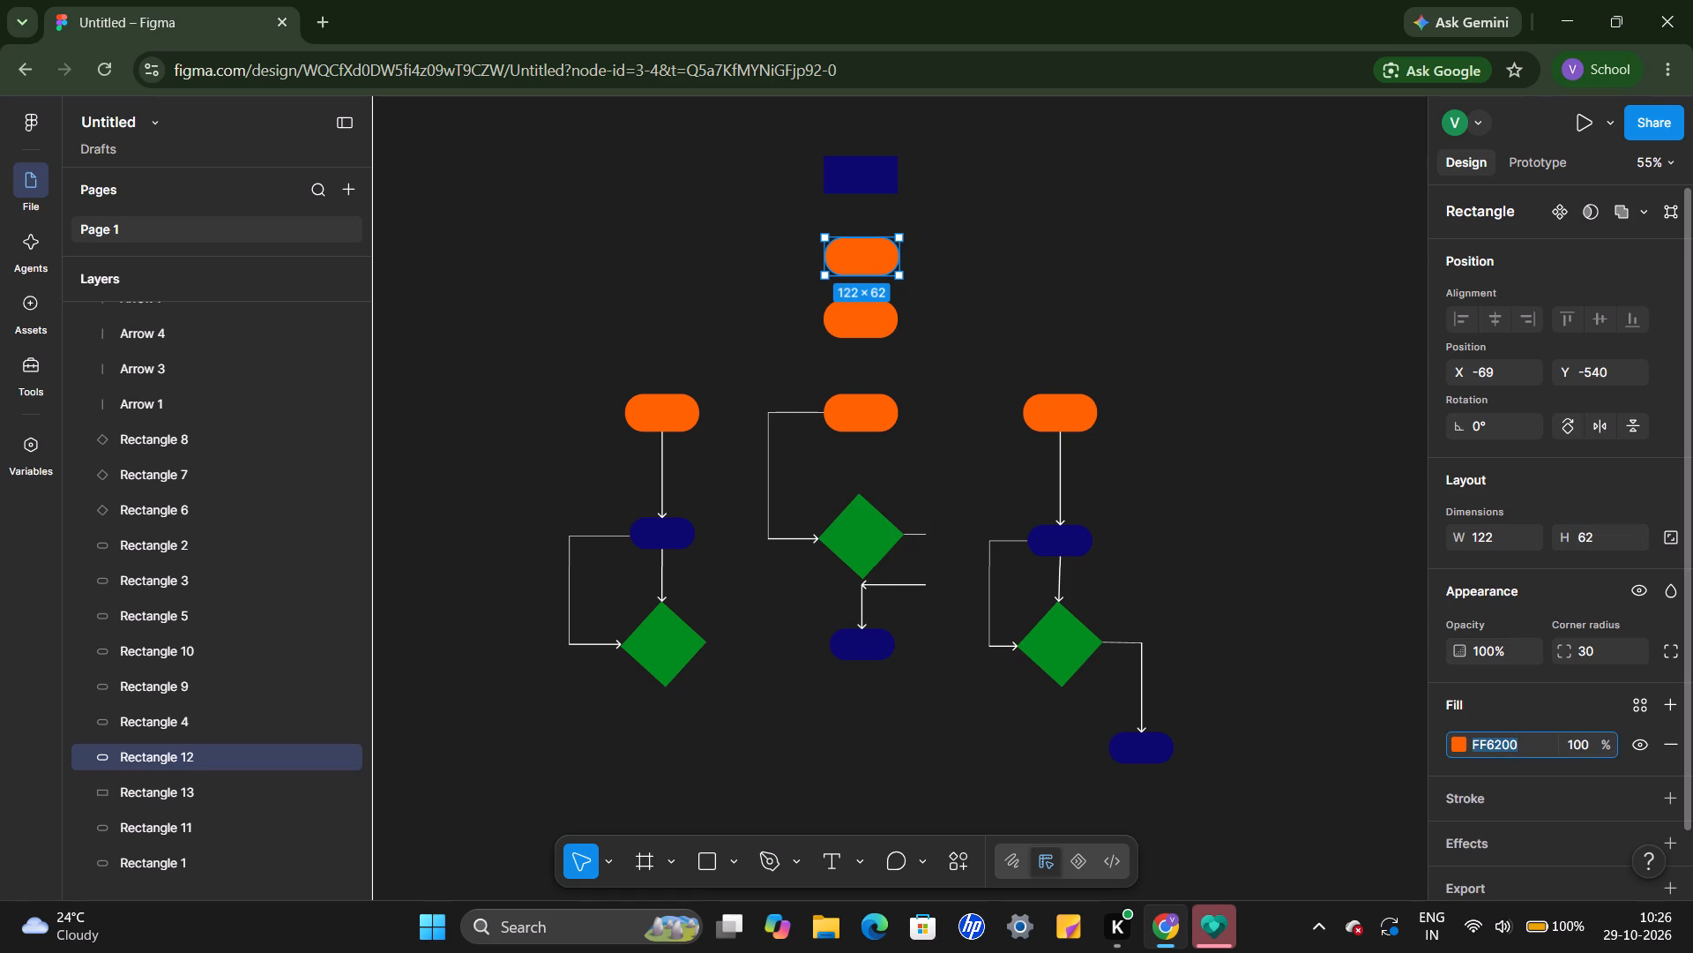
key("ctrl+v")
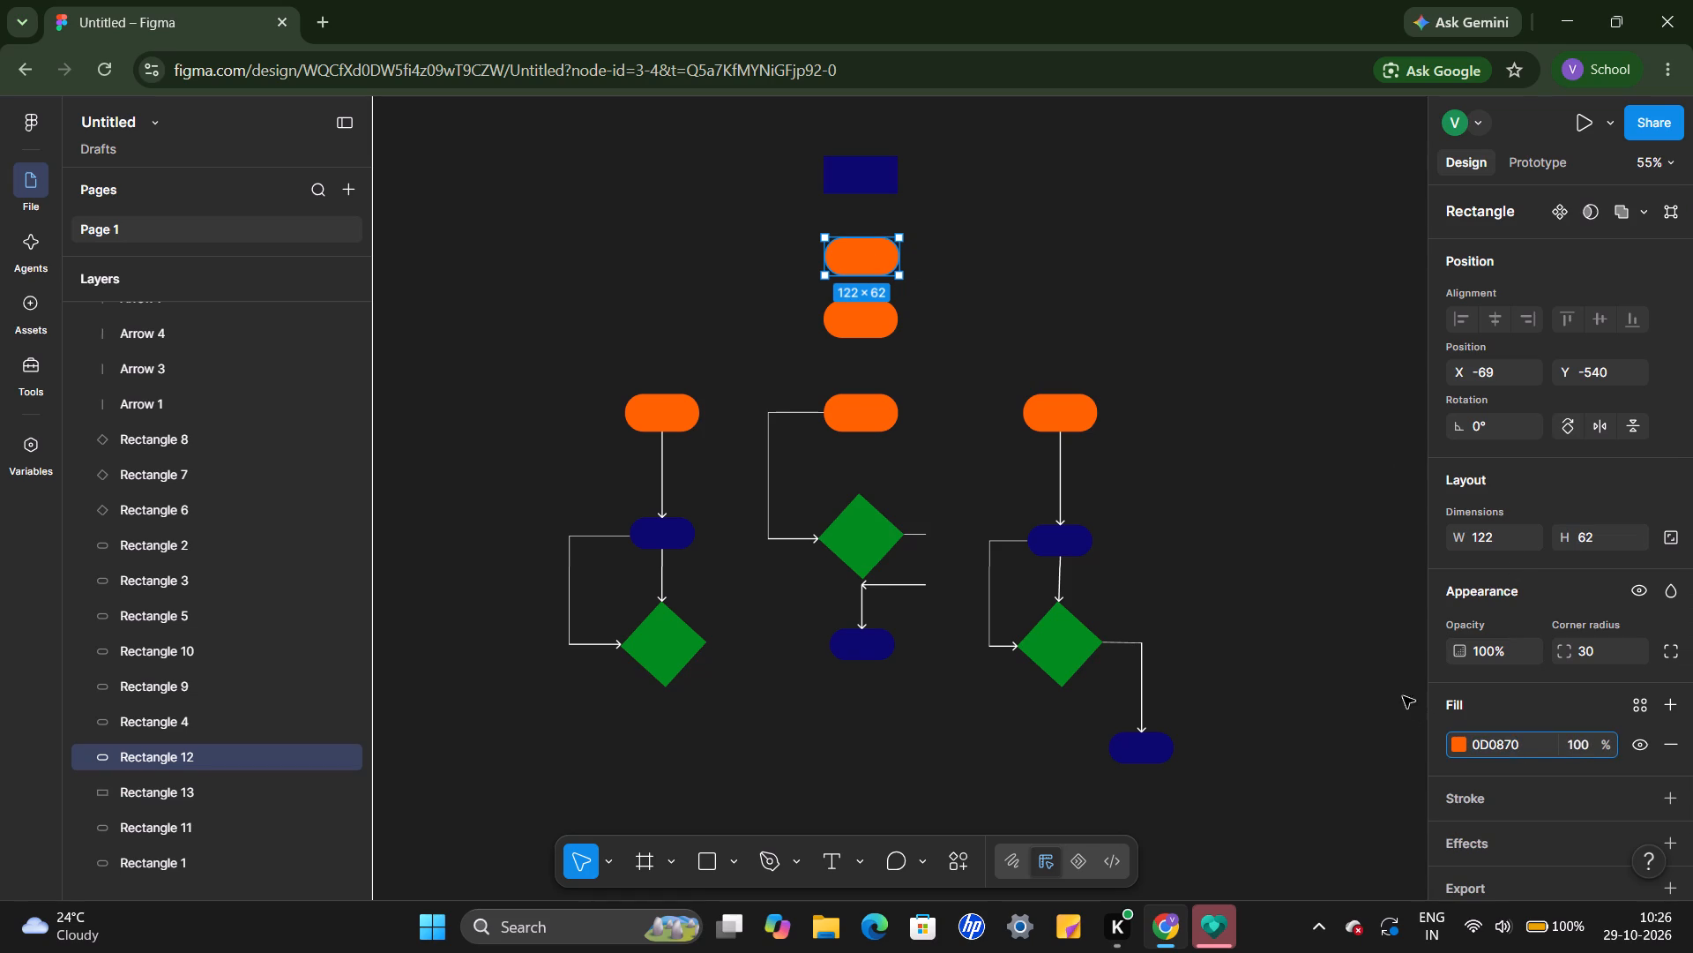
key("Return")
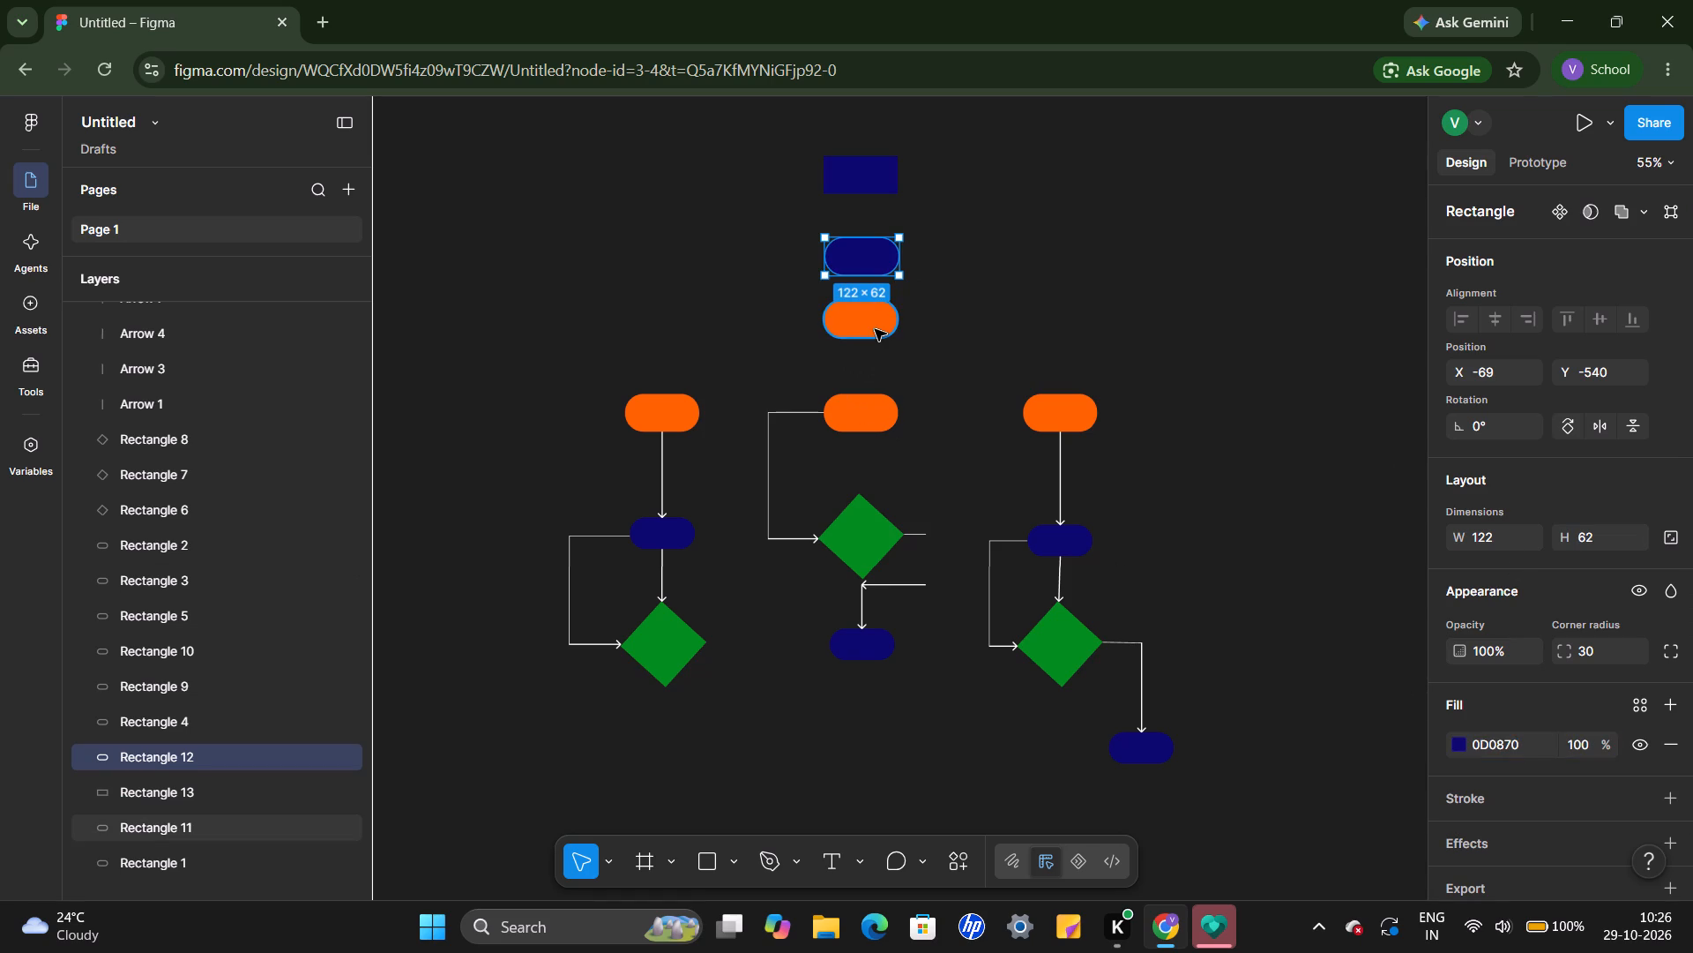
Set the fill of the orange rounded rectangle directly below the two navy shapes to 0D0870.
left_click(875, 329)
left_click(1525, 745)
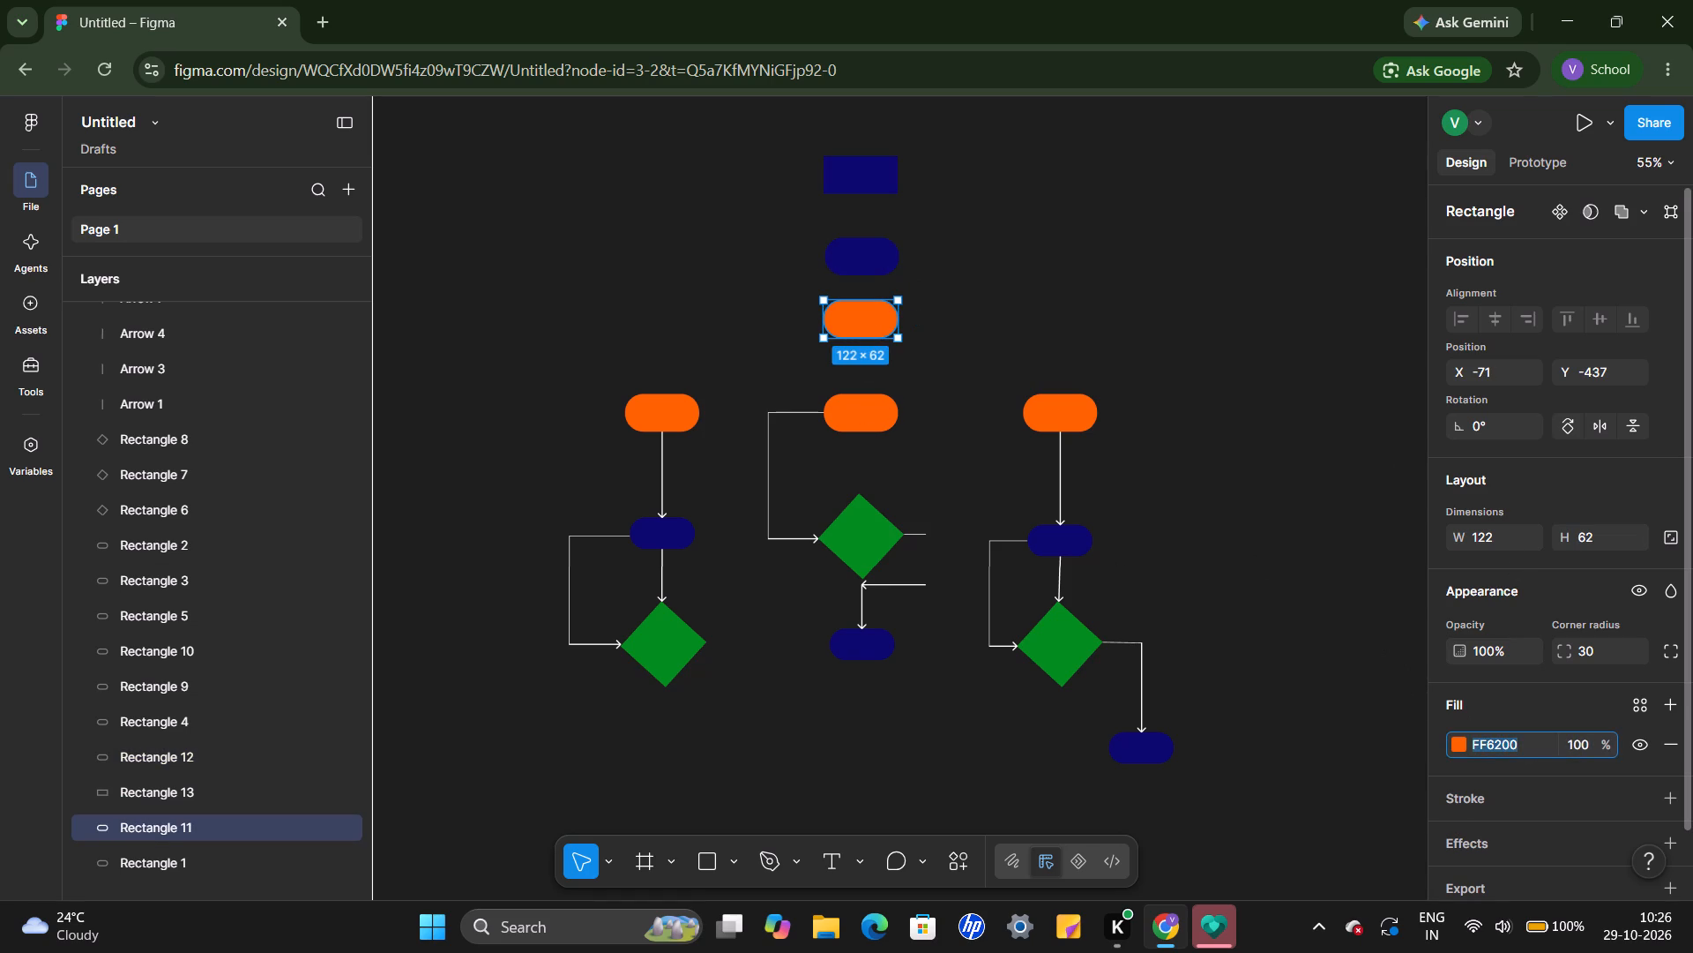
key("ctrl+v")
key("Return")
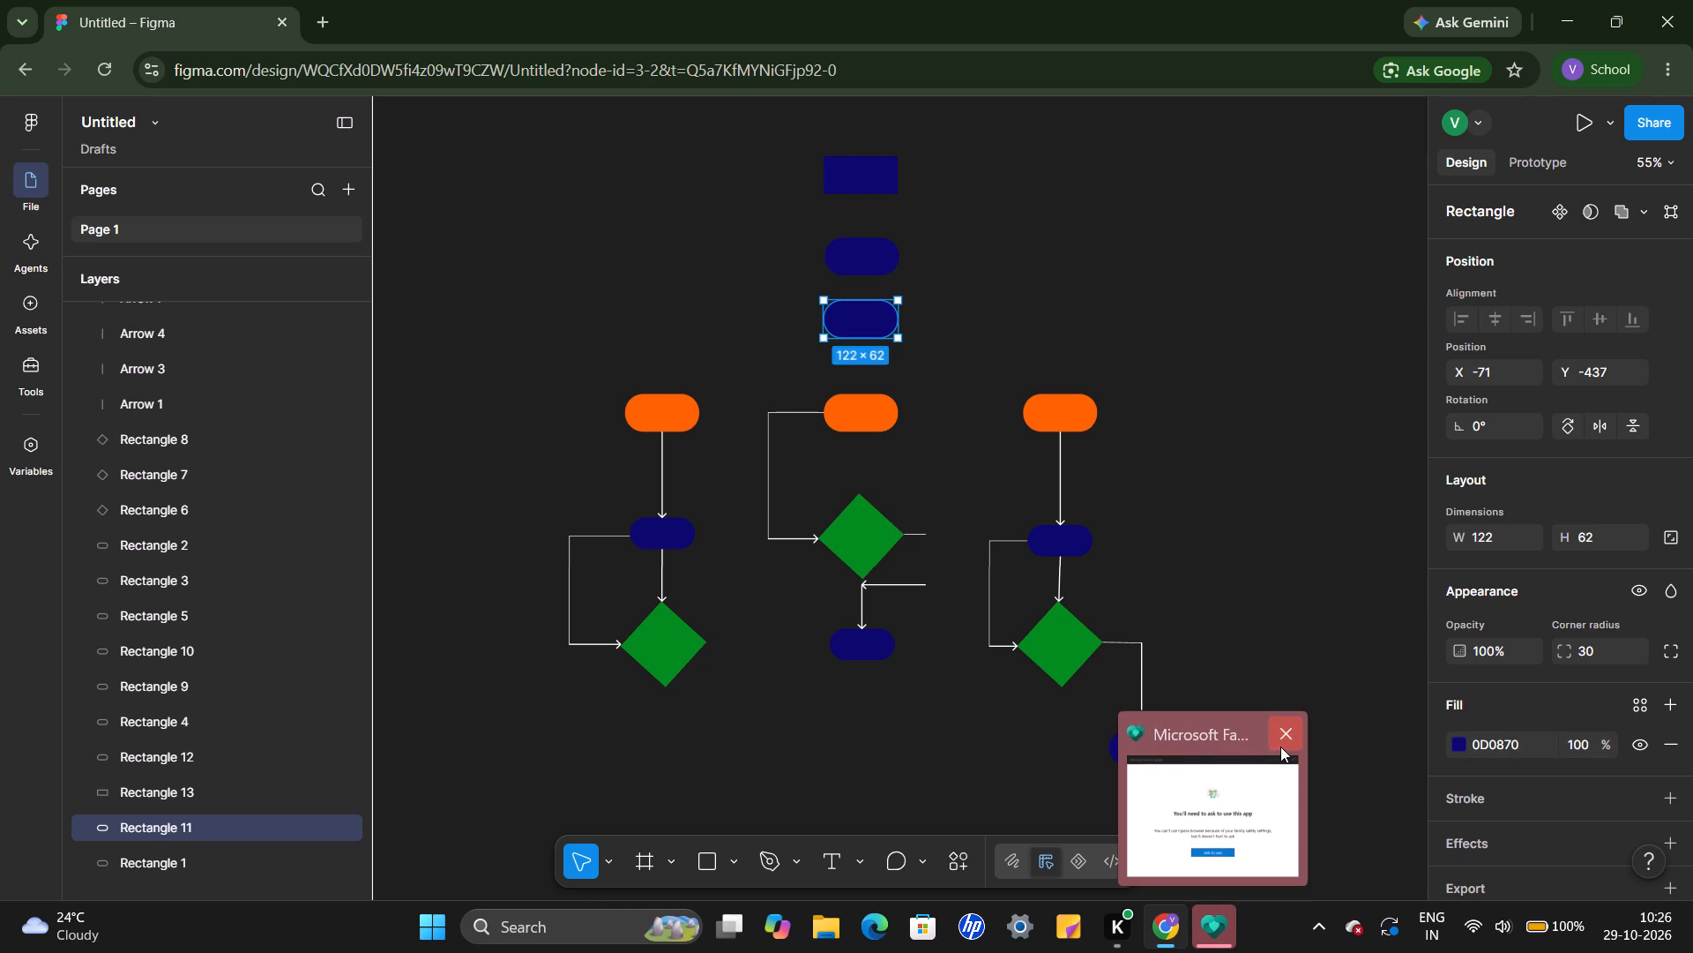
Close the Microsoft Family window and clear the selection on the canvas.
left_click(1284, 741)
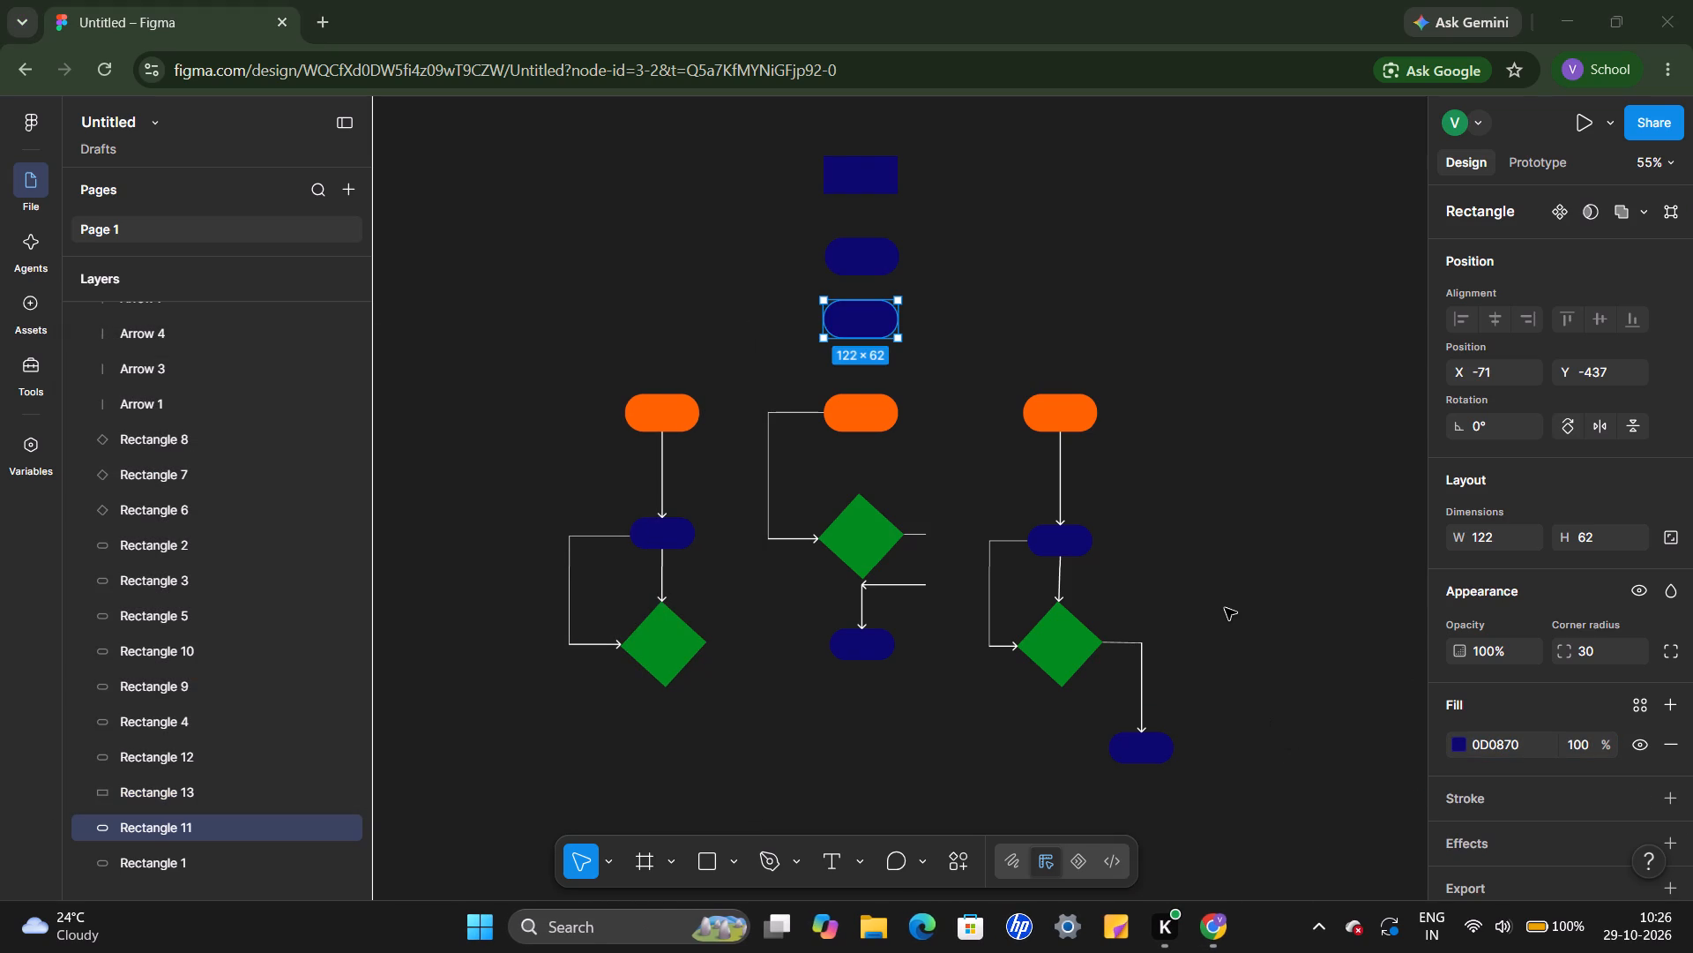
left_click(1225, 608)
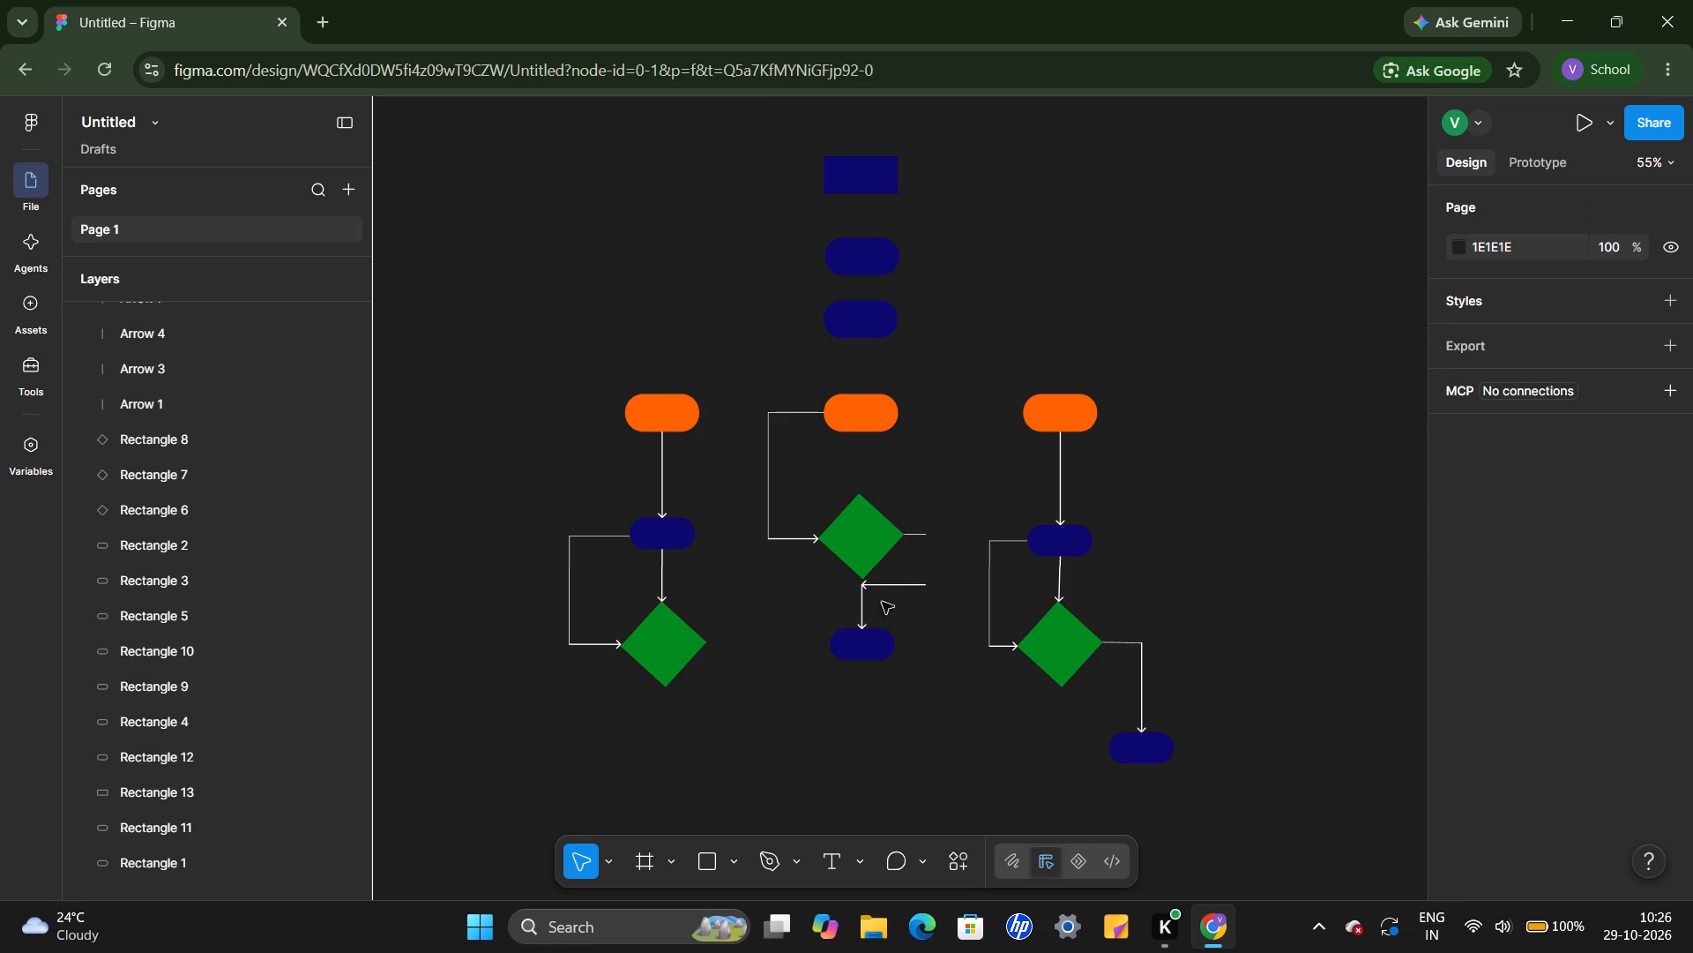
Delete the horizontal arrow just below the middle flowchart's green diamond.
left_click(897, 584)
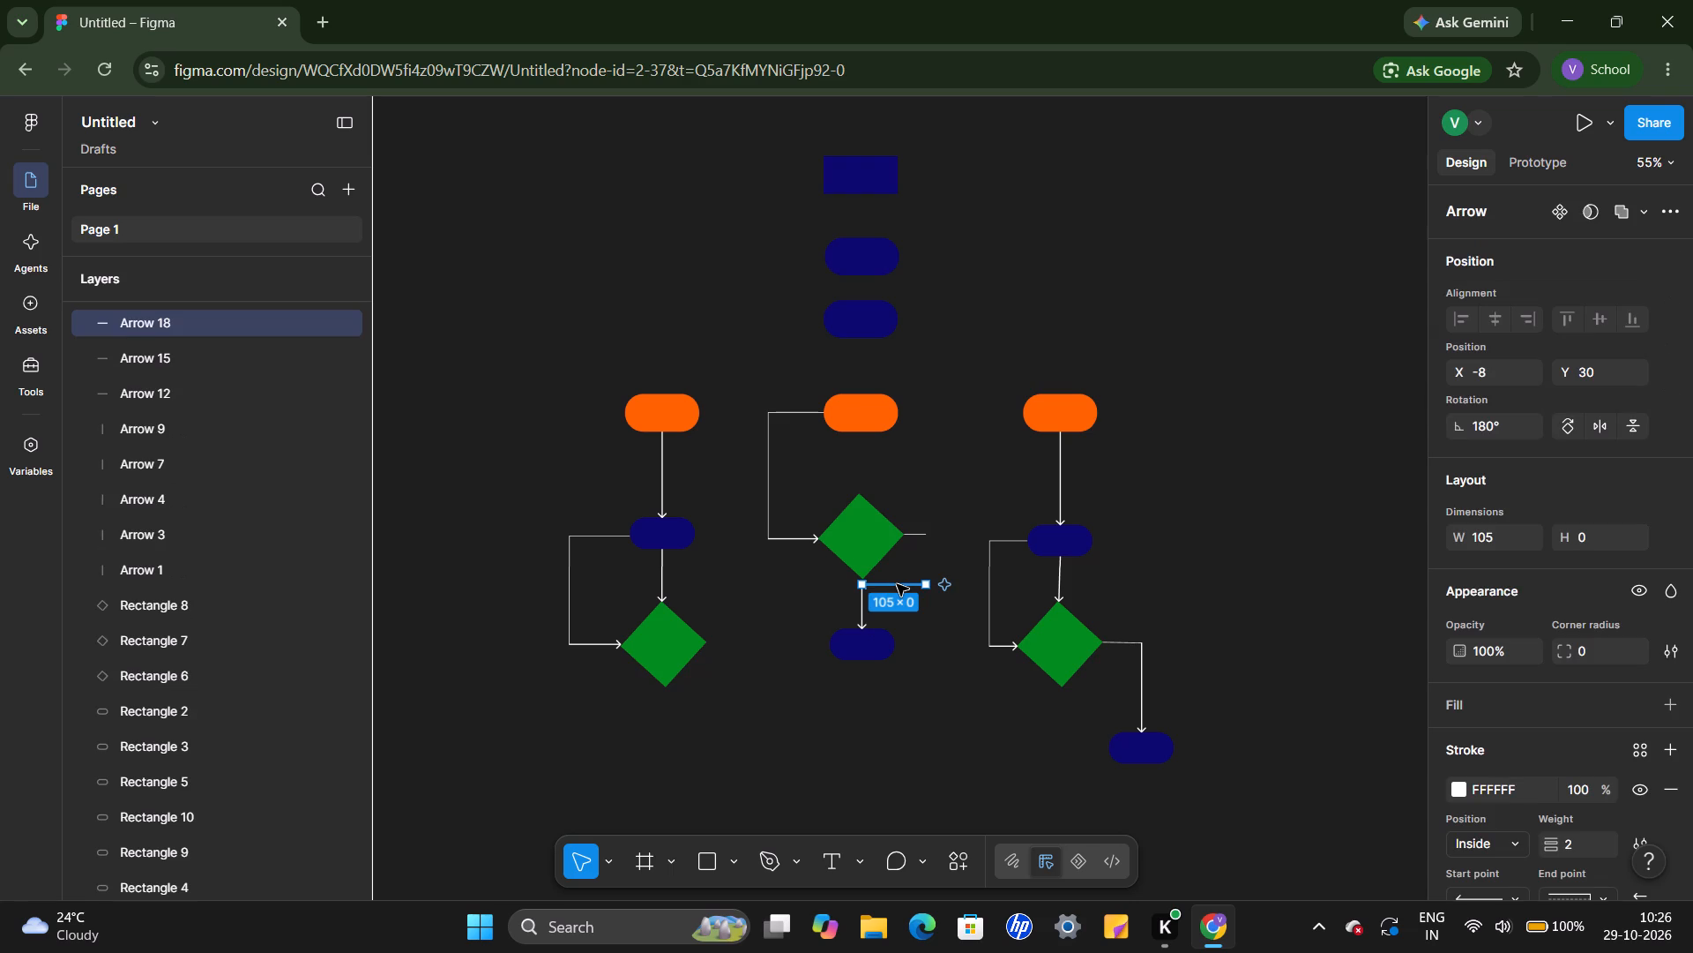
key("Delete")
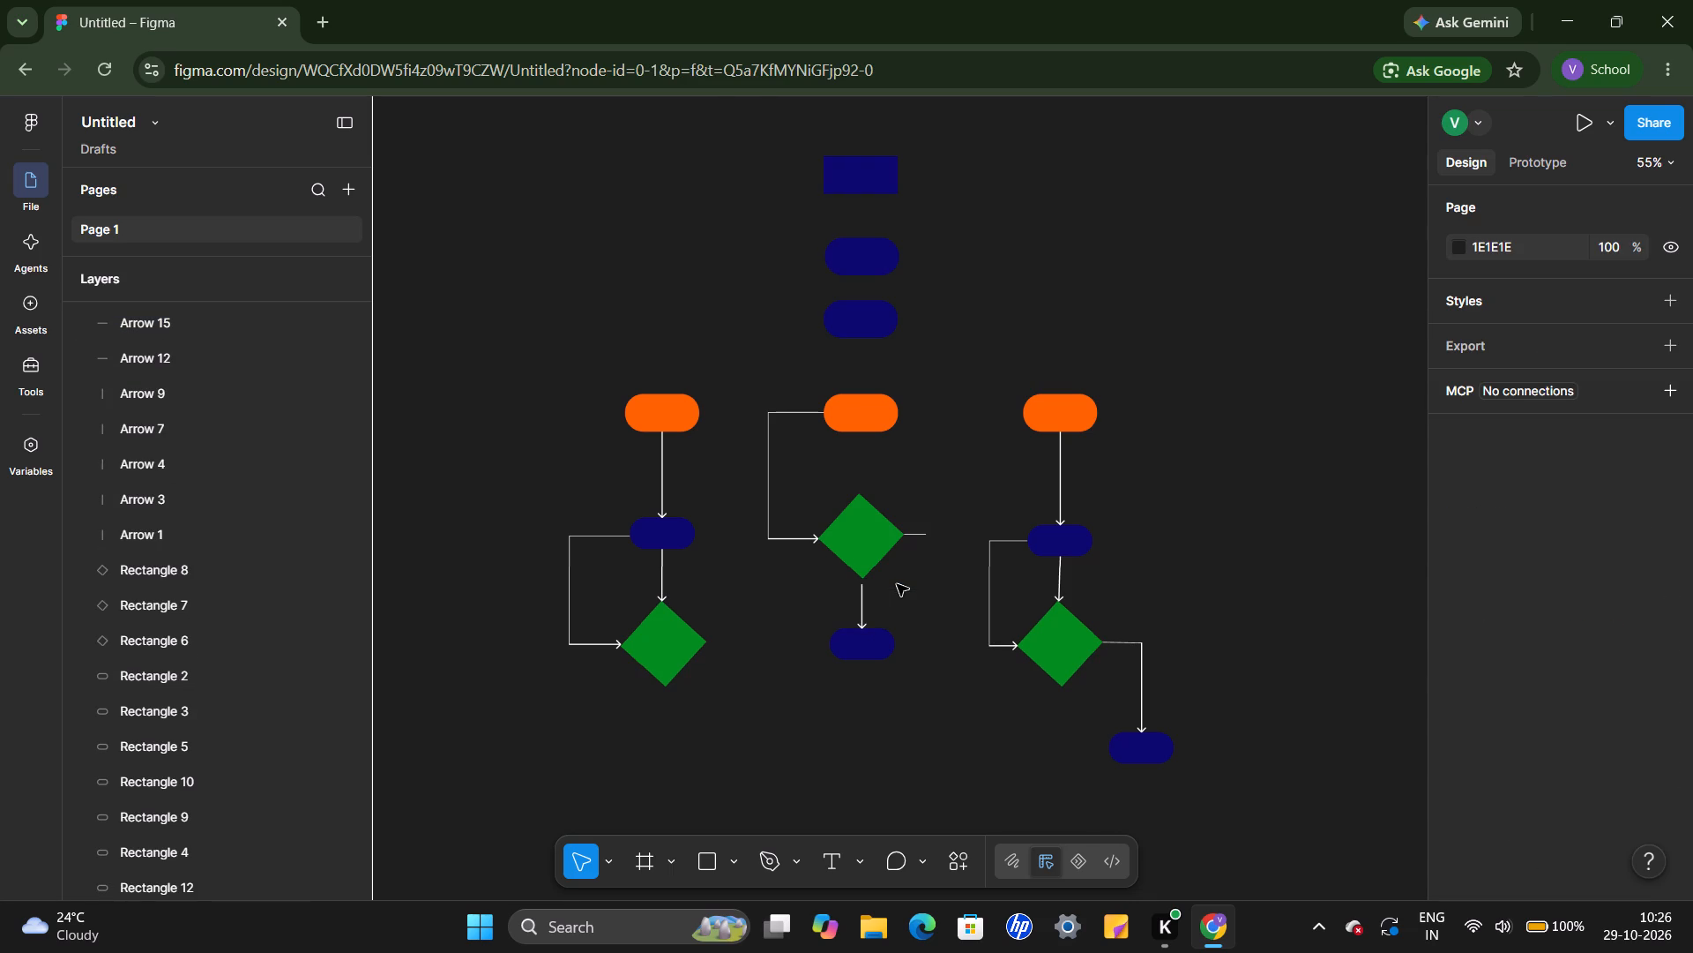
Move the navy rounded shape below the middle green diamond straight down to Y 126.
left_click_drag(861, 641, 861, 656)
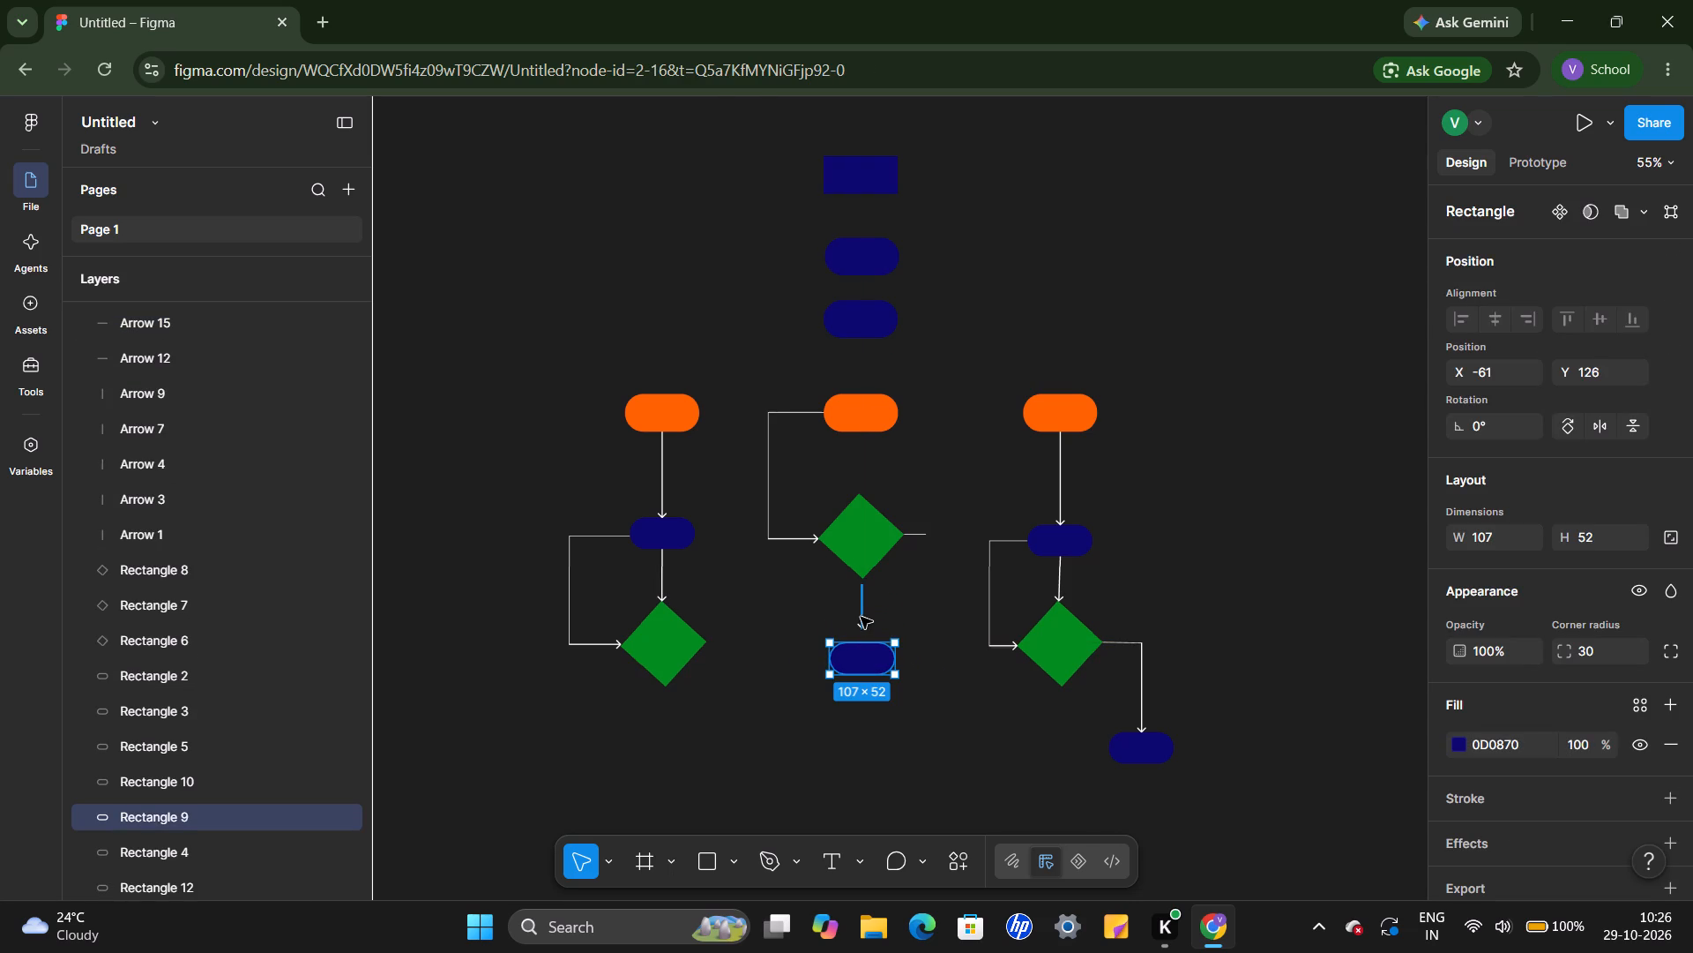
Lower the vertical arrow under the middle diamond until its tip meets the navy shape, and shorten it from its tail to length 30.
left_click_drag(862, 614, 862, 634)
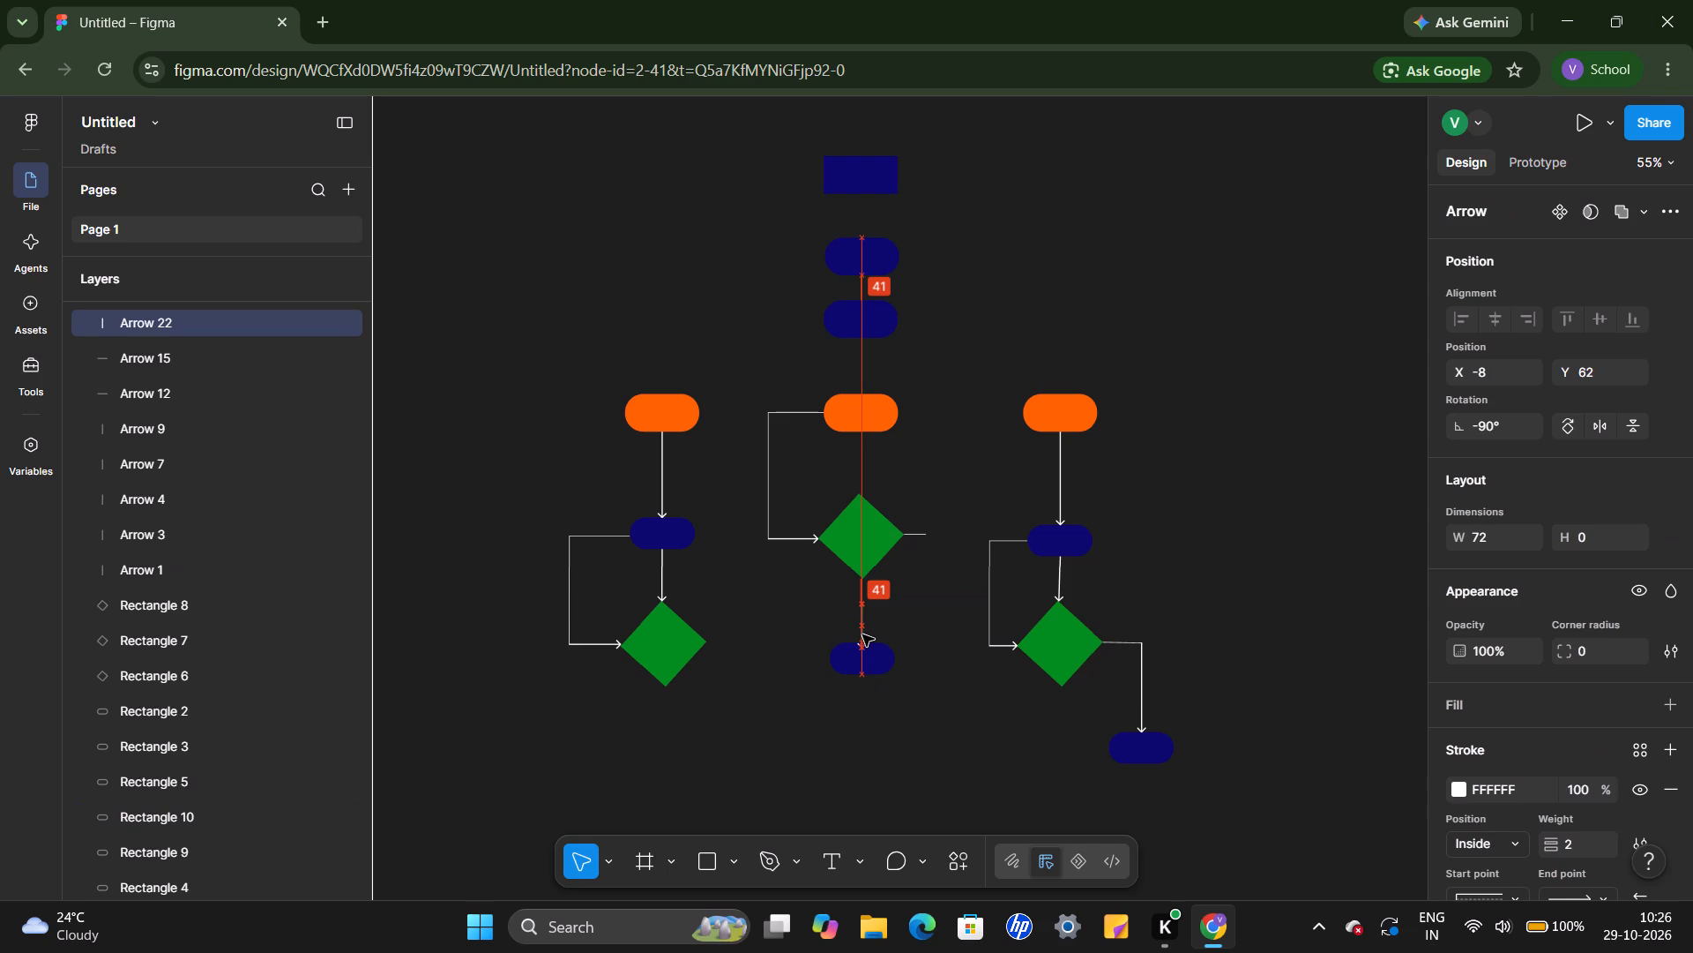
left_click_drag(862, 634, 862, 634)
scroll(862, 634, "up", 1)
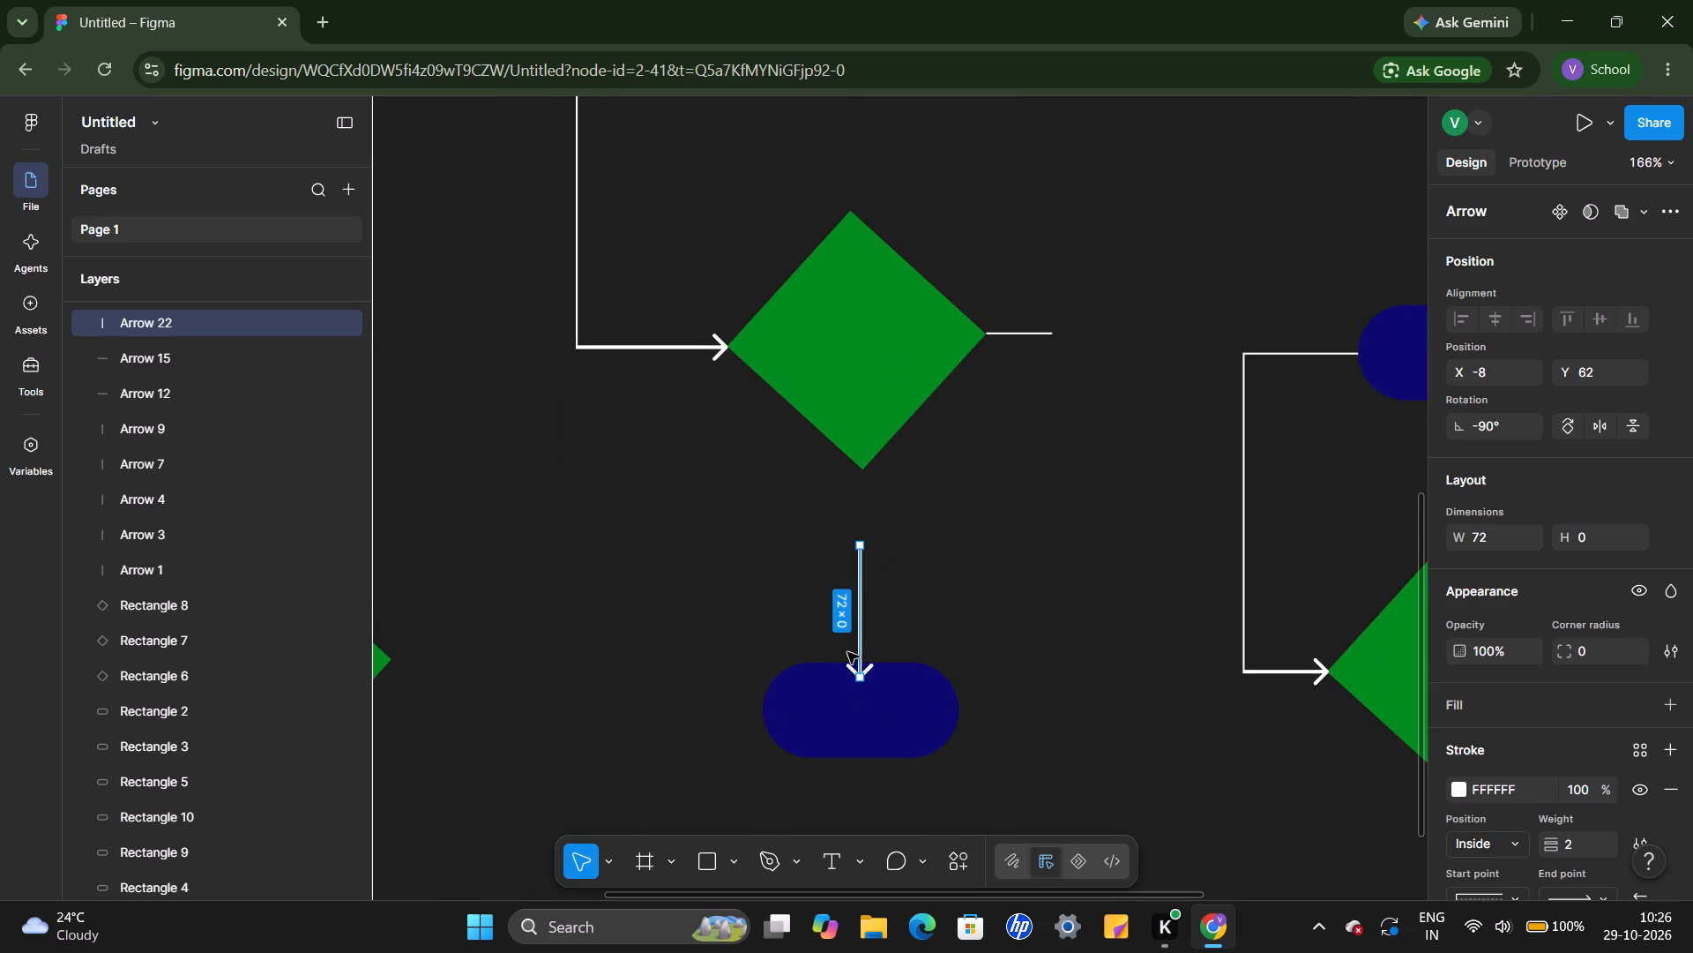
left_click_drag(861, 634, 861, 620)
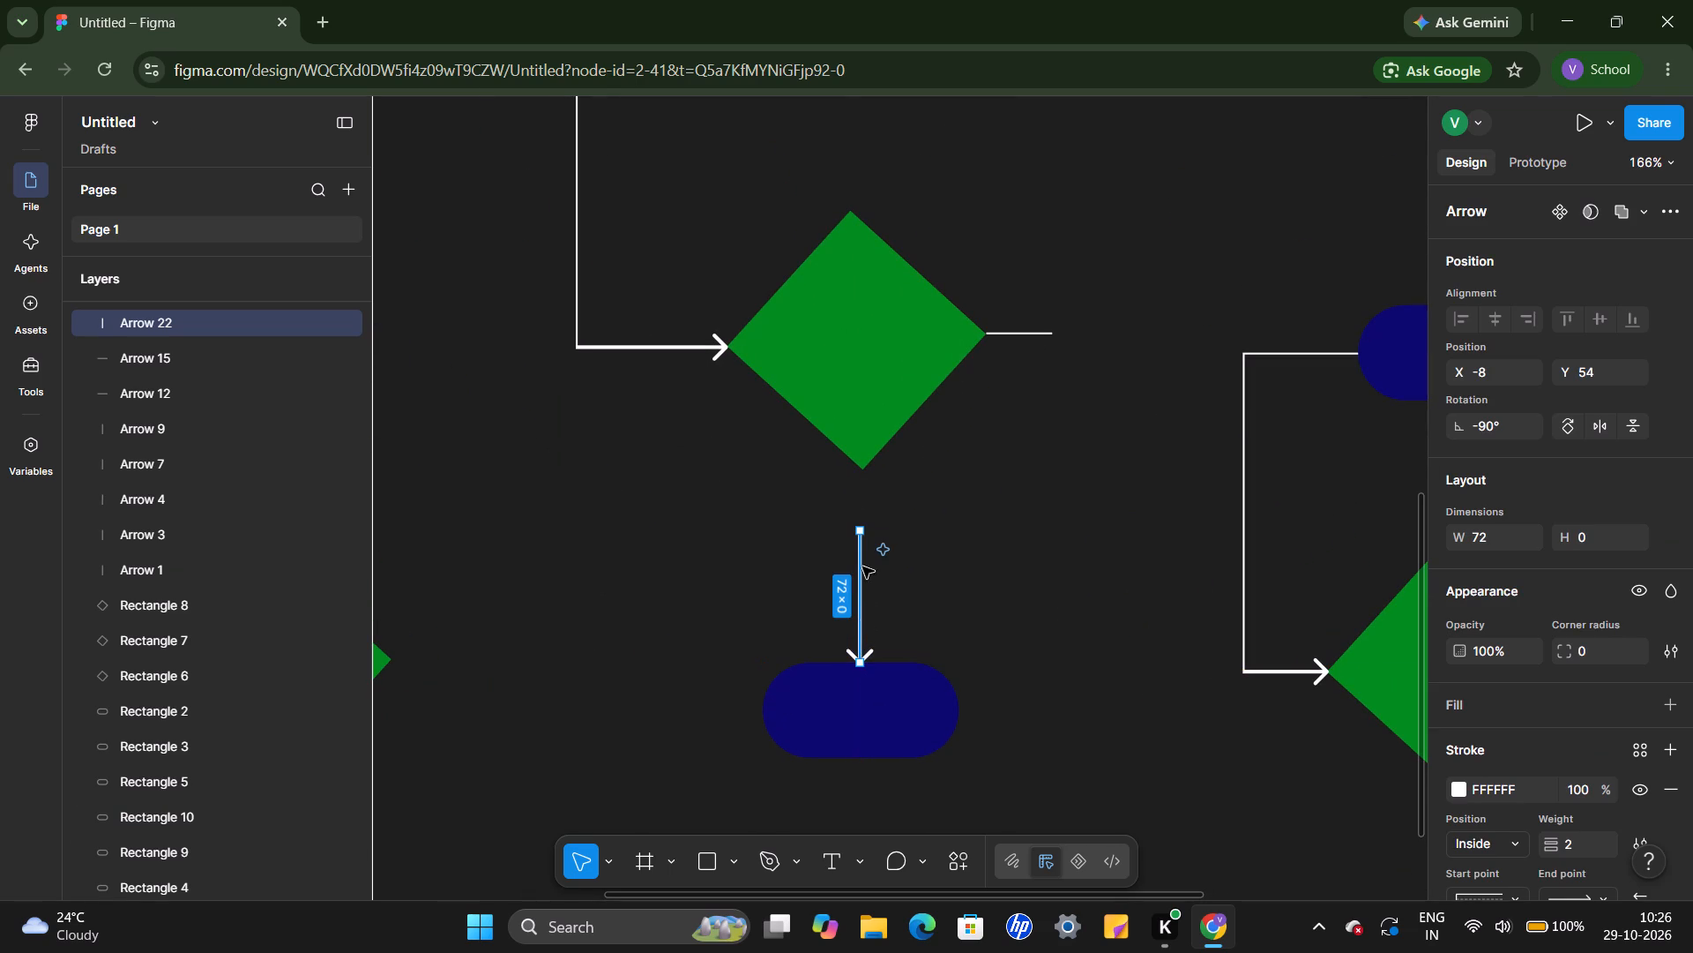
left_click_drag(862, 532, 861, 587)
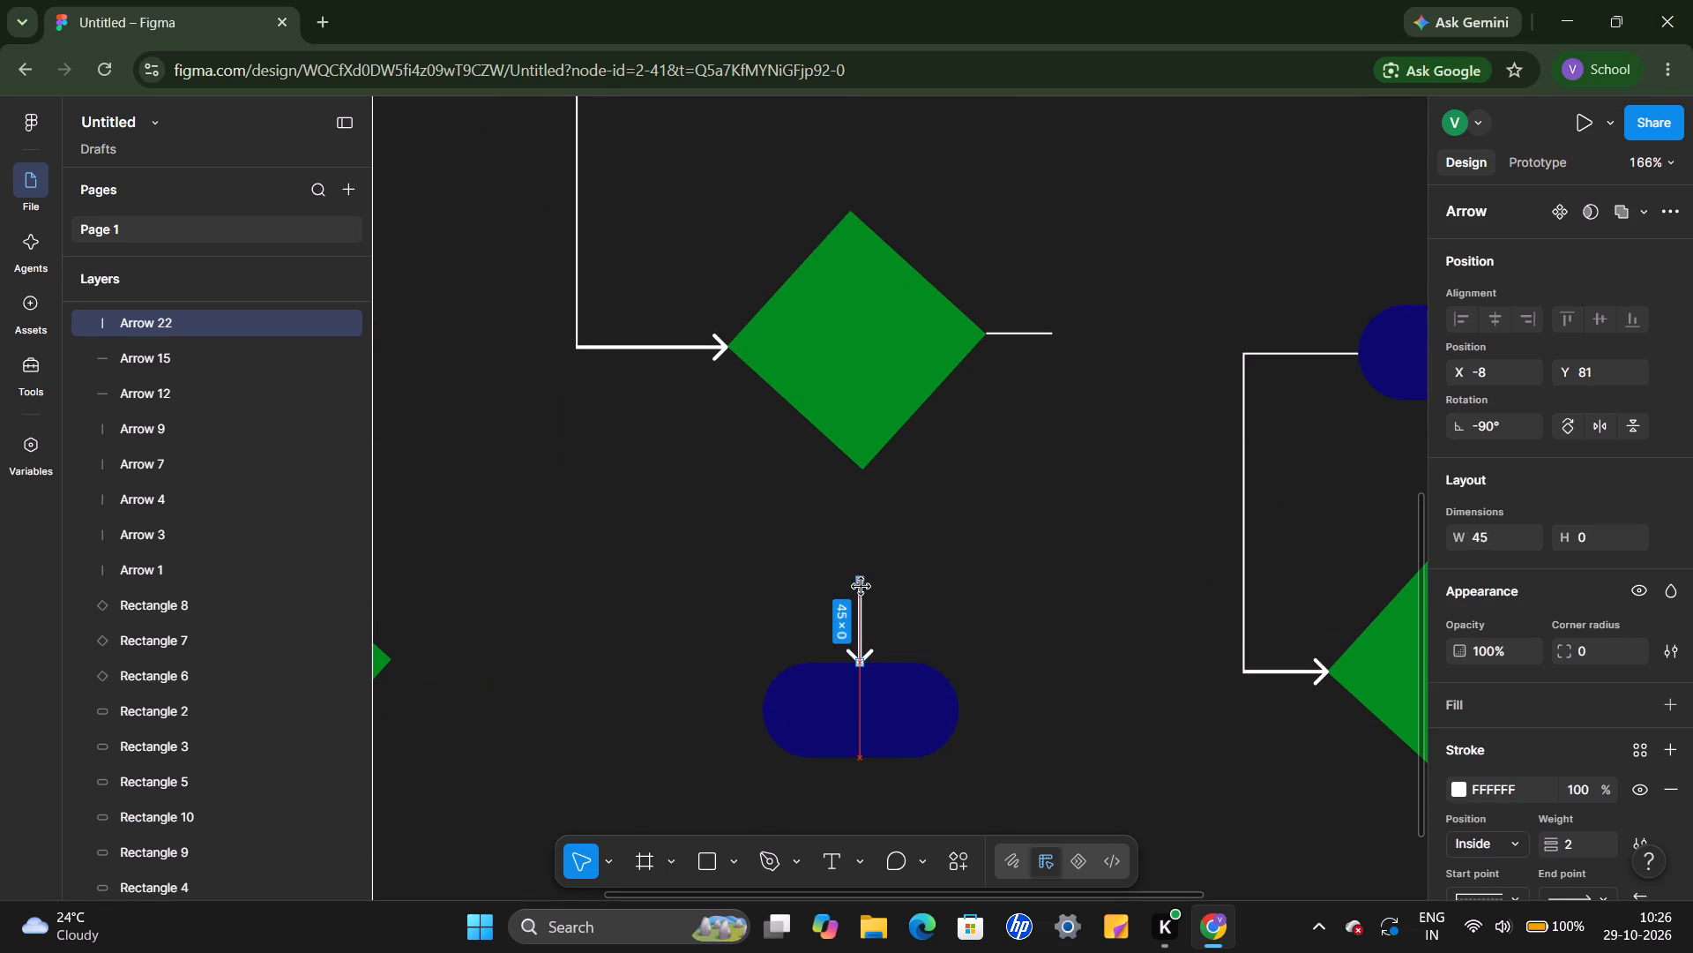
left_click_drag(861, 587, 861, 606)
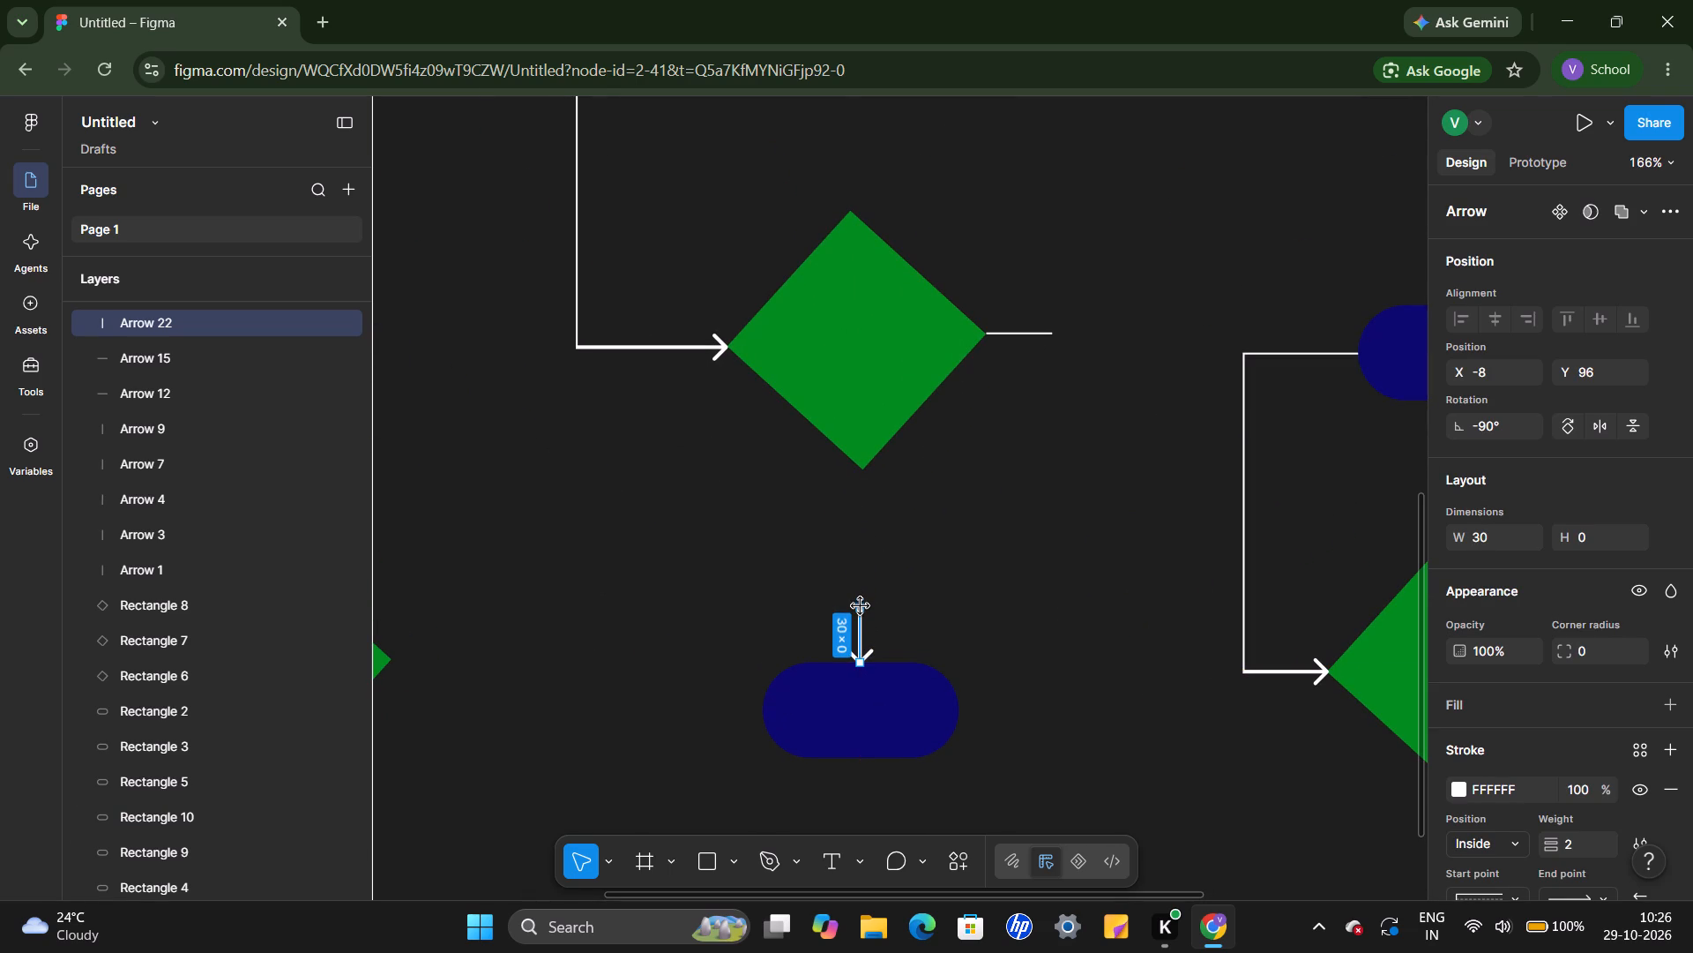
Draw a downward arrow from the topmost navy rectangle to the navy rounded rectangle directly below it.
scroll(861, 606, "up", 5)
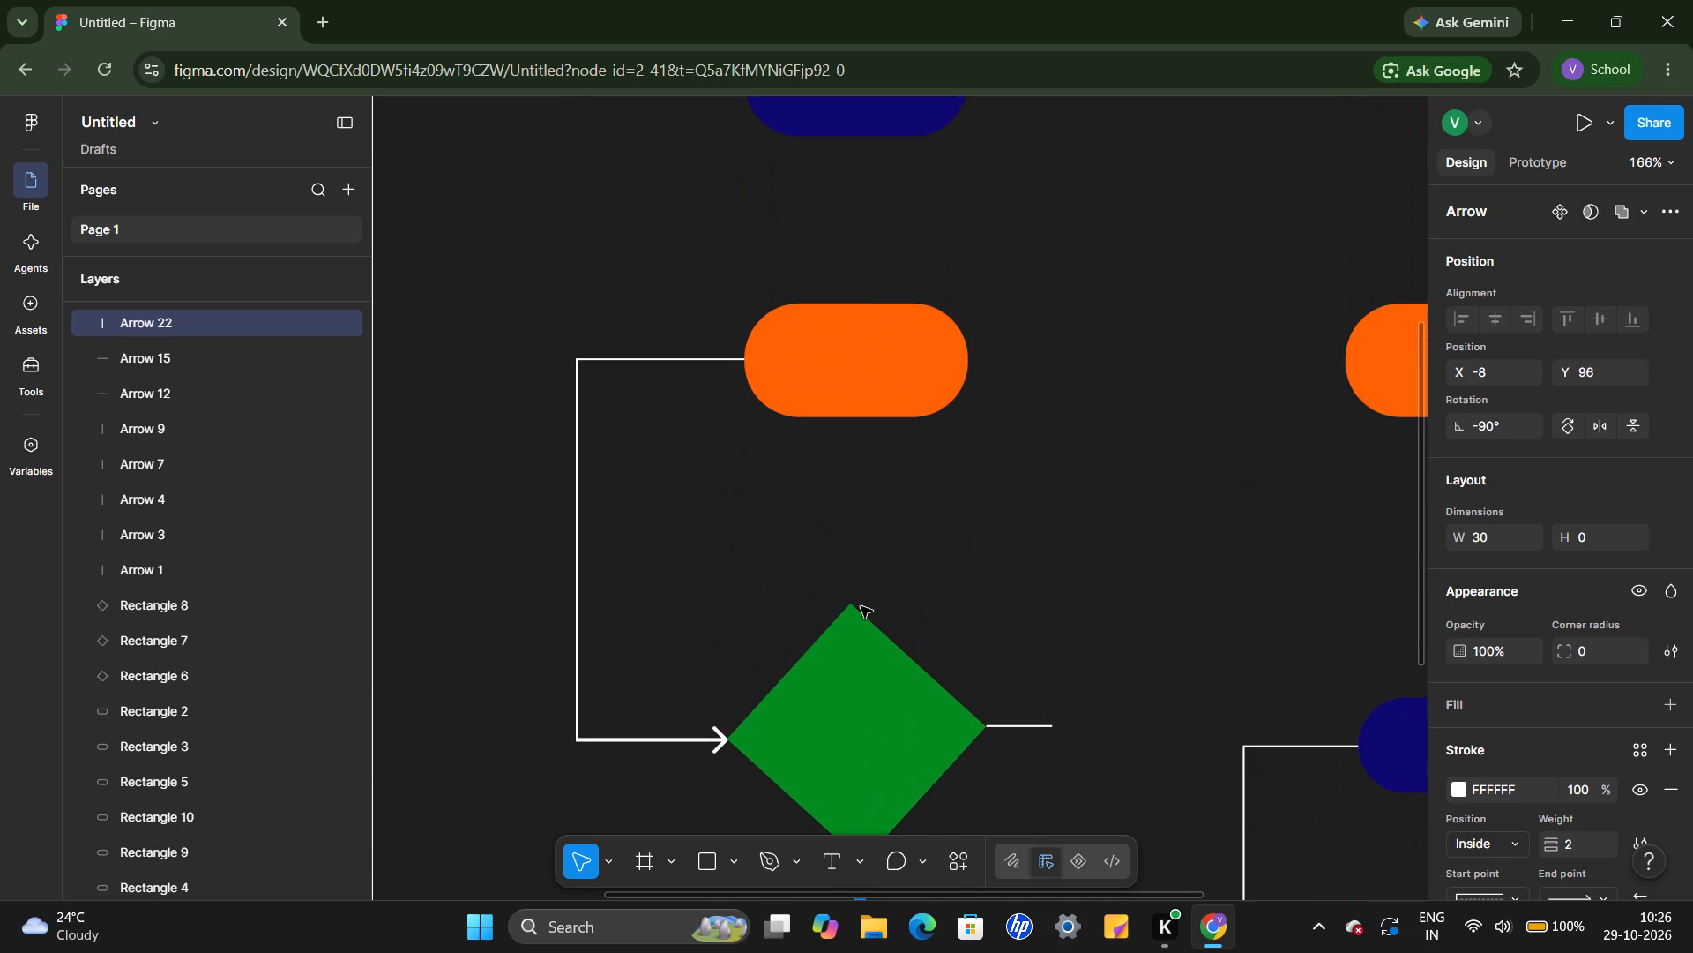
scroll(861, 606, "down", 1)
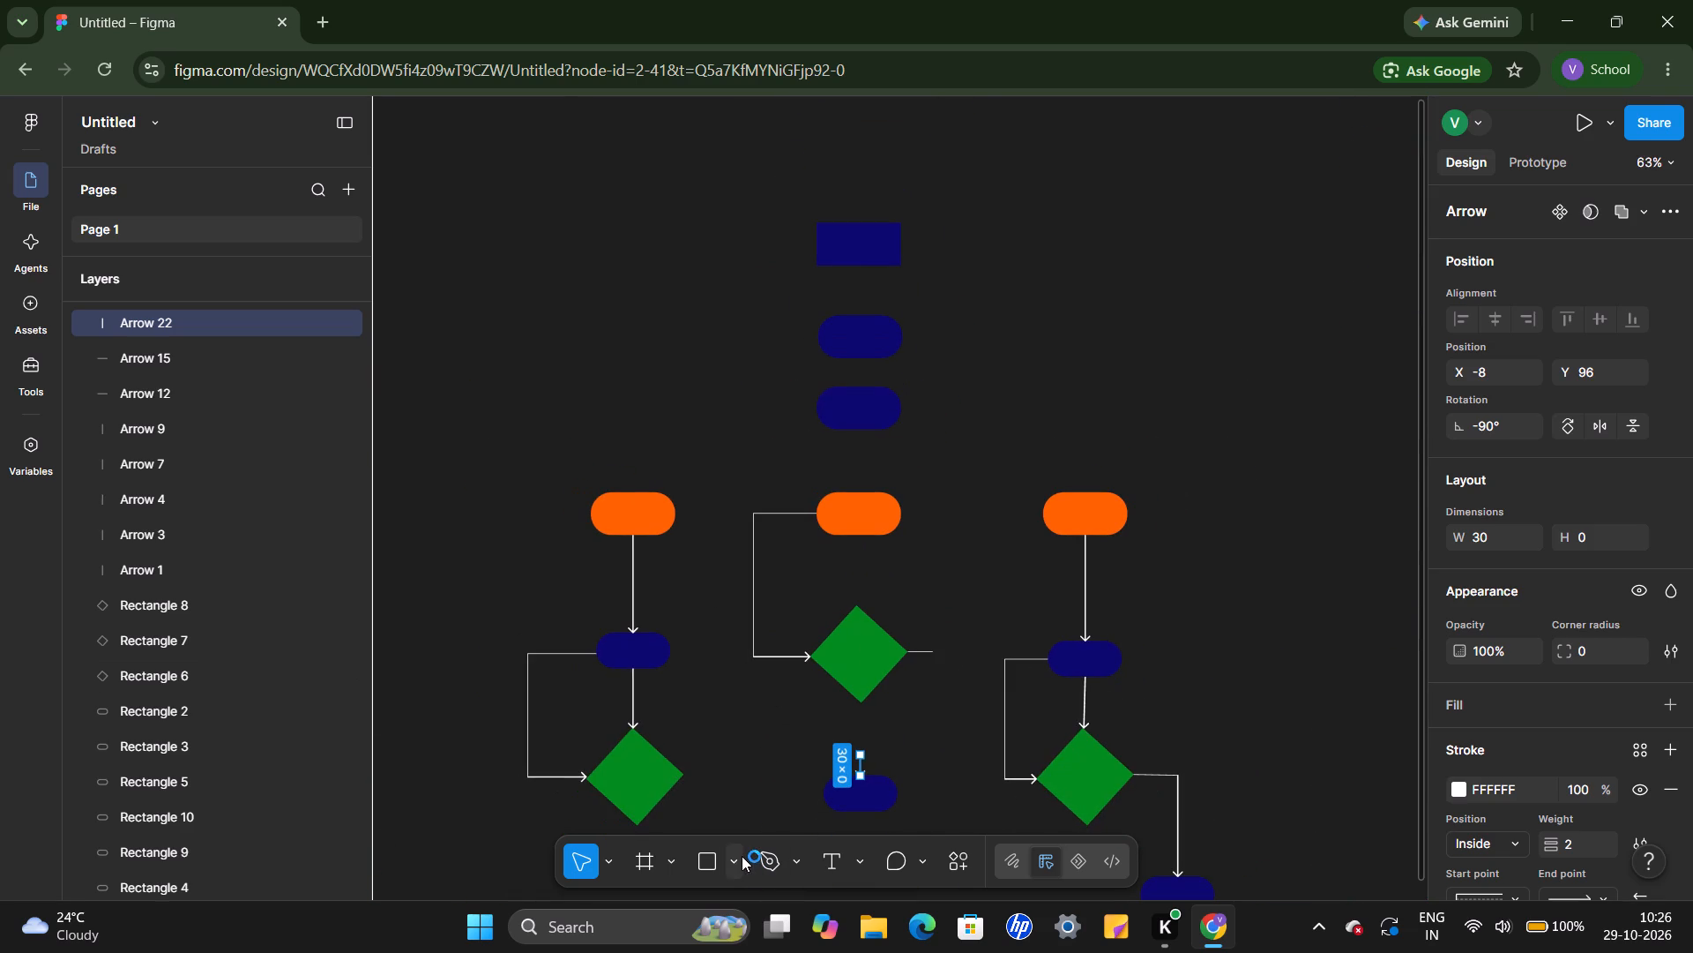
left_click(742, 856)
left_click(804, 714)
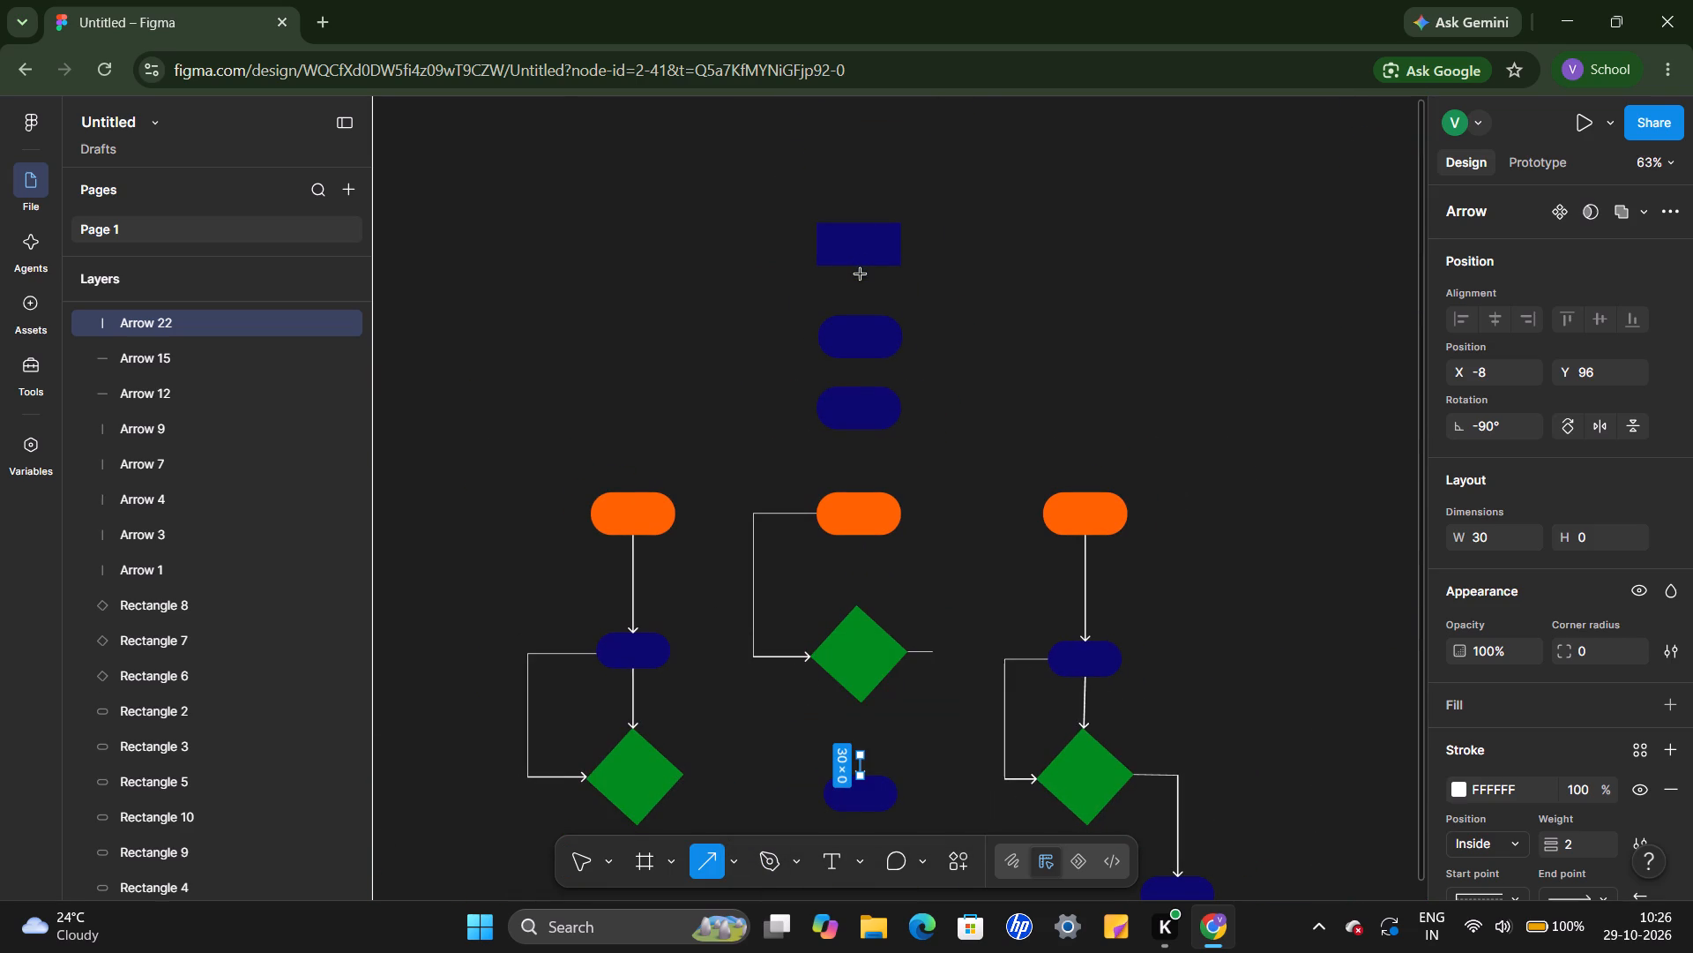
left_click_drag(859, 271, 854, 320)
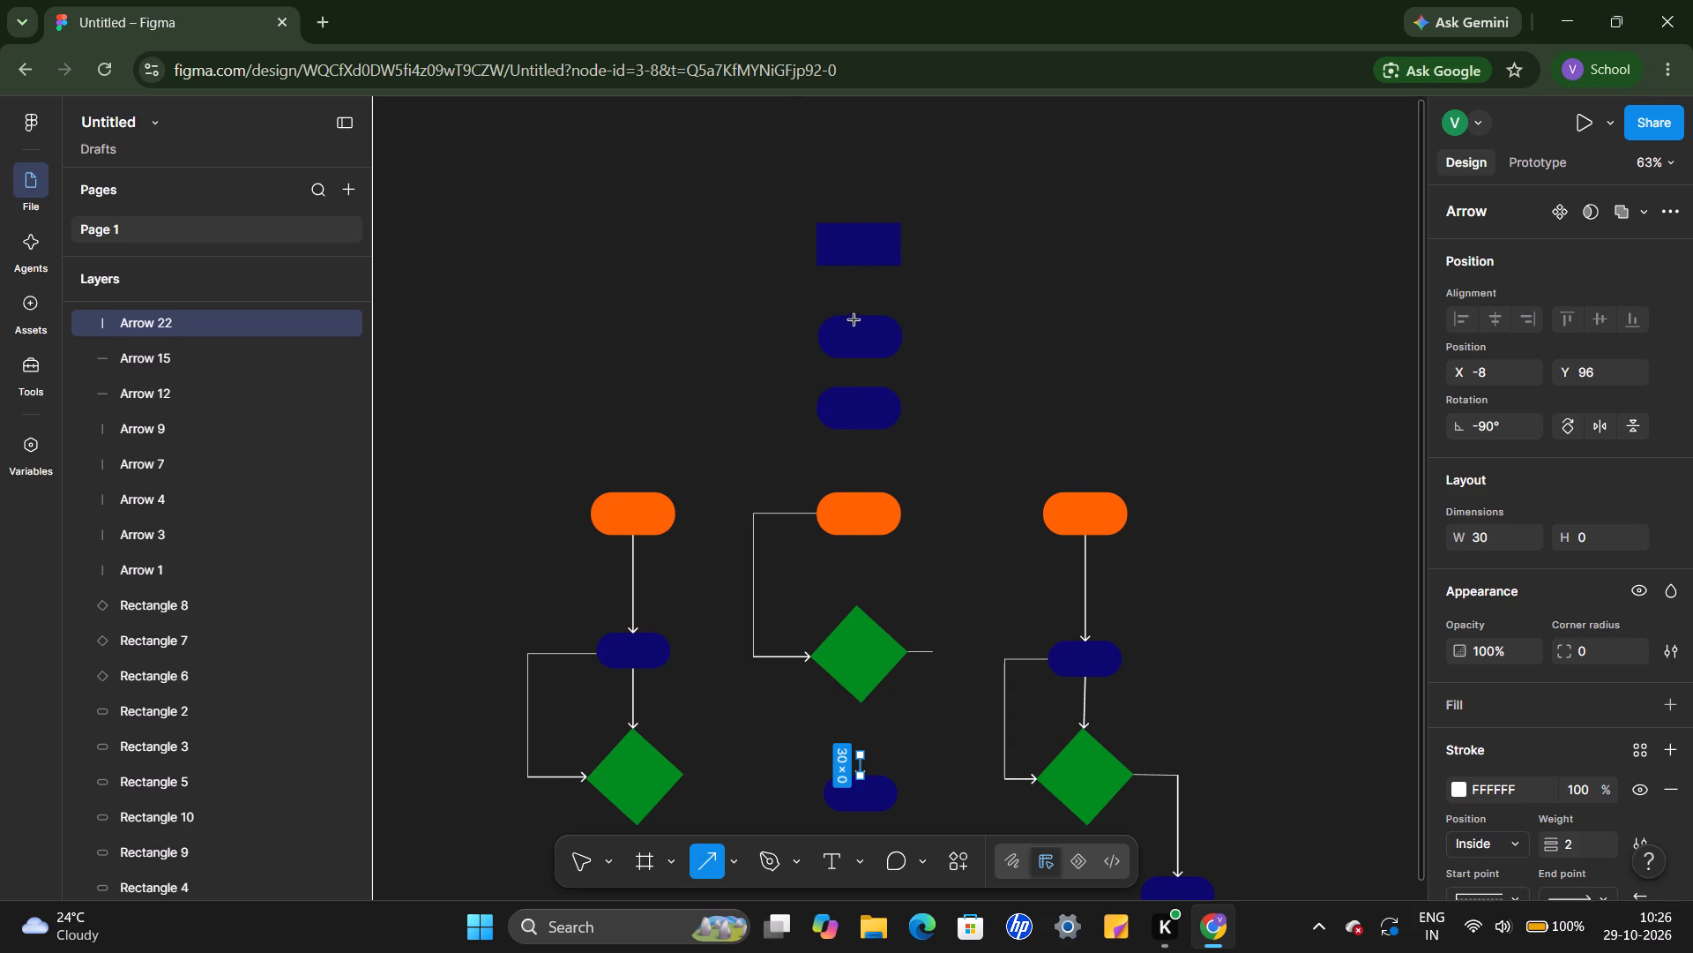
Finish the downward arrow, about 72 long, from the topmost navy rectangle to the navy rounded shape directly below it.
left_click_drag(854, 320, 856, 319)
left_click(963, 382)
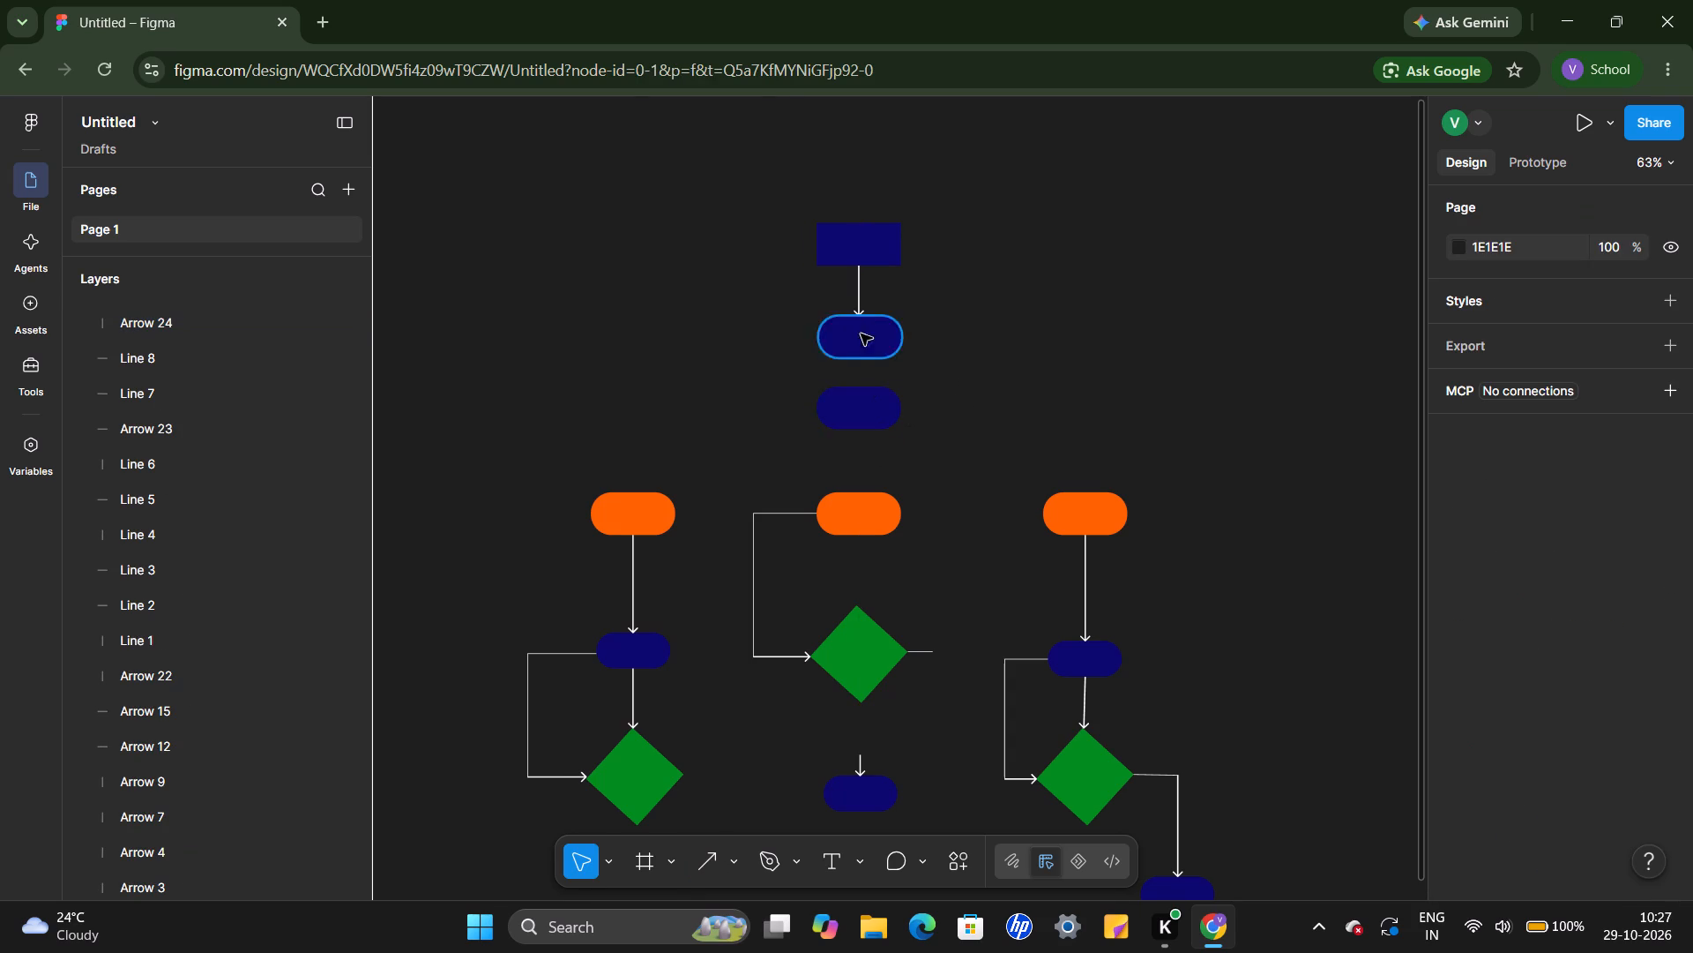
Duplicate the top vertical arrow and place the copy between the two navy rounded shapes, at X -10, Y -484.
left_click(857, 306)
key("ctrl+c")
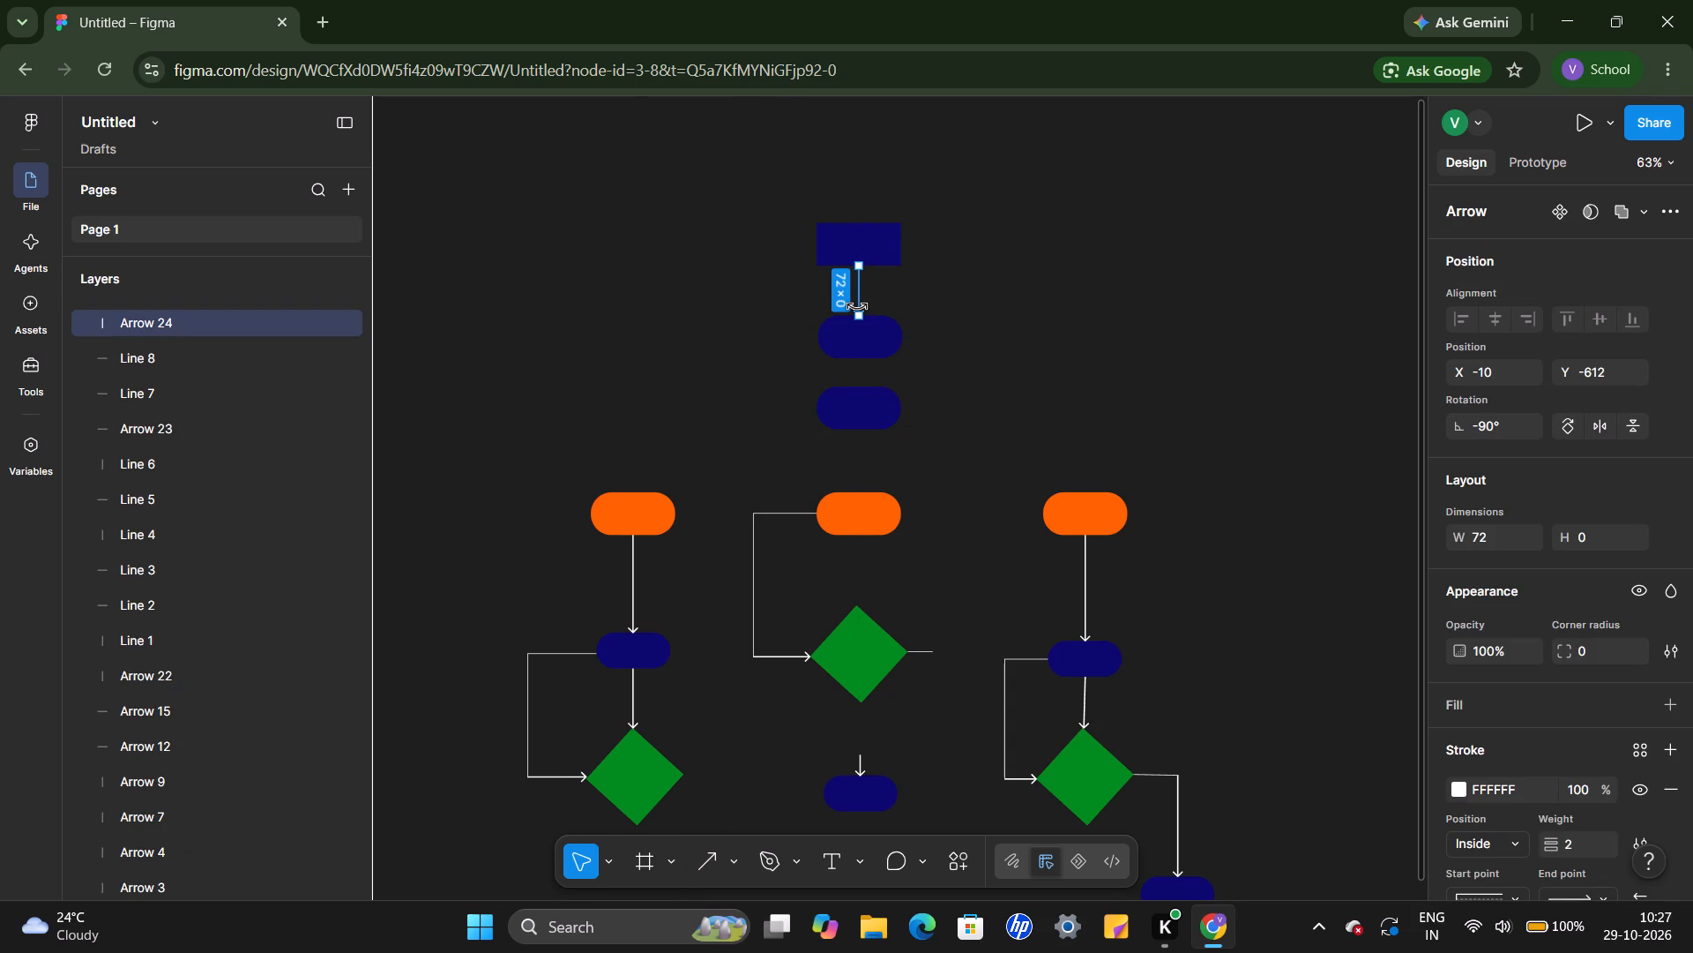
key("ctrl+v")
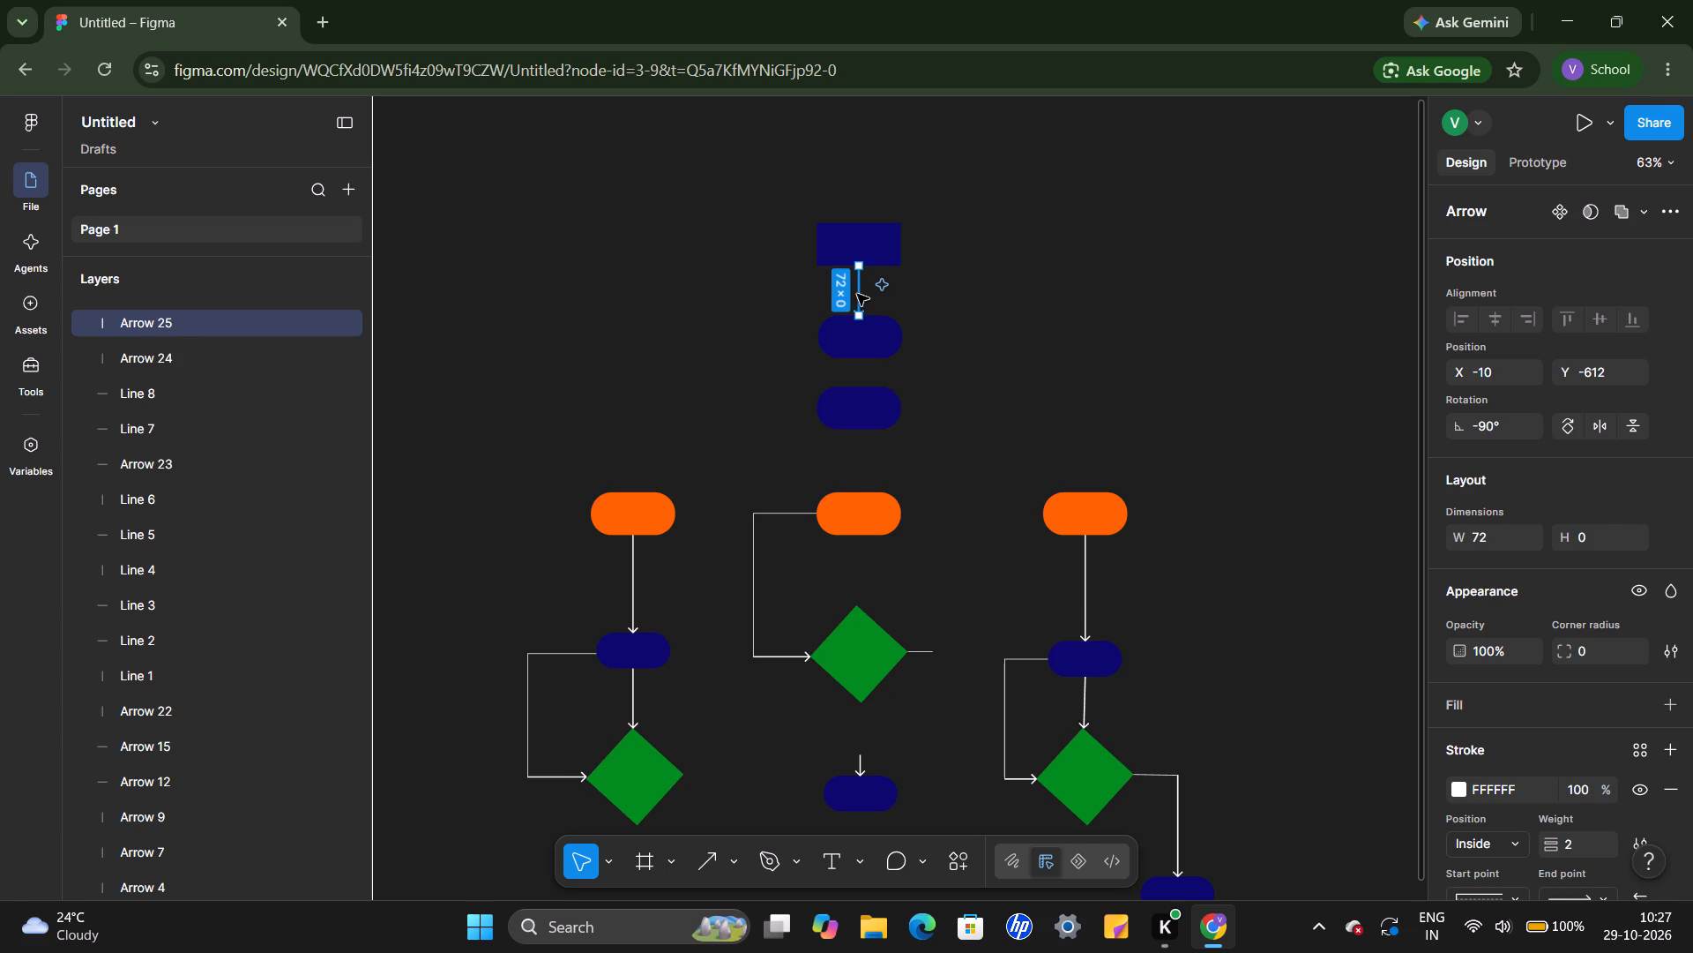
left_click_drag(857, 294, 854, 381)
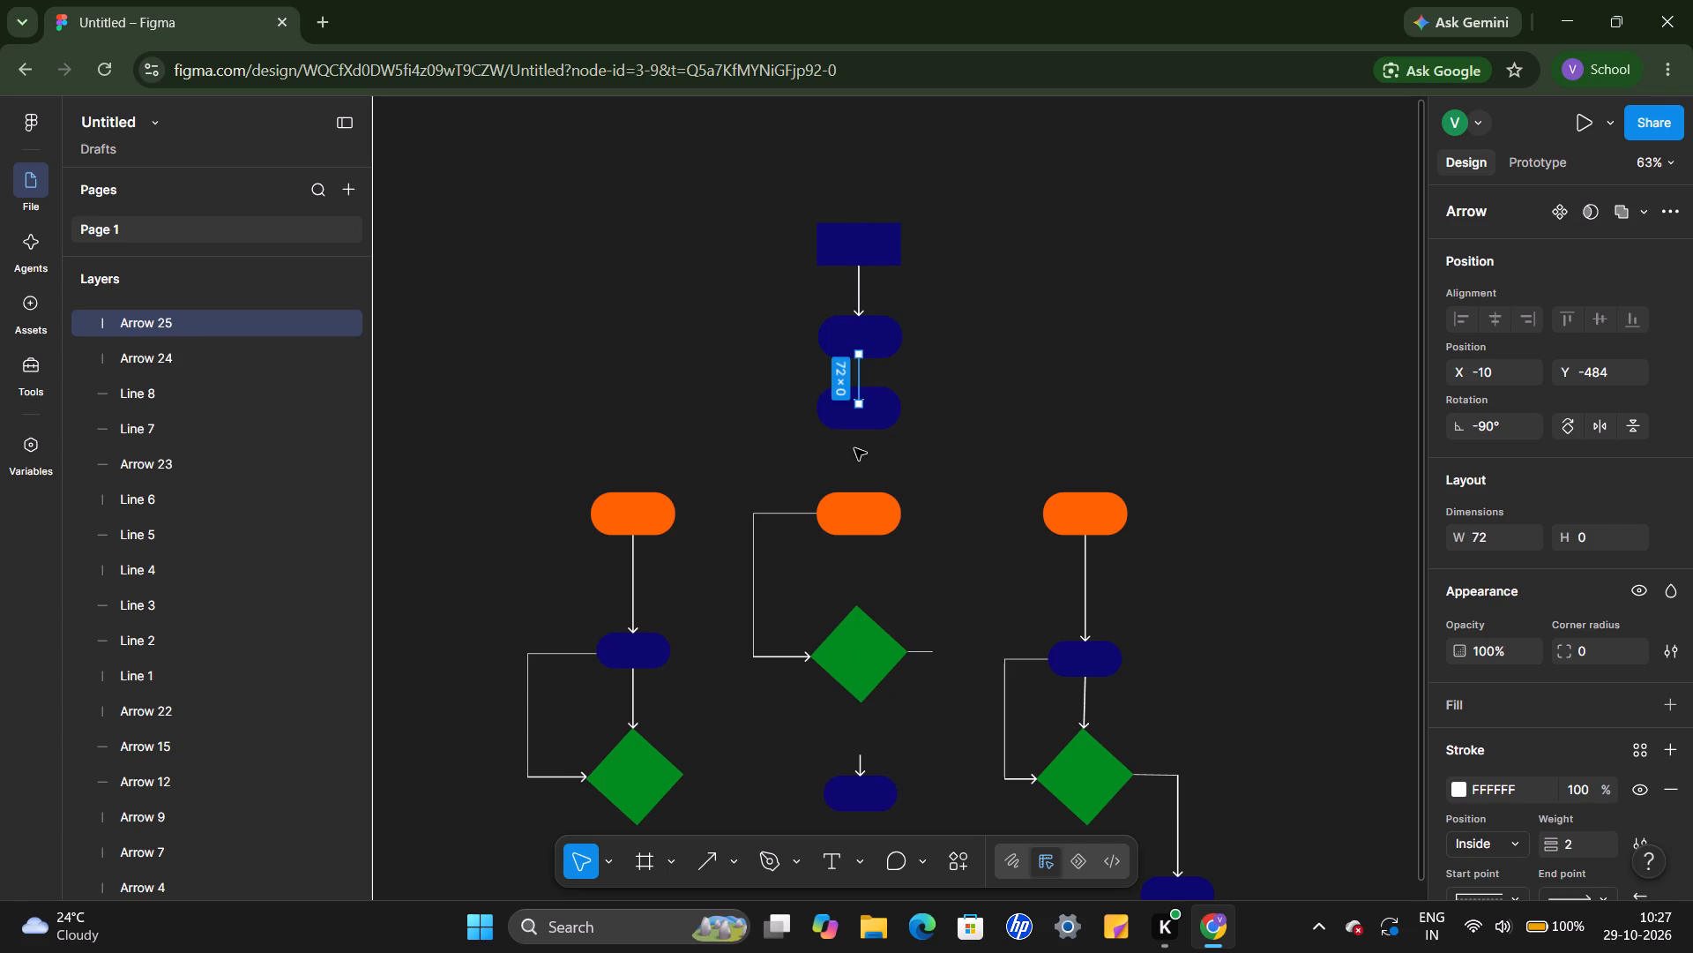
Paste another copy of the arrow and place it from the lower navy rounded shape toward the middle orange shape, at Y -375.
key("ctrl+v")
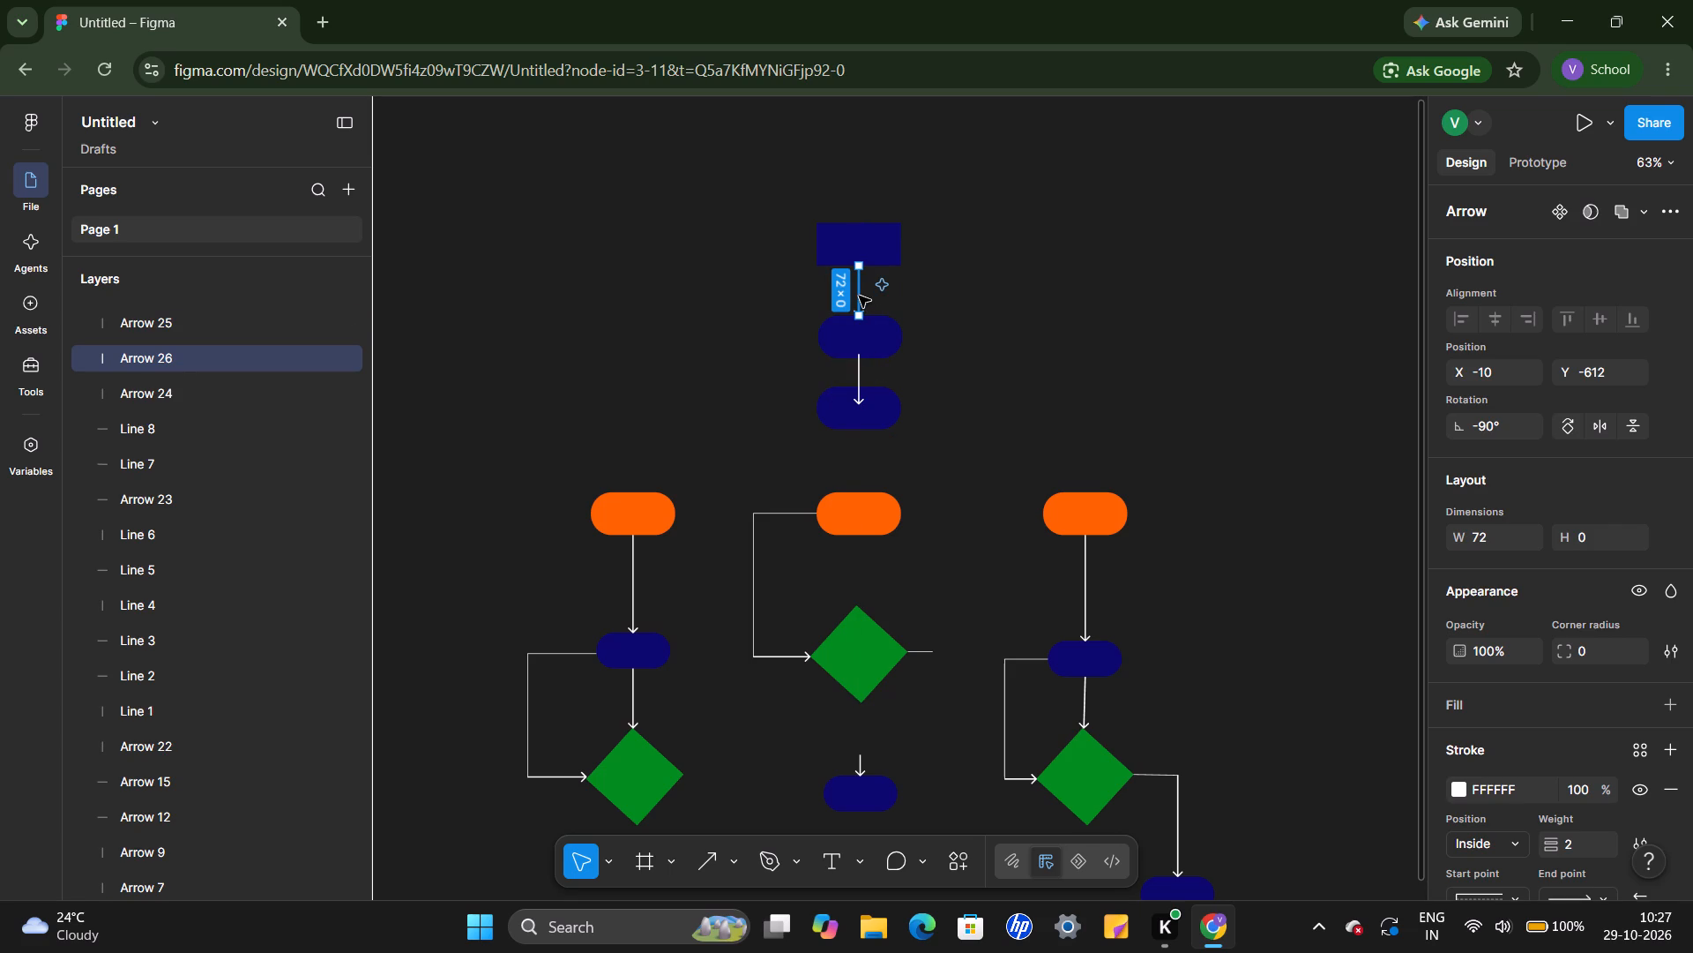
left_click_drag(859, 296, 856, 460)
scroll(856, 460, "up", 1)
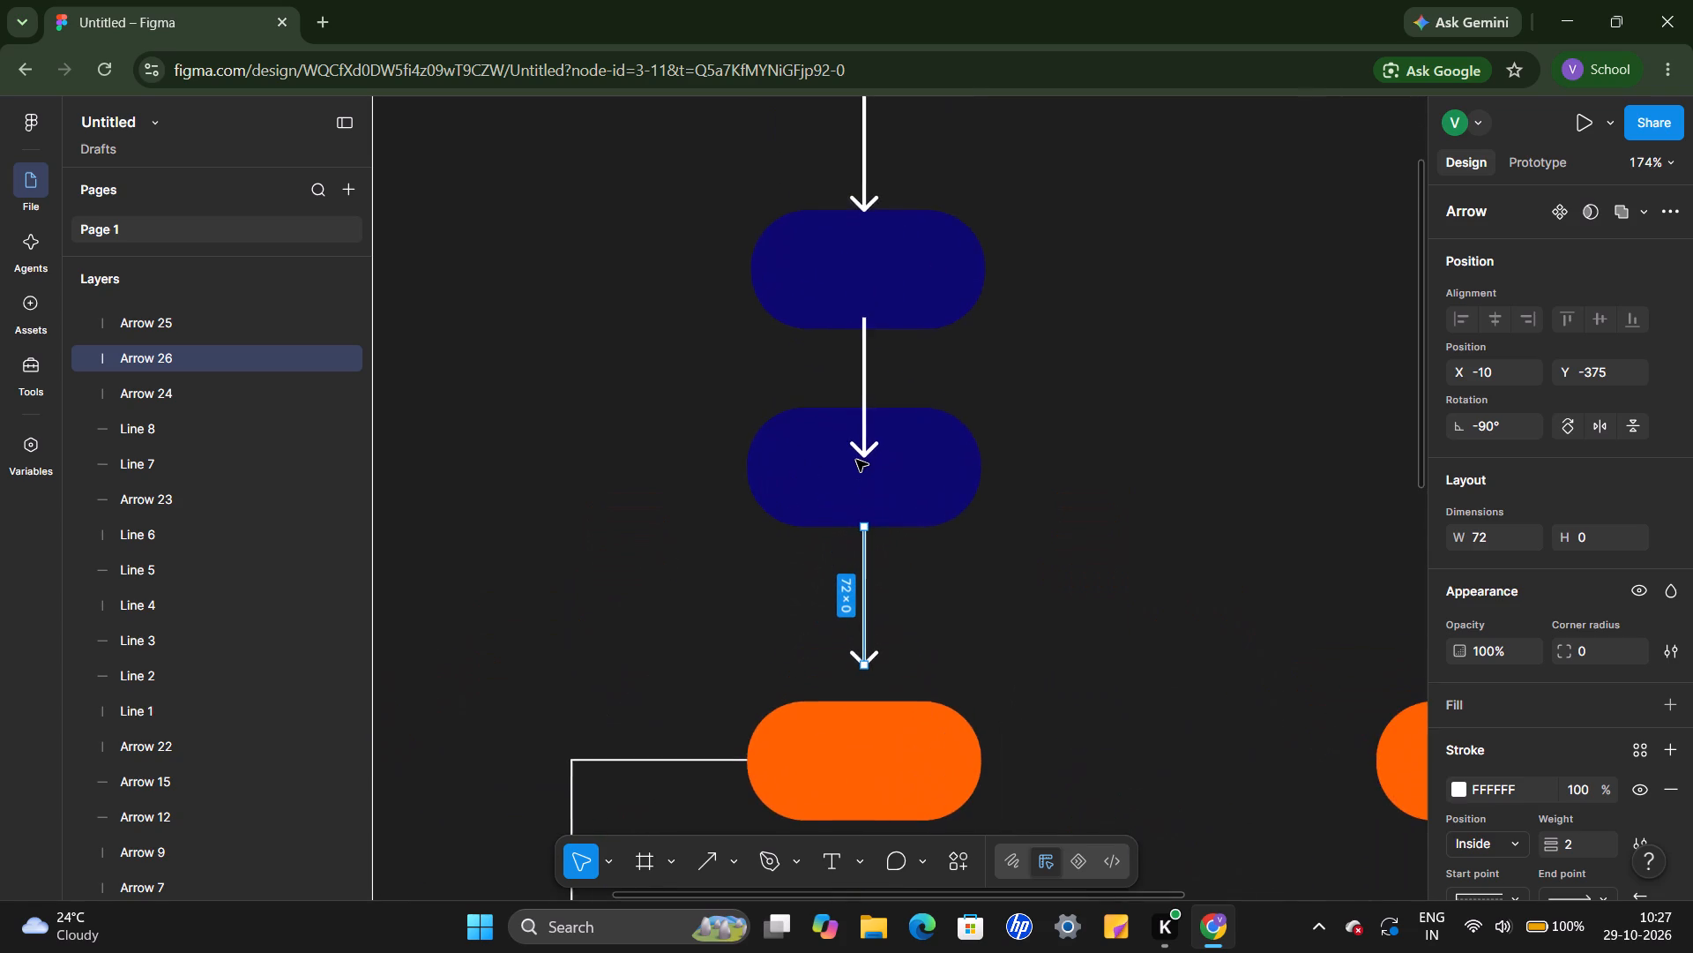
scroll(856, 460, "down", 4)
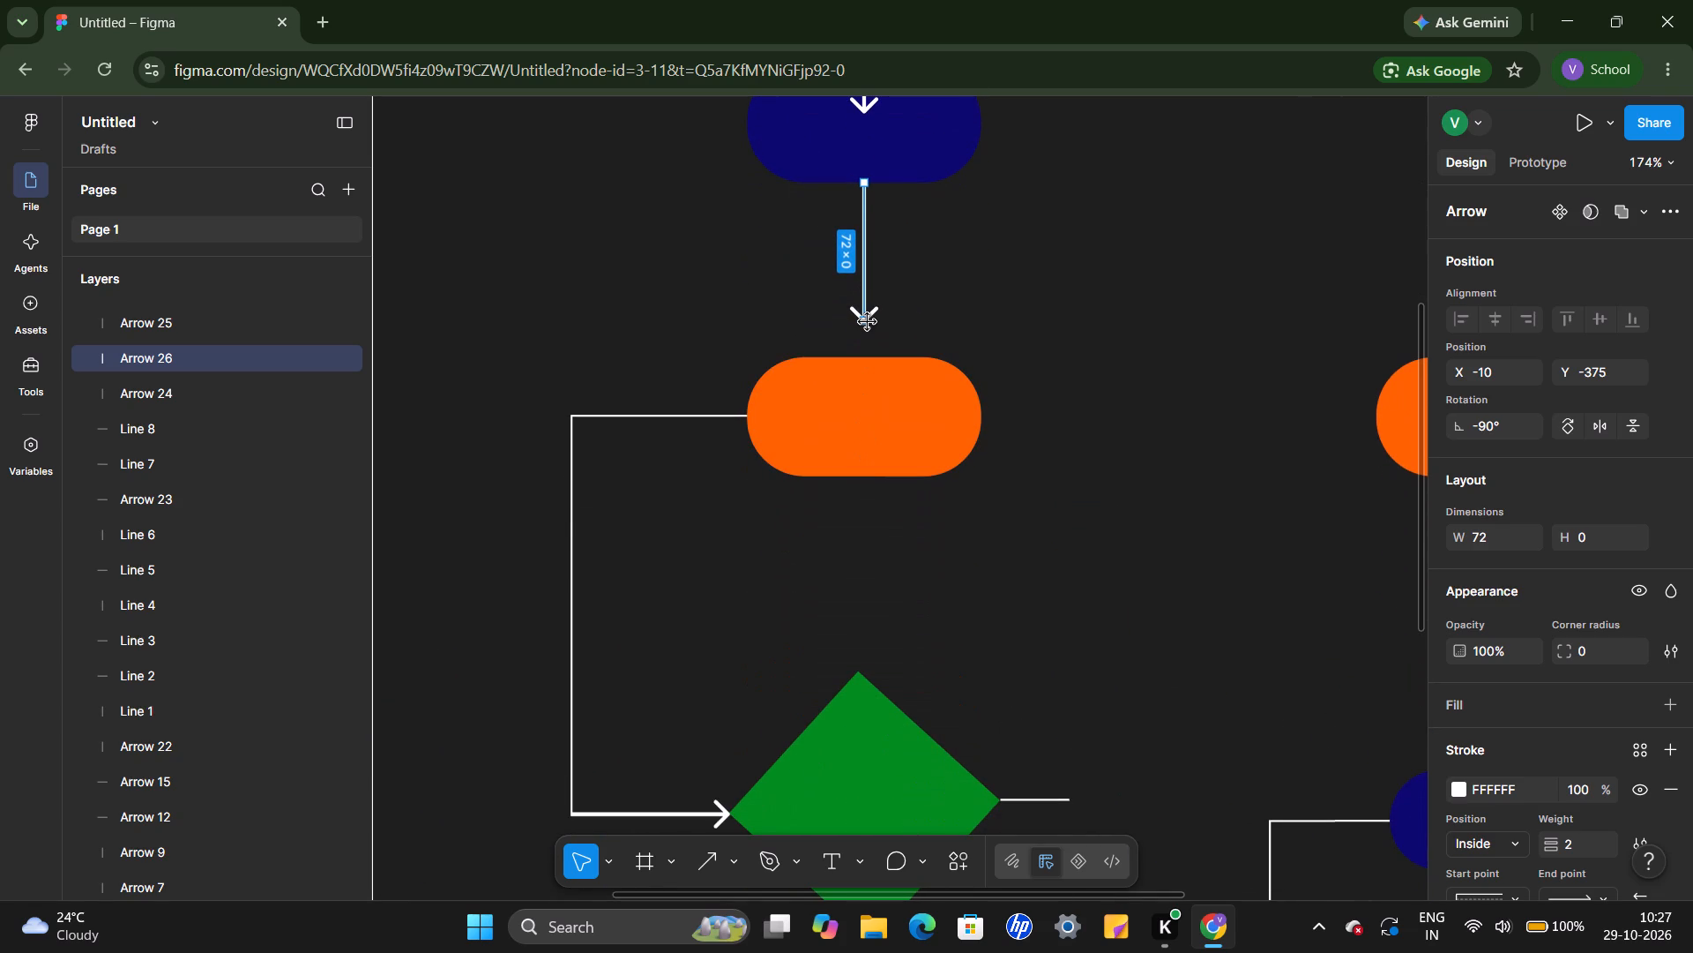
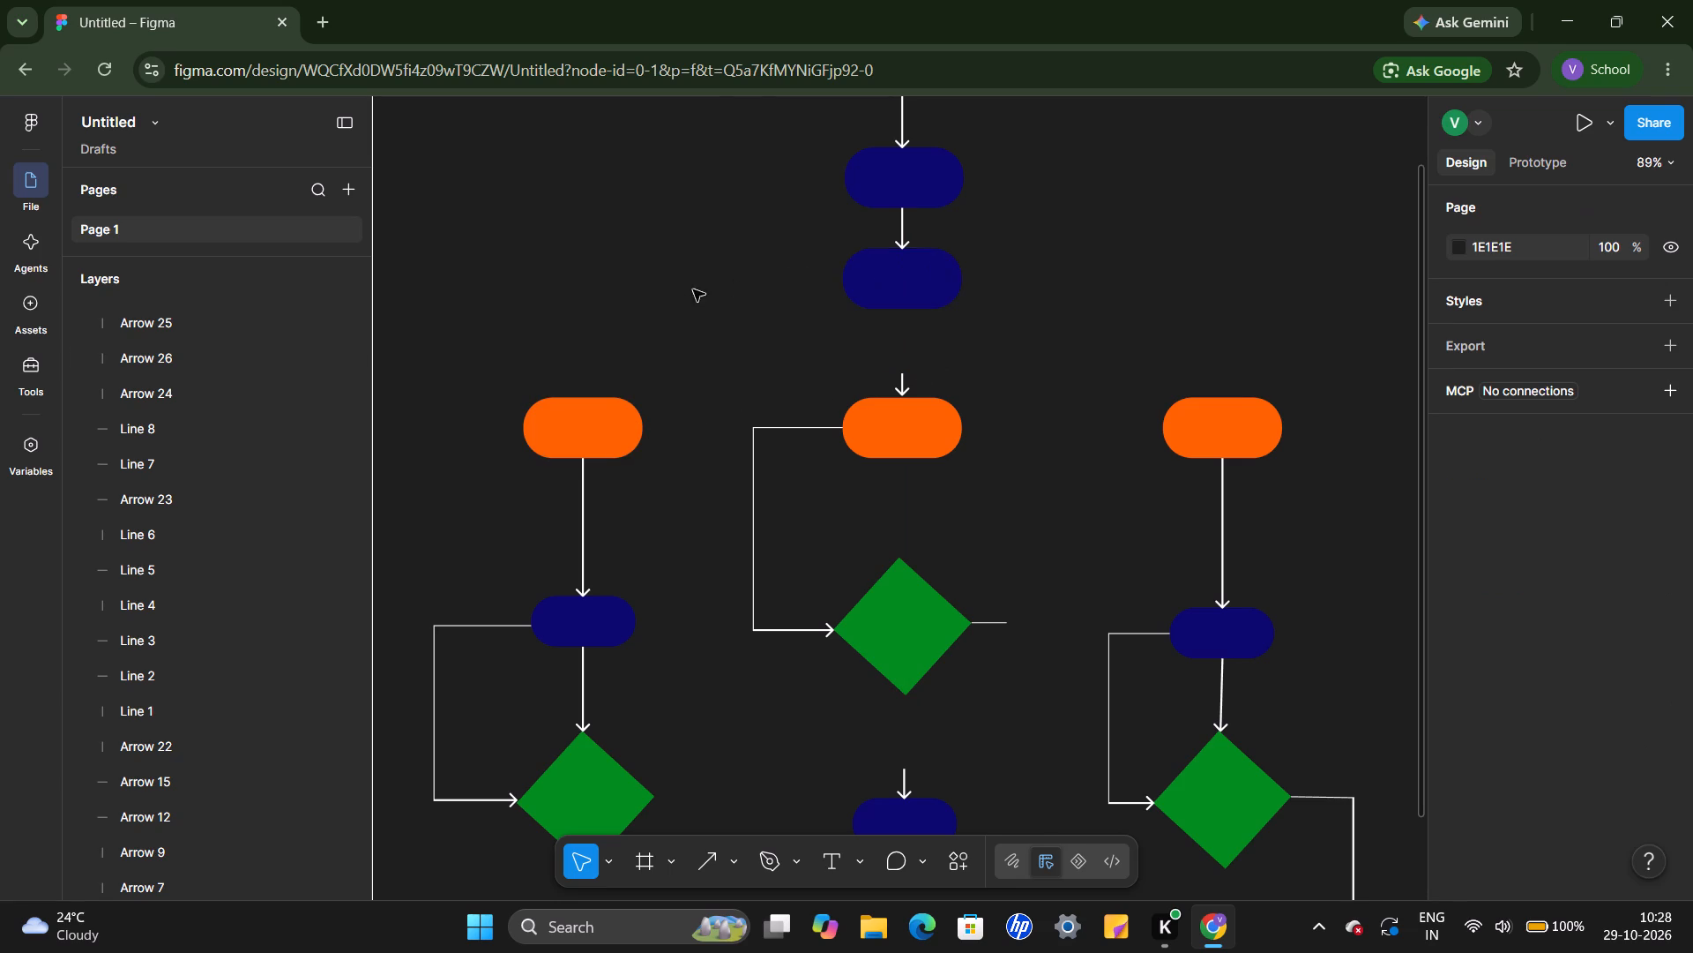
Draw a vertical line about 27 long straight down from the bottom centre of the navy shape nearest the middle orange shape.
left_click(728, 868)
left_click(824, 682)
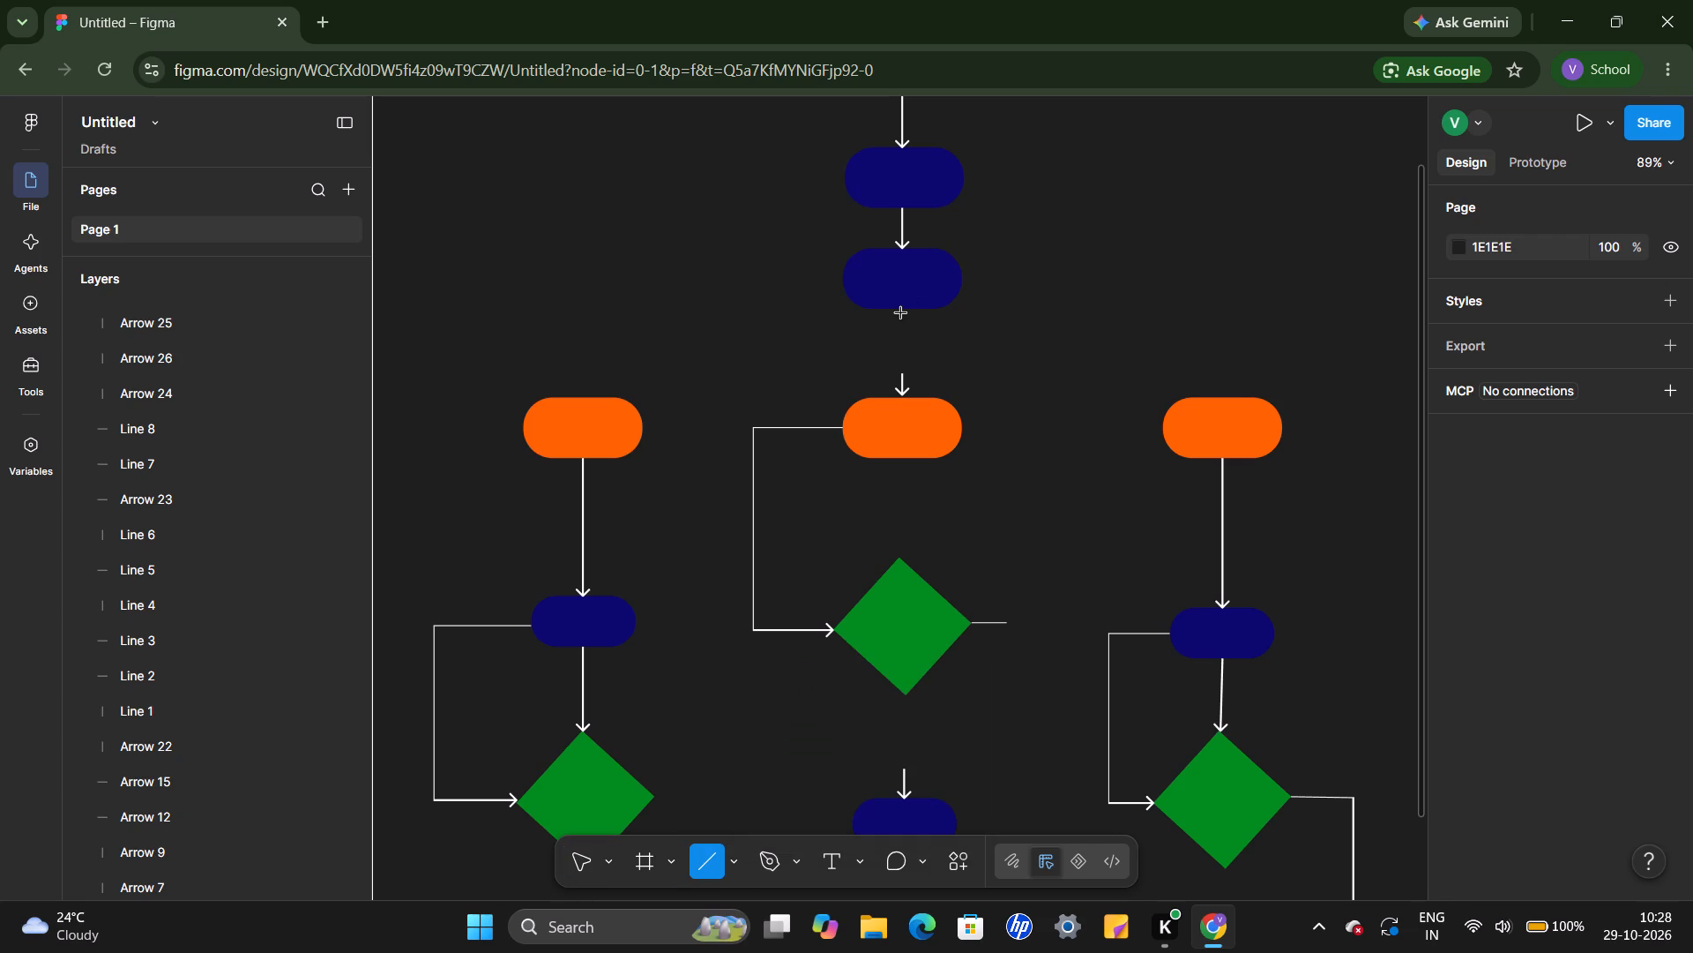
left_click_drag(901, 311, 901, 334)
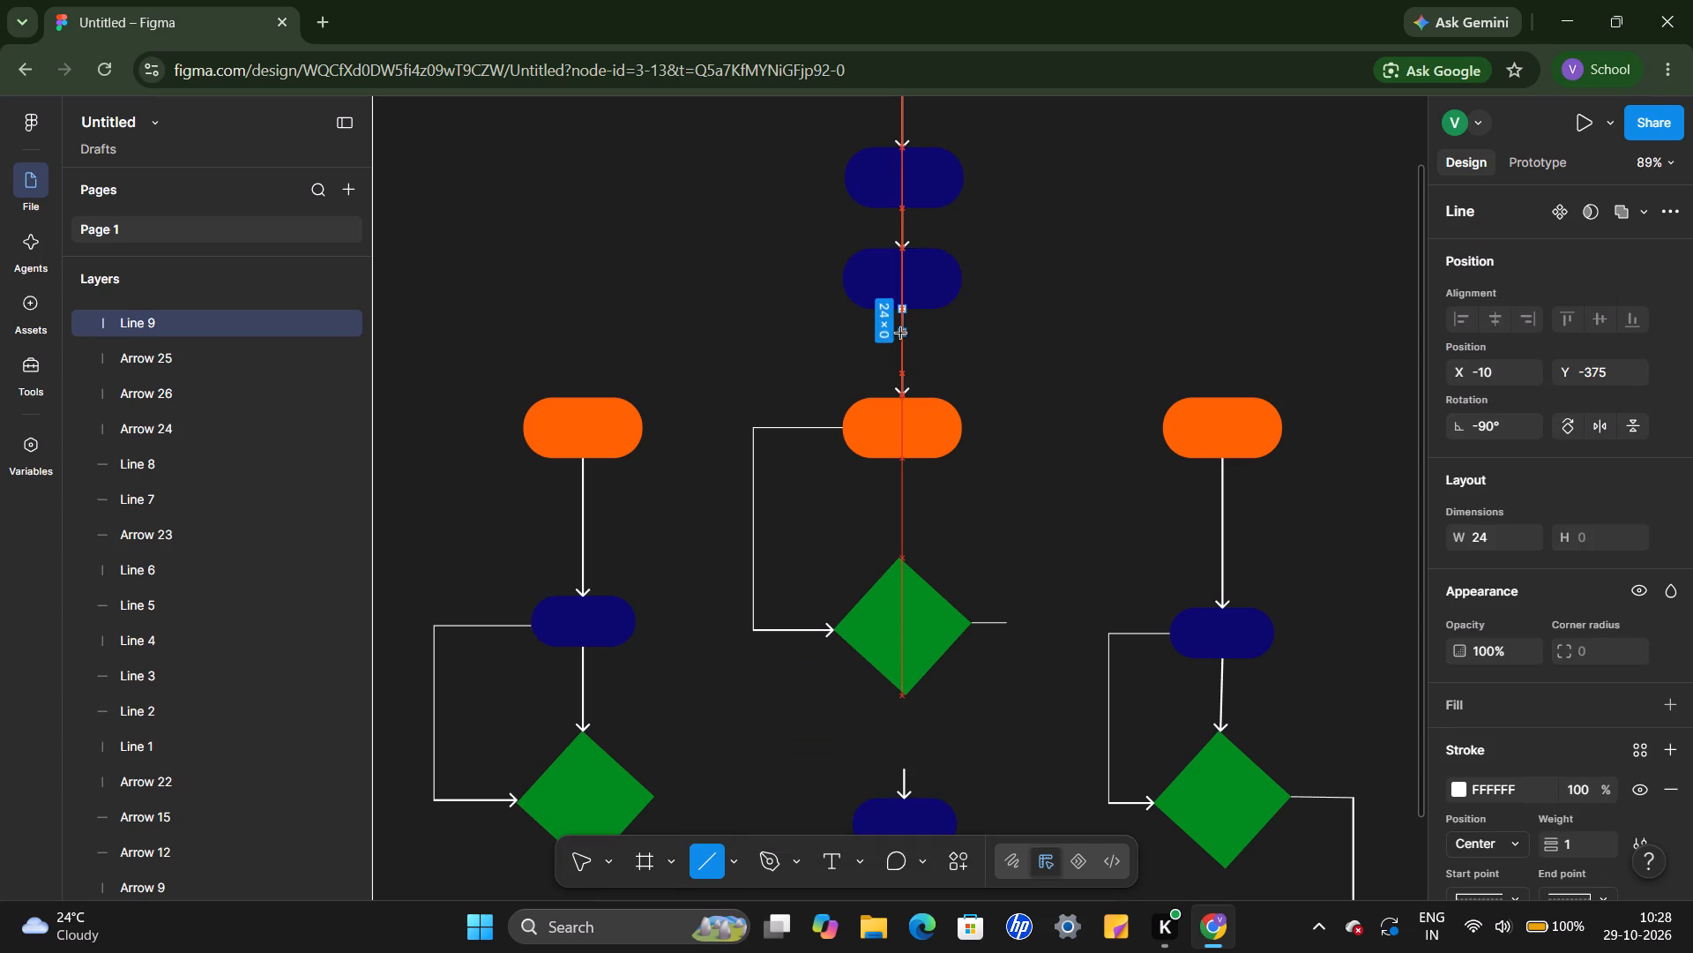
left_click_drag(901, 334, 901, 335)
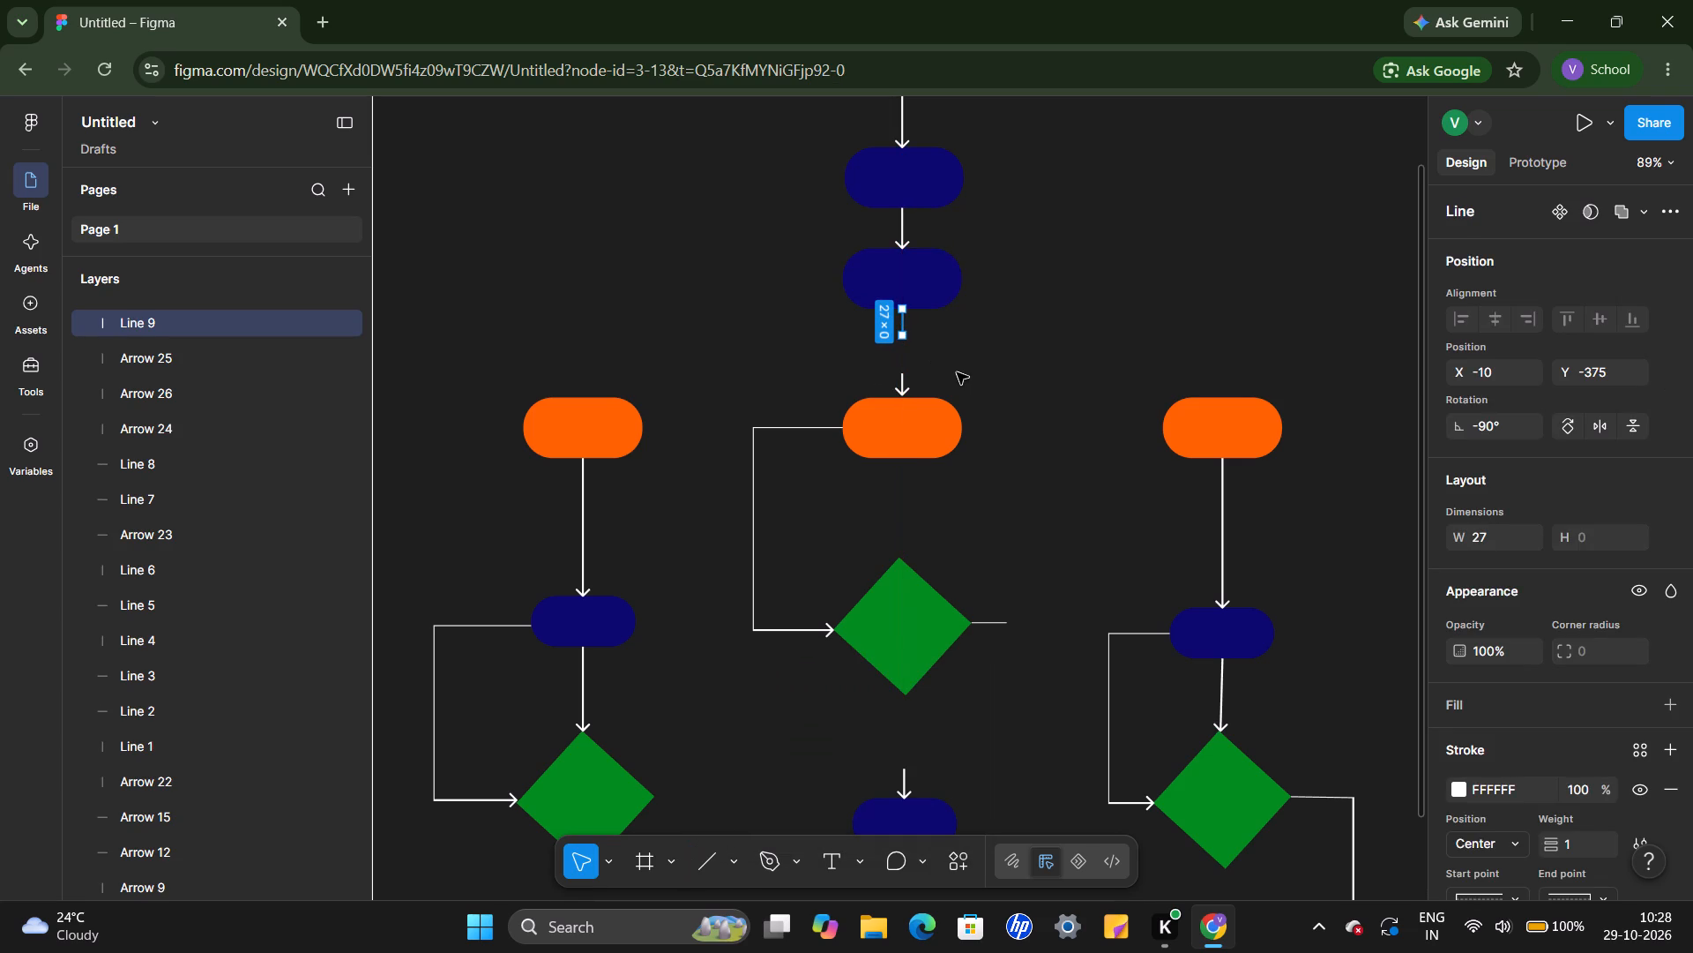
left_click(957, 372)
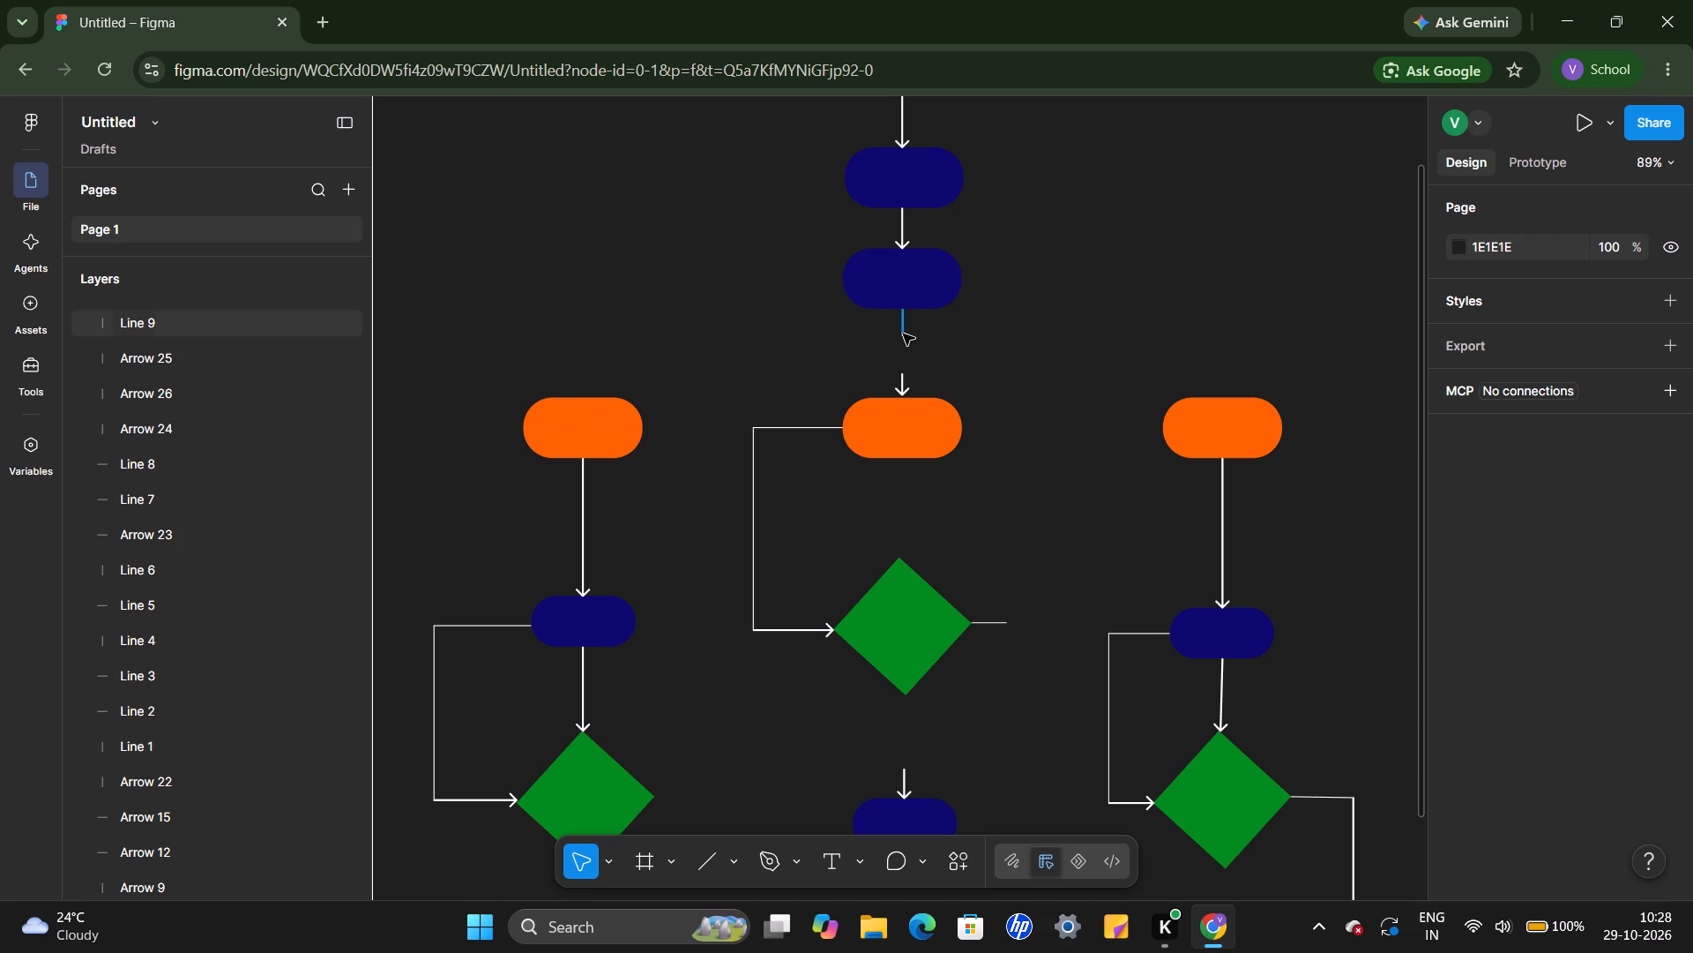
Draw a horizontal line about 324 long from the lower end of that short line to above the right flowchart's orange shape.
left_click(705, 844)
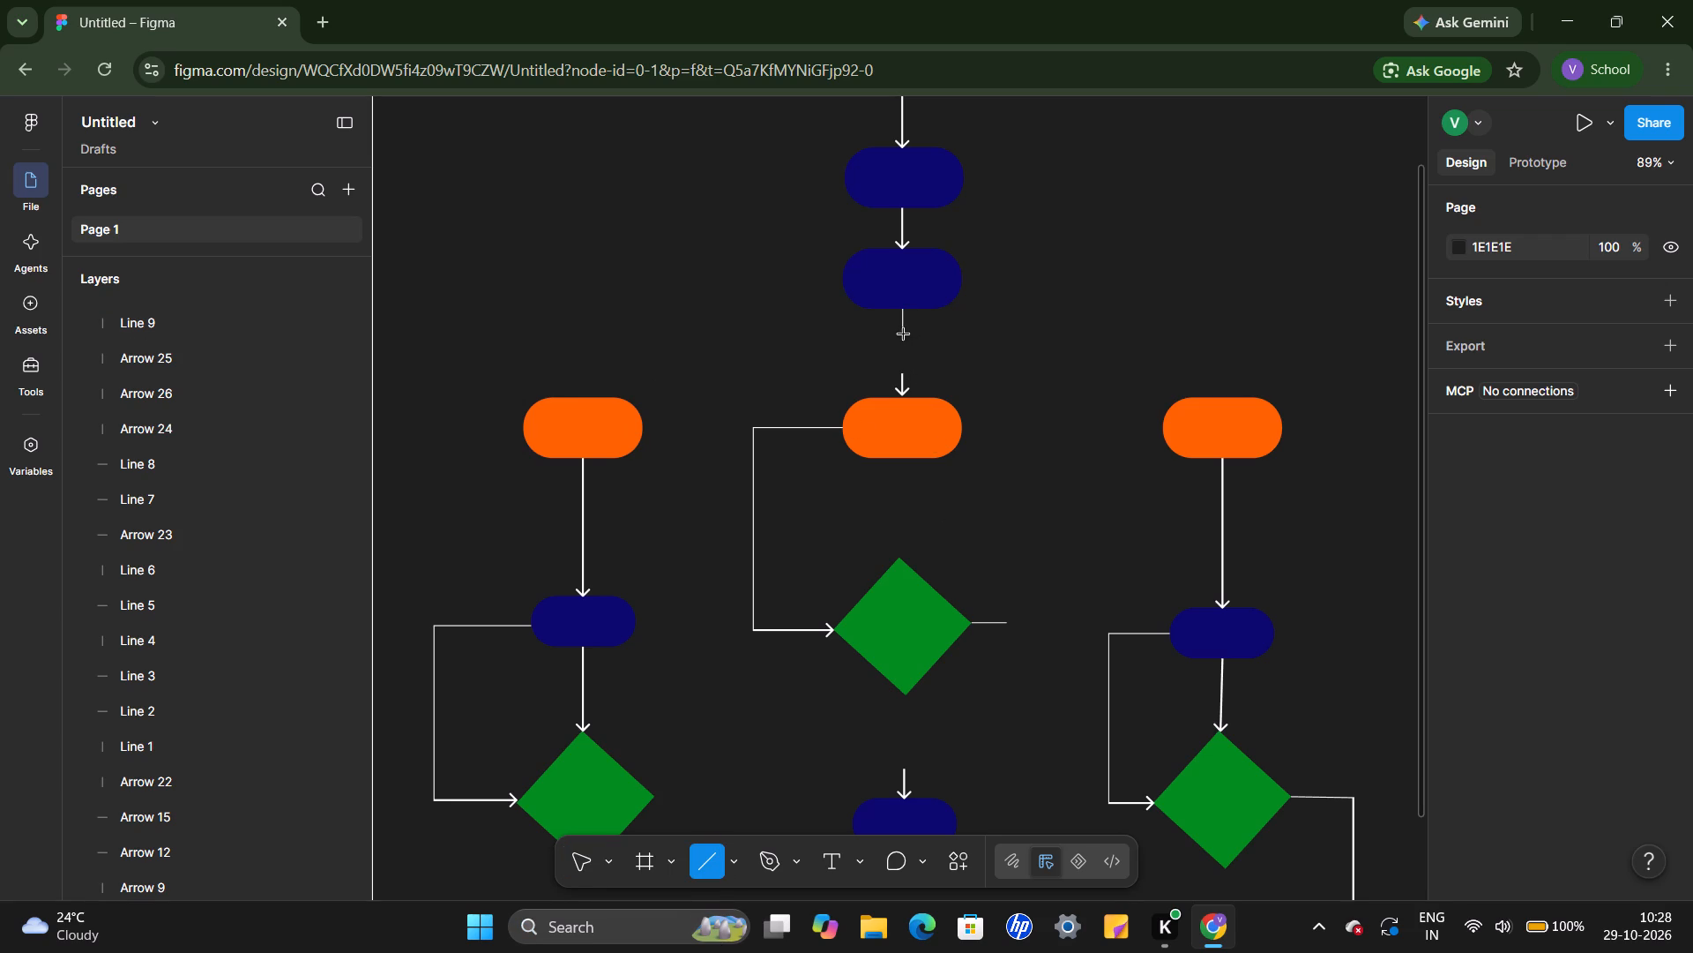
left_click_drag(904, 334, 1204, 338)
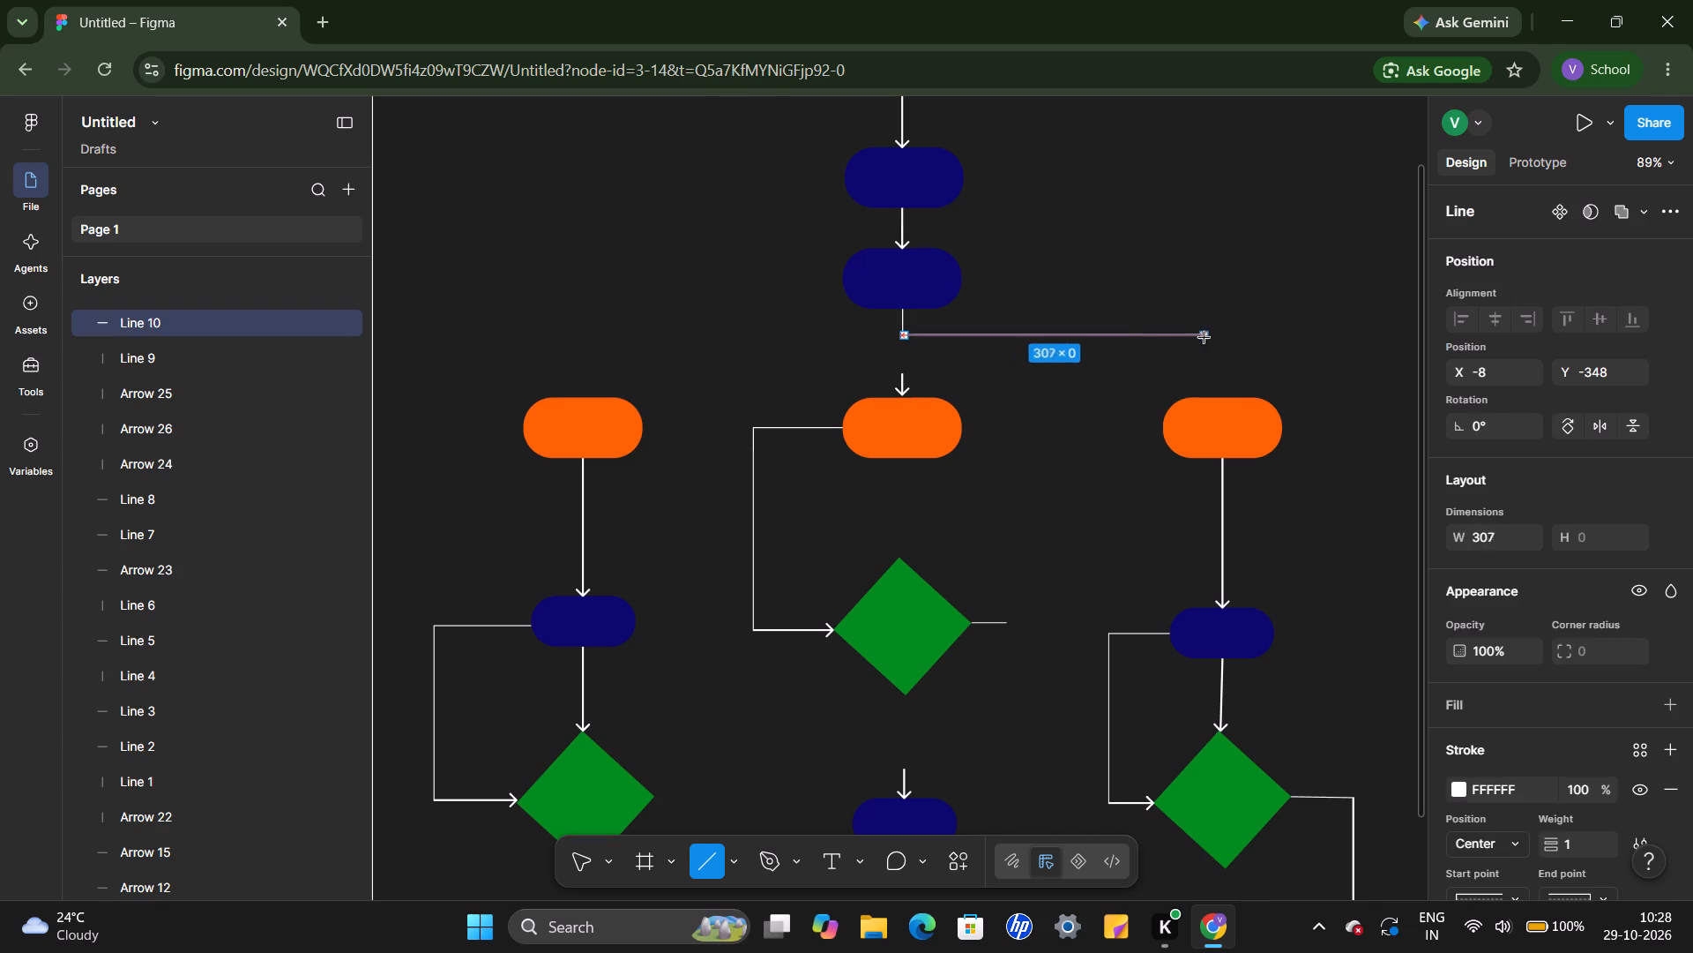
left_click_drag(1204, 338, 1219, 340)
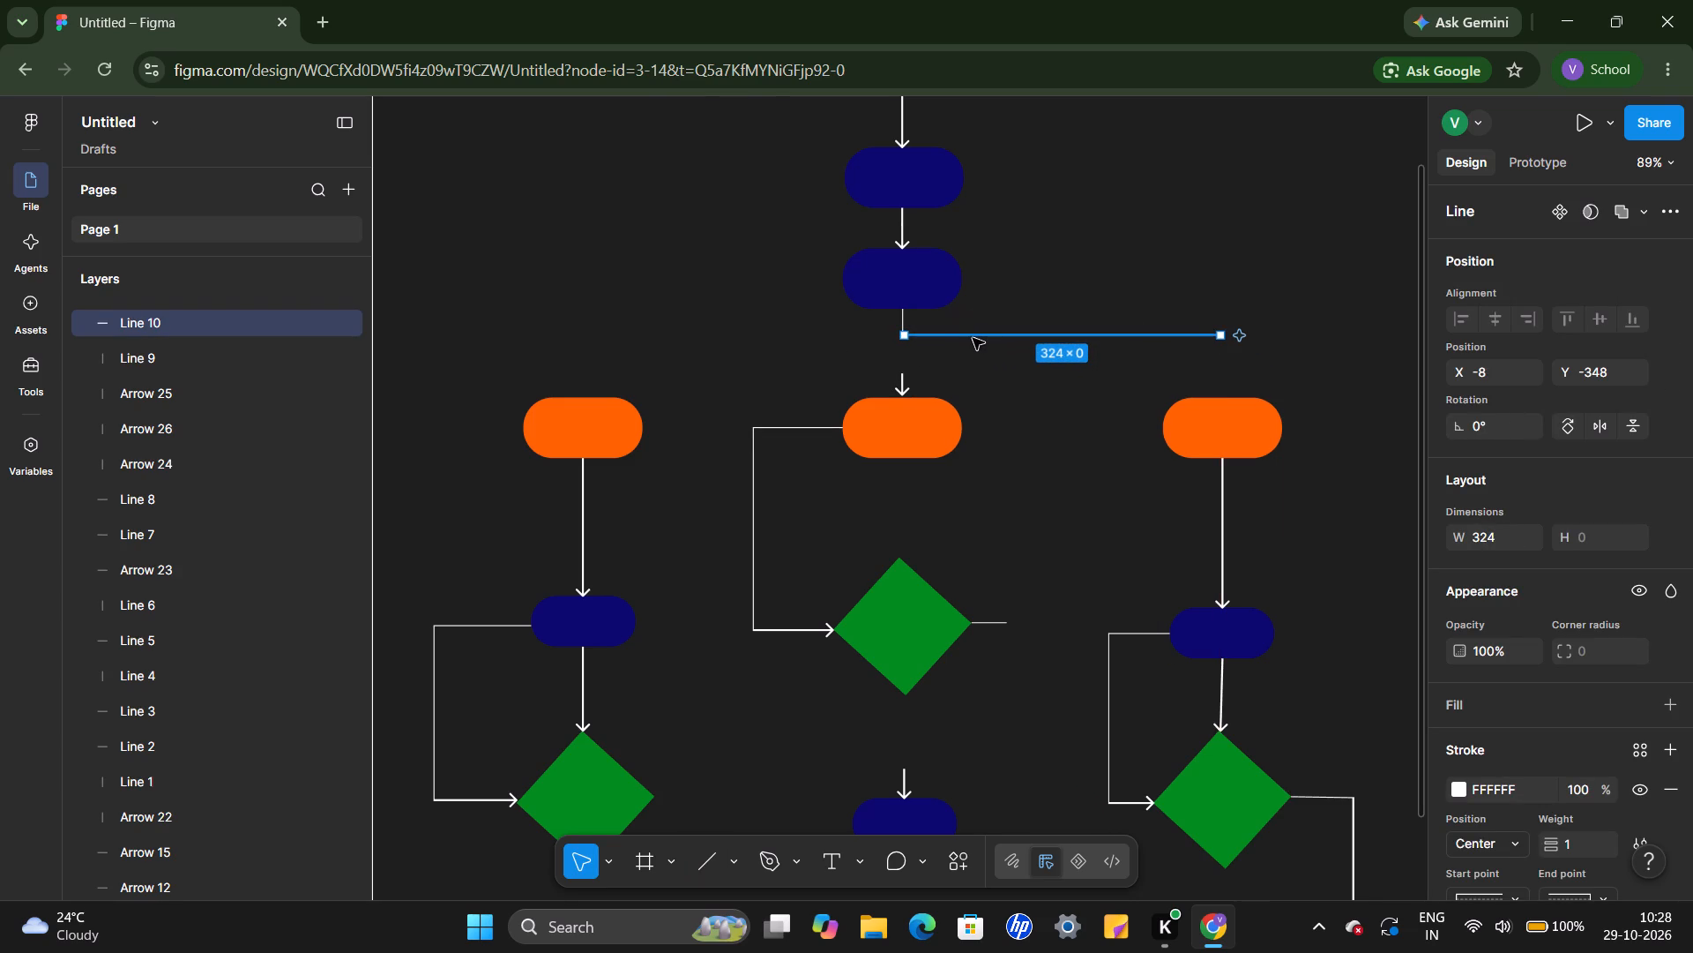
Duplicate the 324-long horizontal line and place the copy at X -334, Y -348, reaching above the left flowchart's orange shape.
left_click(973, 339)
key("ctrl+c")
key("ctrl+v")
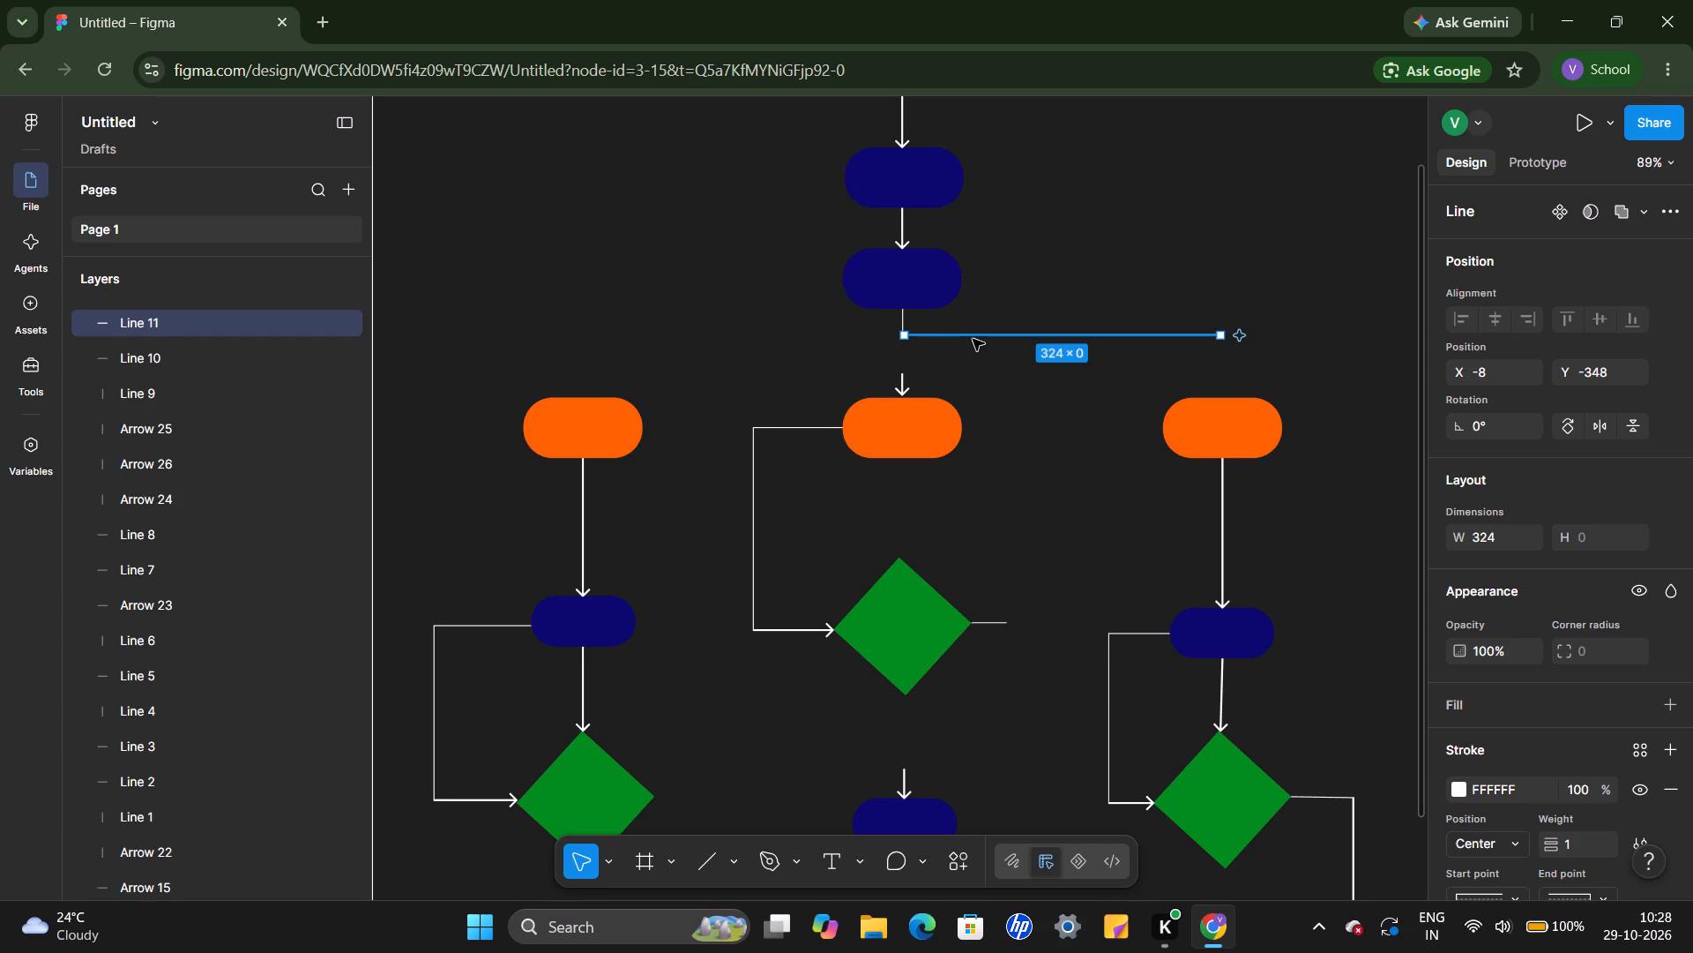
left_click_drag(973, 338, 635, 341)
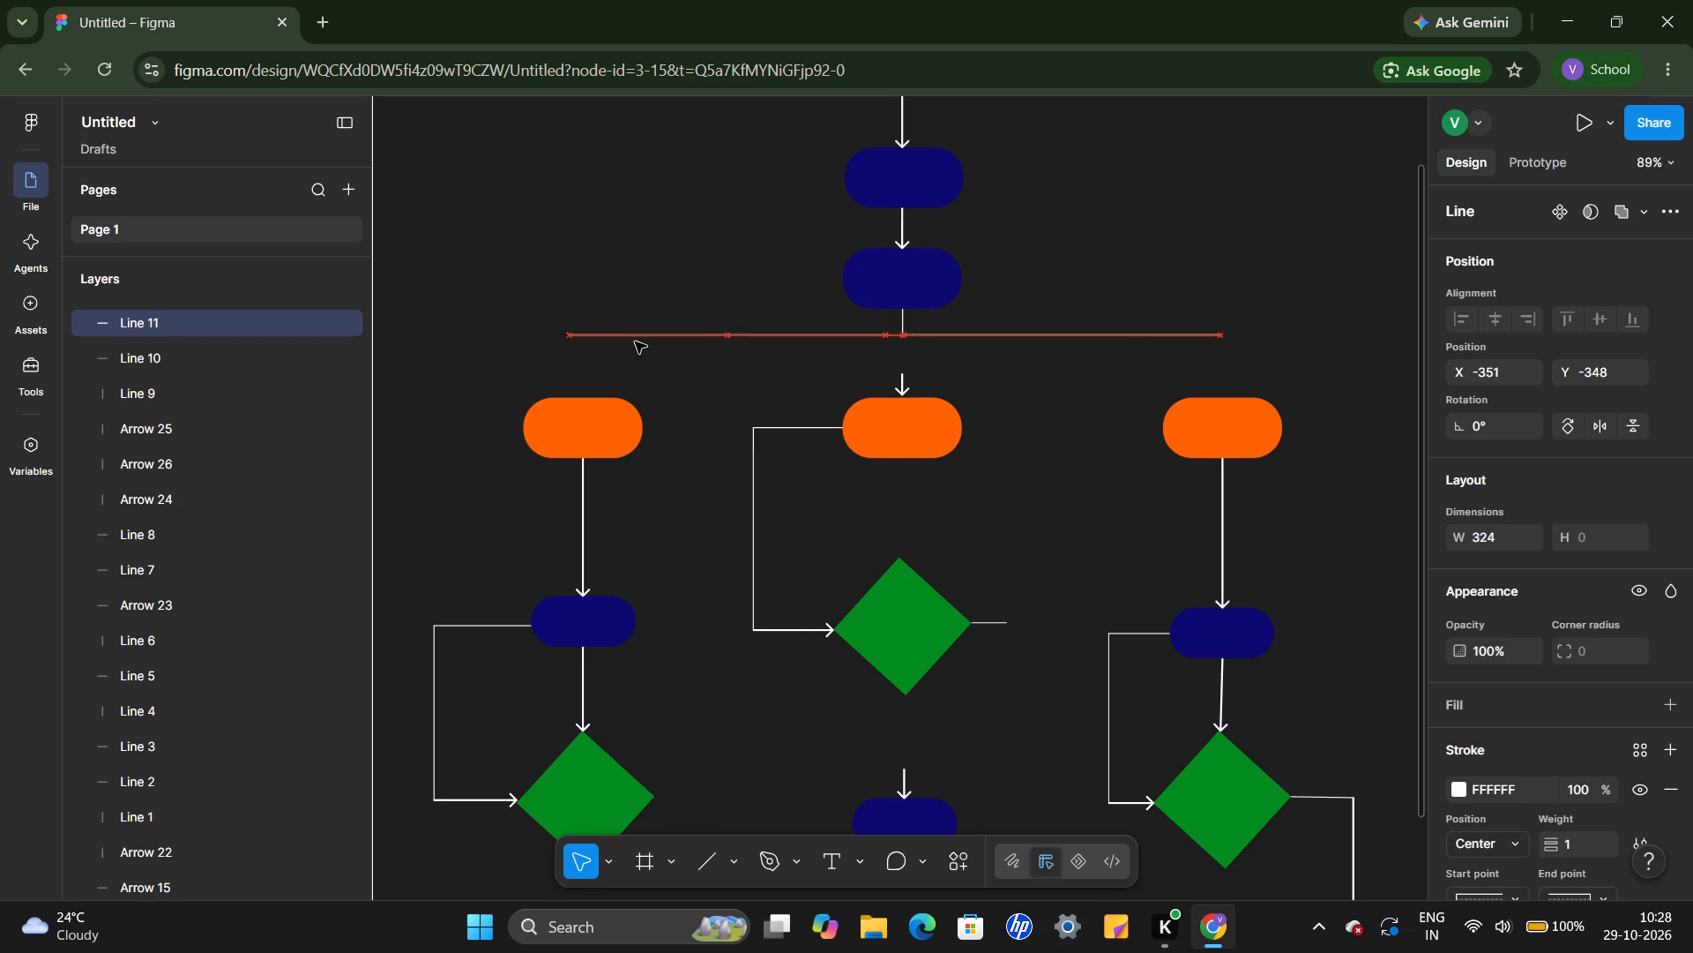
left_click_drag(635, 341, 644, 343)
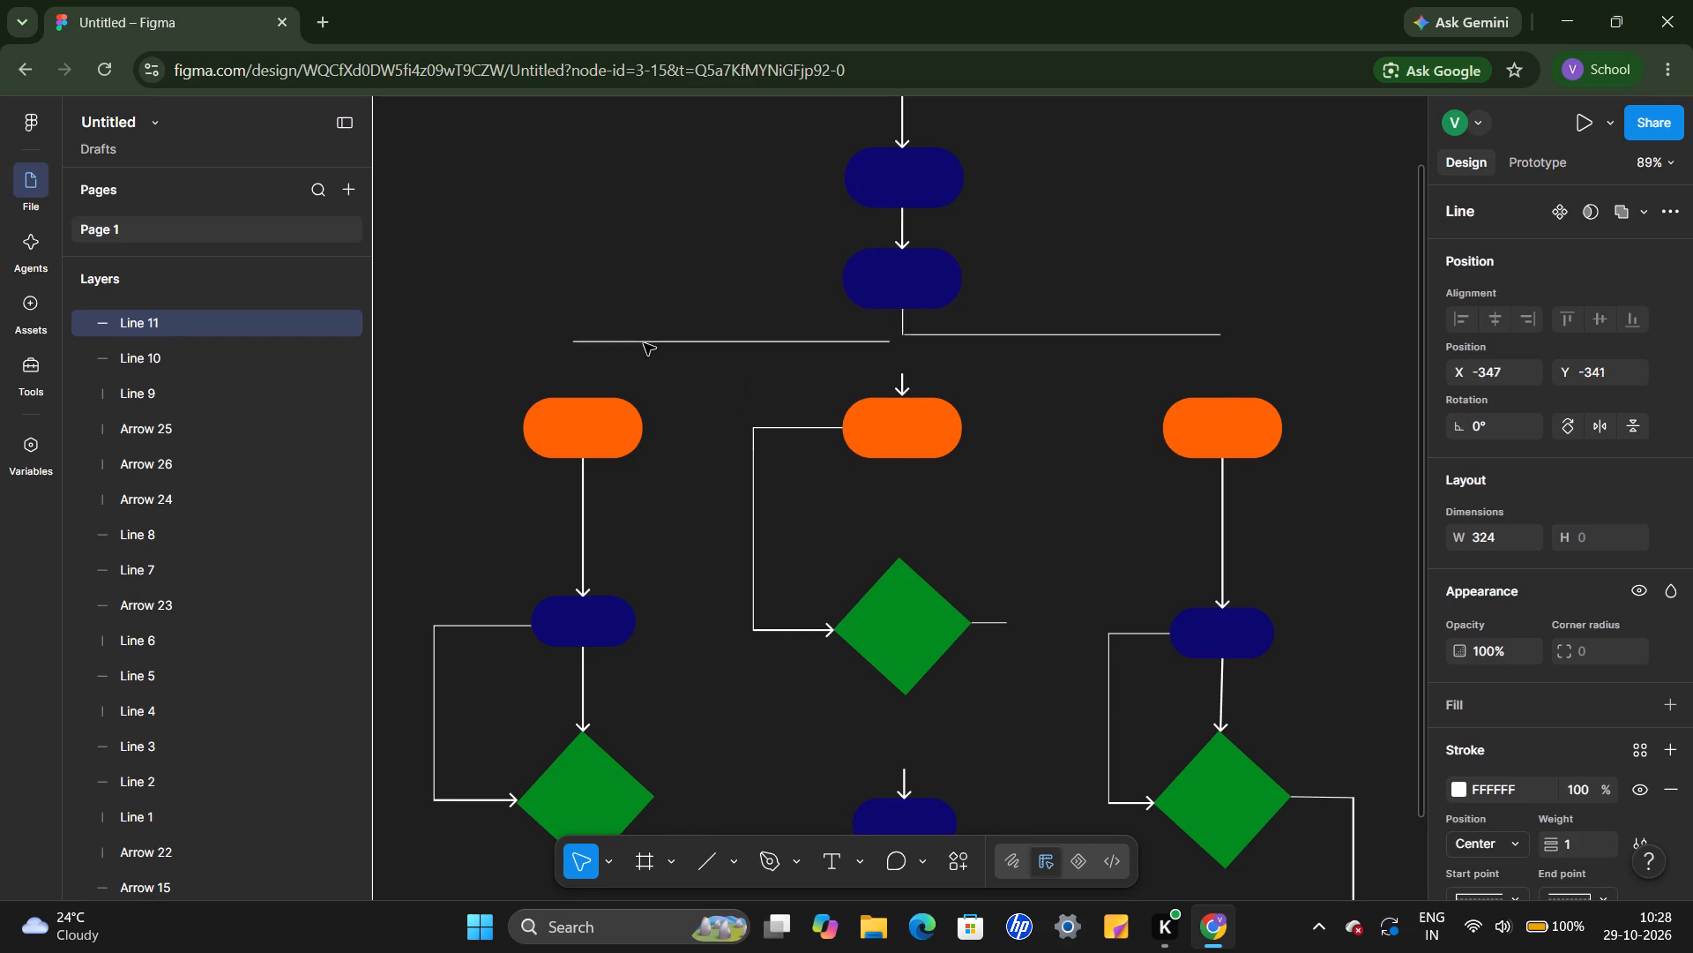
left_click_drag(644, 343, 646, 341)
left_click(543, 283)
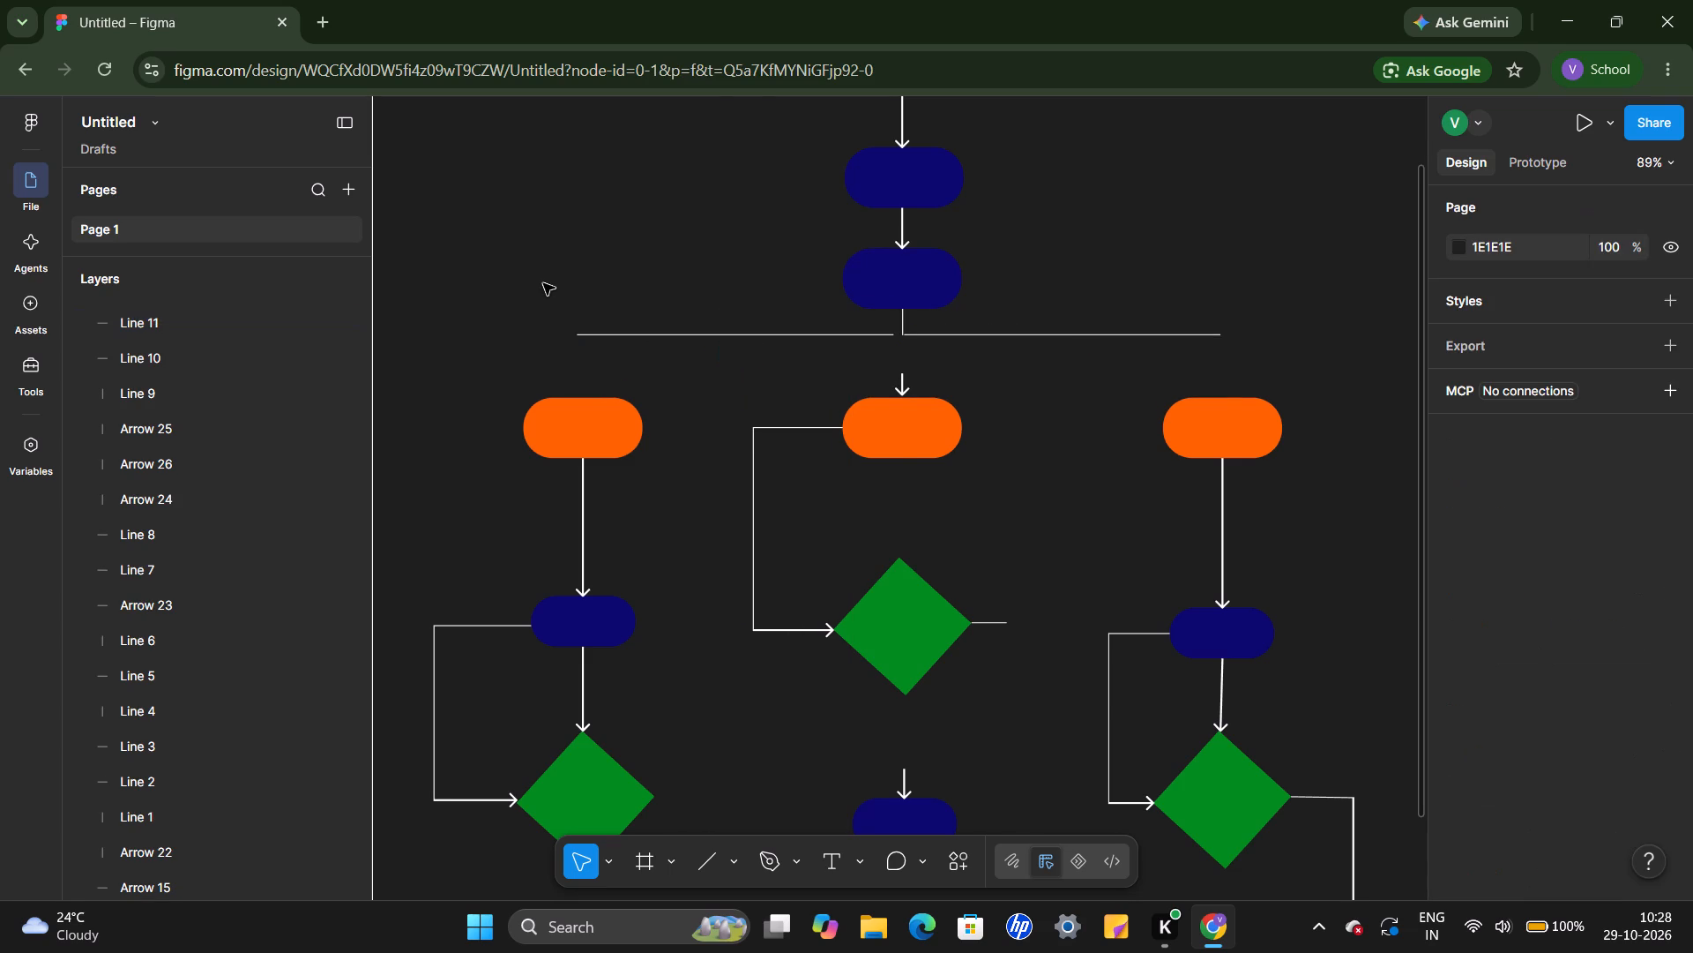
left_click_drag(628, 330, 640, 332)
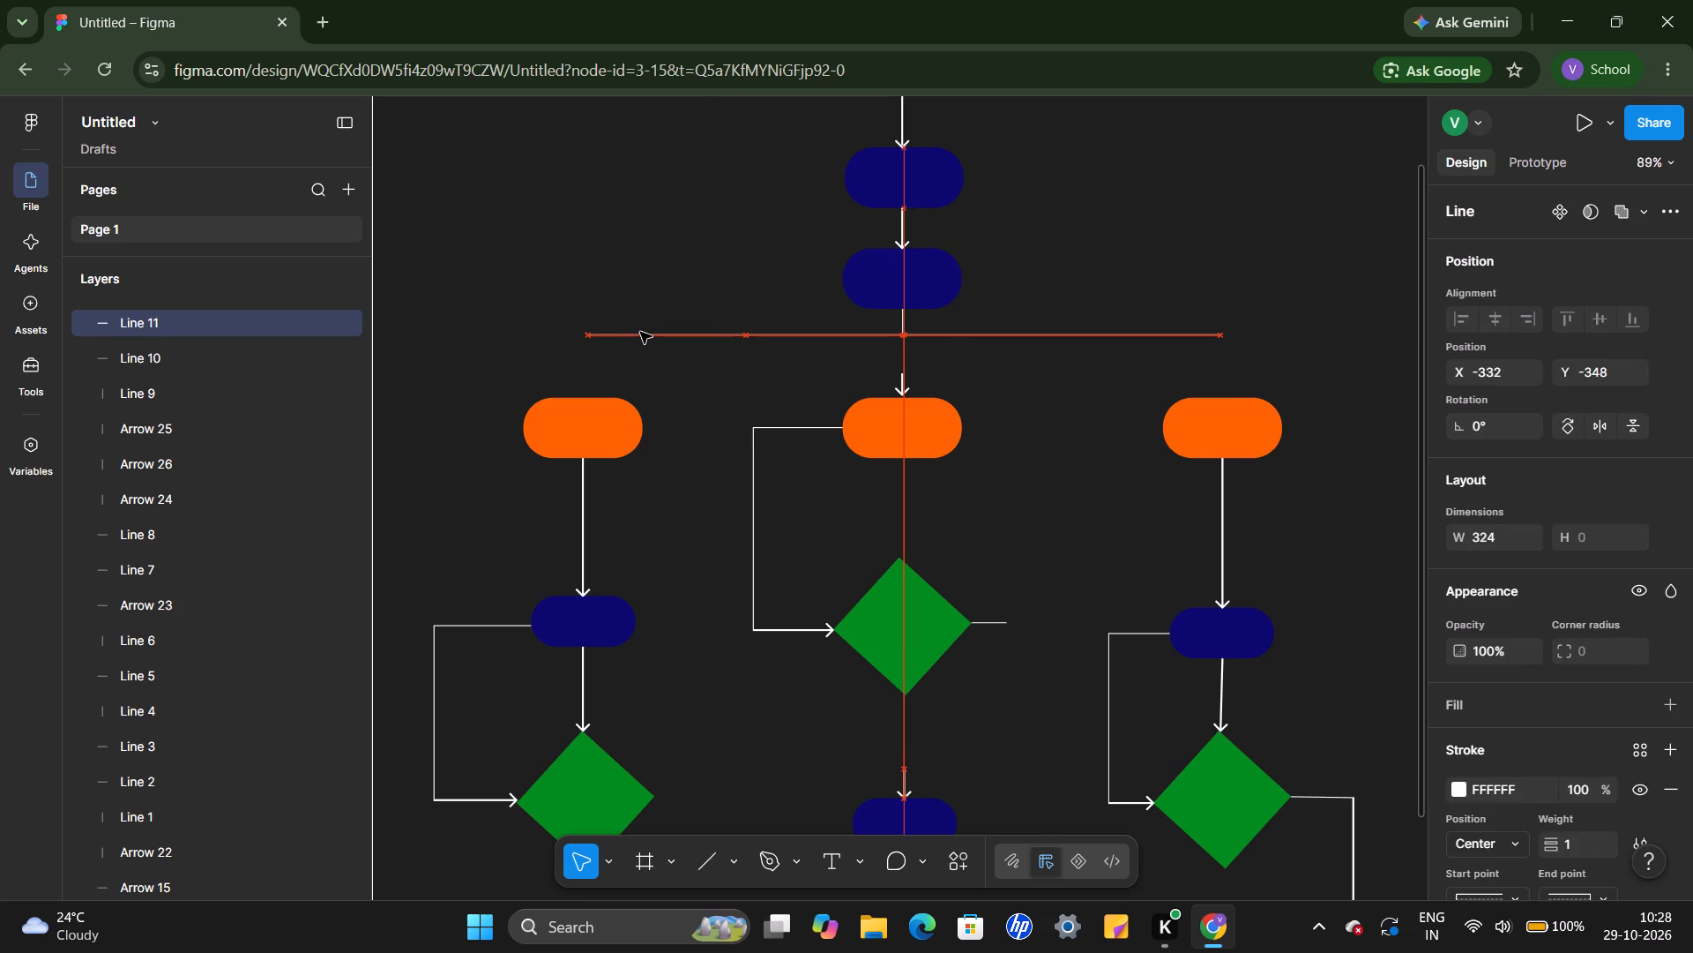
left_click_drag(640, 332, 636, 334)
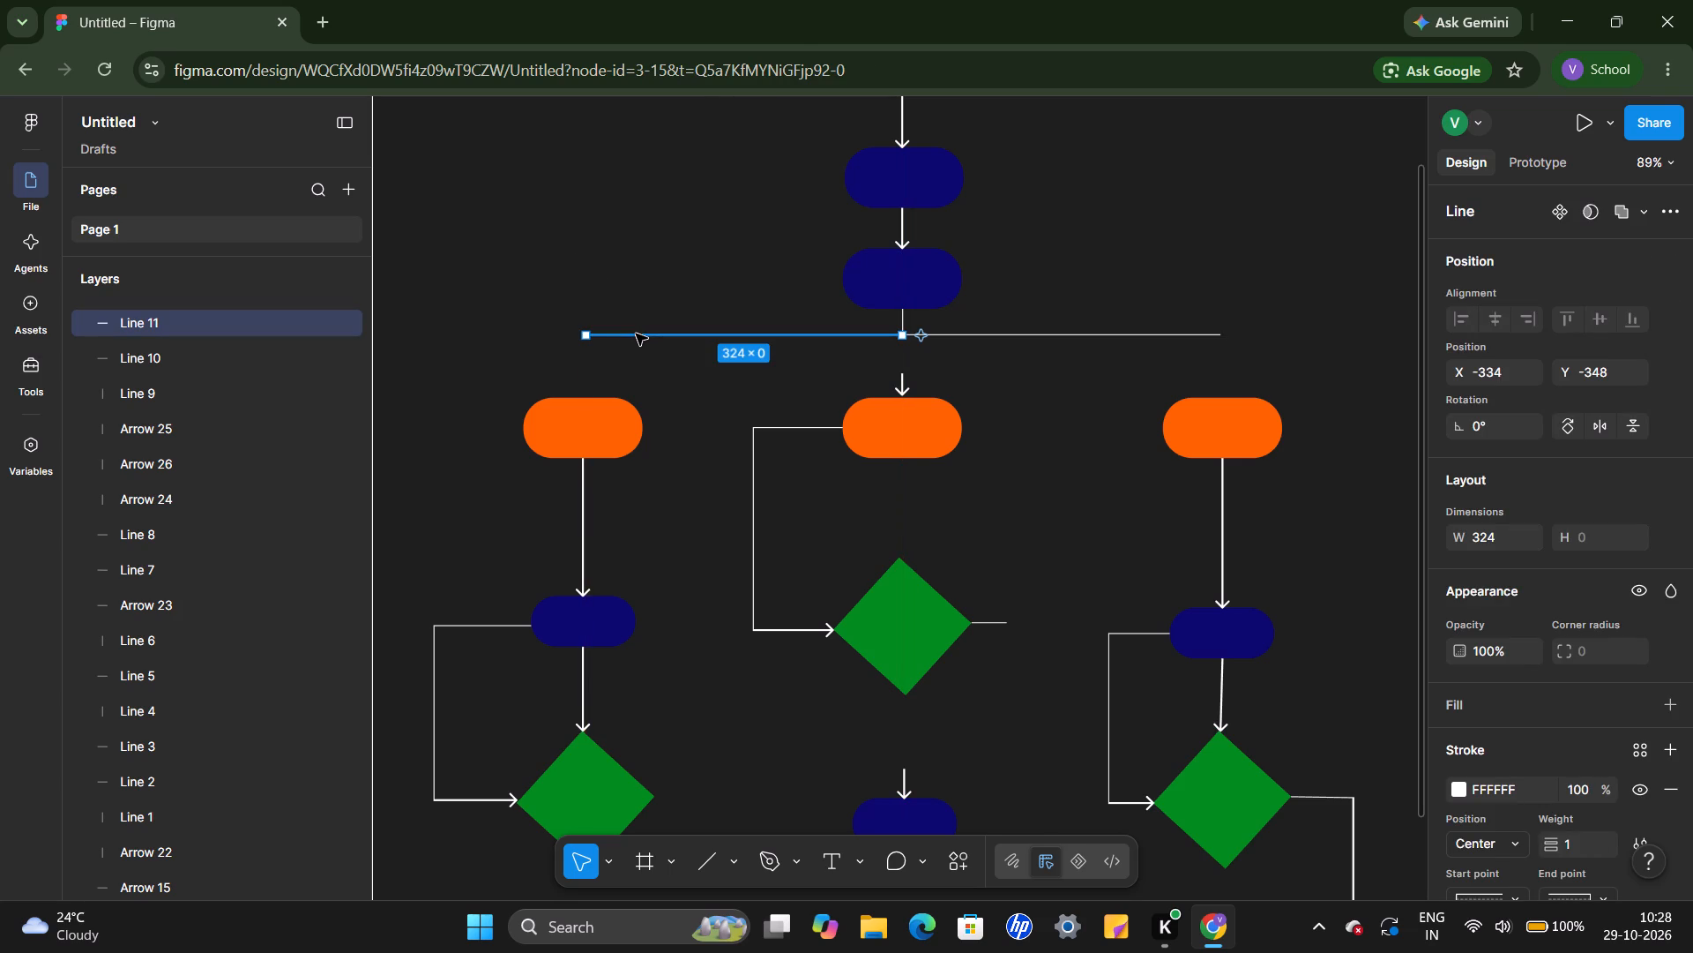
left_click(578, 256)
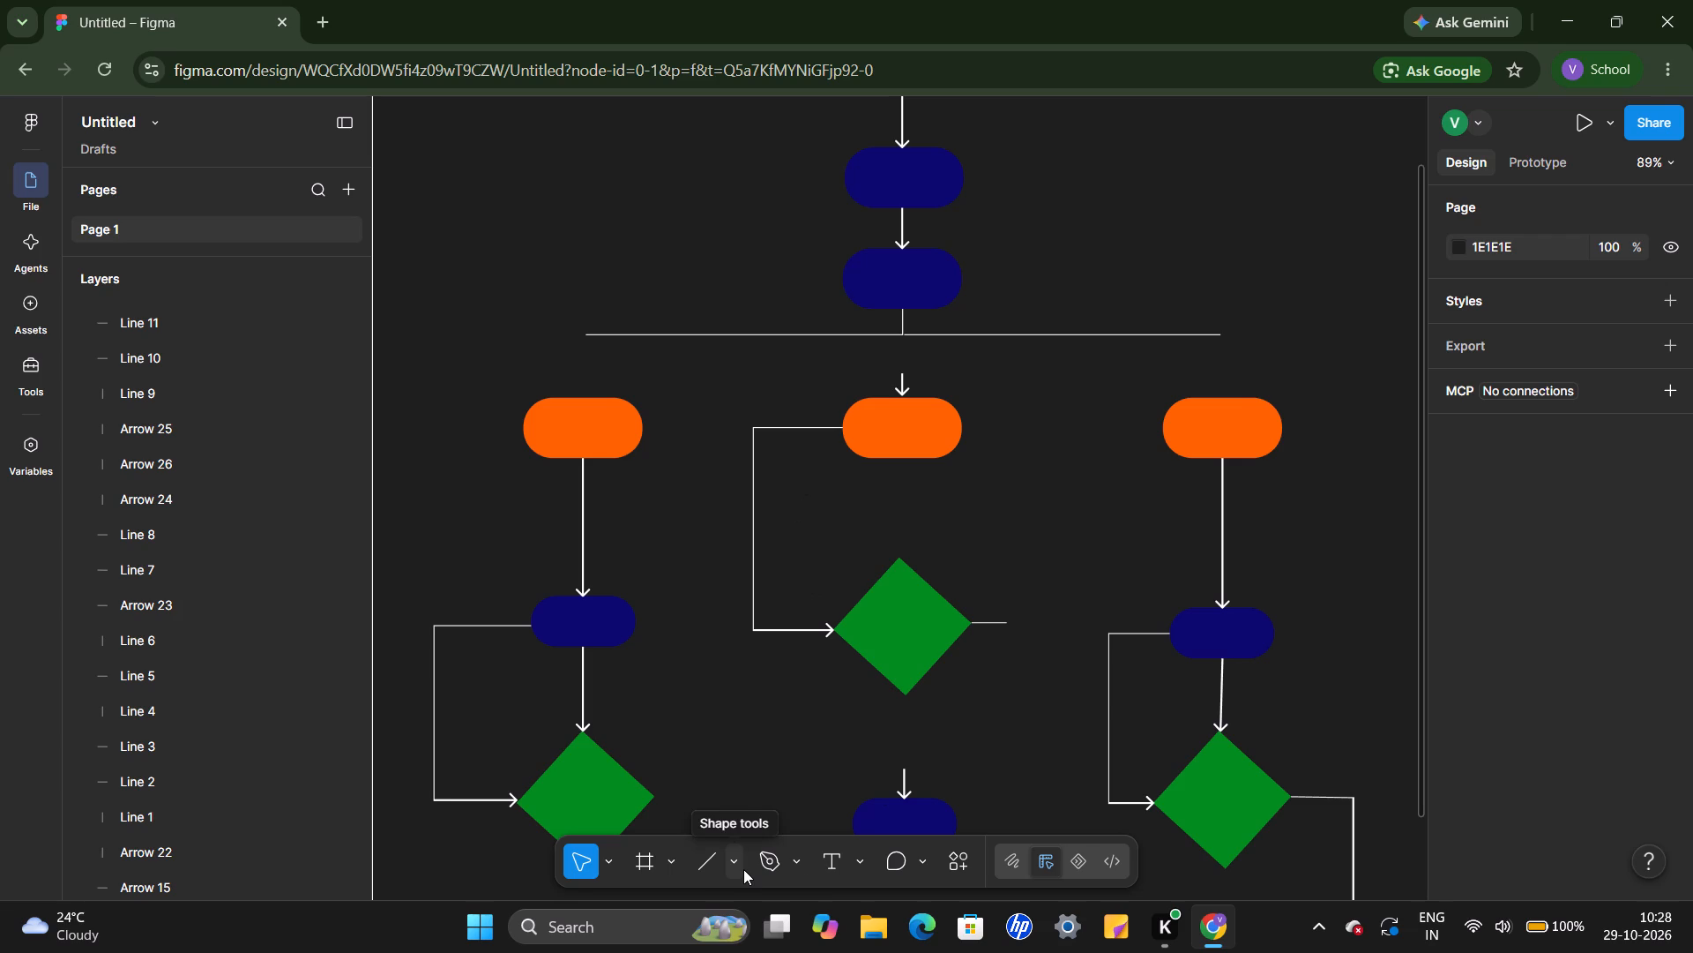
Draw a horizontal line about 26 long outward from the right side of the middle orange shape.
left_click(712, 856)
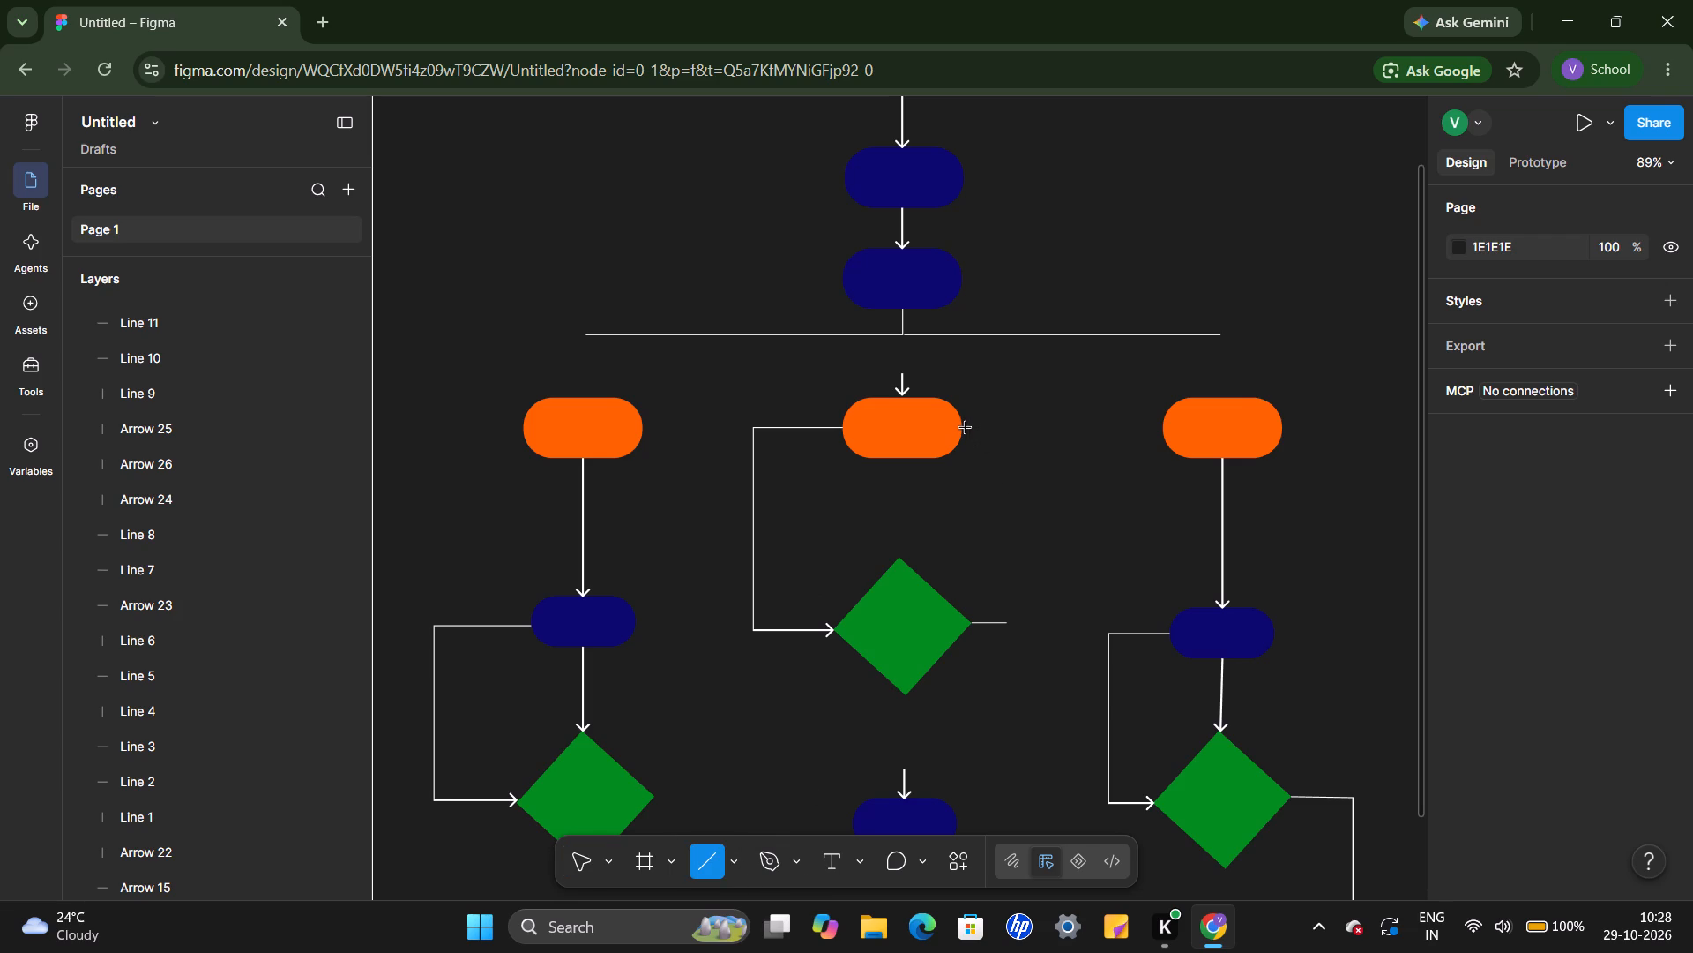
left_click_drag(964, 427, 998, 428)
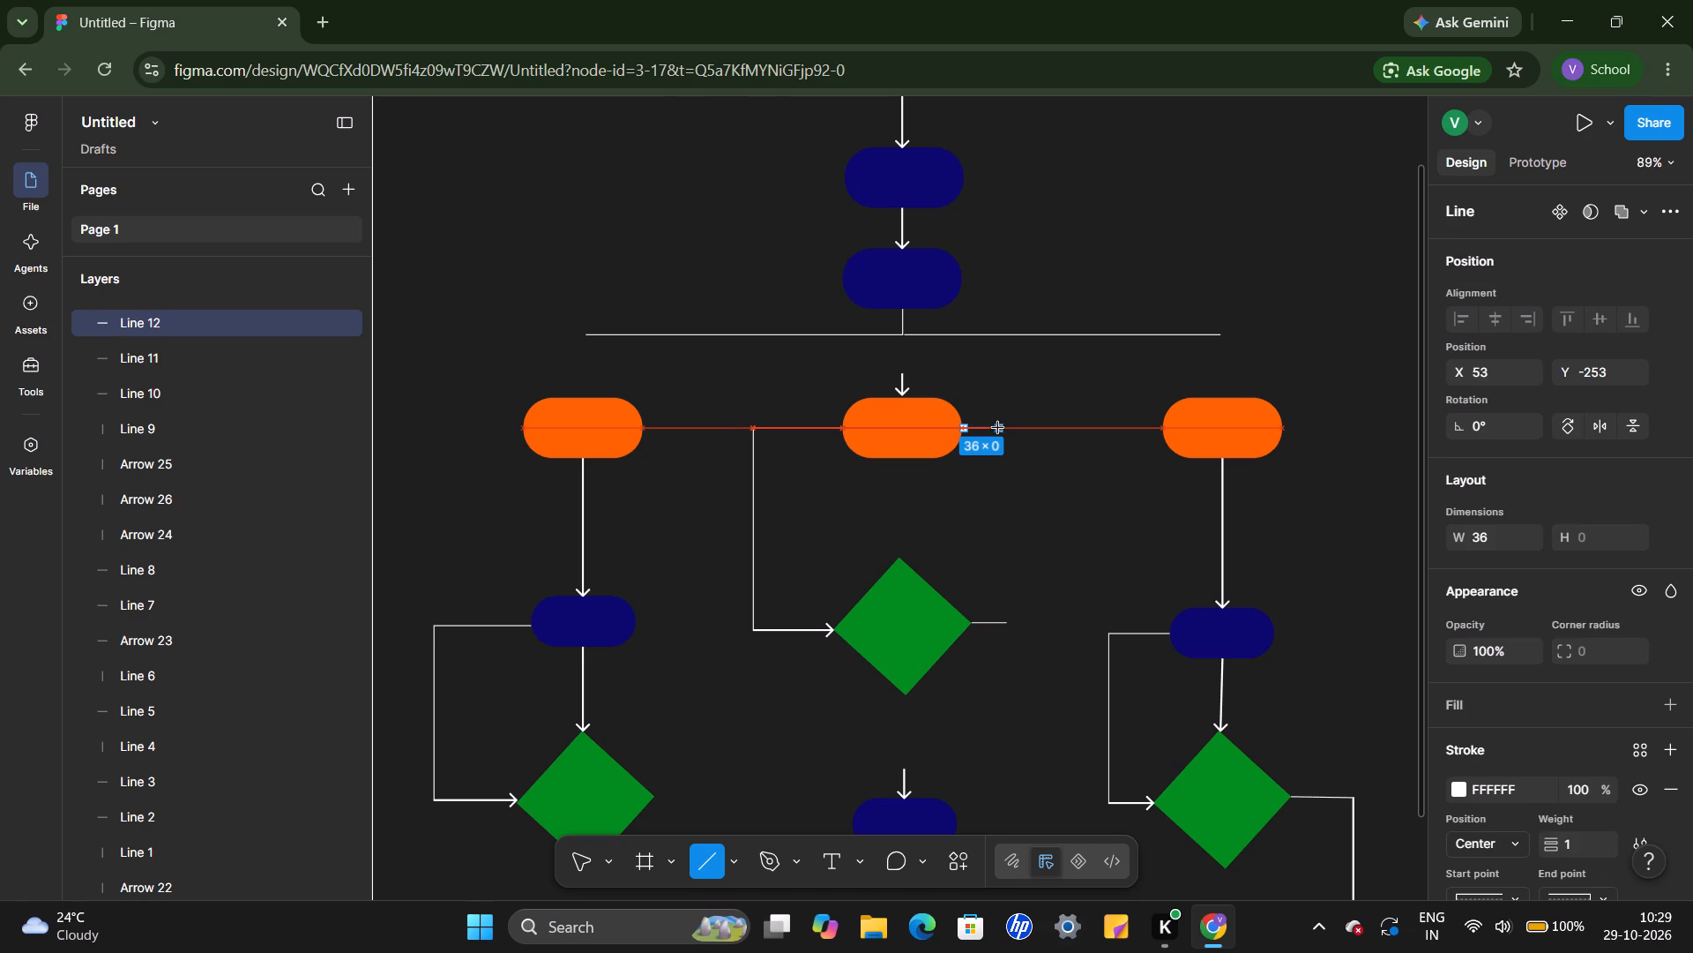
left_click_drag(998, 428, 993, 430)
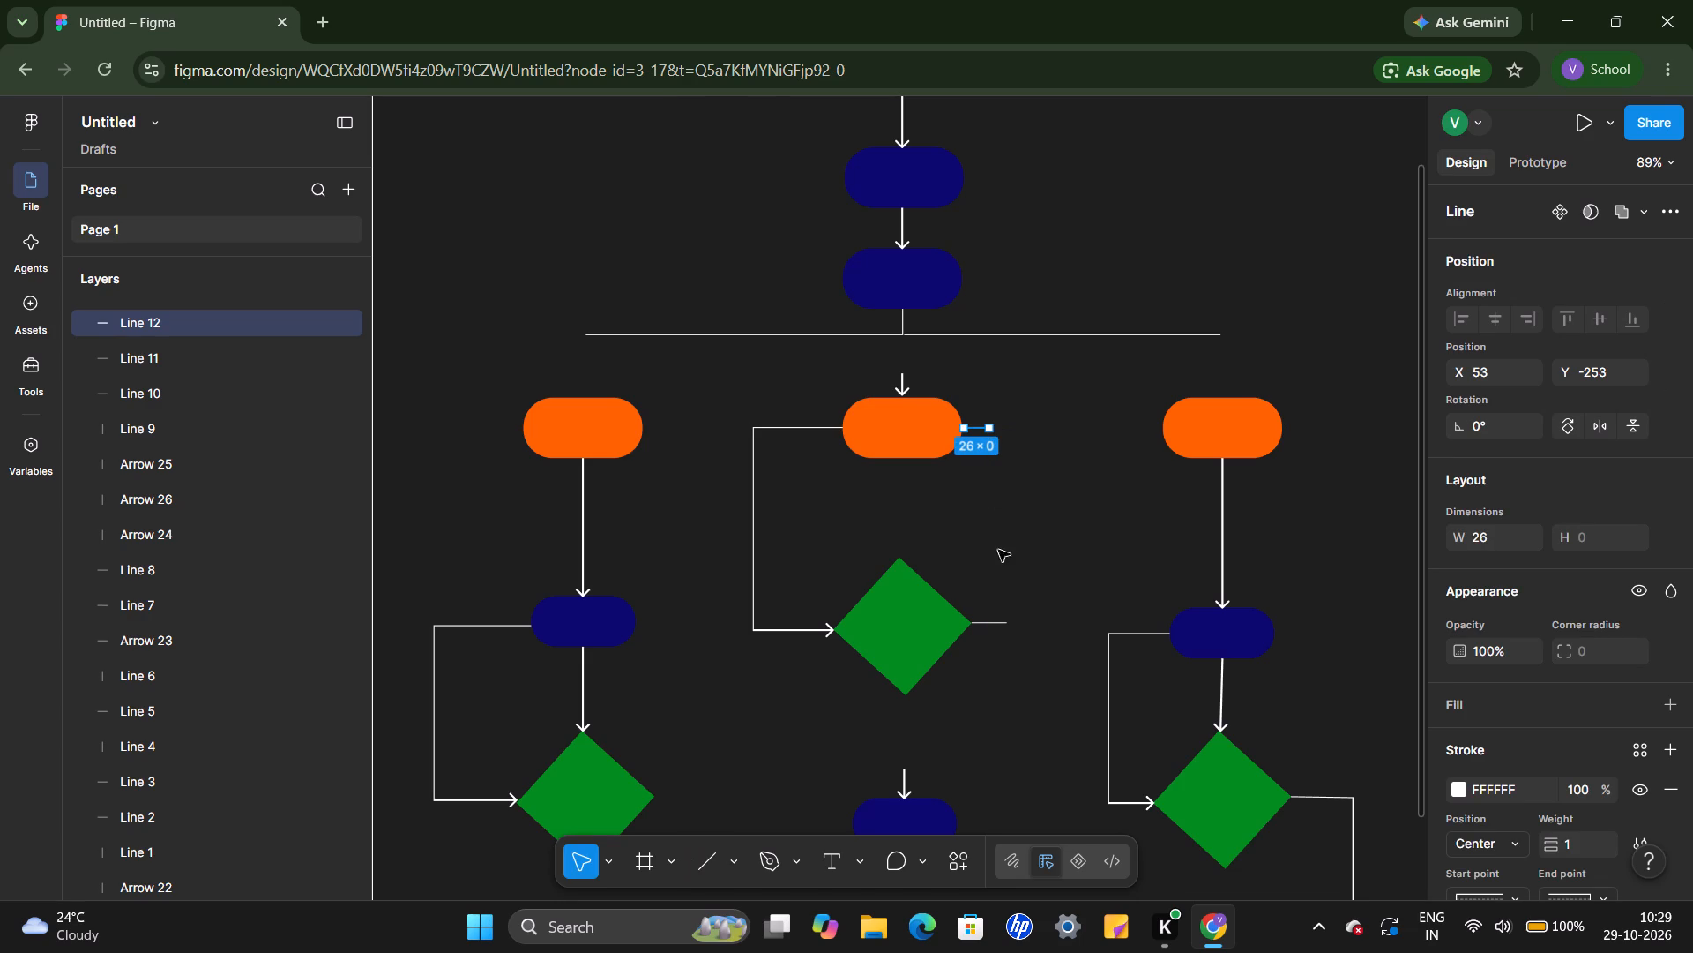
Draw a vertical line about 31 long downward from the outer end of the middle orange shape's short right-hand line.
left_click(704, 858)
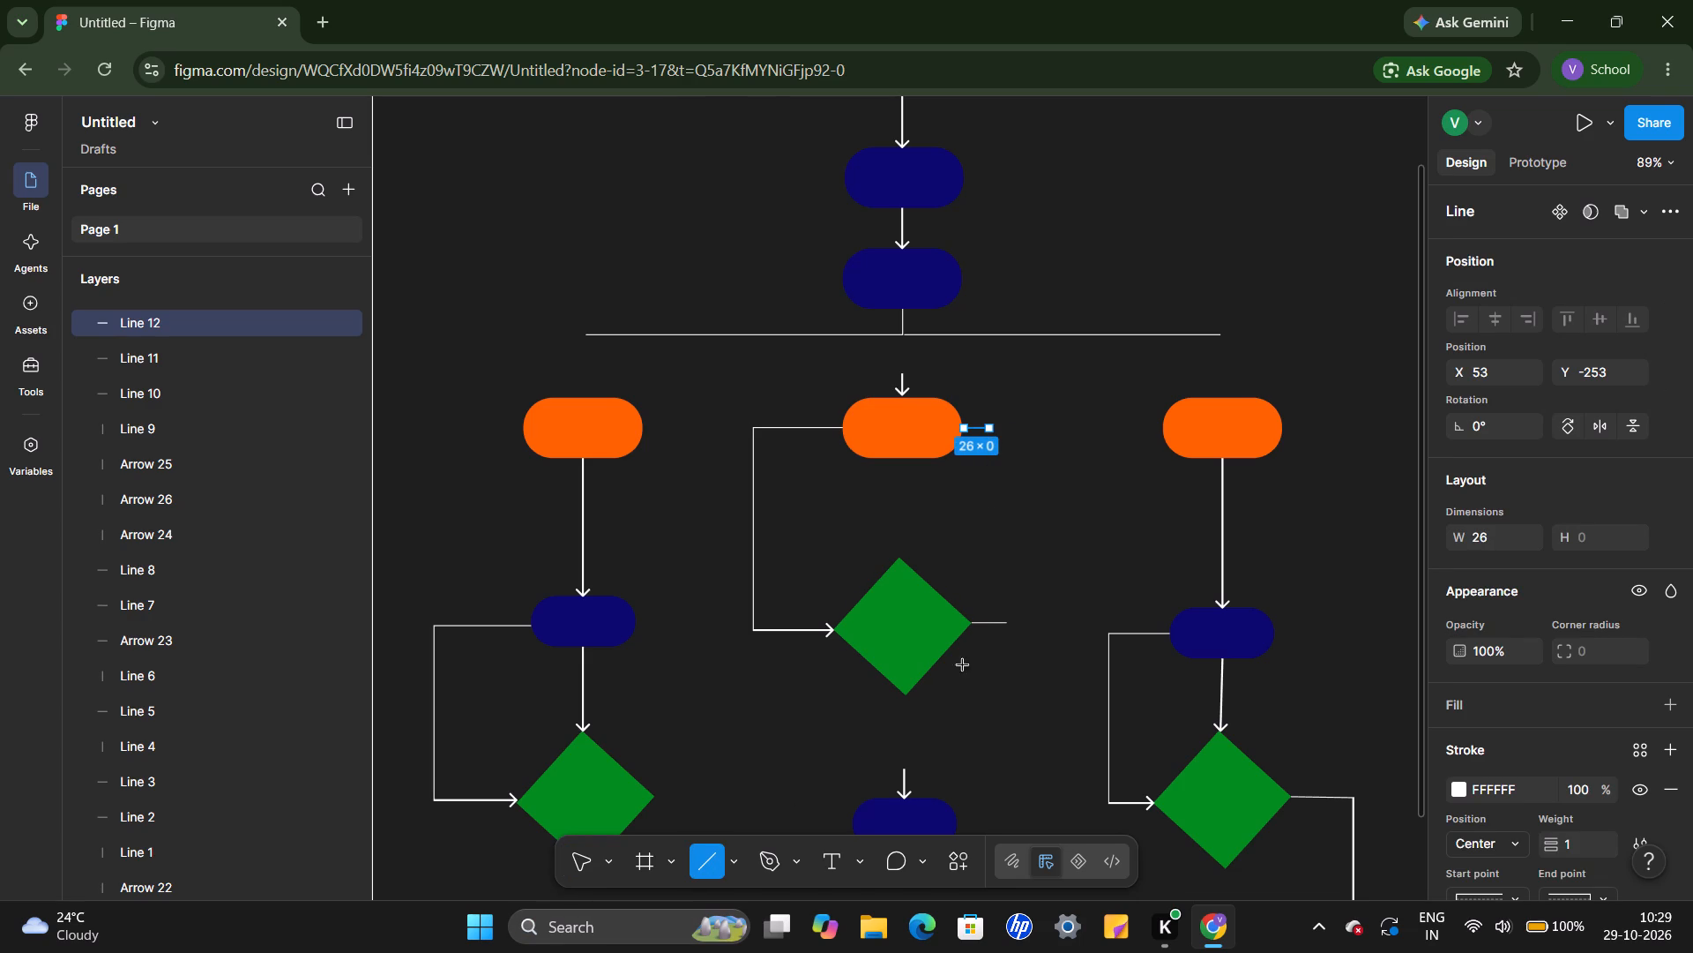
left_click_drag(990, 431, 992, 489)
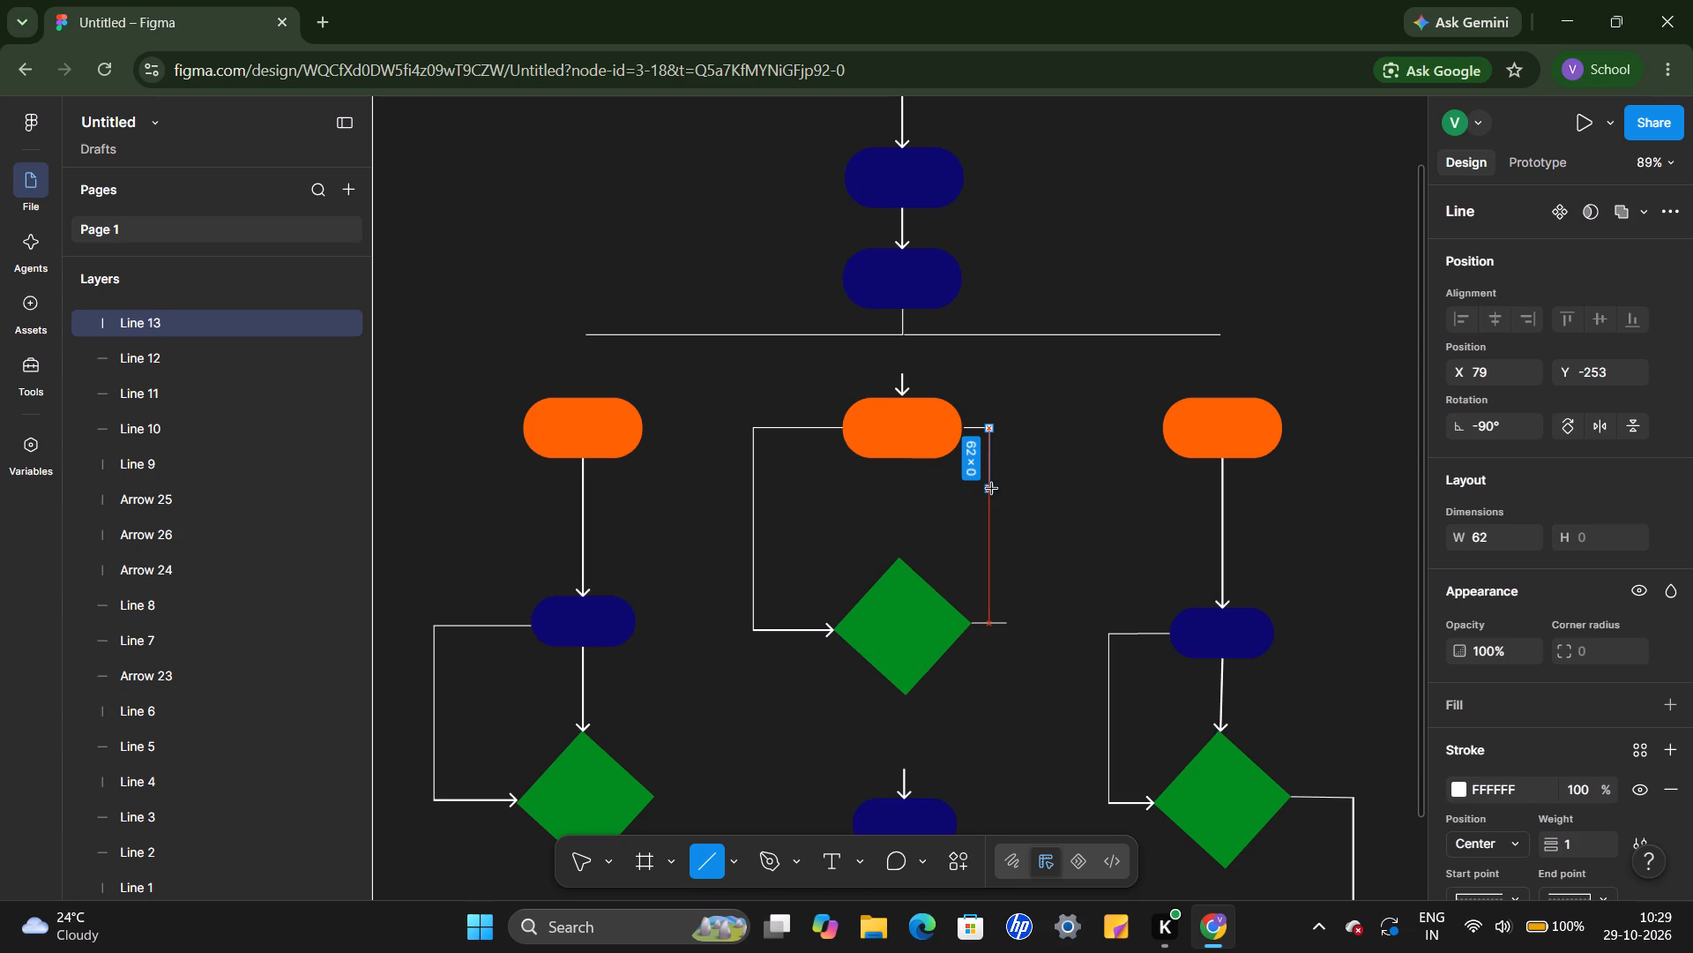
left_click_drag(992, 489, 990, 459)
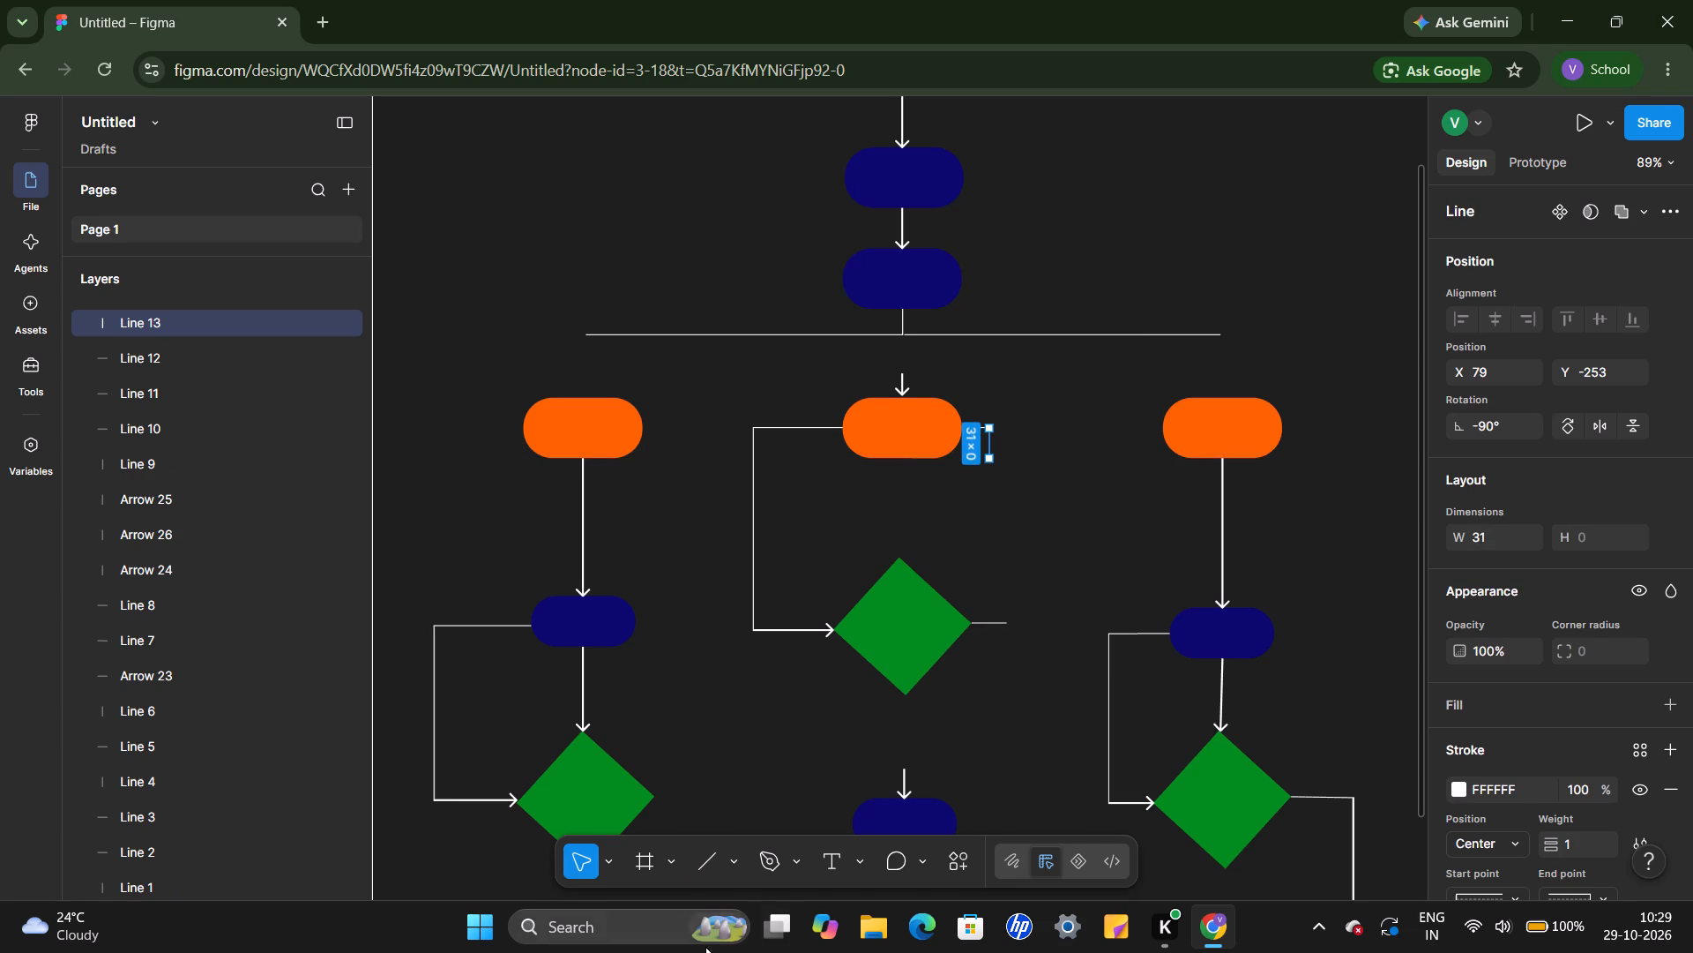
Draw a second vertical line about 53 long at X 79, Y -205, leaving a small gap below the first one.
left_click(716, 872)
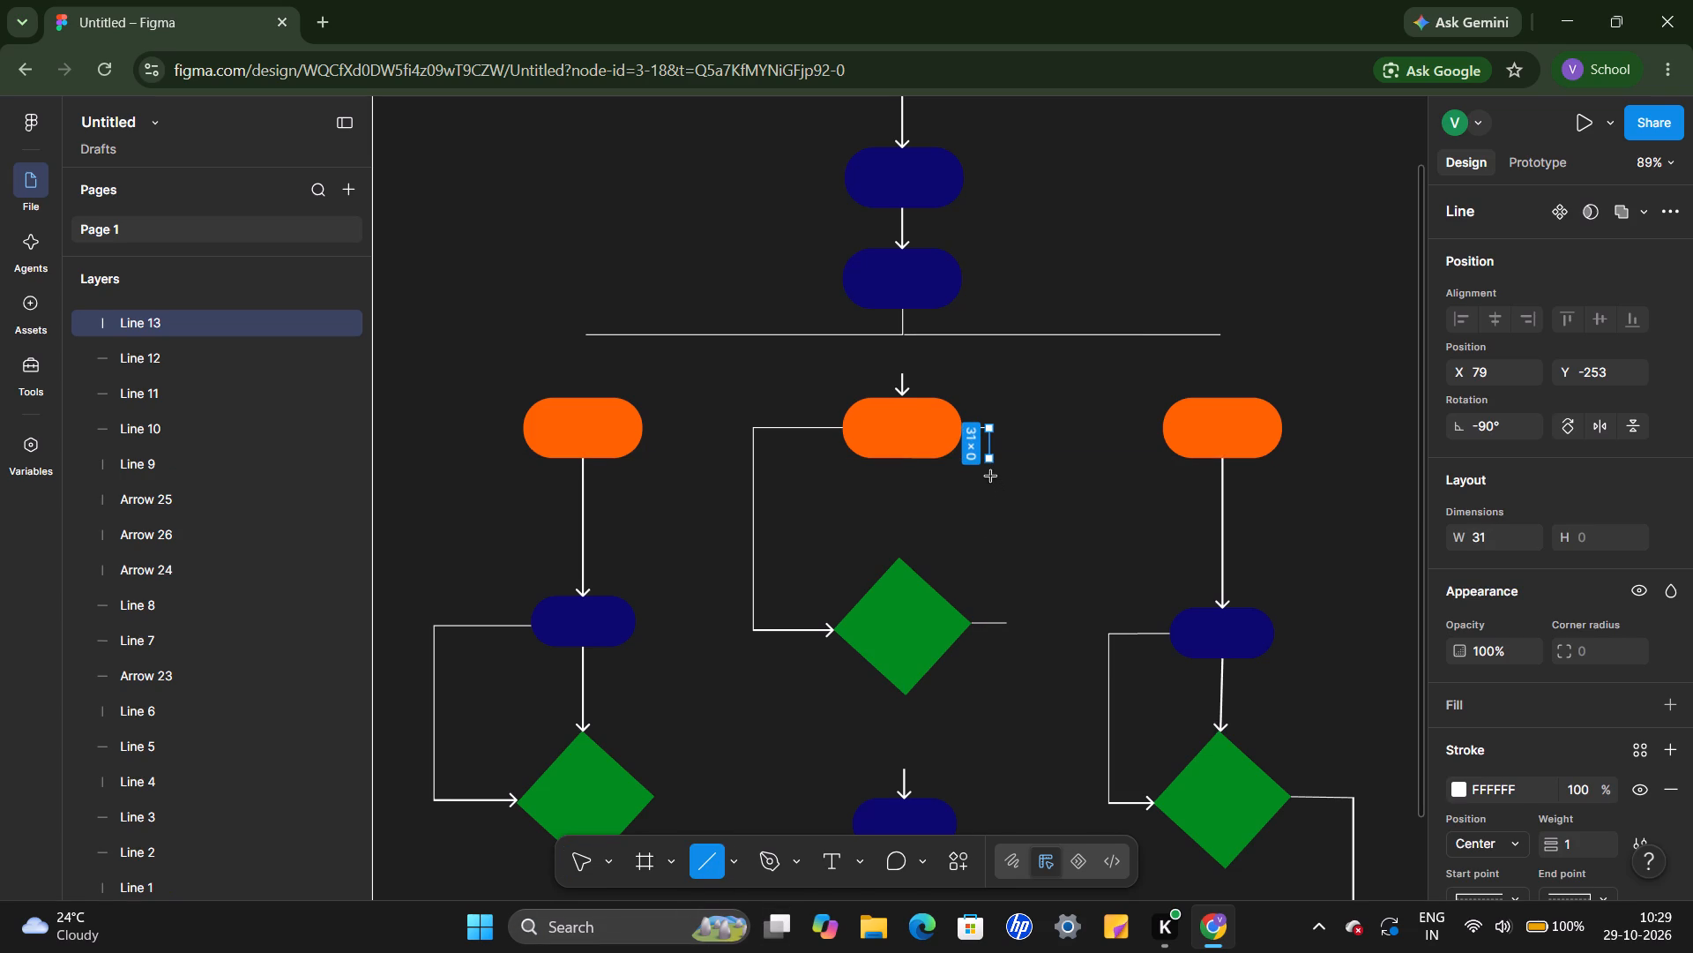
left_click_drag(991, 474, 990, 504)
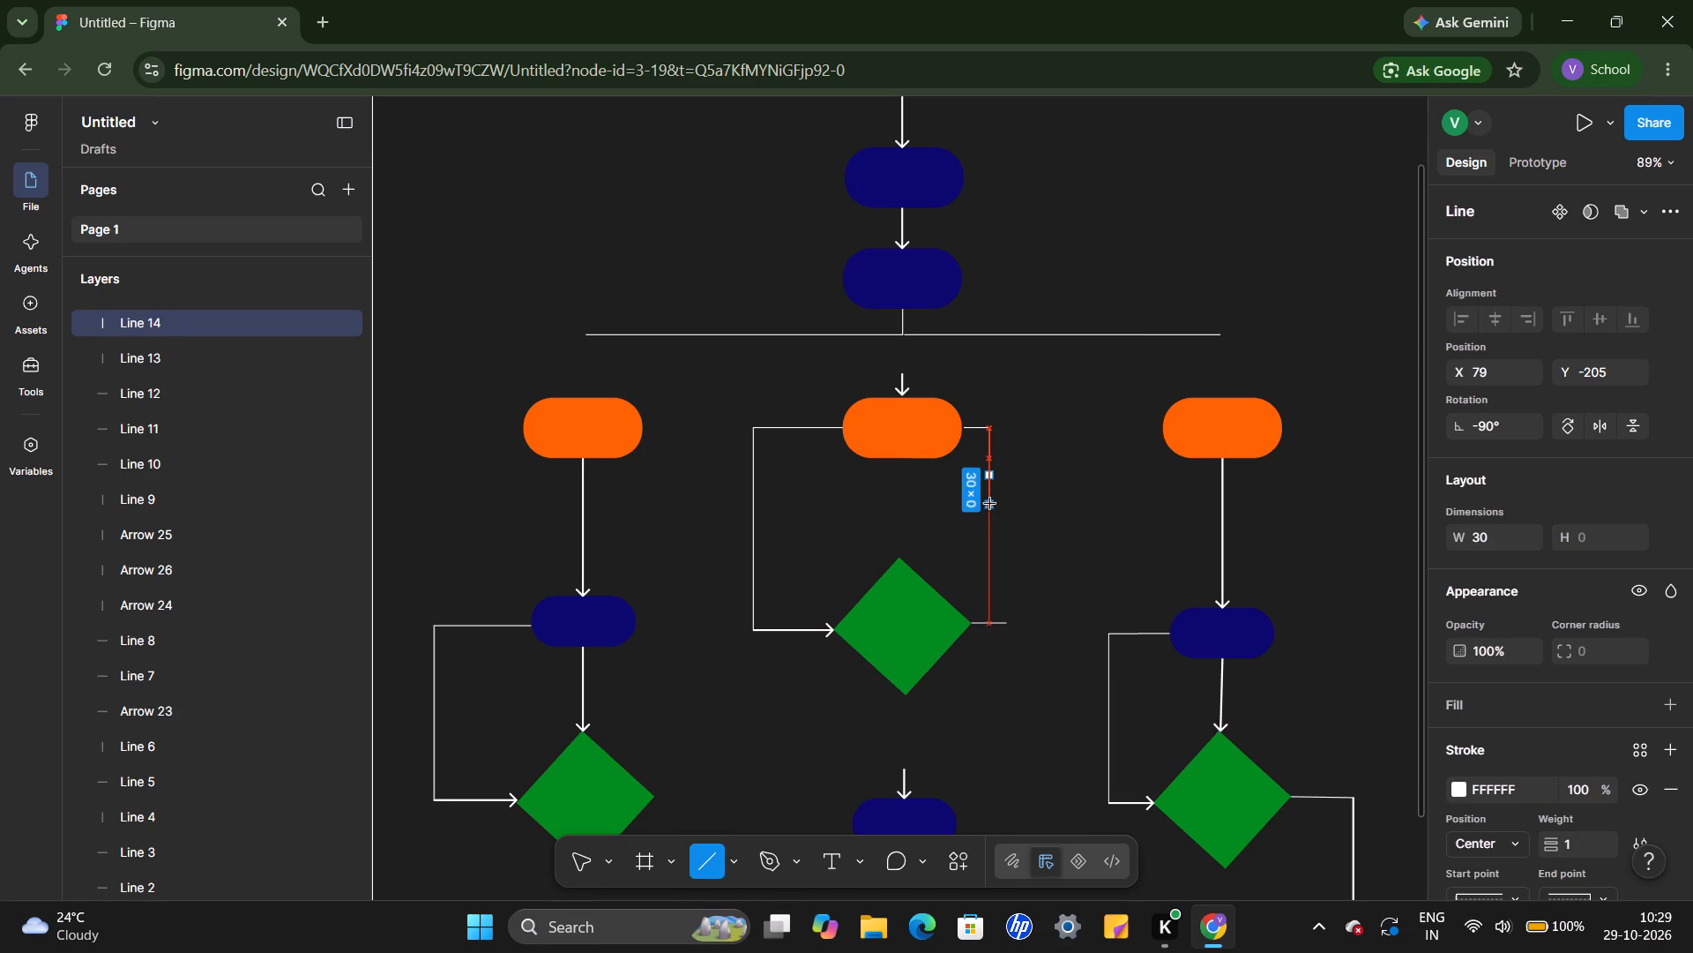
left_click_drag(990, 504, 990, 522)
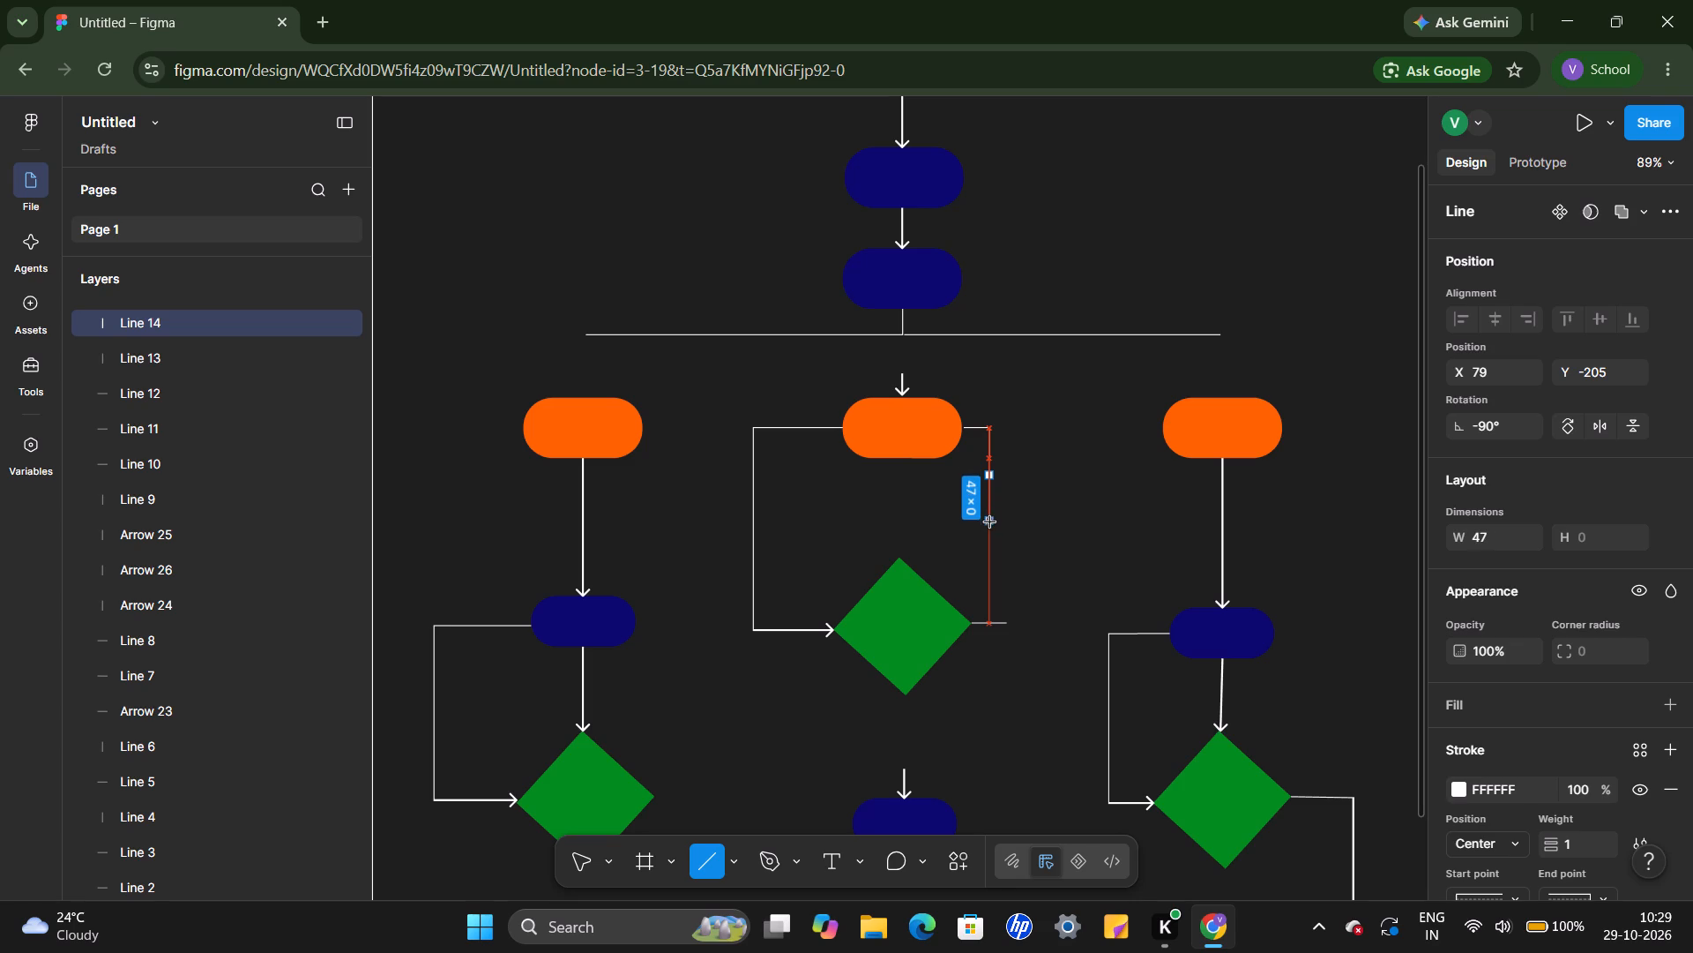
left_click_drag(990, 522, 990, 524)
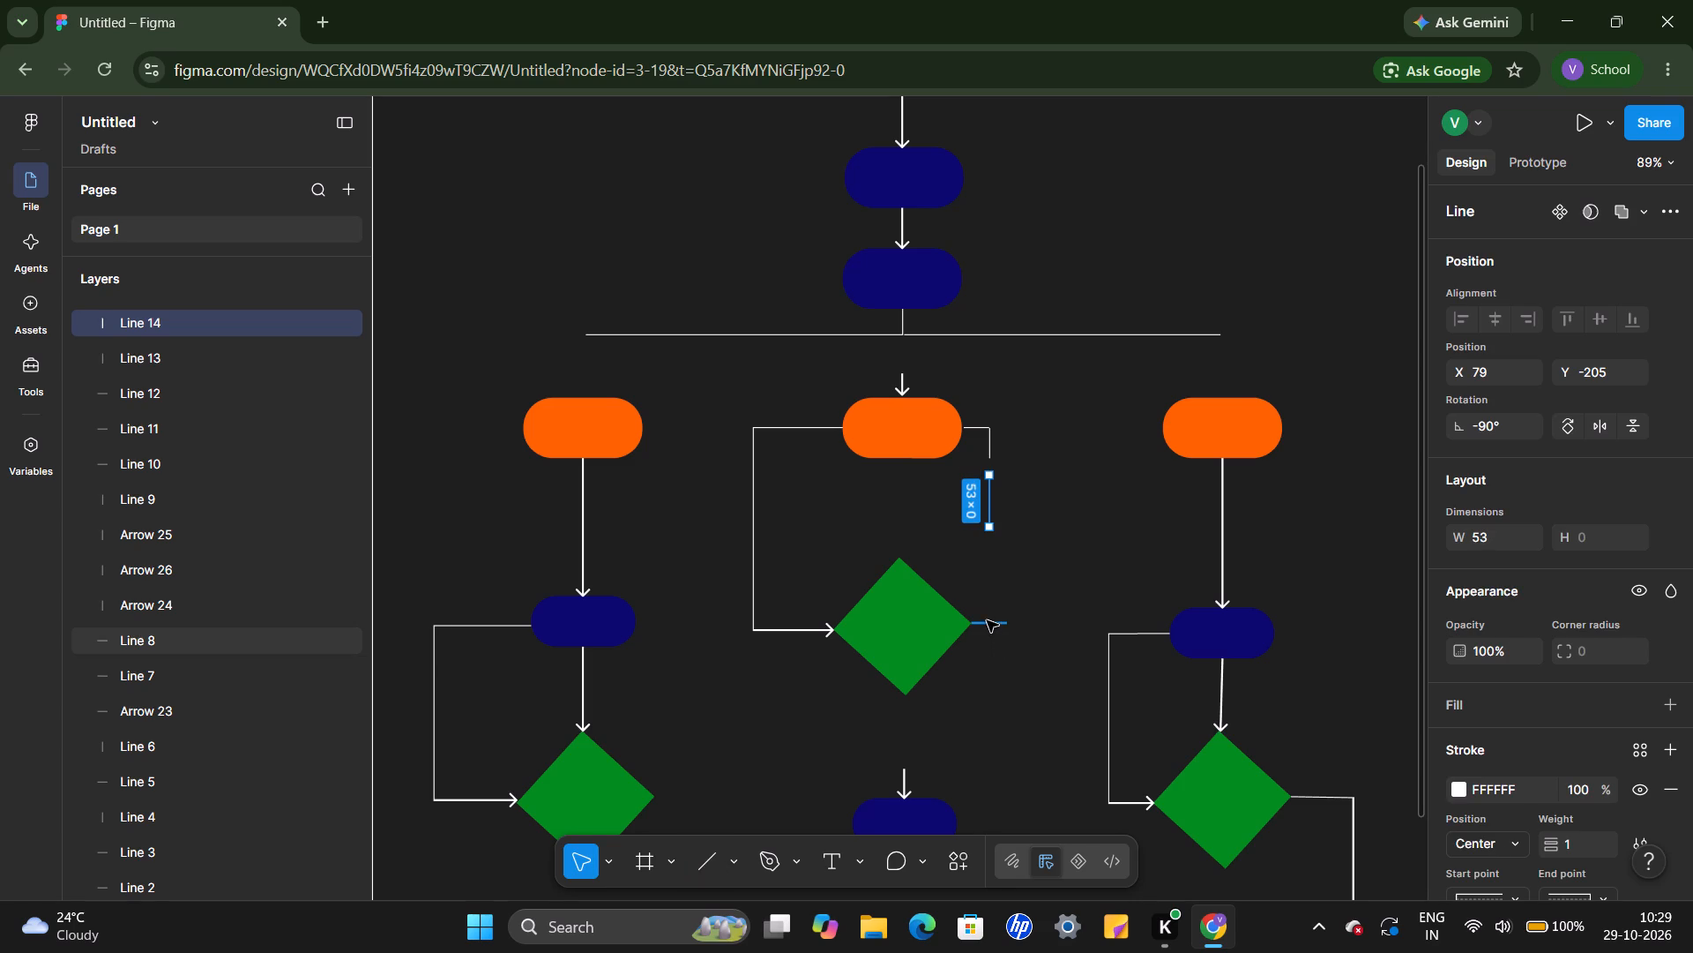
Move the middle diamond's right-hand line to the lower end of the 53-long vertical line, and extend it leftward to above the diamond's top.
left_click_drag(987, 620, 959, 525)
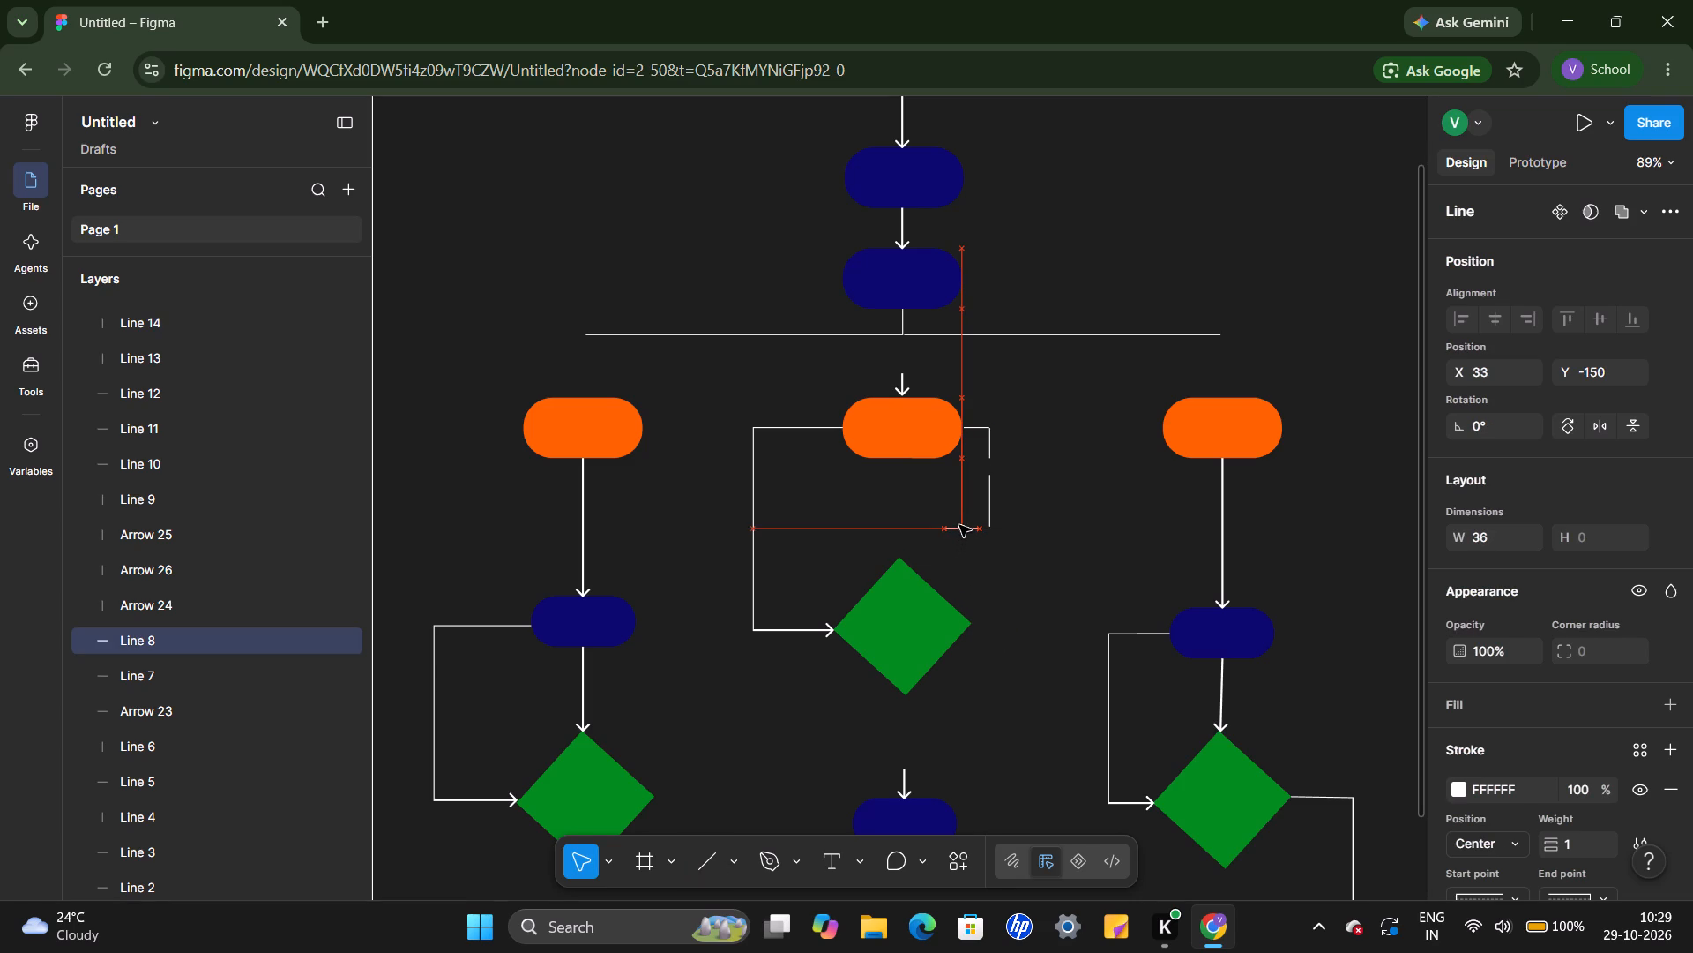
left_click_drag(959, 525, 967, 524)
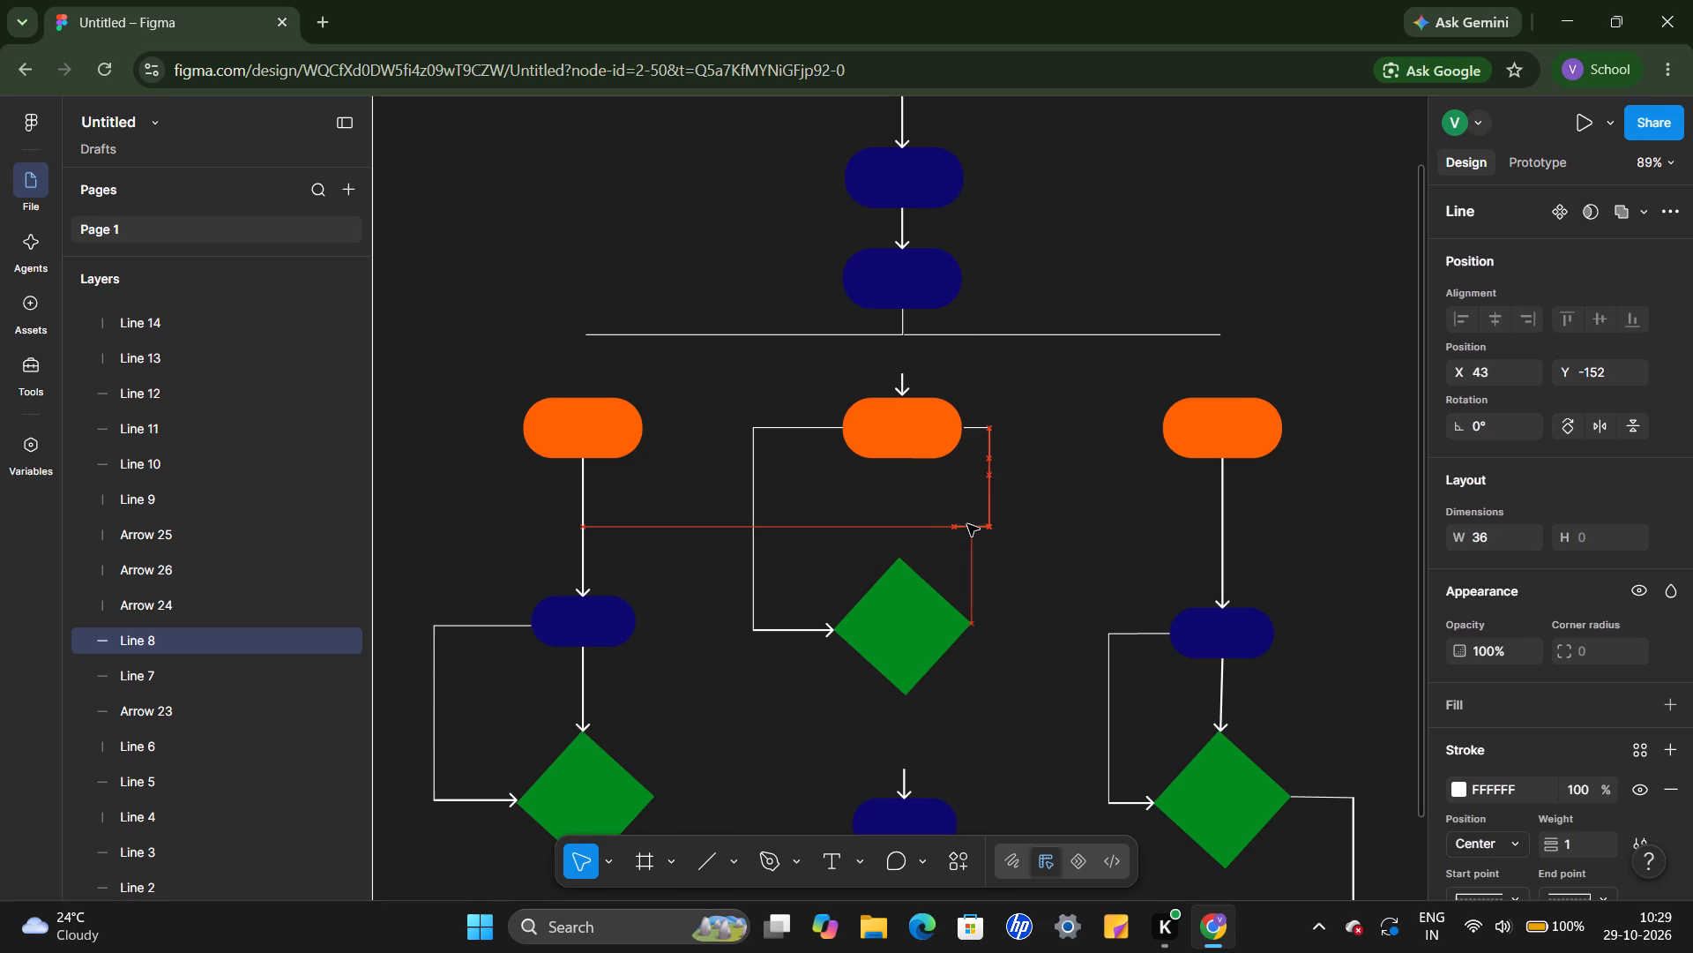
left_click_drag(967, 524, 967, 523)
left_click_drag(951, 528, 906, 524)
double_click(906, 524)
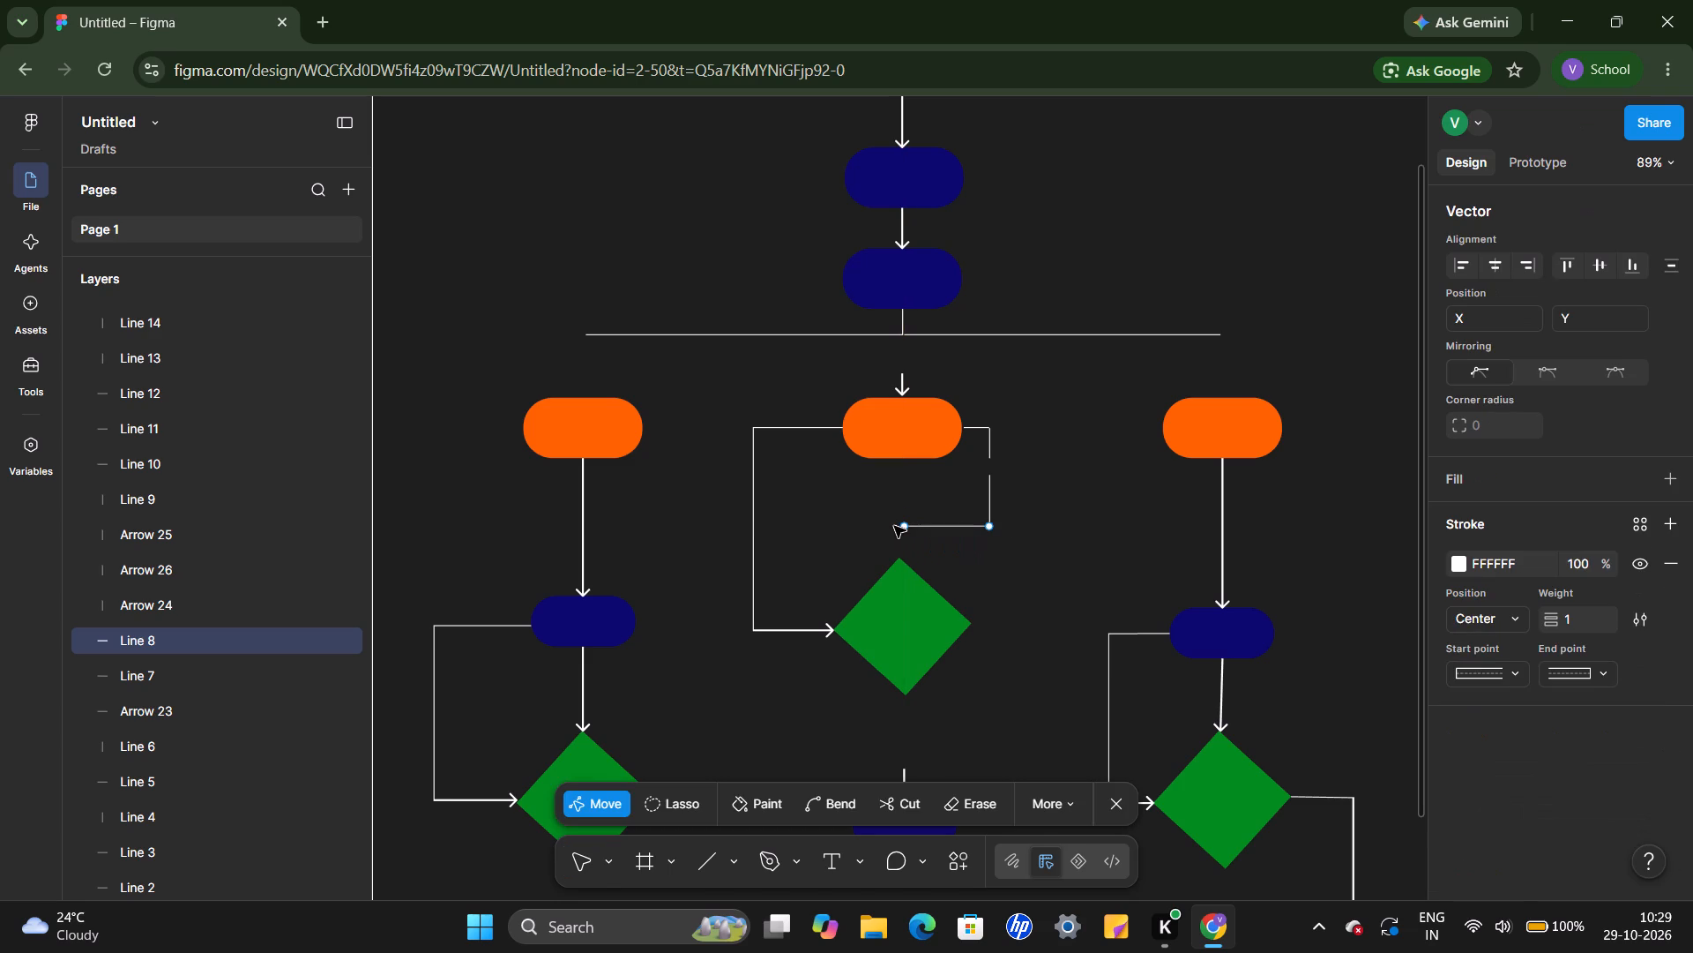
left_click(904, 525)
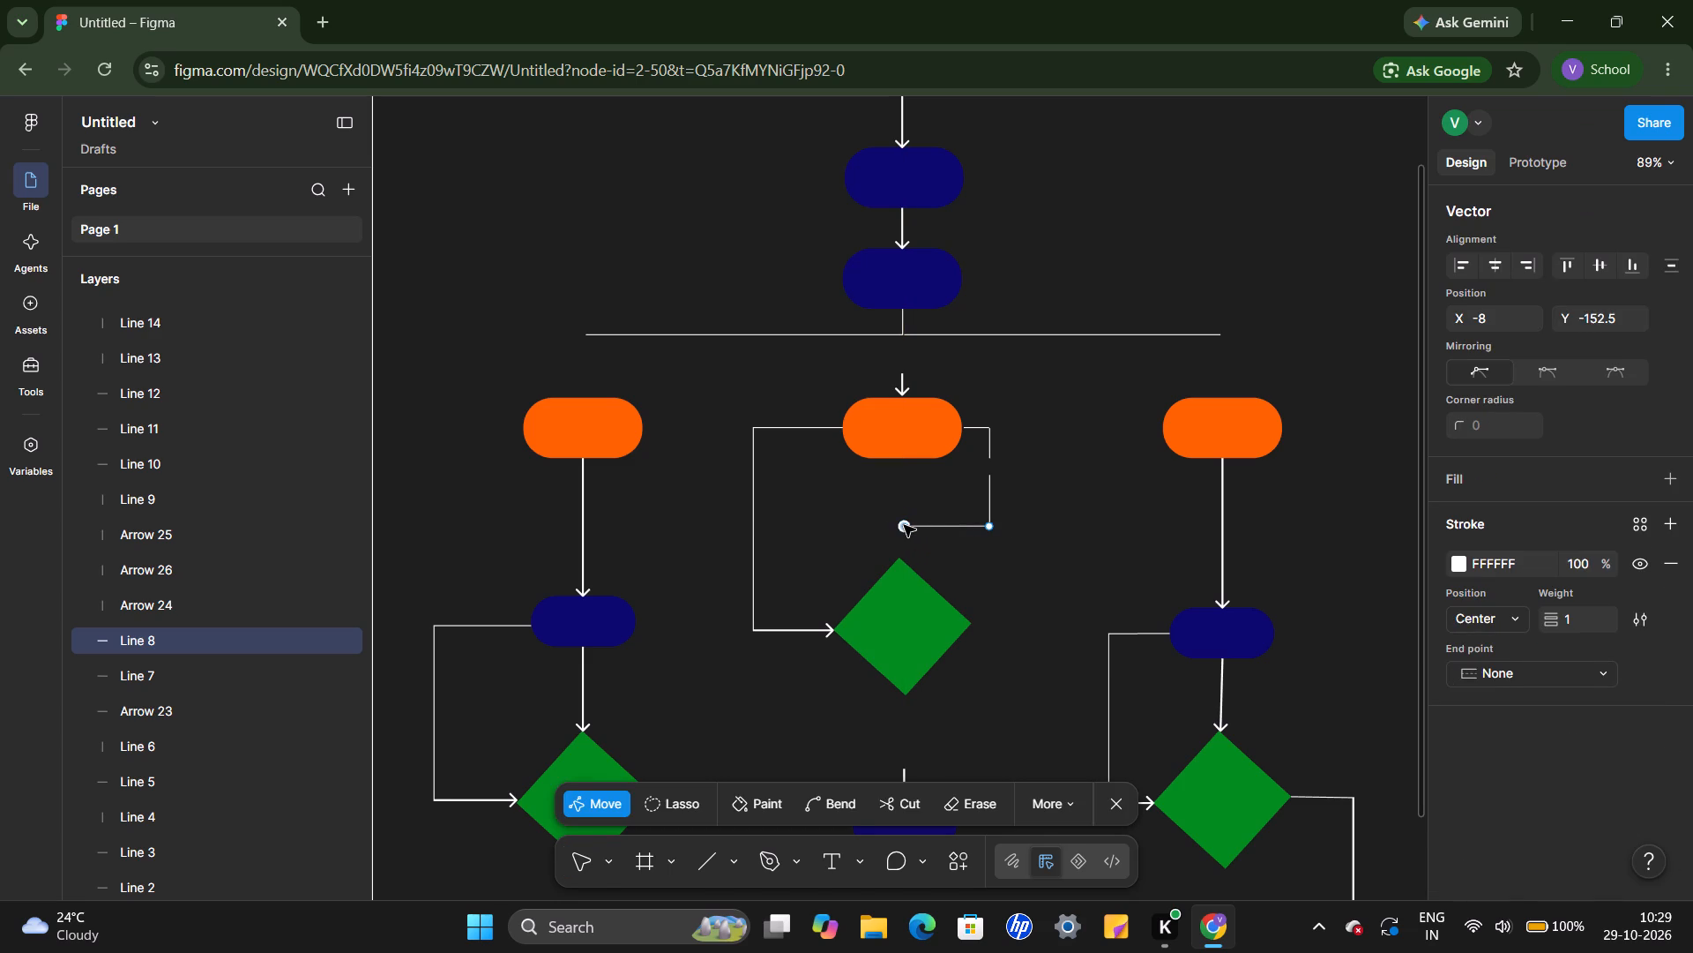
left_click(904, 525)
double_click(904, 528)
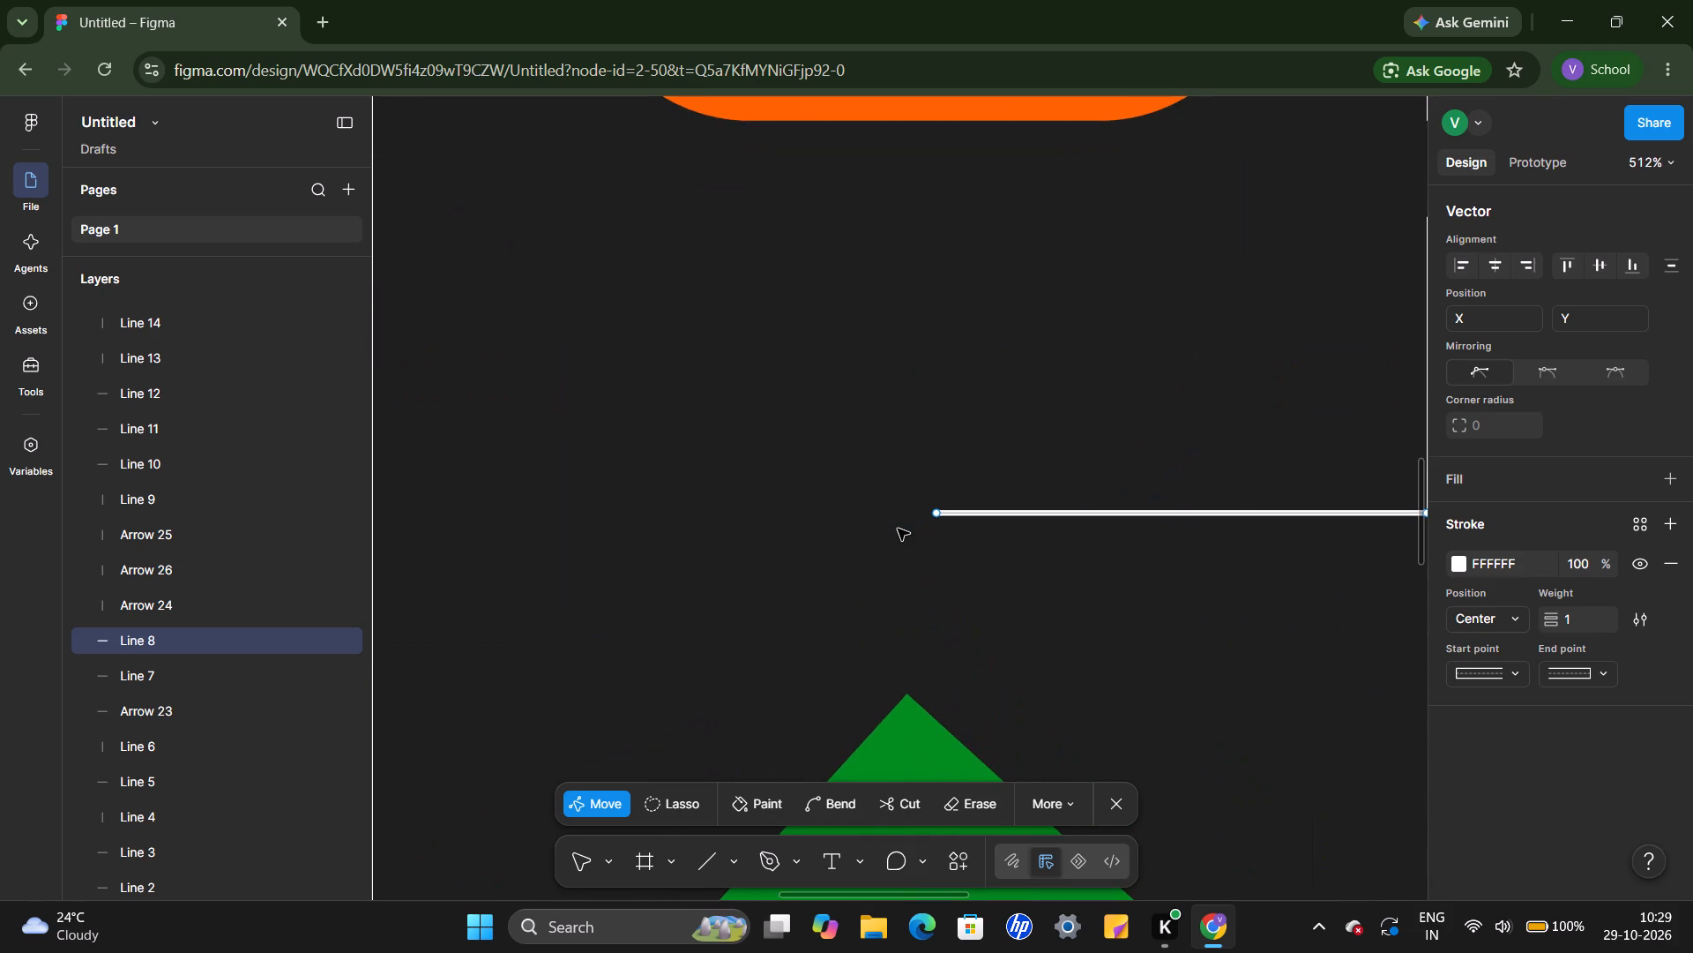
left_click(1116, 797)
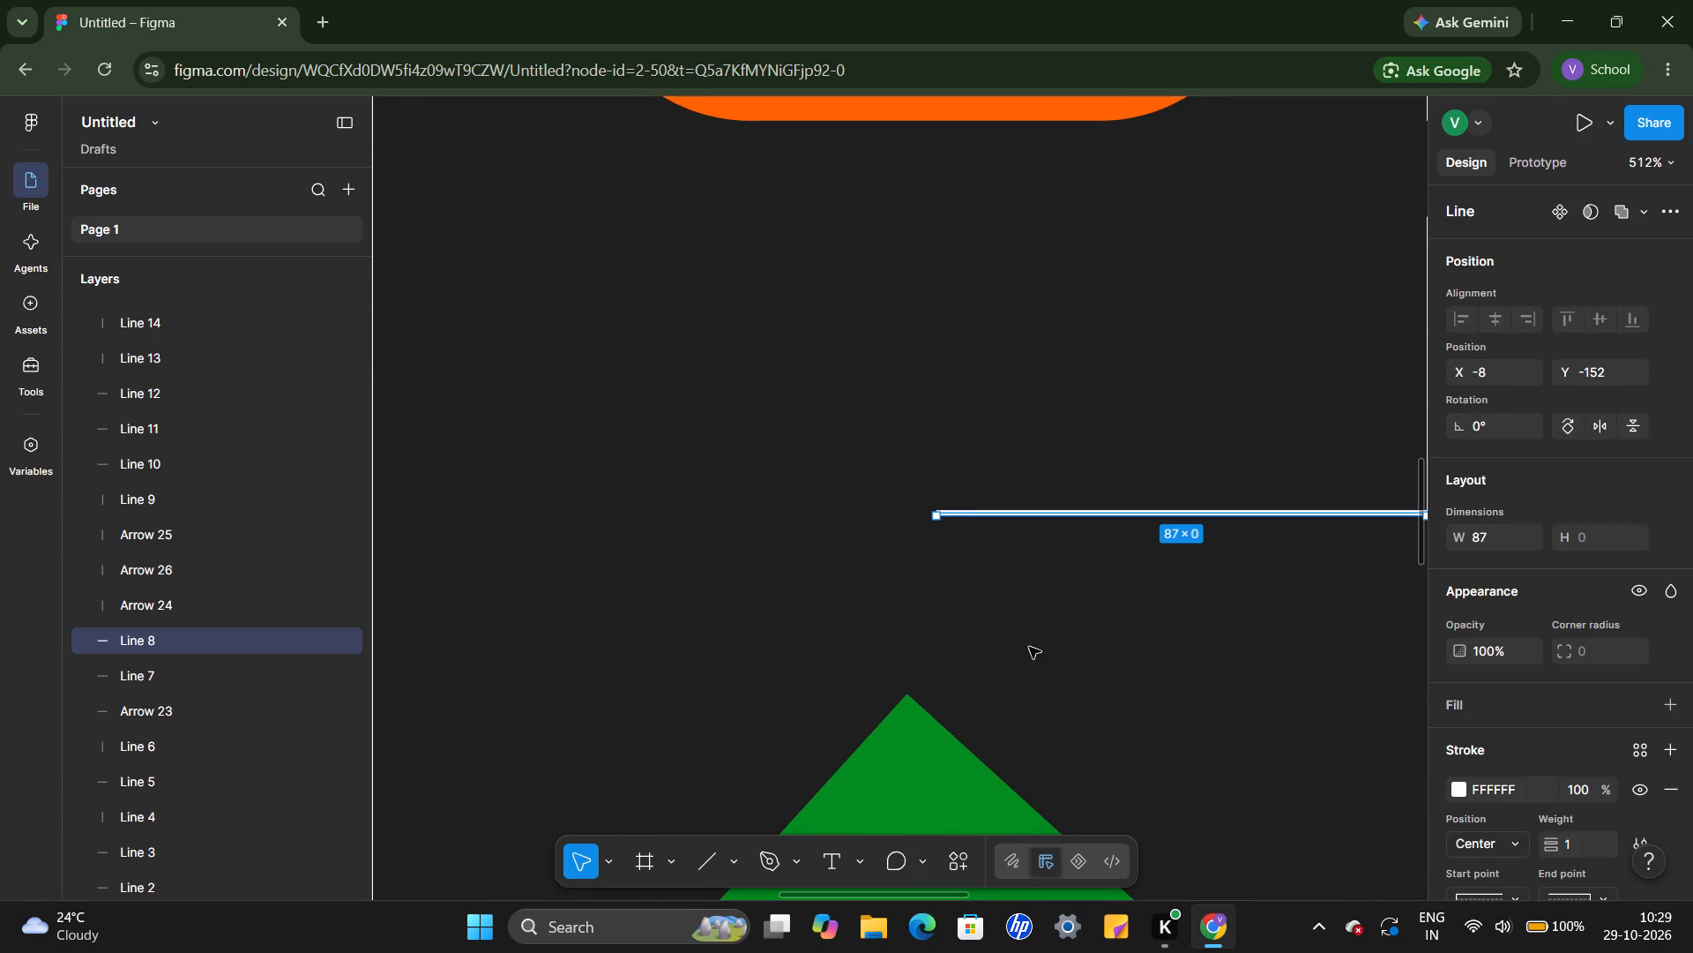
Extend the inner end of the horizontal line above the middle diamond to X -13, directly over the diamond's top, making it about 92 long.
left_click_drag(937, 517, 927, 518)
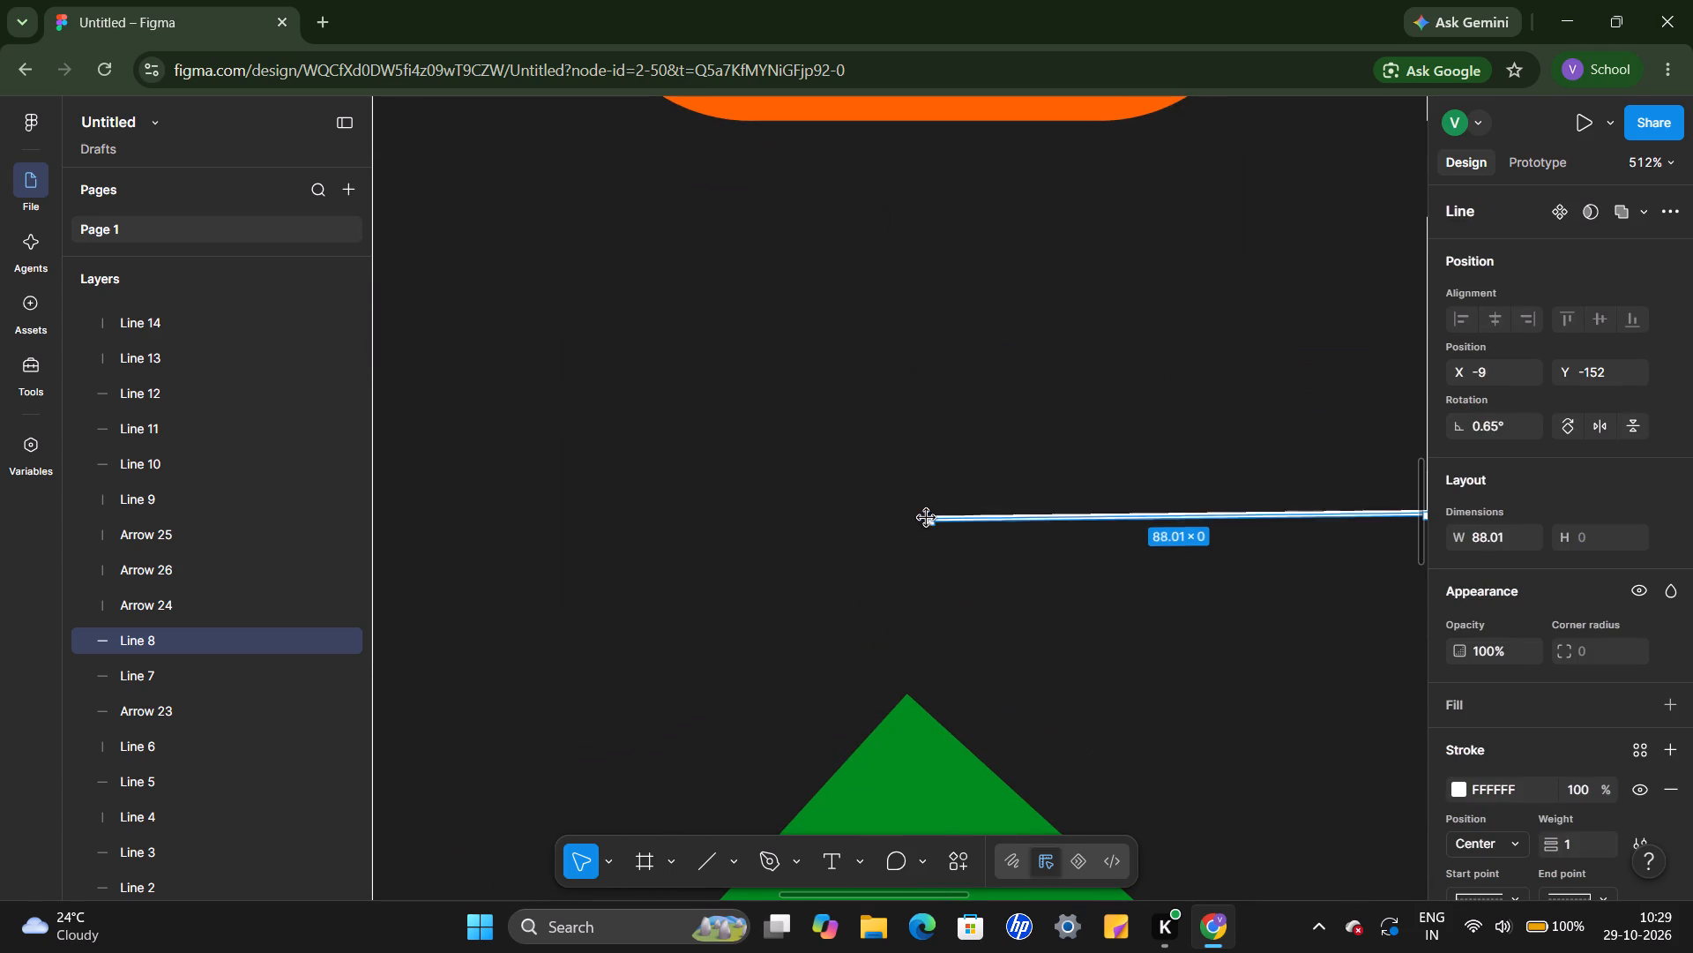
left_click_drag(927, 518, 910, 518)
left_click(929, 642)
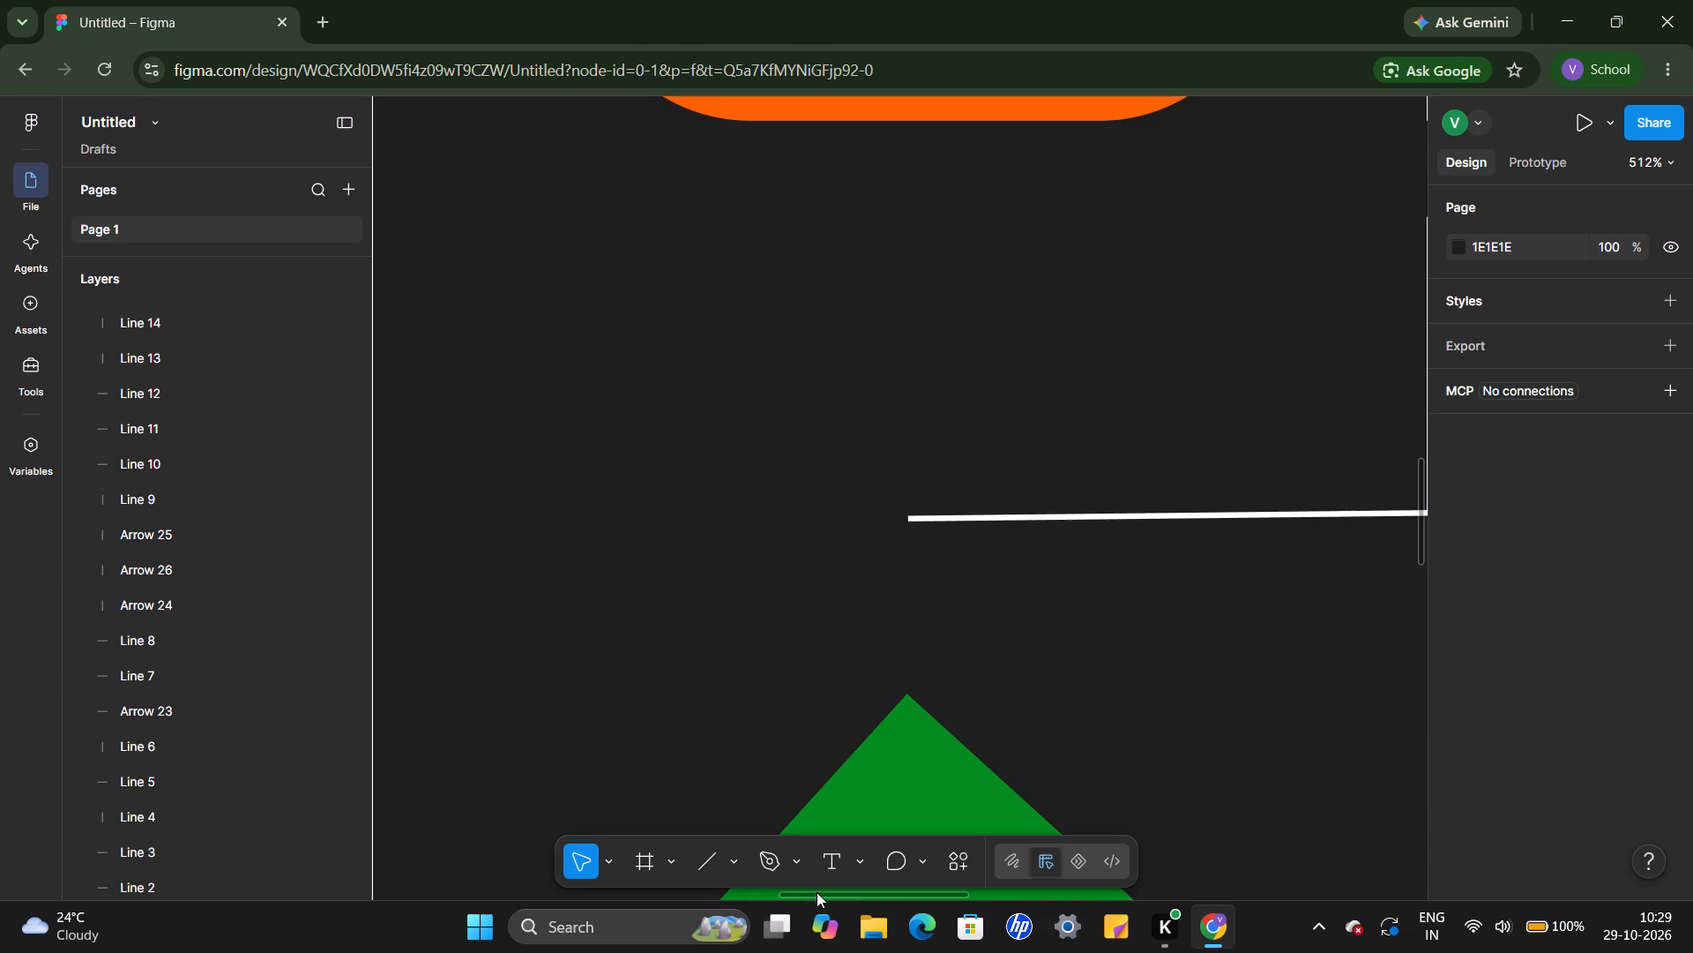
Draw a vertical arrow from the horizontal line's inner end down to the middle diamond's top, with its start meeting the line.
left_click(737, 854)
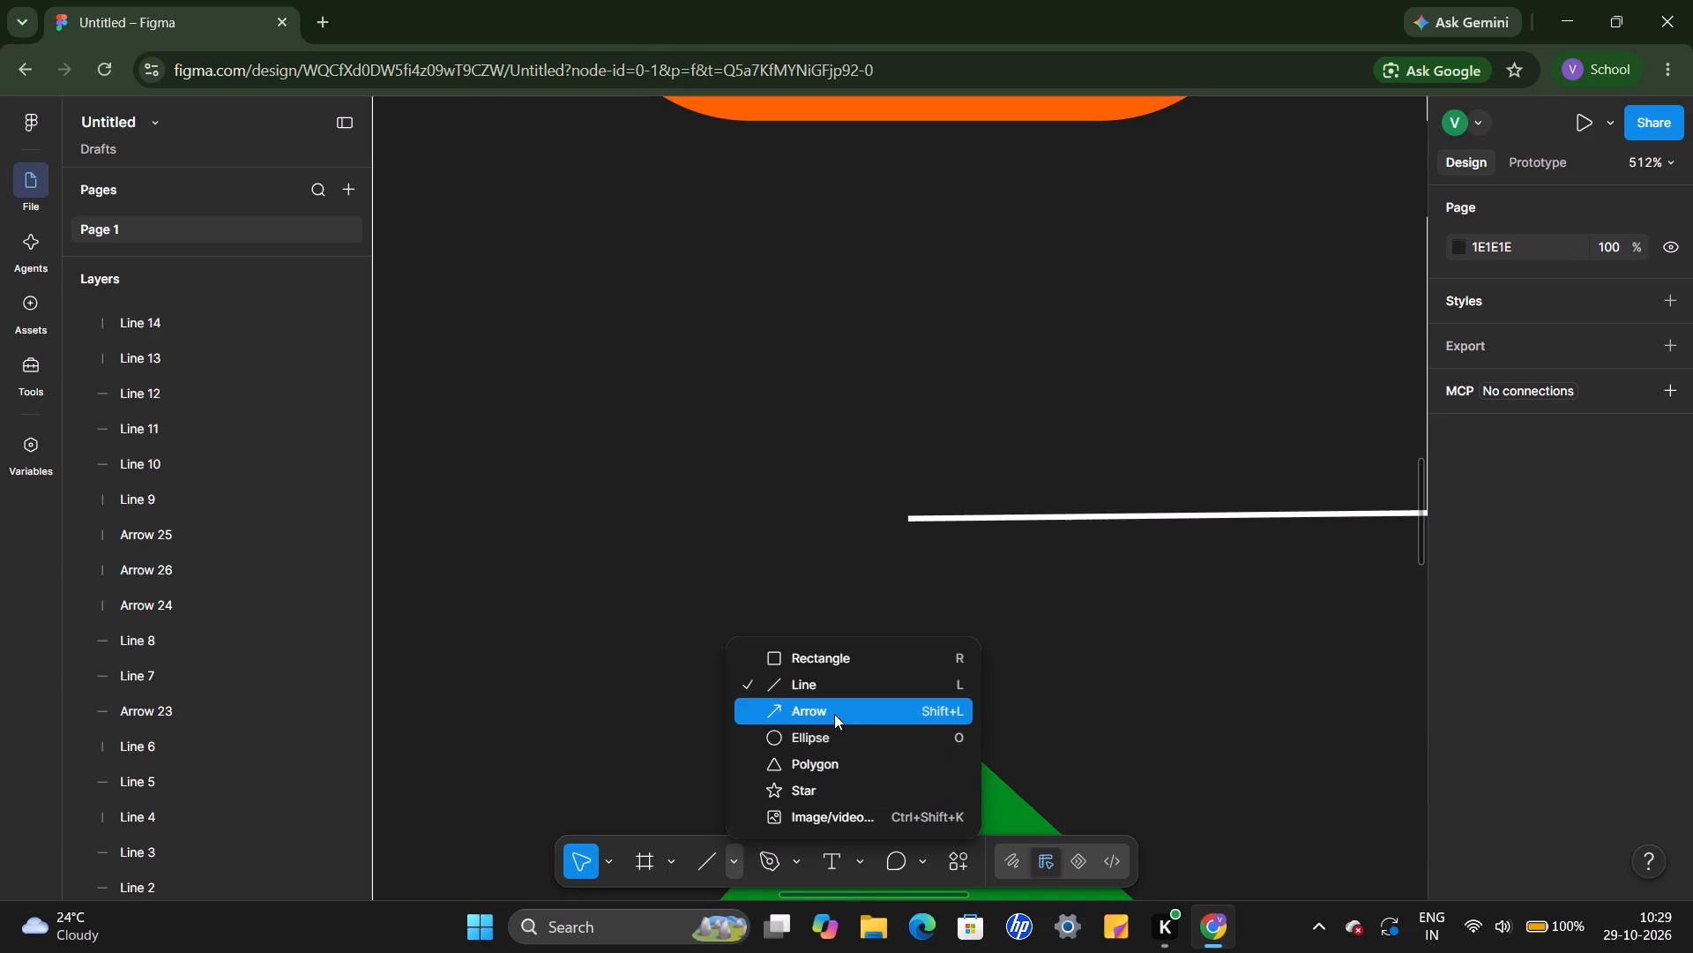
left_click(834, 704)
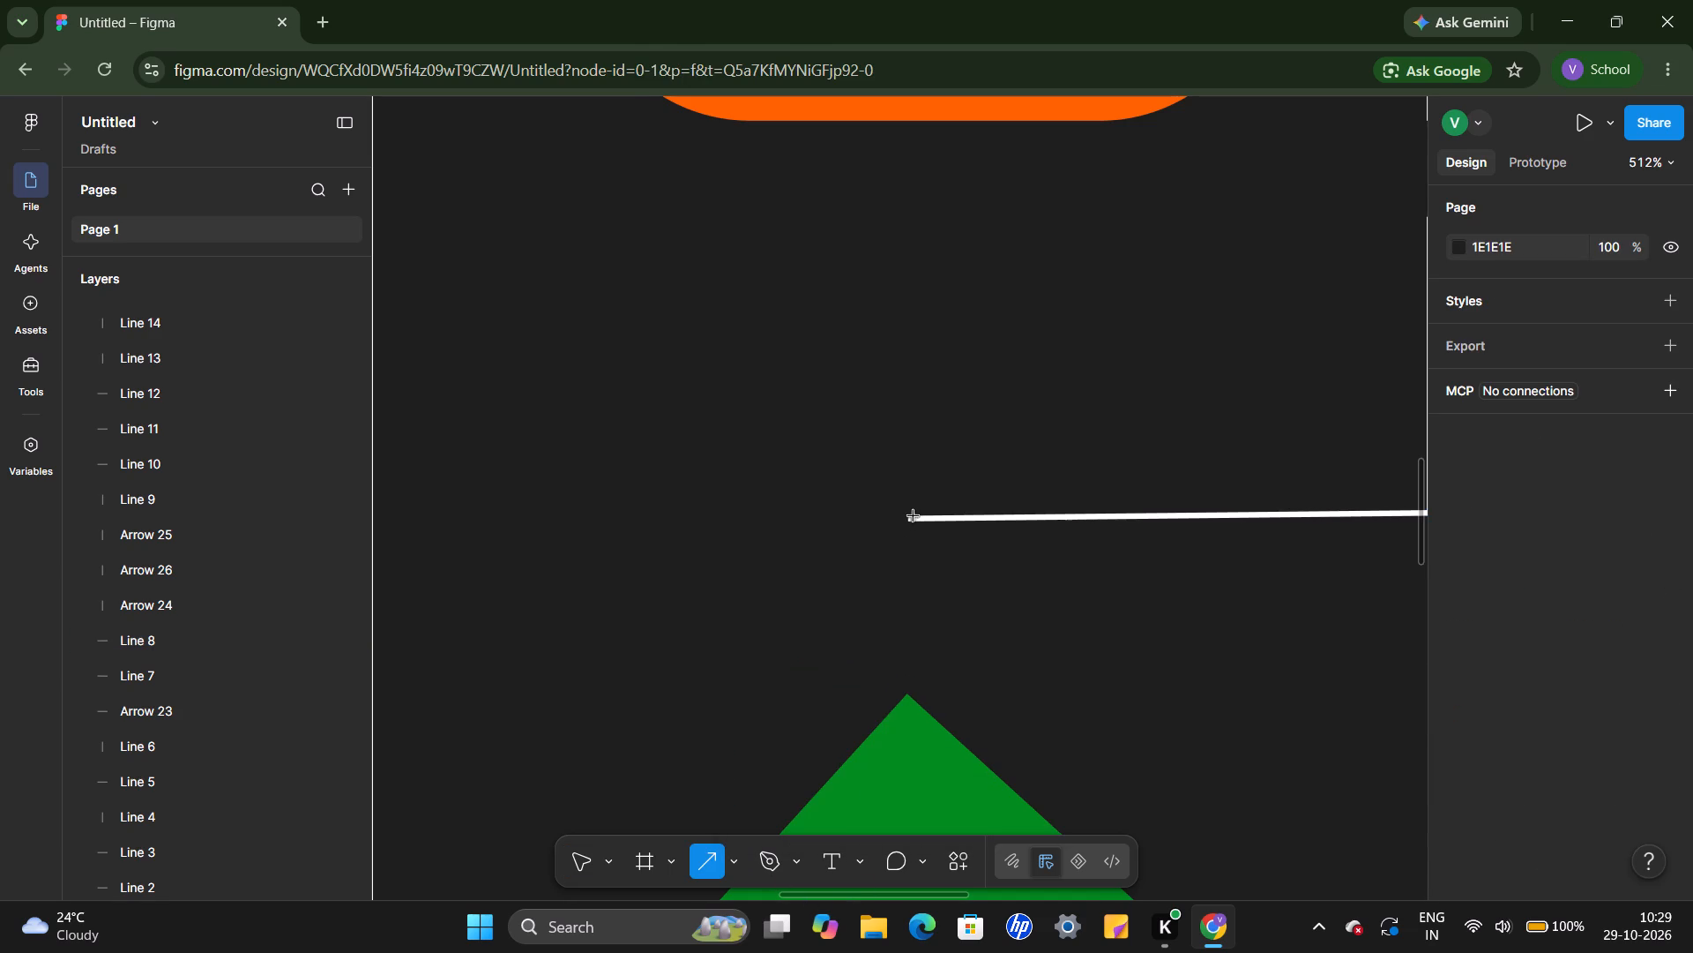
left_click_drag(911, 520, 912, 679)
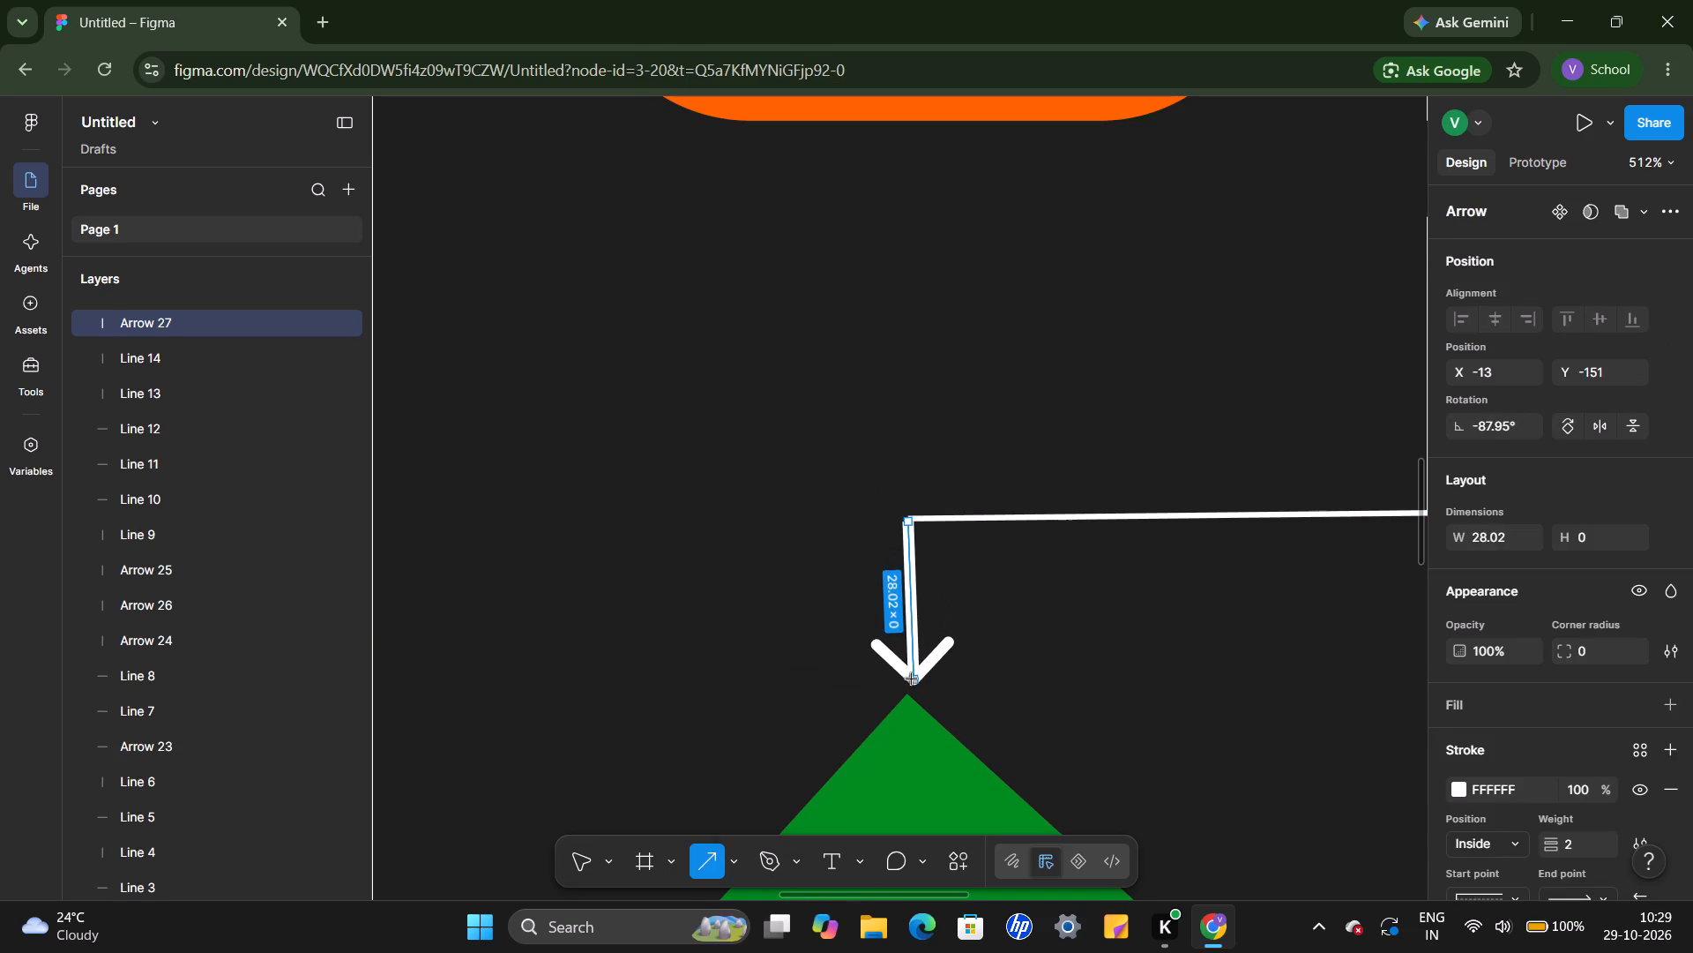
left_click_drag(912, 679, 908, 689)
left_click(990, 701)
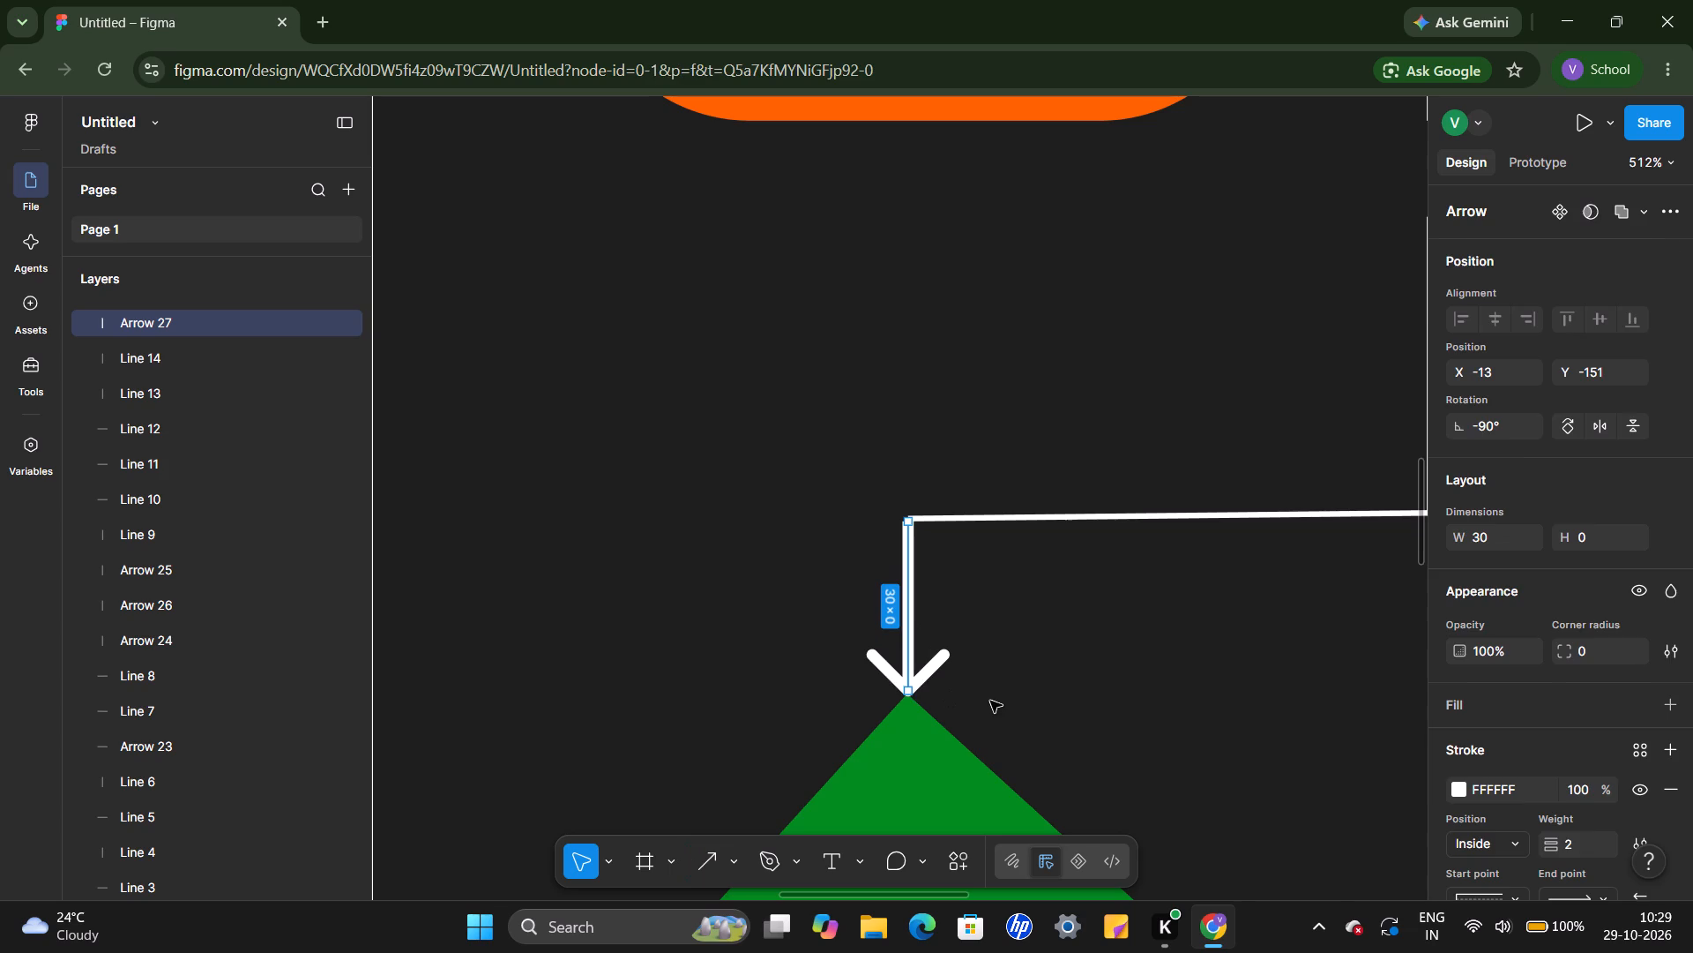
left_click(909, 530)
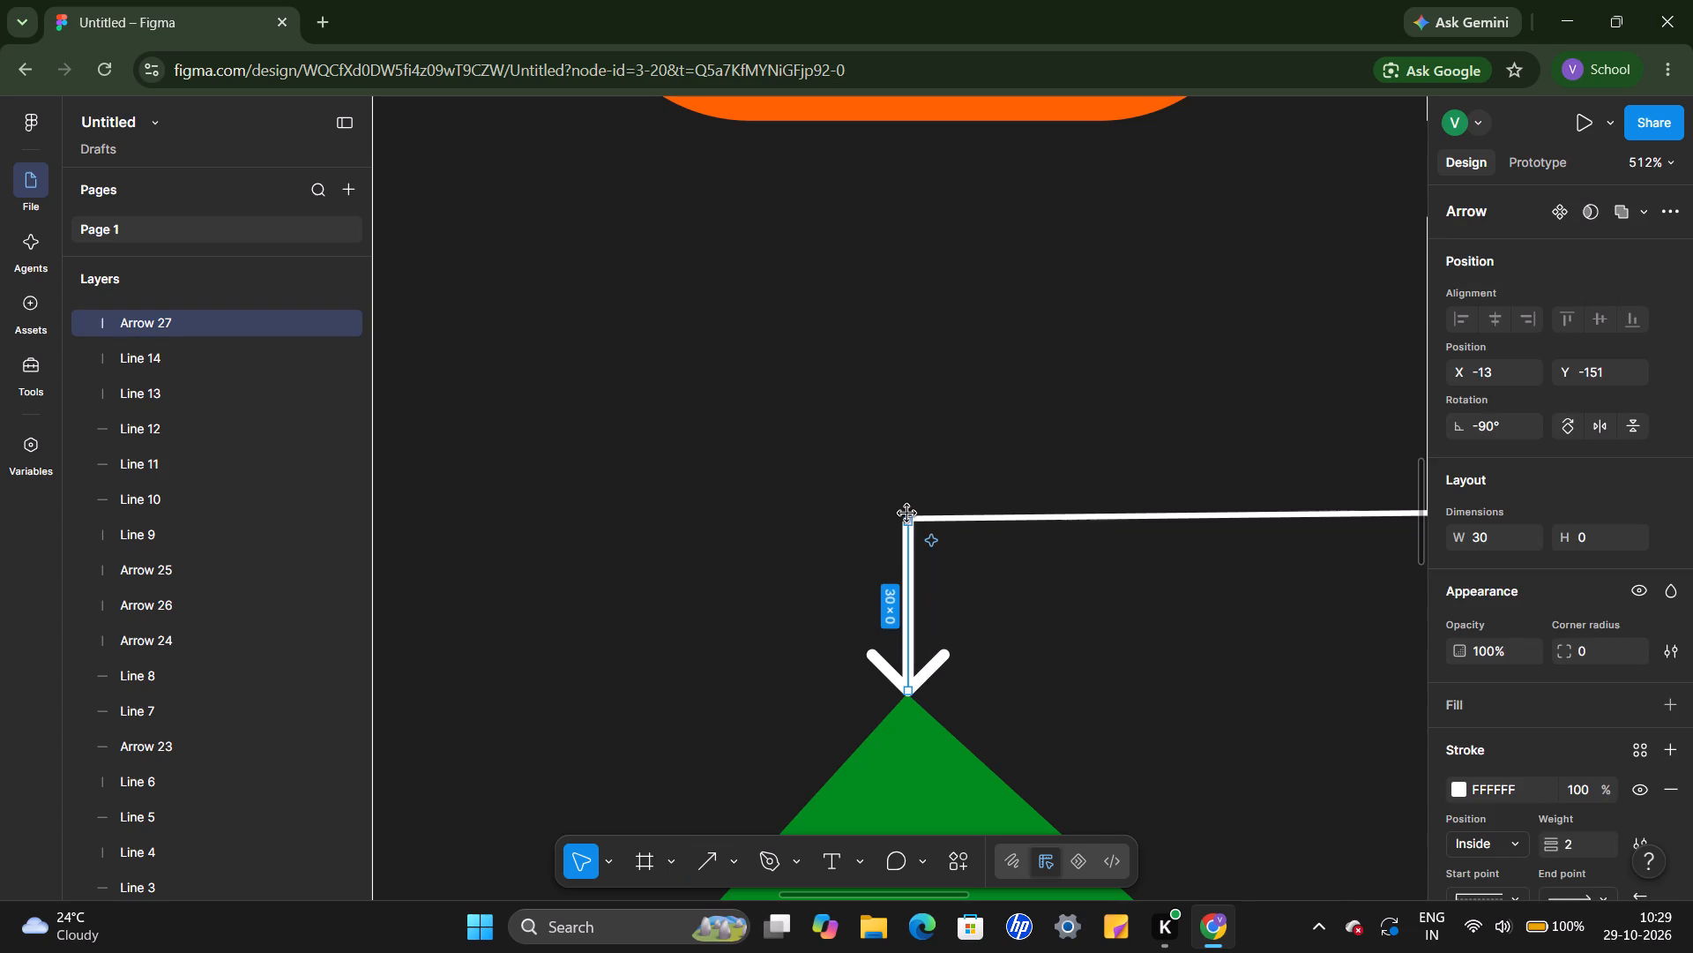
left_click_drag(908, 523, 908, 515)
left_click(981, 567)
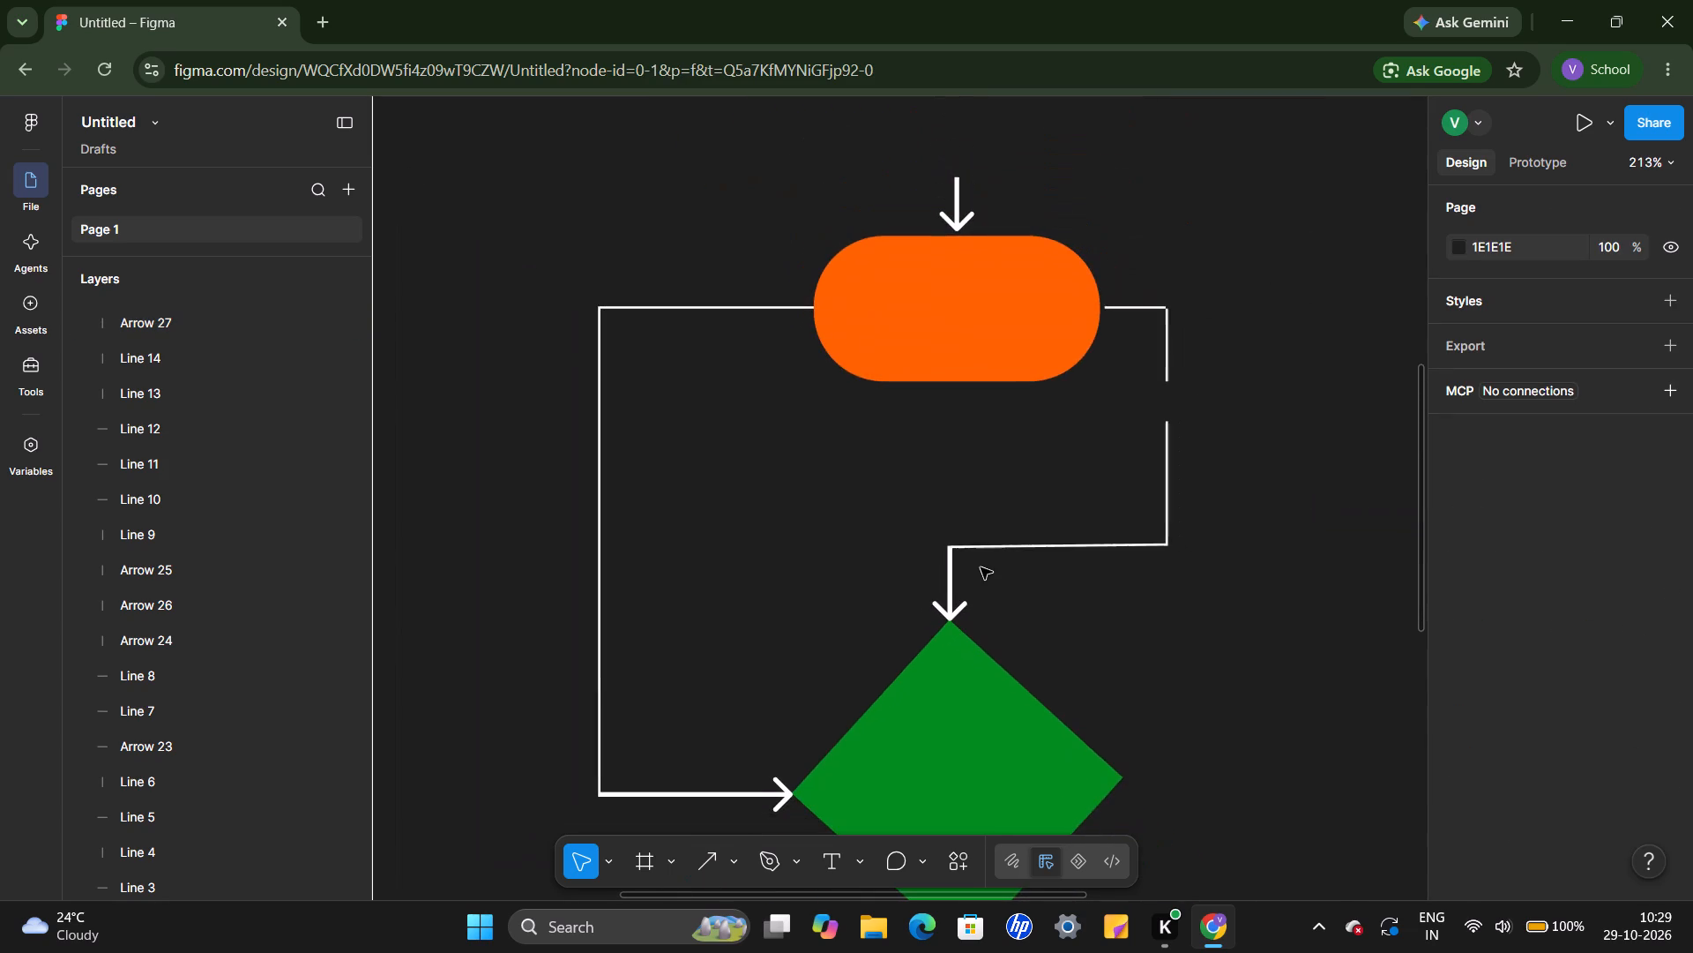
Move the 26-long horizontal line from beside the middle orange shape to the middle diamond's right corner, at X 60, Y -53.
scroll(981, 567, "down", 2)
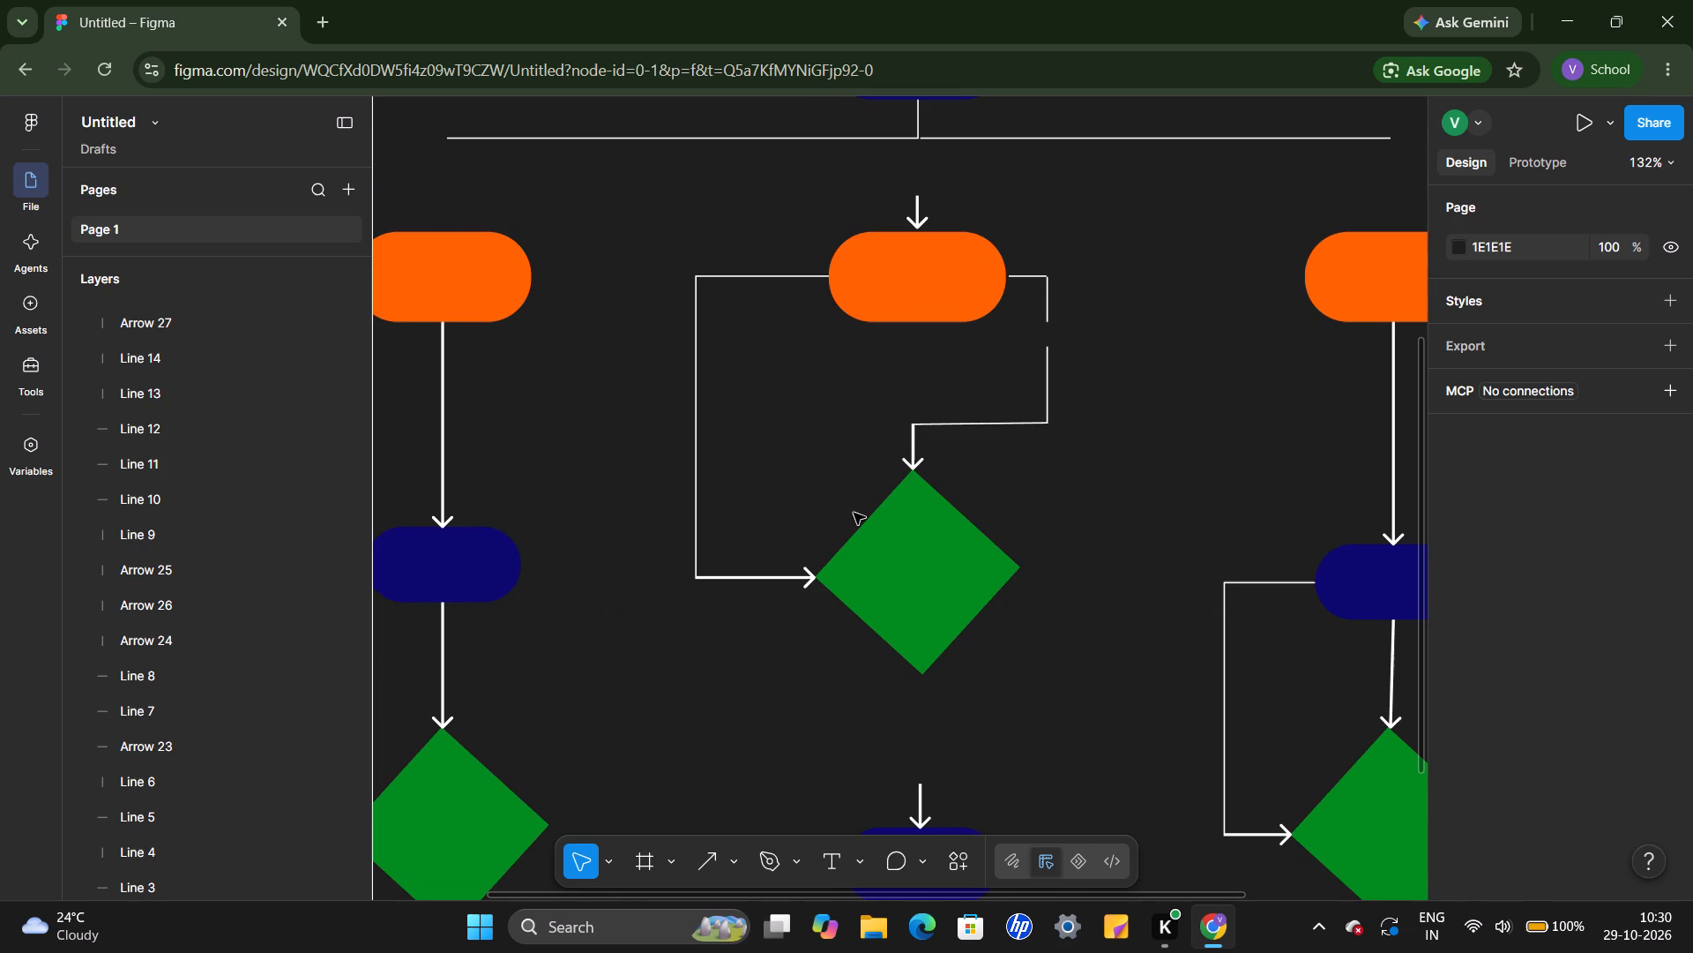
scroll(854, 513, "down", 1)
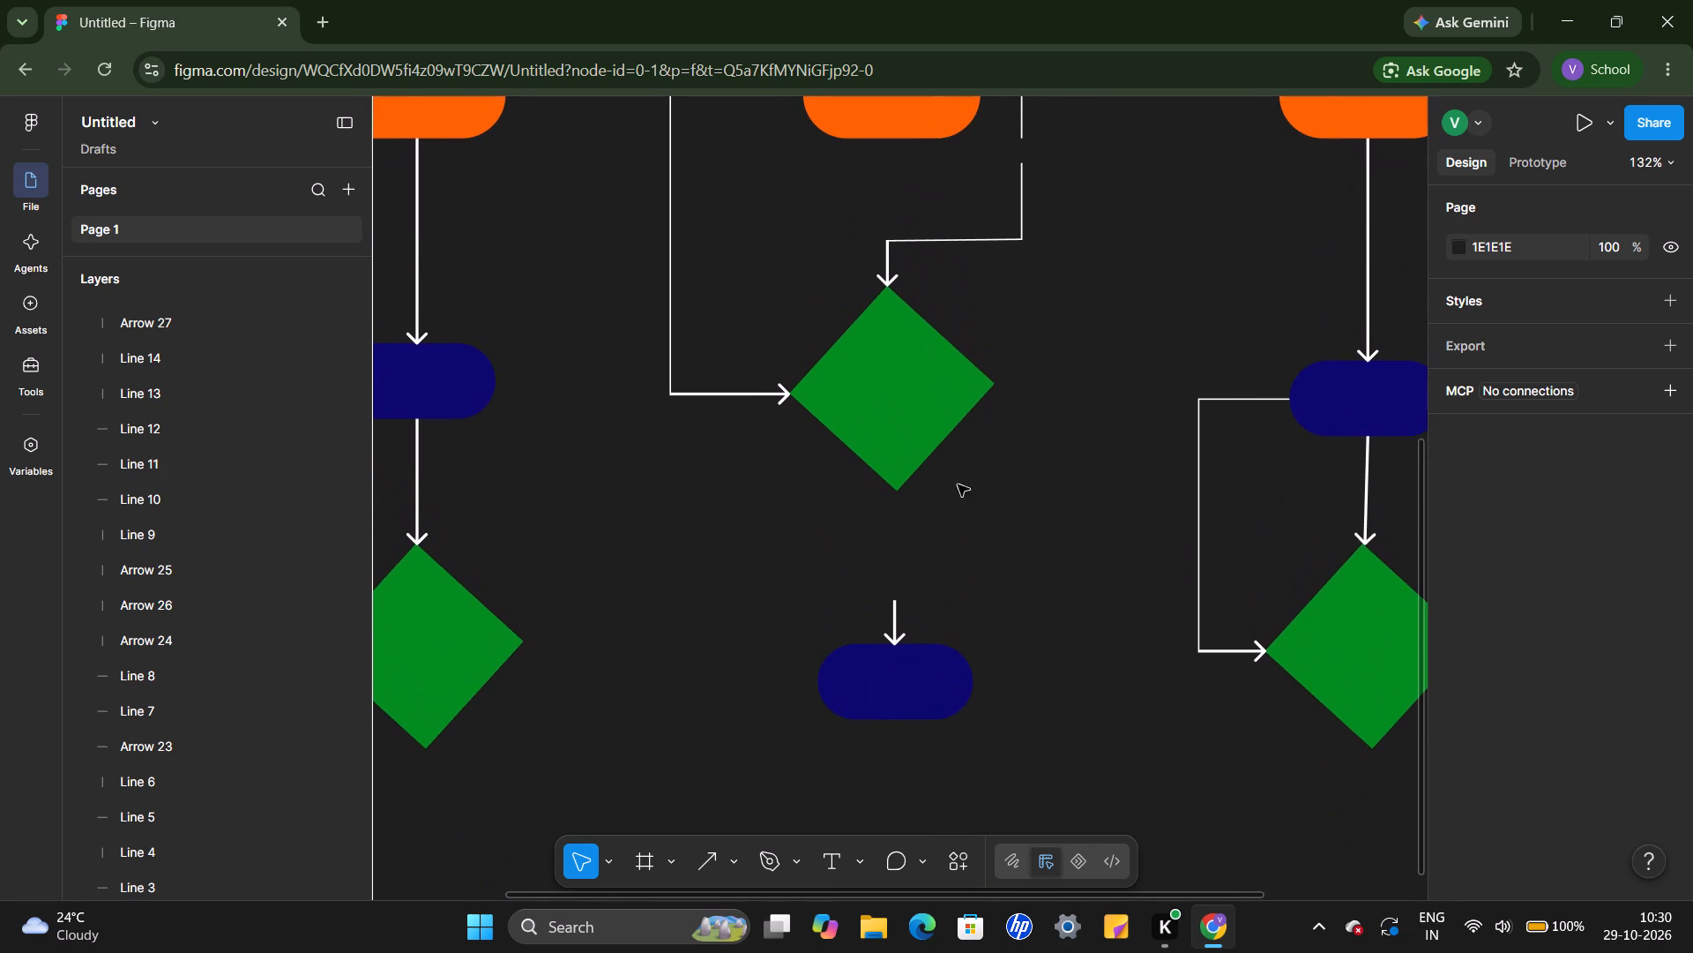
scroll(1025, 235, "up", 1)
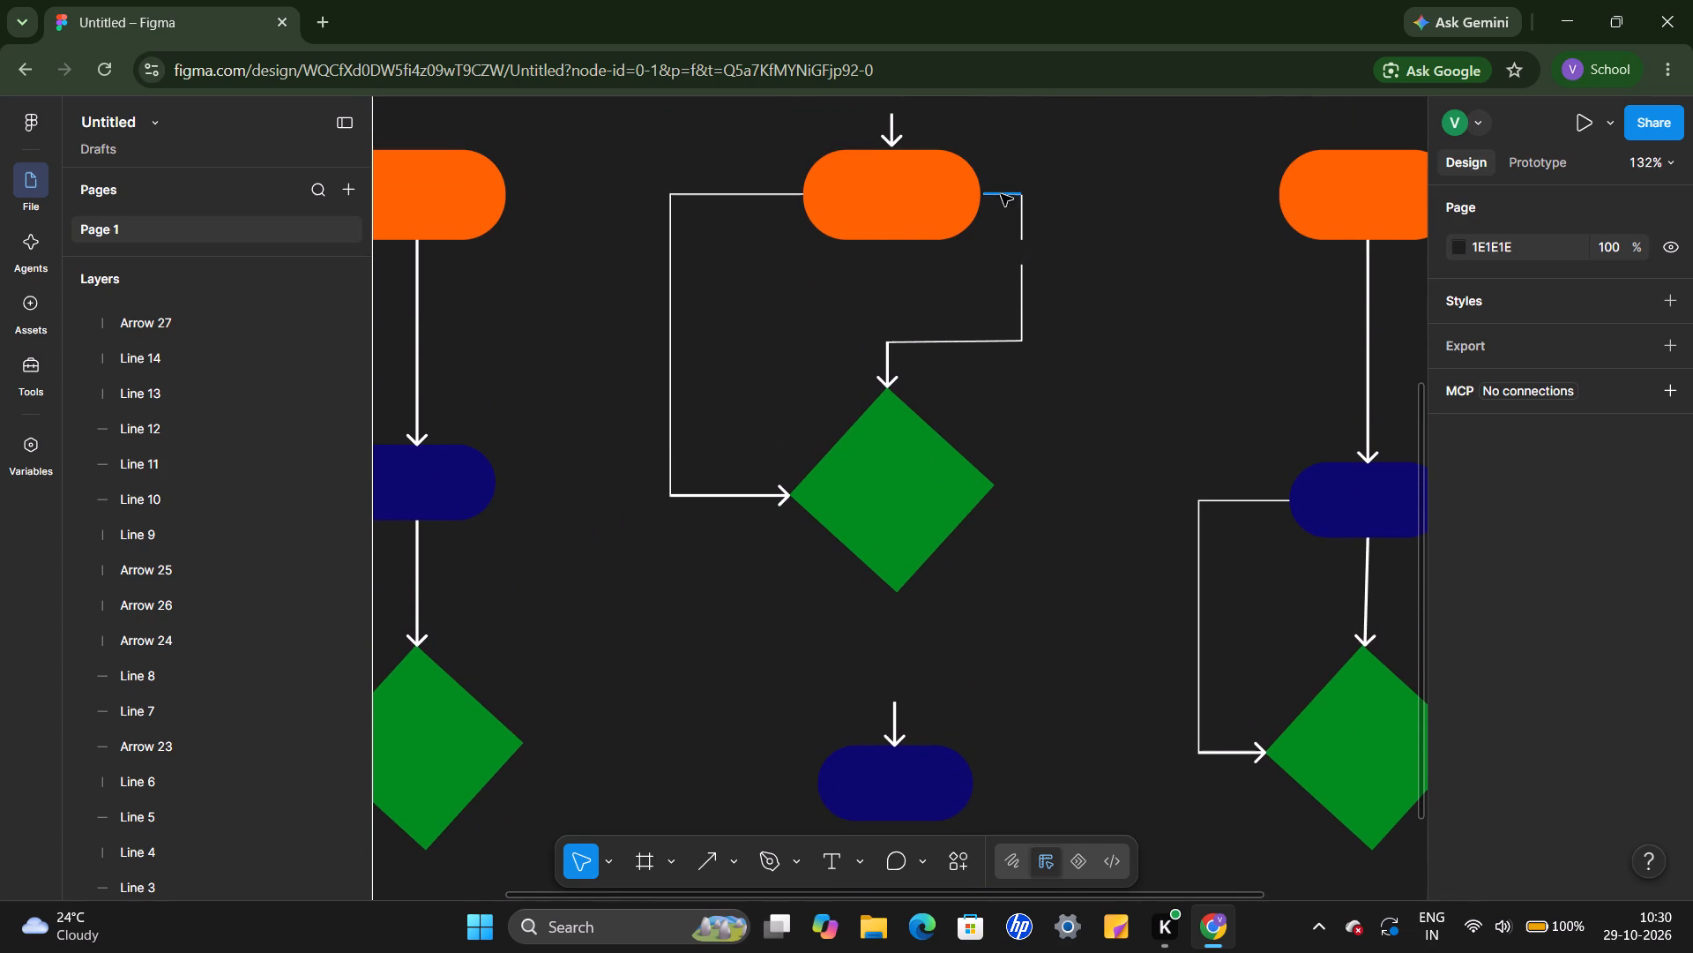
left_click_drag(1001, 194, 1017, 484)
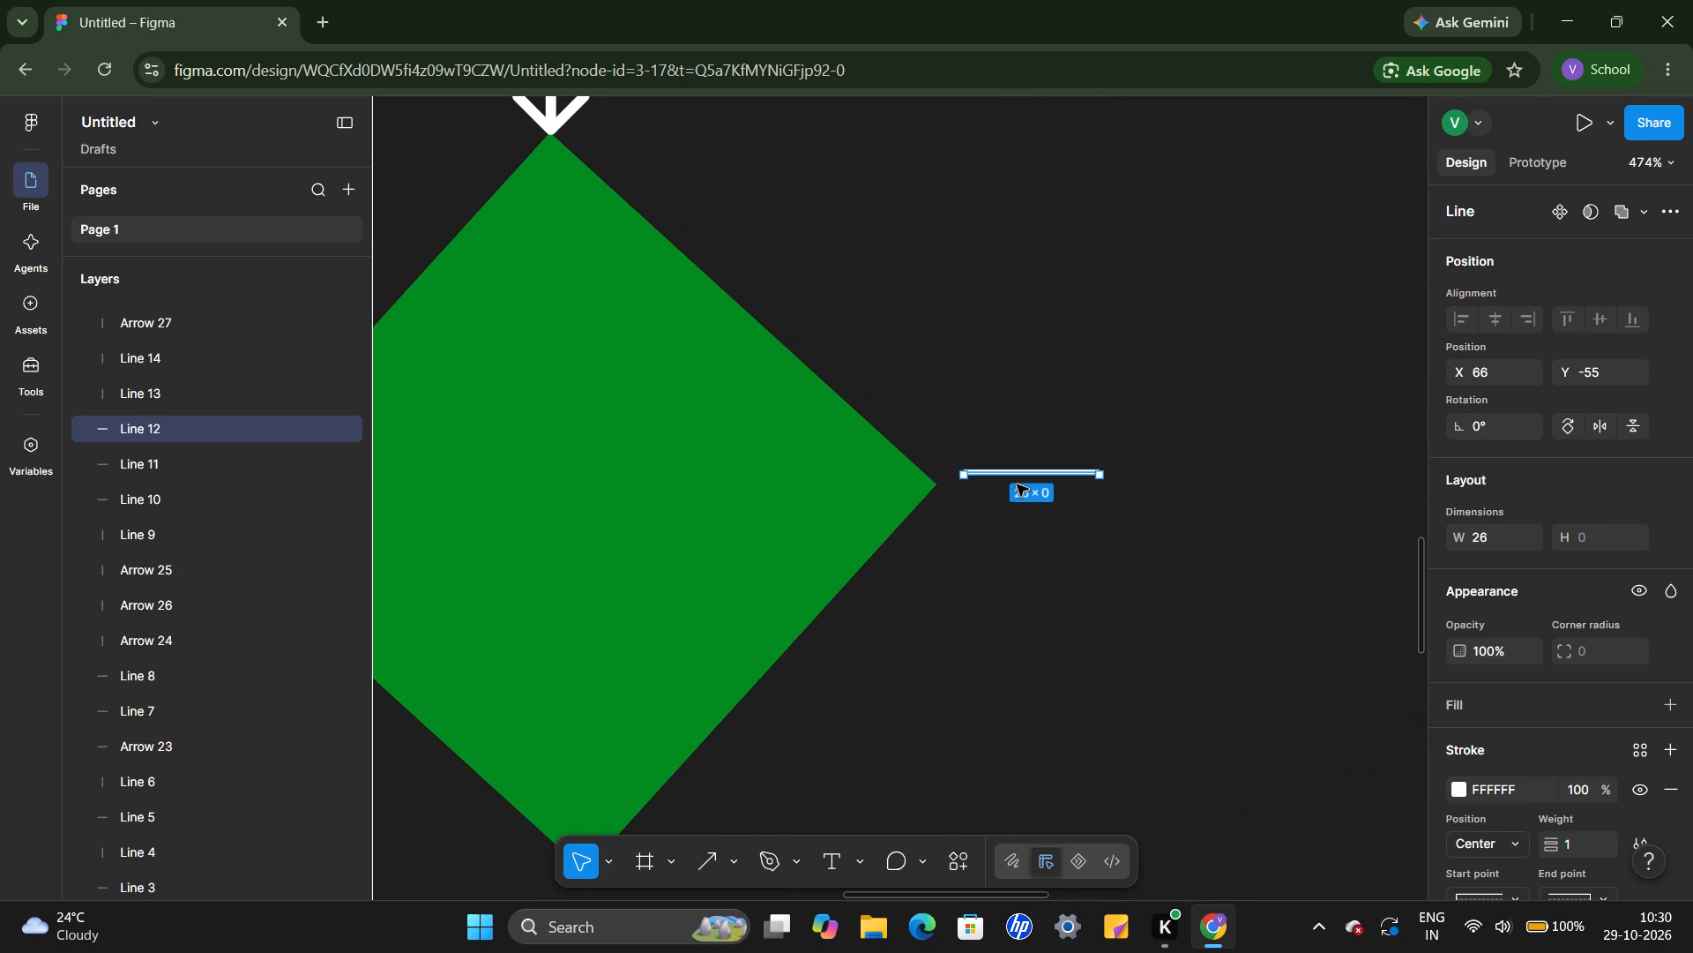
key("Down")
key("Down")
key("Left")
key("Left")
key("Left")
key("Left")
key("Left")
key("Left")
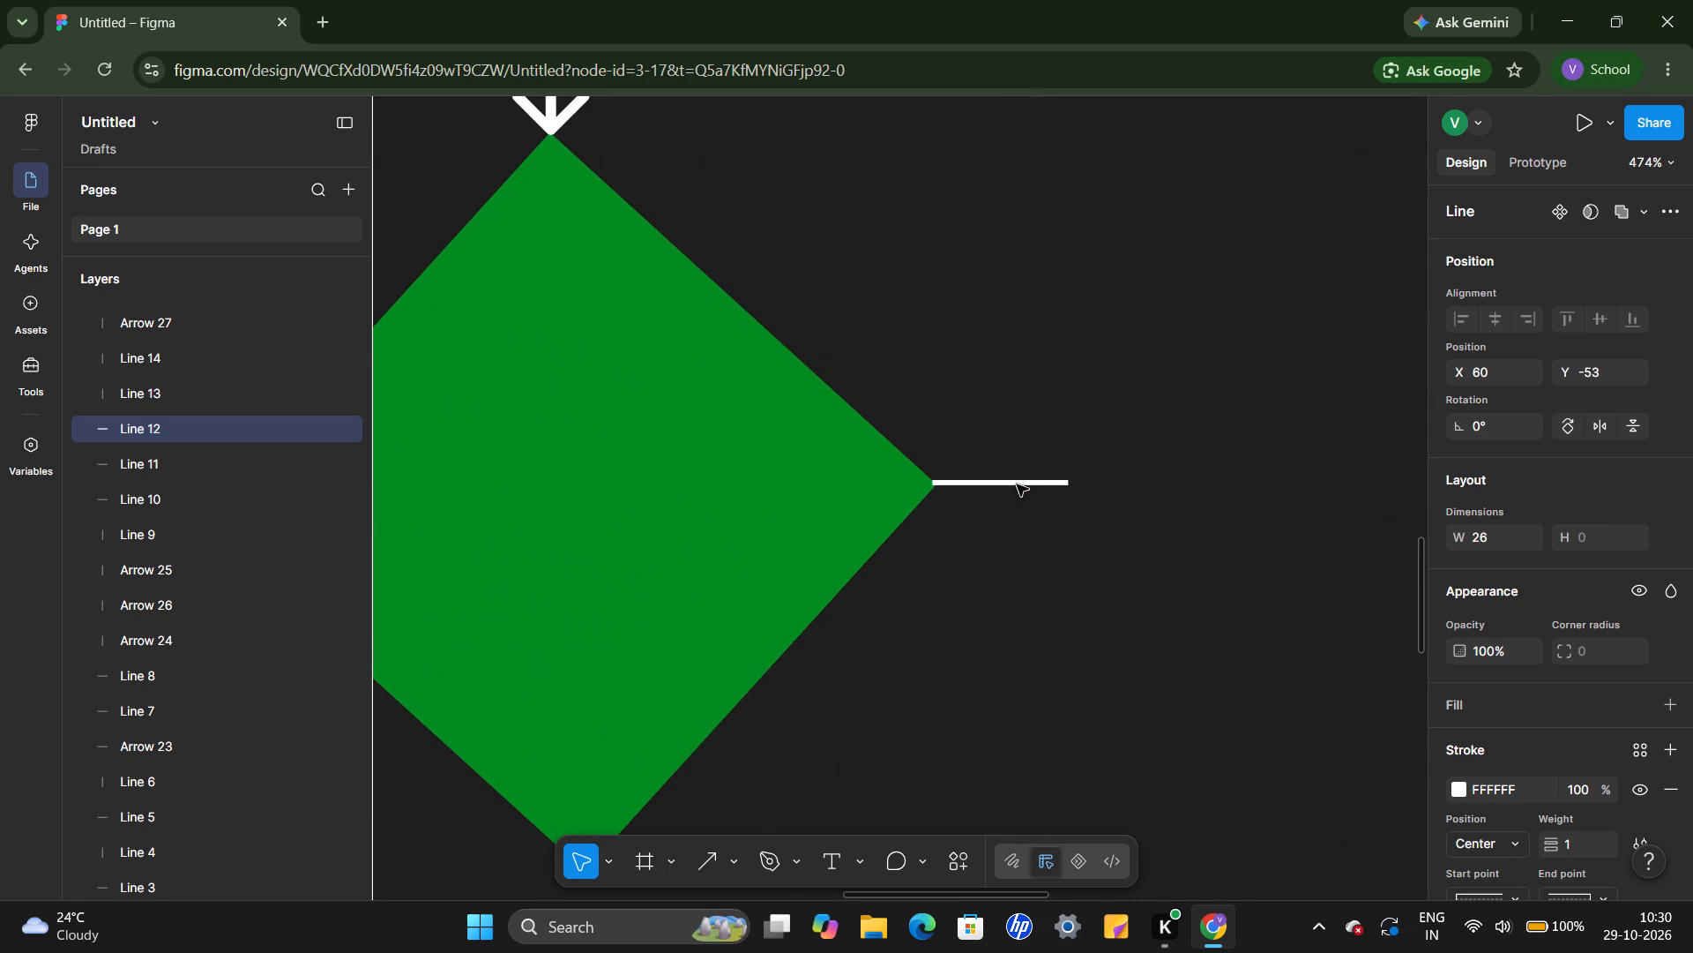
key("Down")
key("Right")
key("Up")
key("Left")
key("Down")
key("Up")
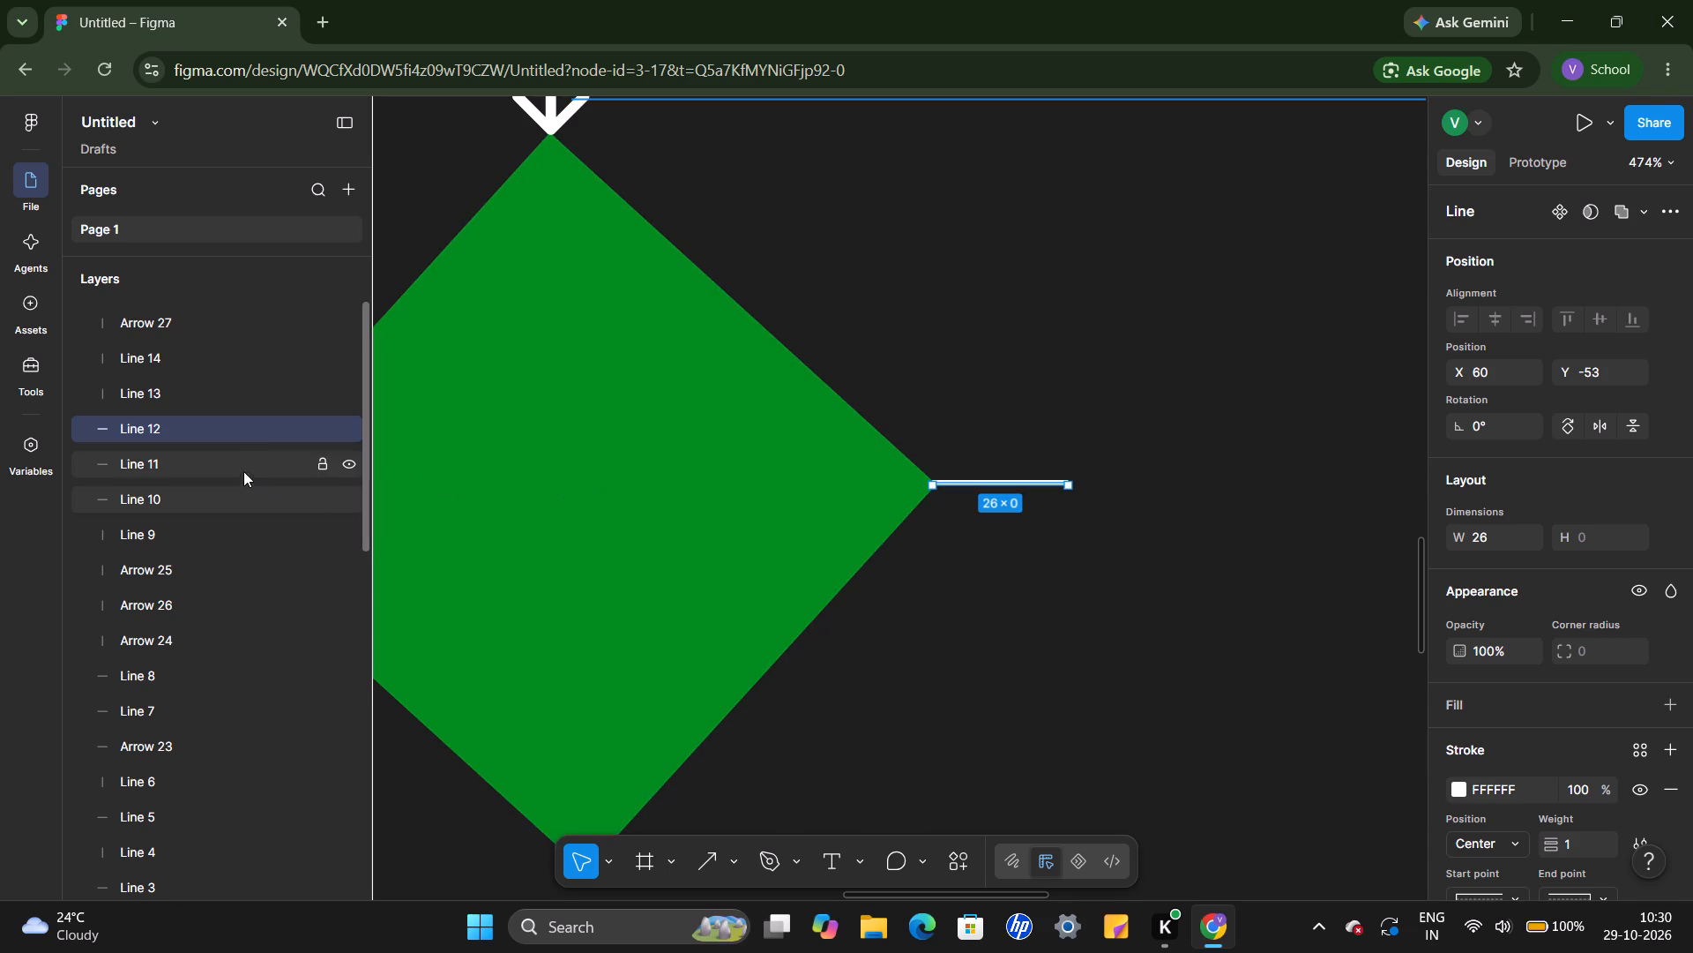
Reorder the diamond's short right-hand line to just above Rectangle 1 in the layer stack, and nudge it down to Y -52.
left_click_drag(232, 435, 221, 694)
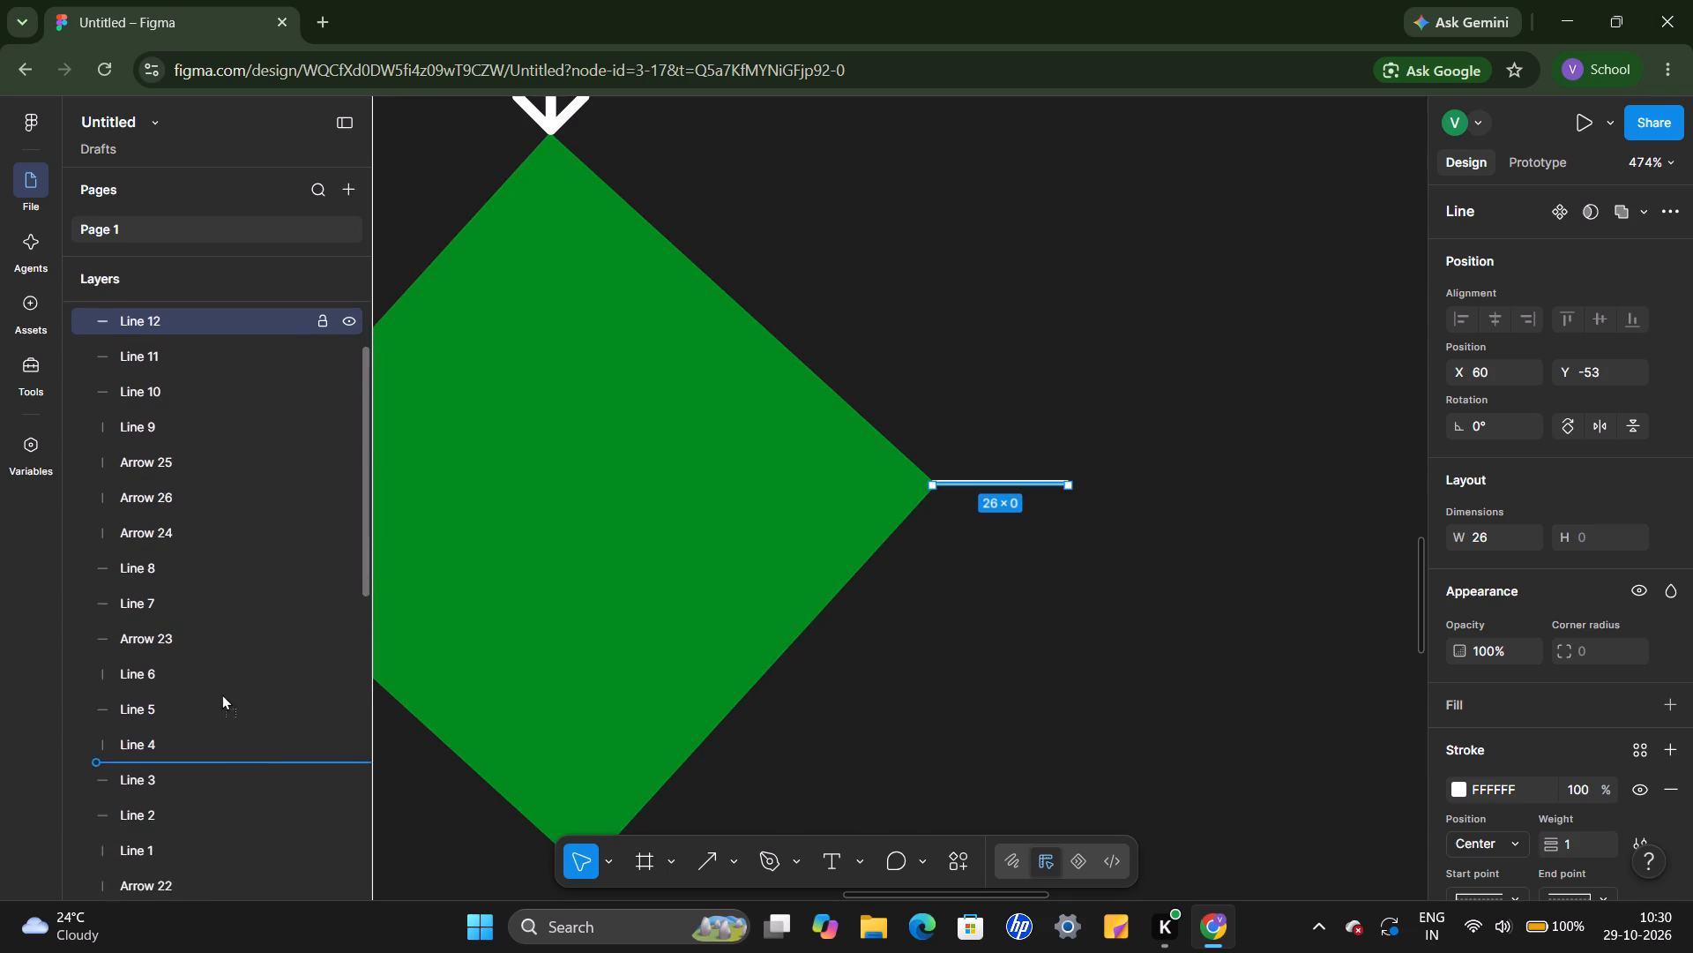
left_click_drag(221, 694, 229, 847)
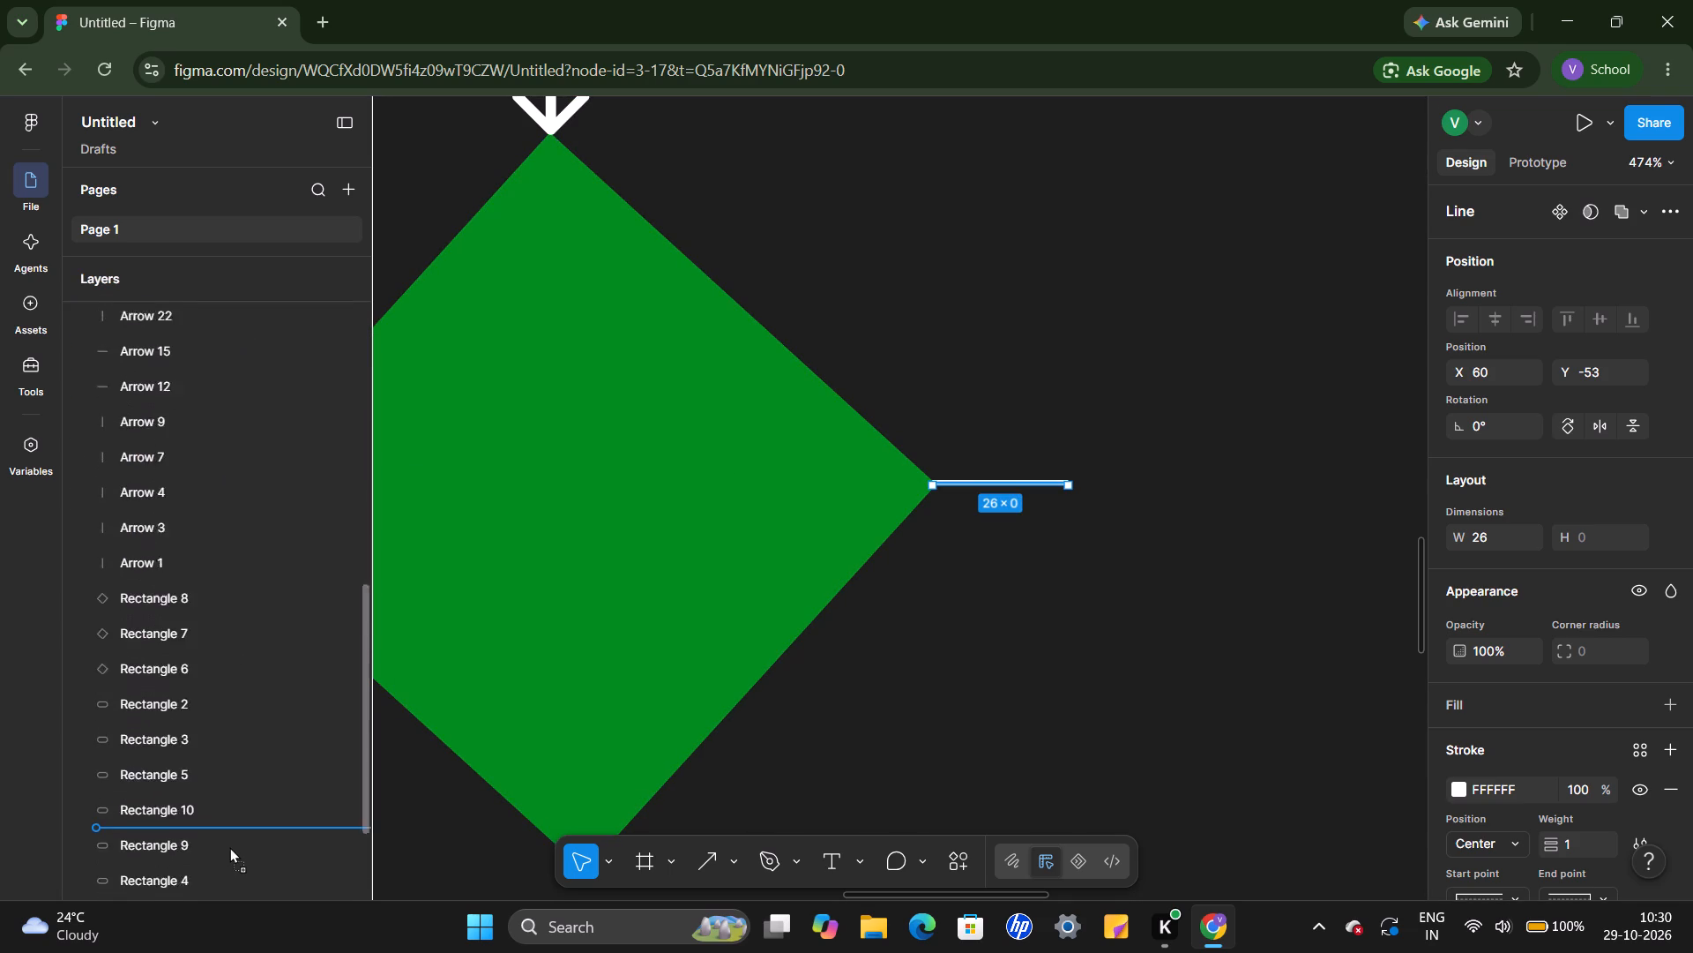
left_click_drag(229, 847, 228, 838)
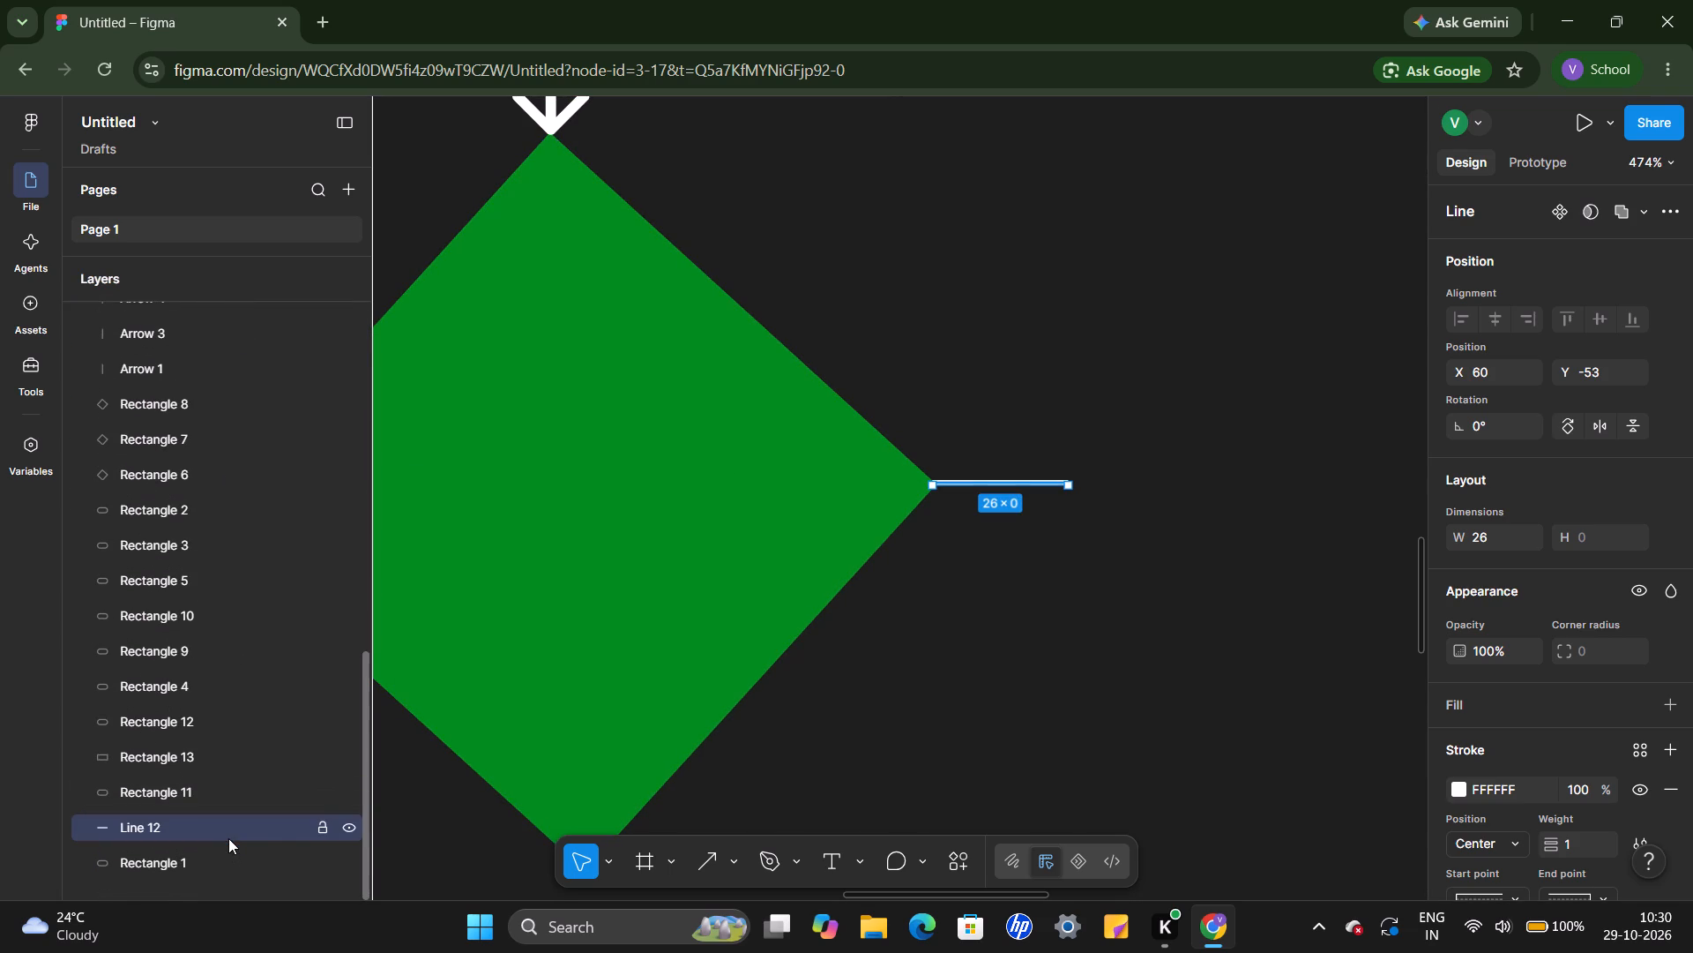
left_click(833, 627)
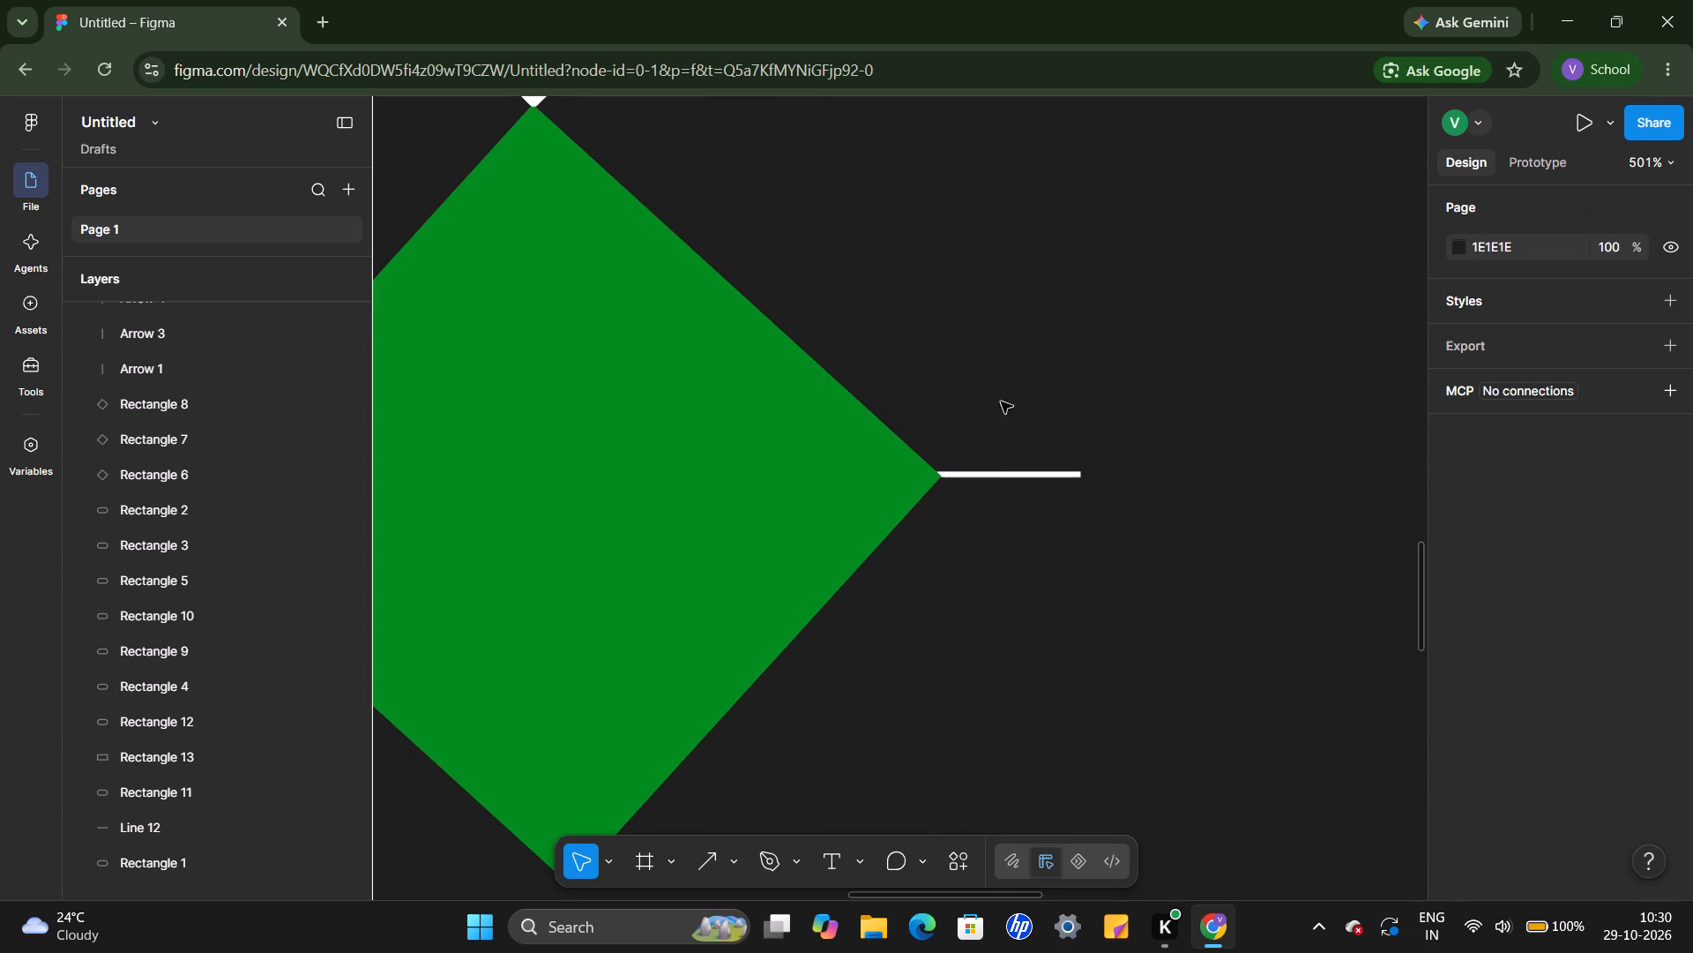
left_click(993, 471)
key("Down")
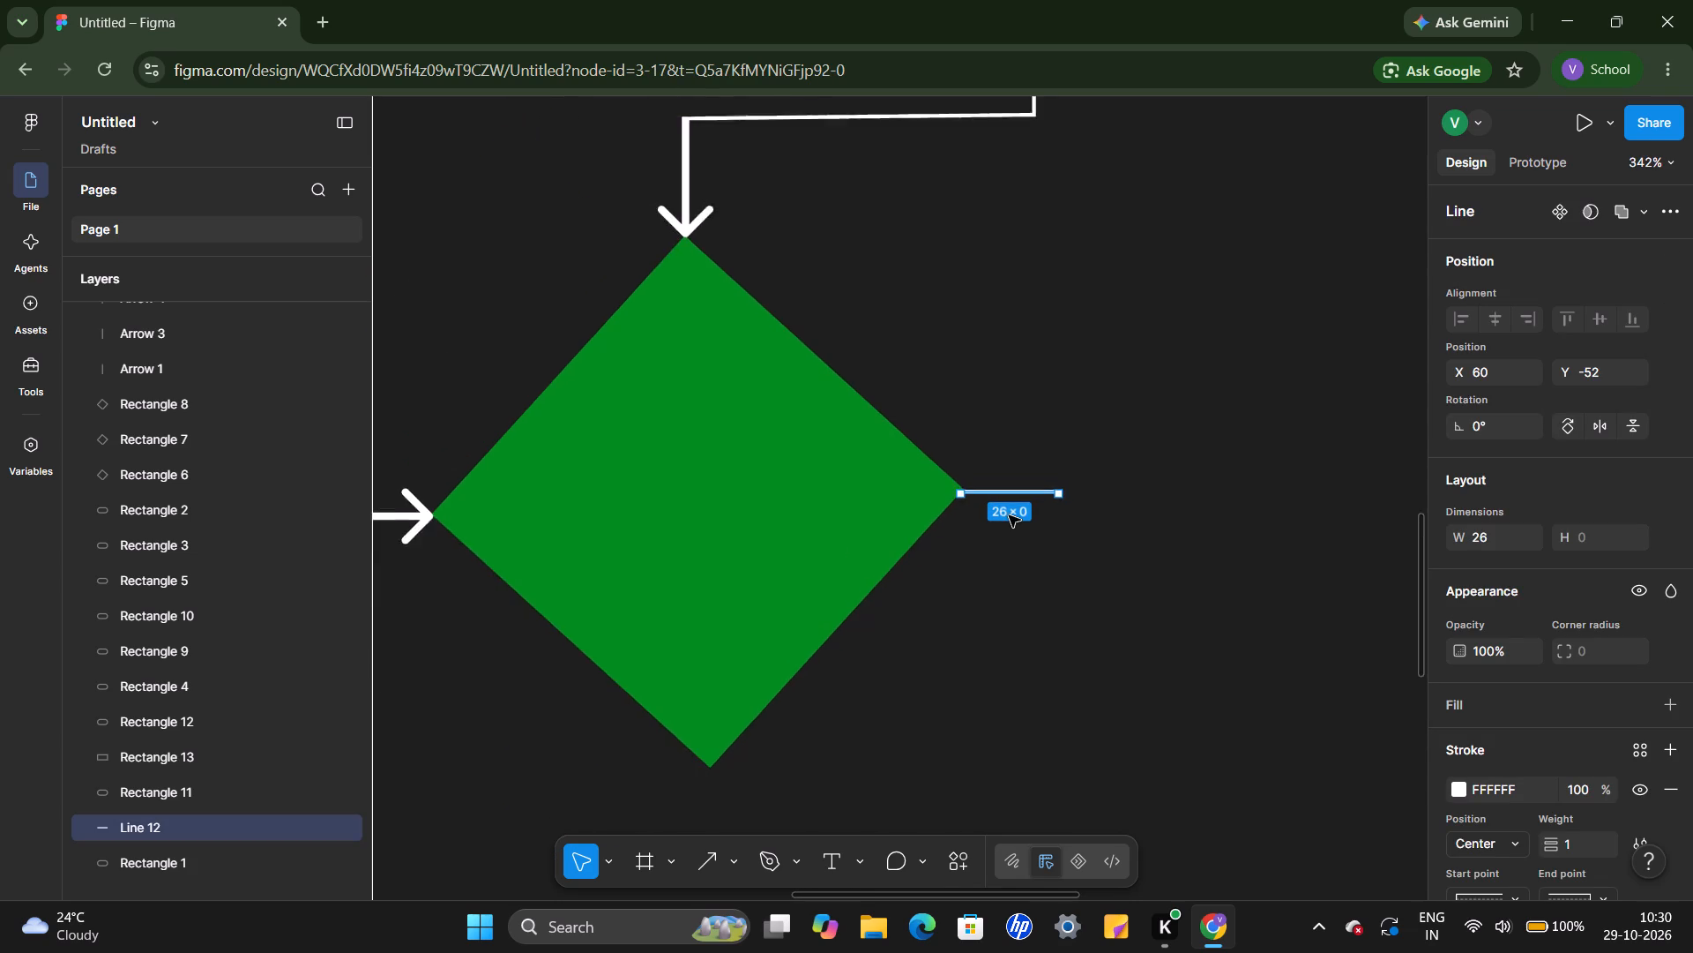
Move the 31-long and 53-long vertical lines below the outer end of the diamond's right-hand line, at X 86, keeping a gap between them.
left_click_drag(1018, 243, 1030, 524)
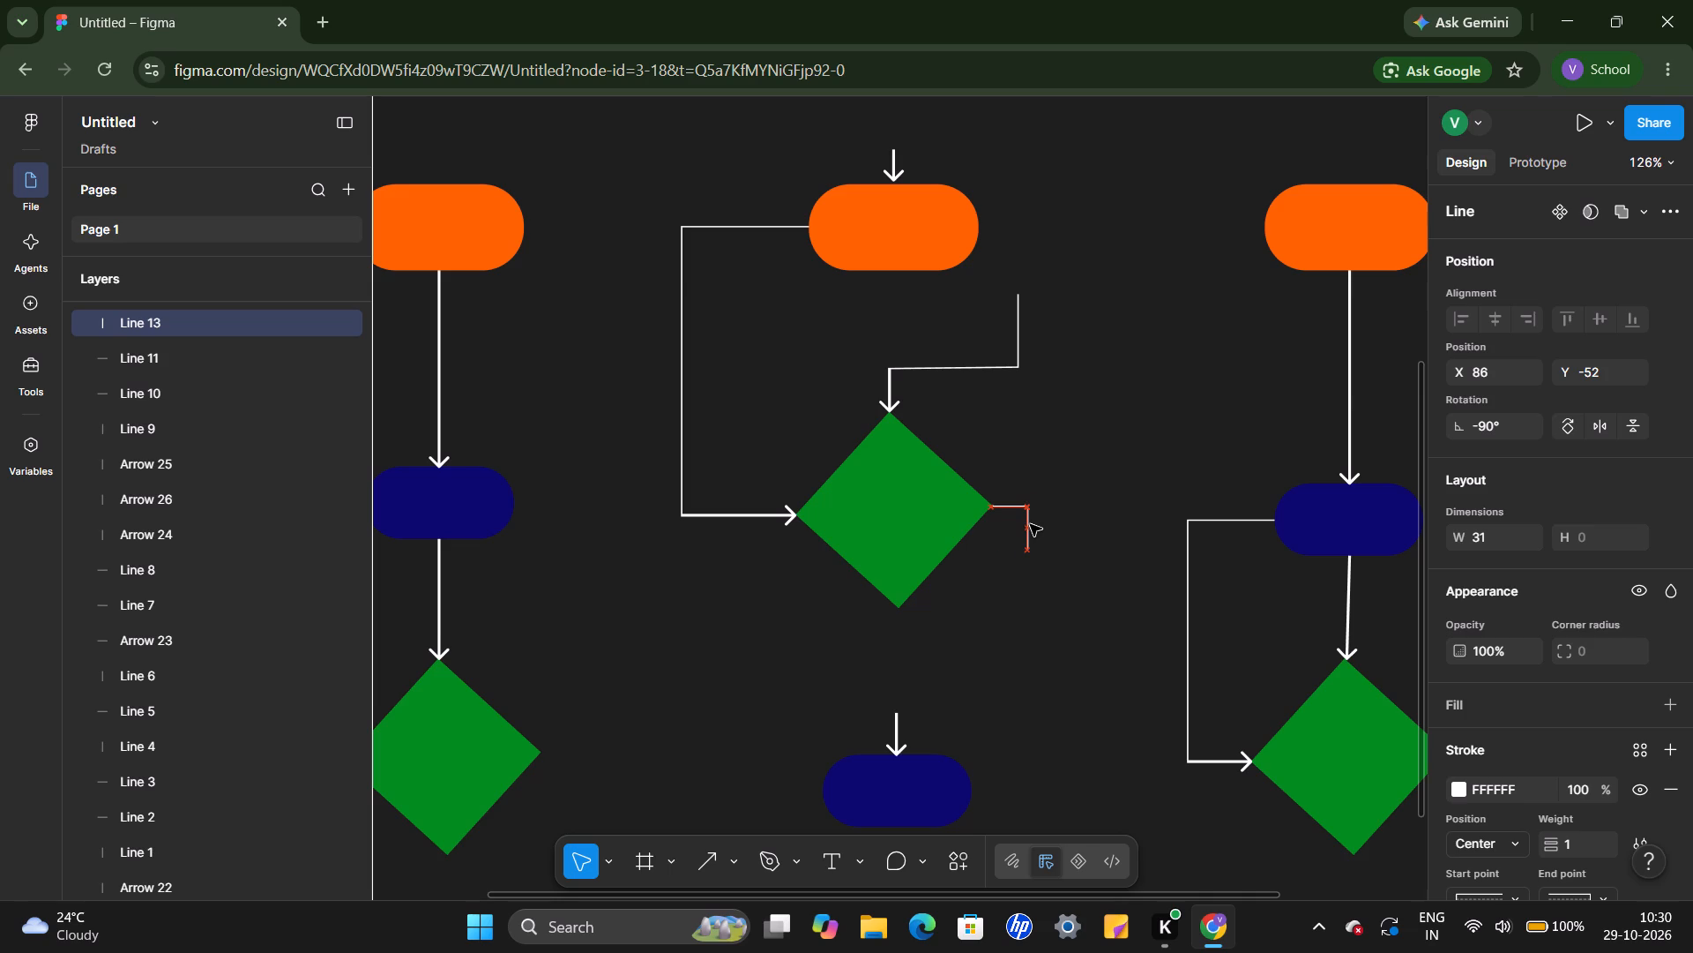
left_click_drag(1030, 524, 1029, 524)
left_click_drag(1018, 341, 1043, 589)
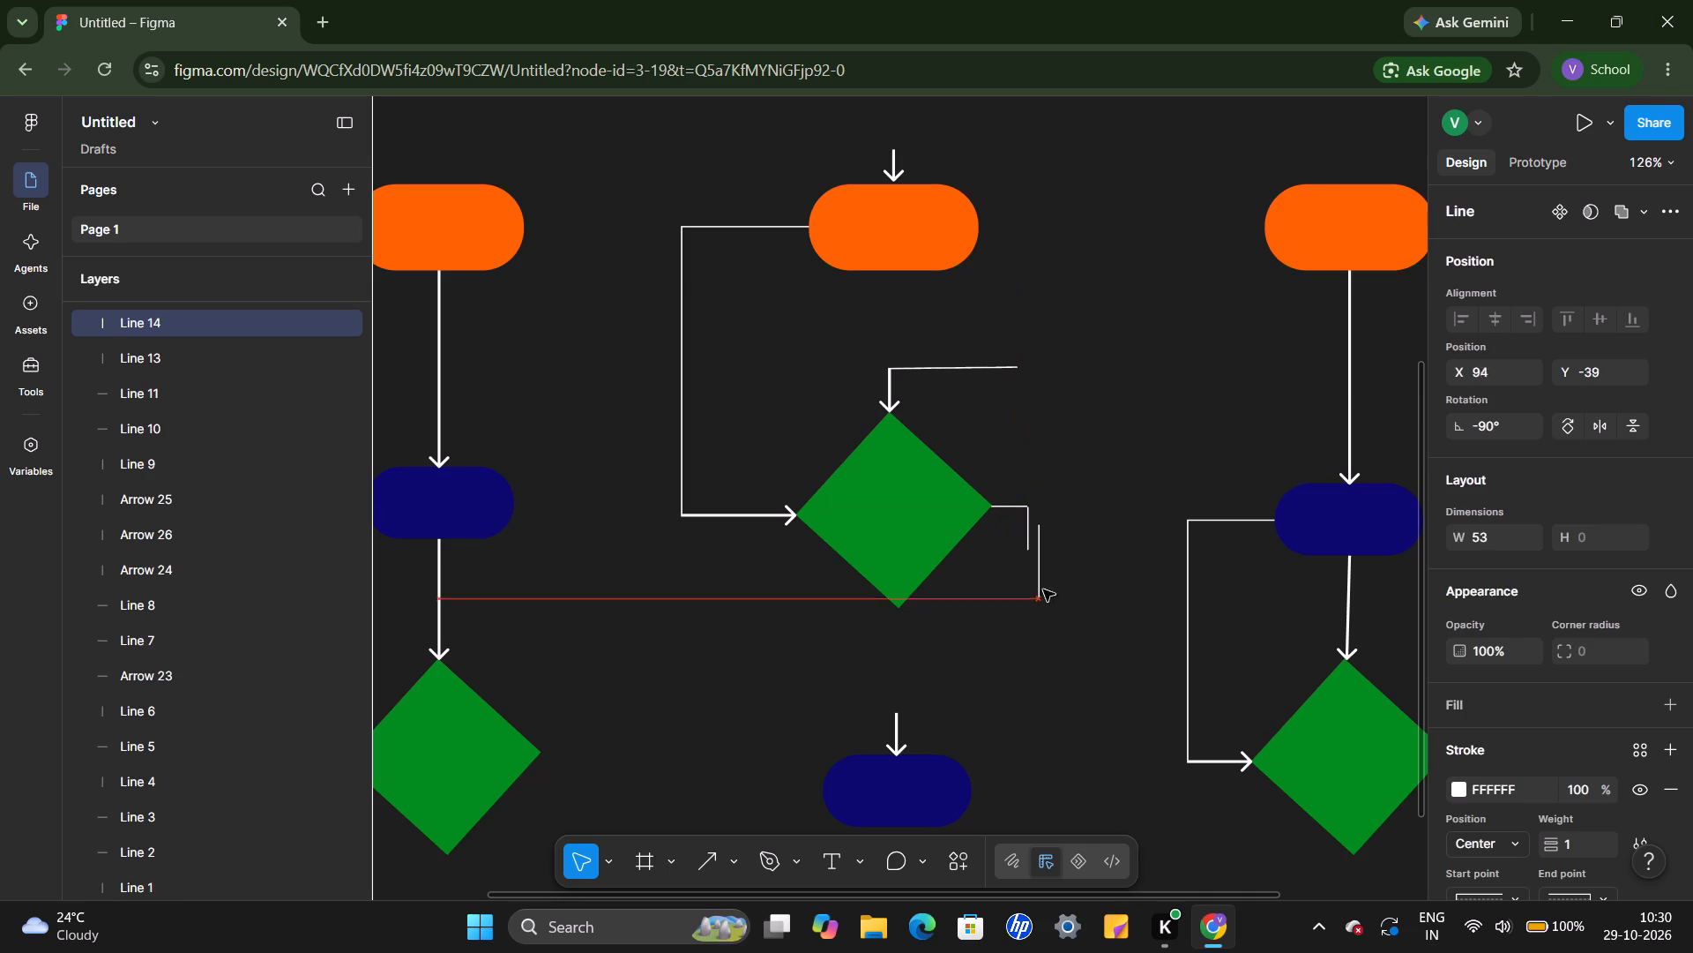
left_click_drag(1043, 589, 1030, 621)
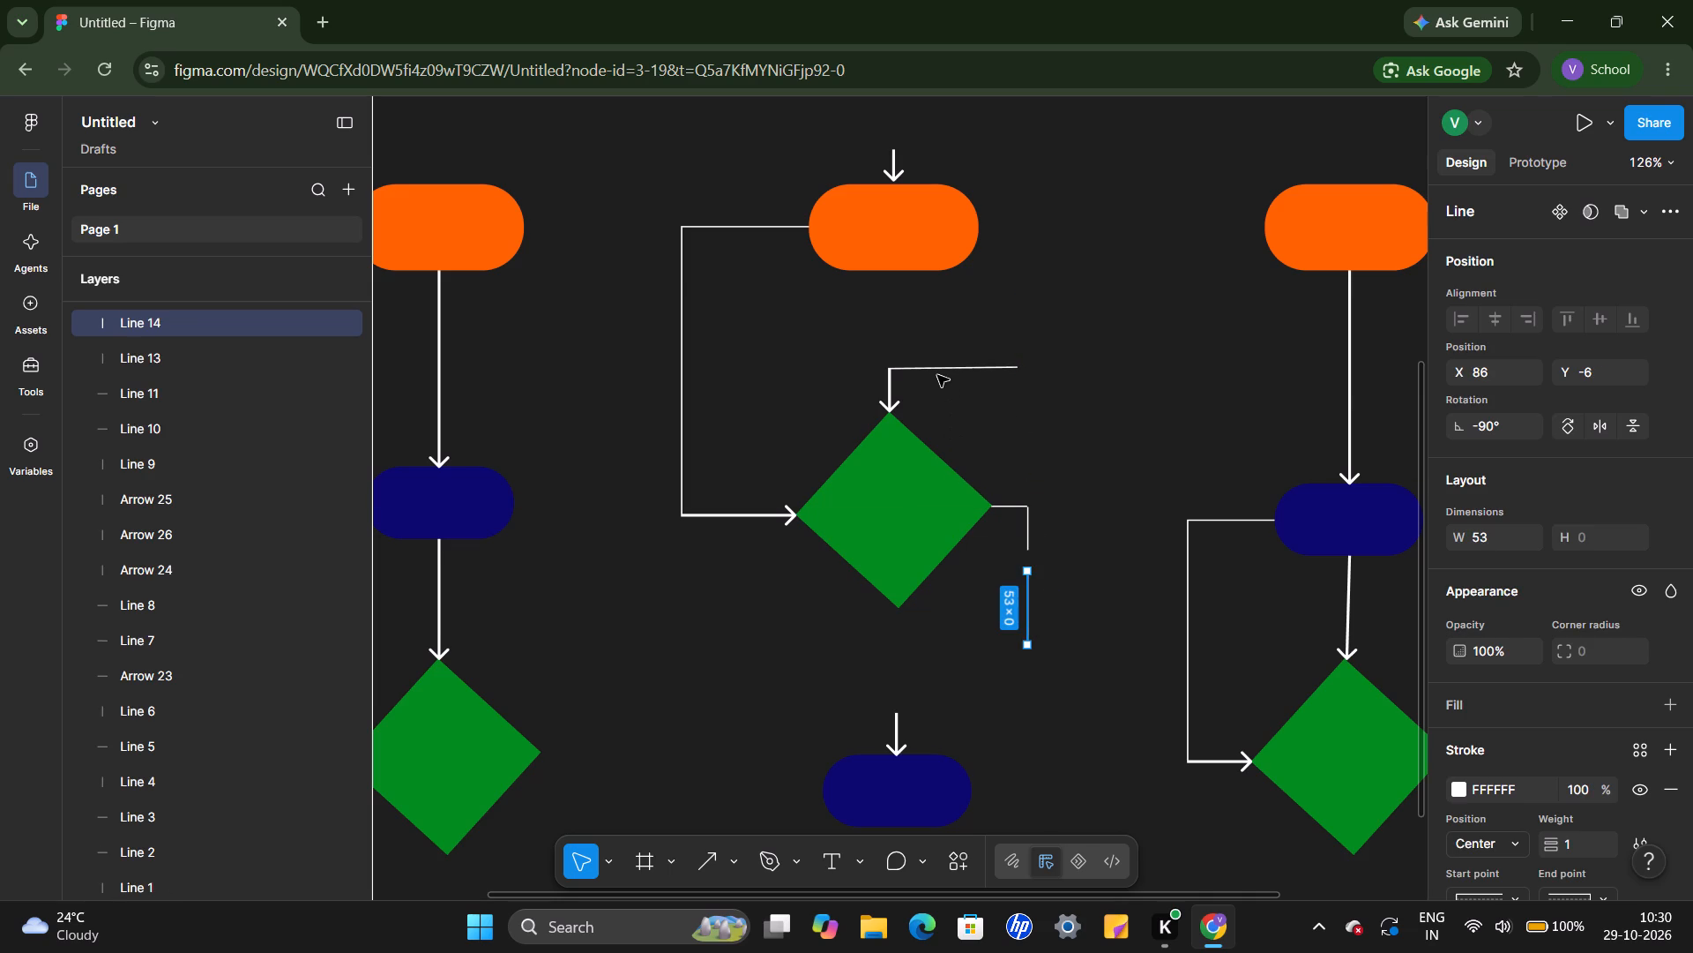
Move the 92-long horizontal line from above the diamond to the lower end of the 53-long vertical line, at X -6, Y 51.
left_click_drag(936, 371, 928, 492)
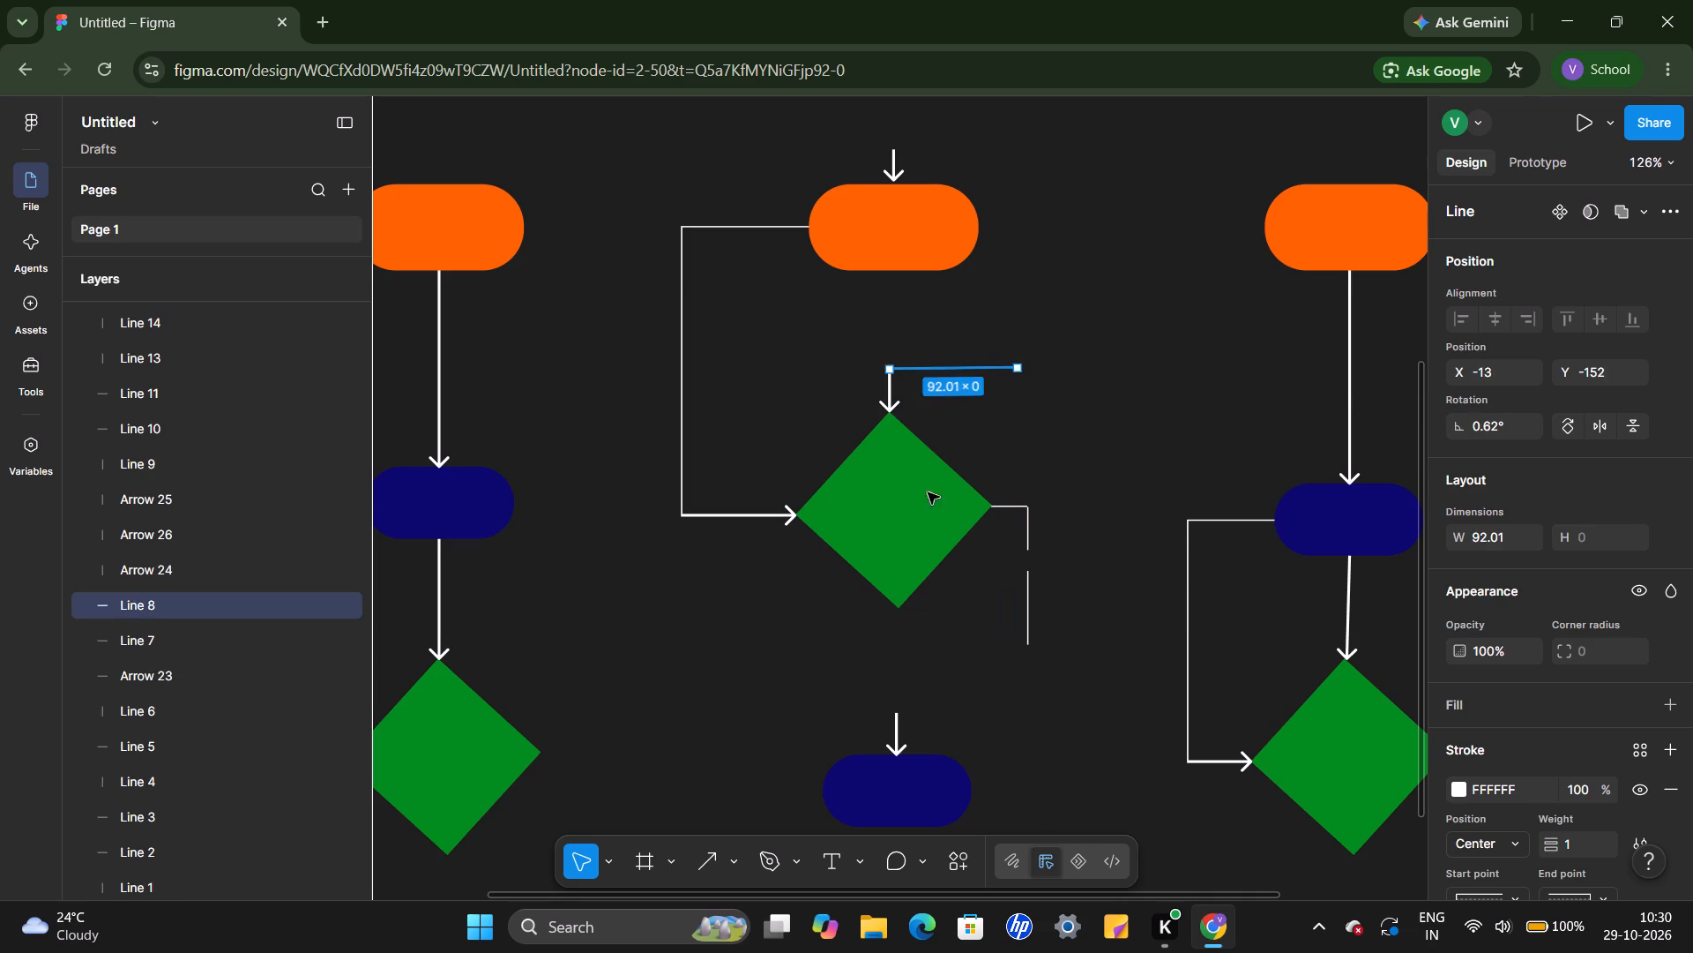
left_click_drag(928, 492, 950, 653)
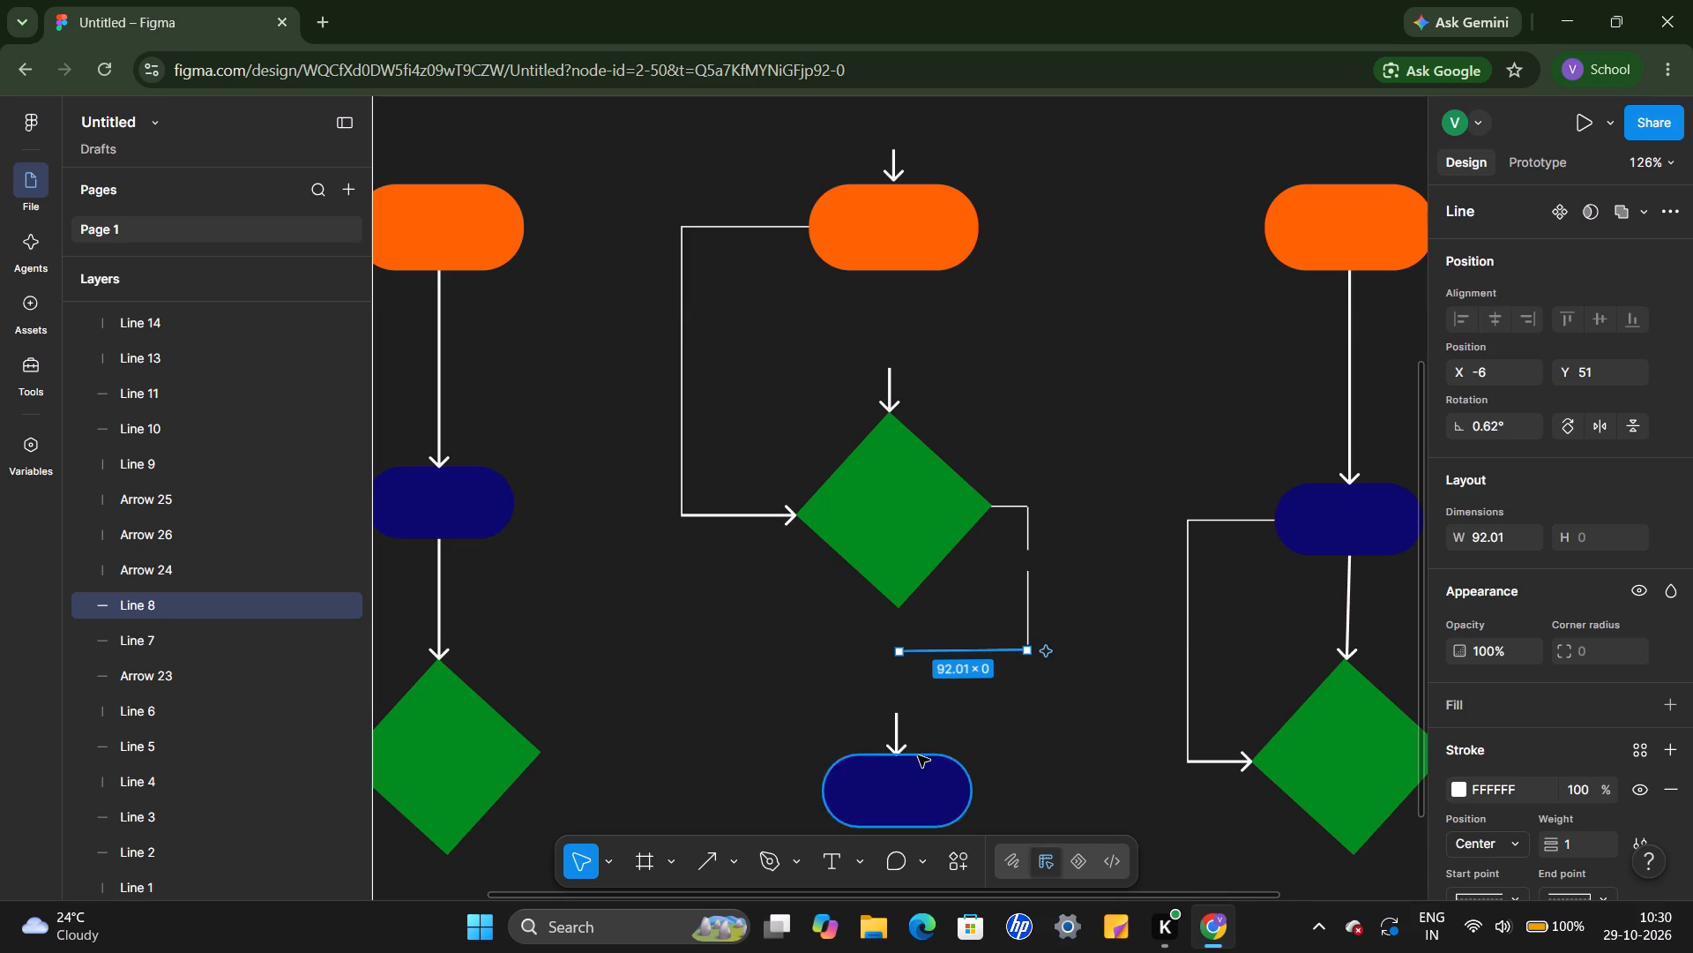
Stretch the arrow above the lower middle navy shape upward to about 74 long, and extend the horizontal line to meet its top.
left_click(896, 720)
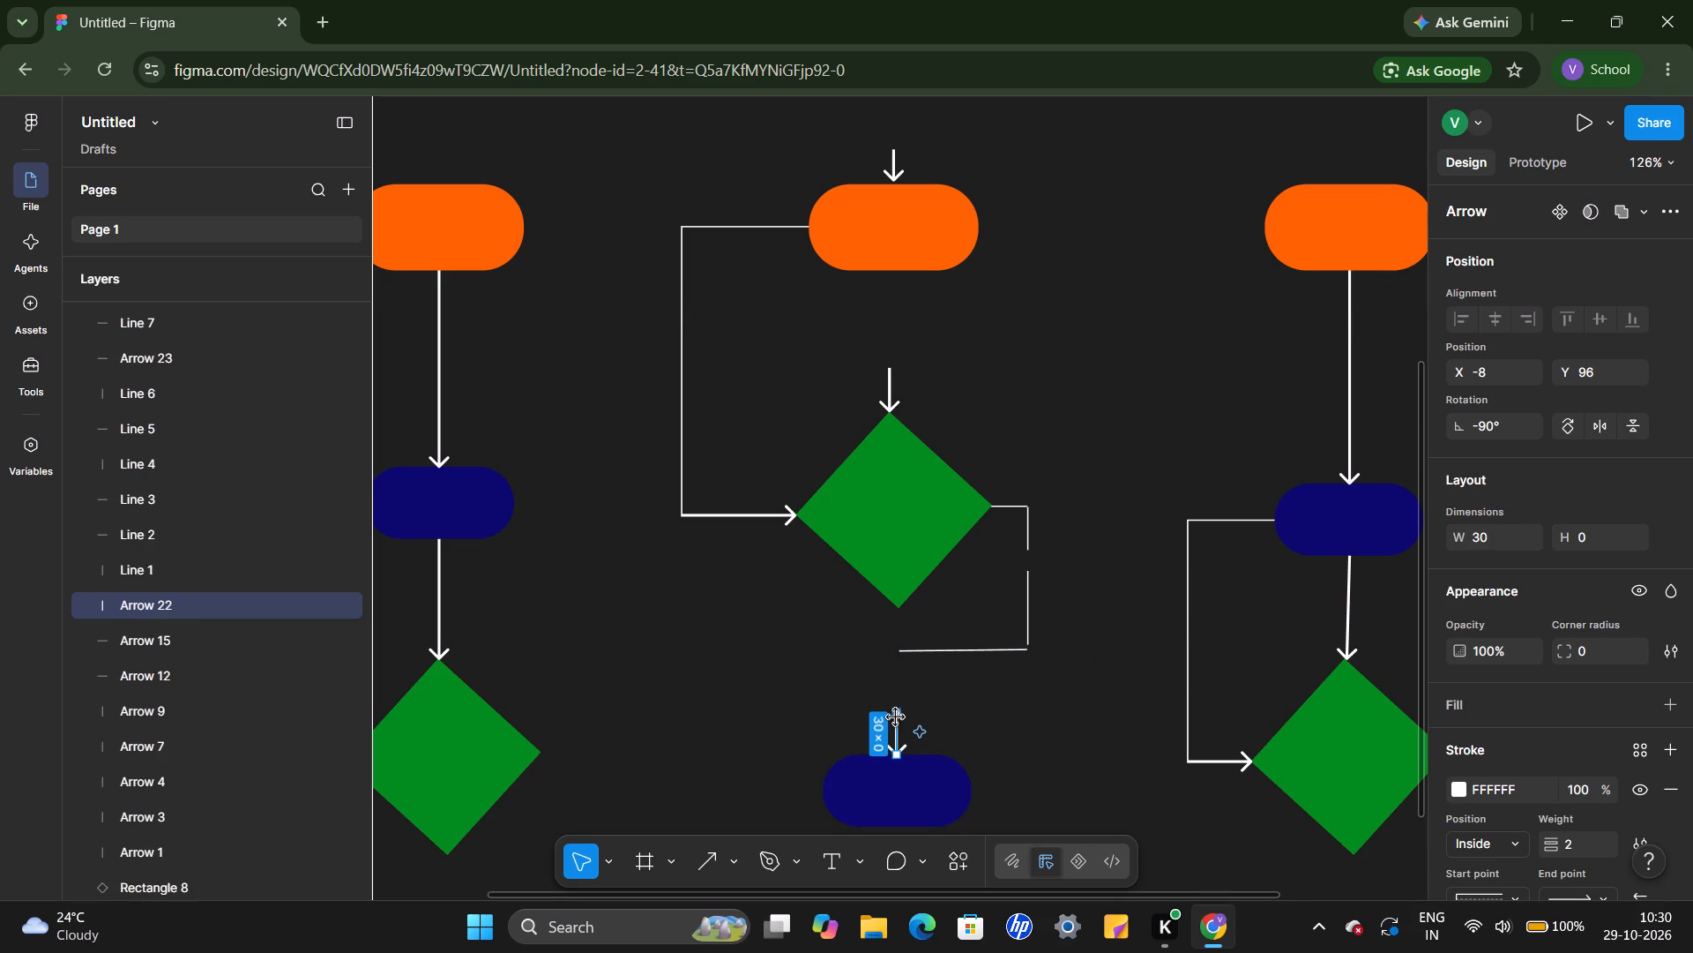
left_click_drag(896, 712, 898, 664)
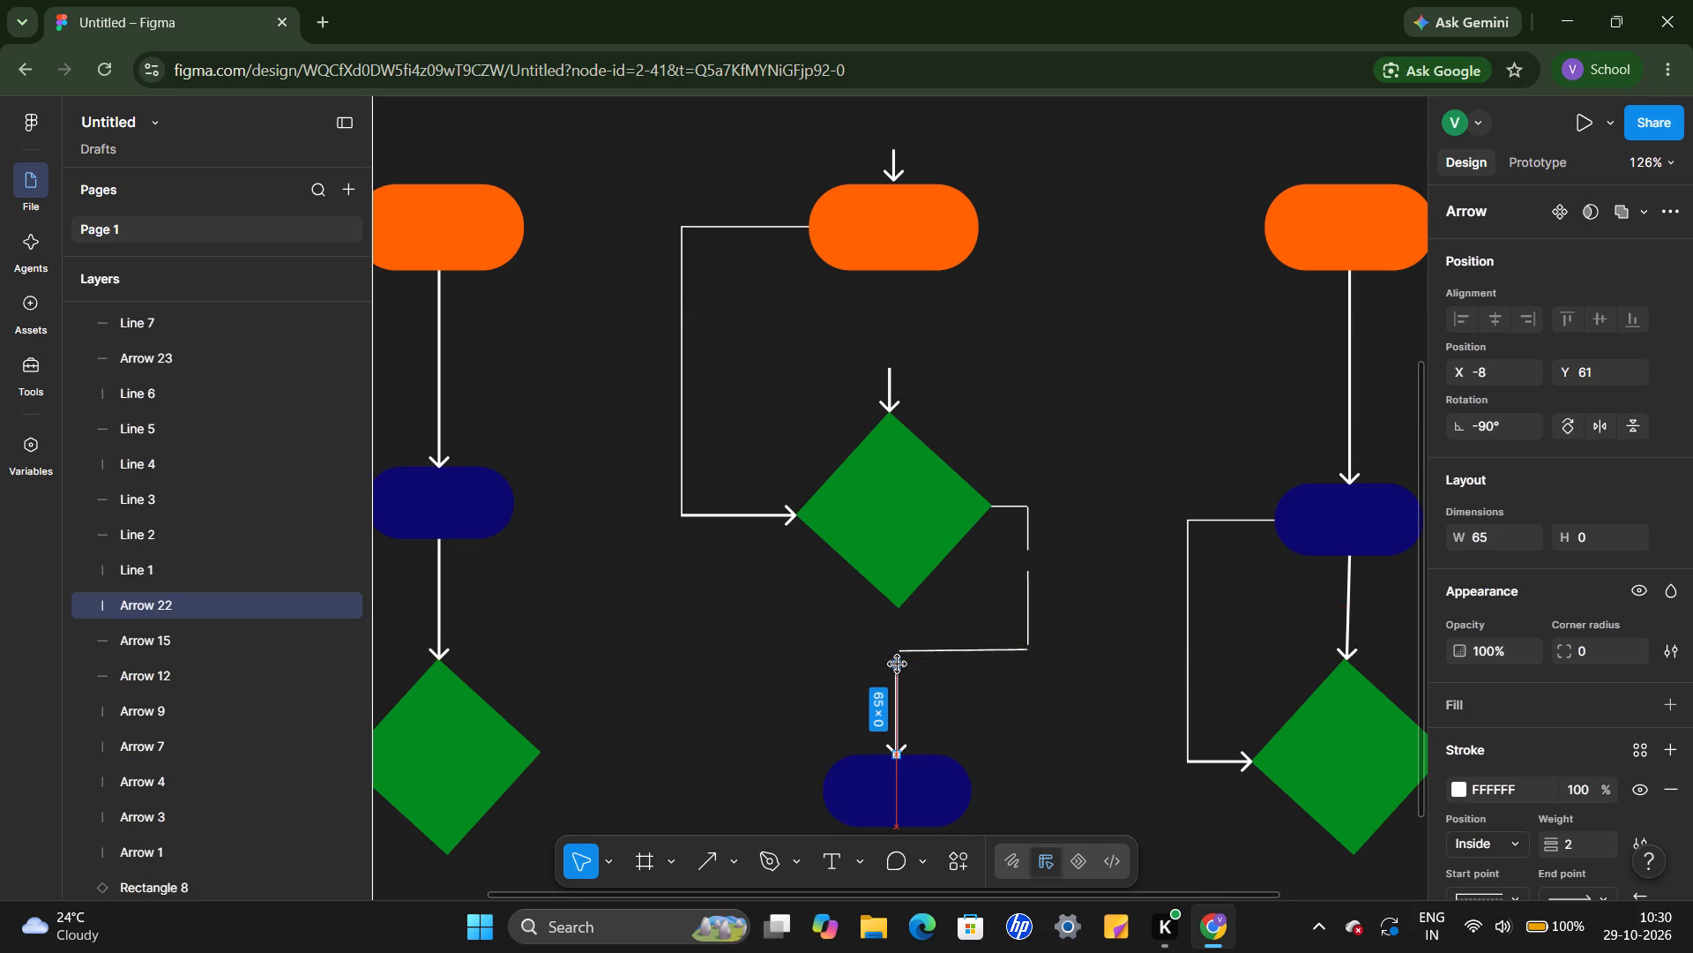
left_click_drag(898, 664, 893, 653)
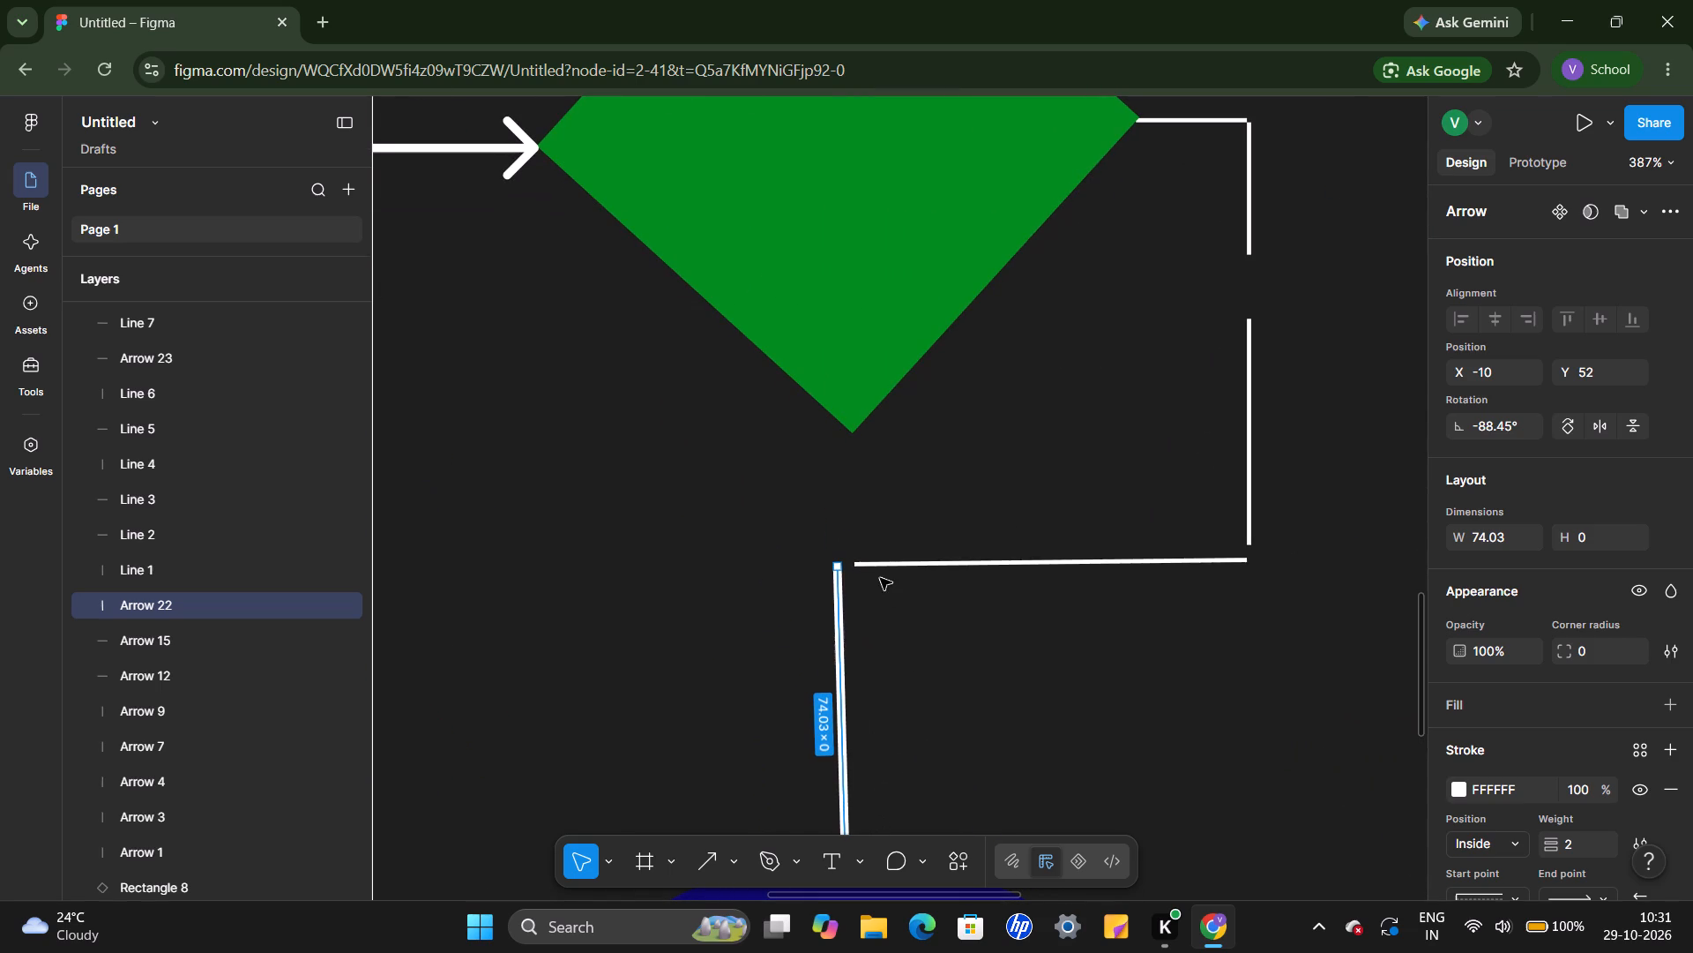
left_click(871, 568)
left_click_drag(854, 567, 841, 567)
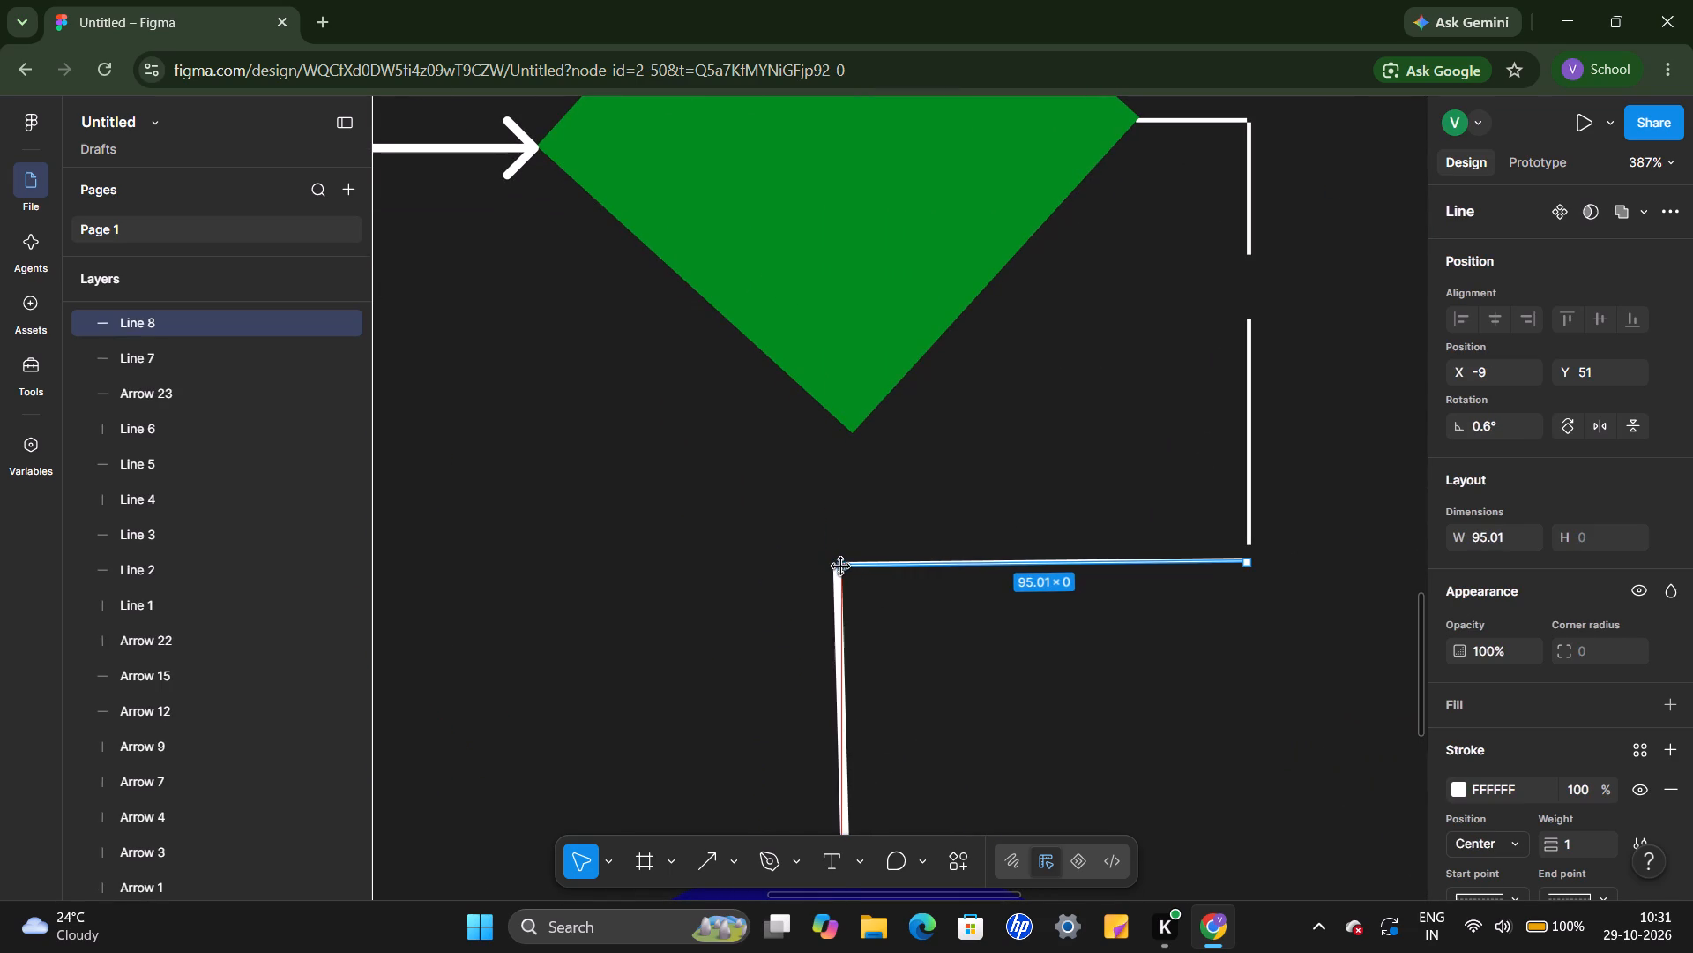
left_click_drag(841, 567, 836, 567)
left_click(907, 636)
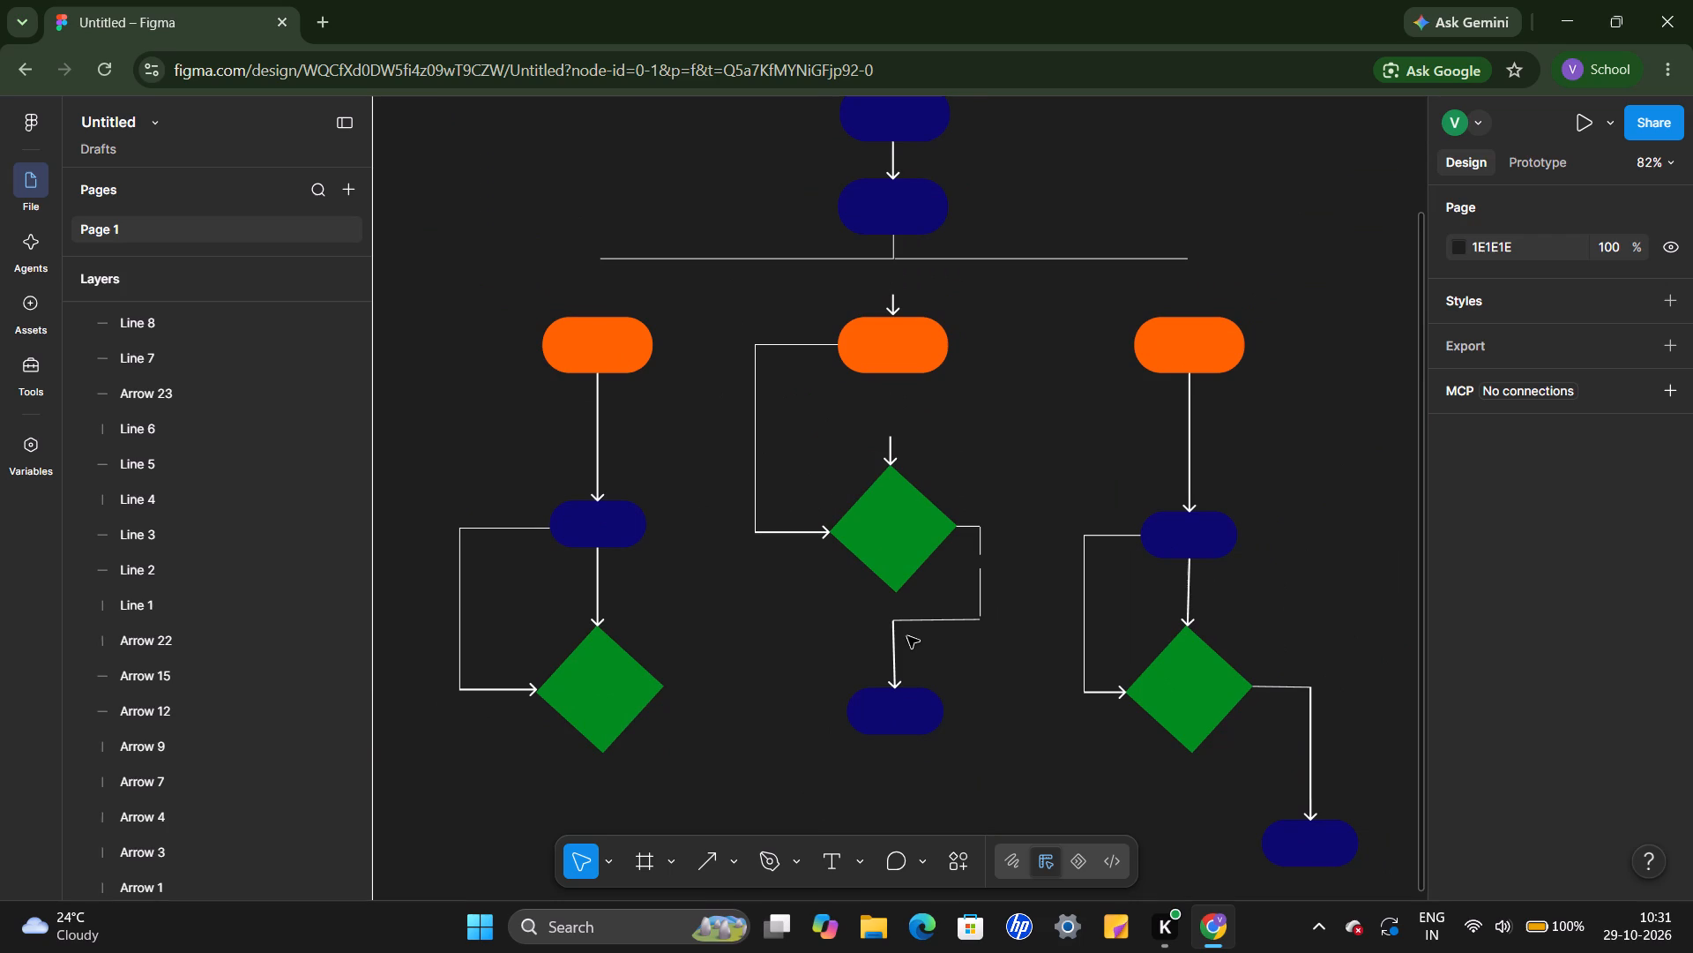
Draw an arrow about 64 long from the left end of the horizontal branch line down to the left orange shape.
left_click(719, 865)
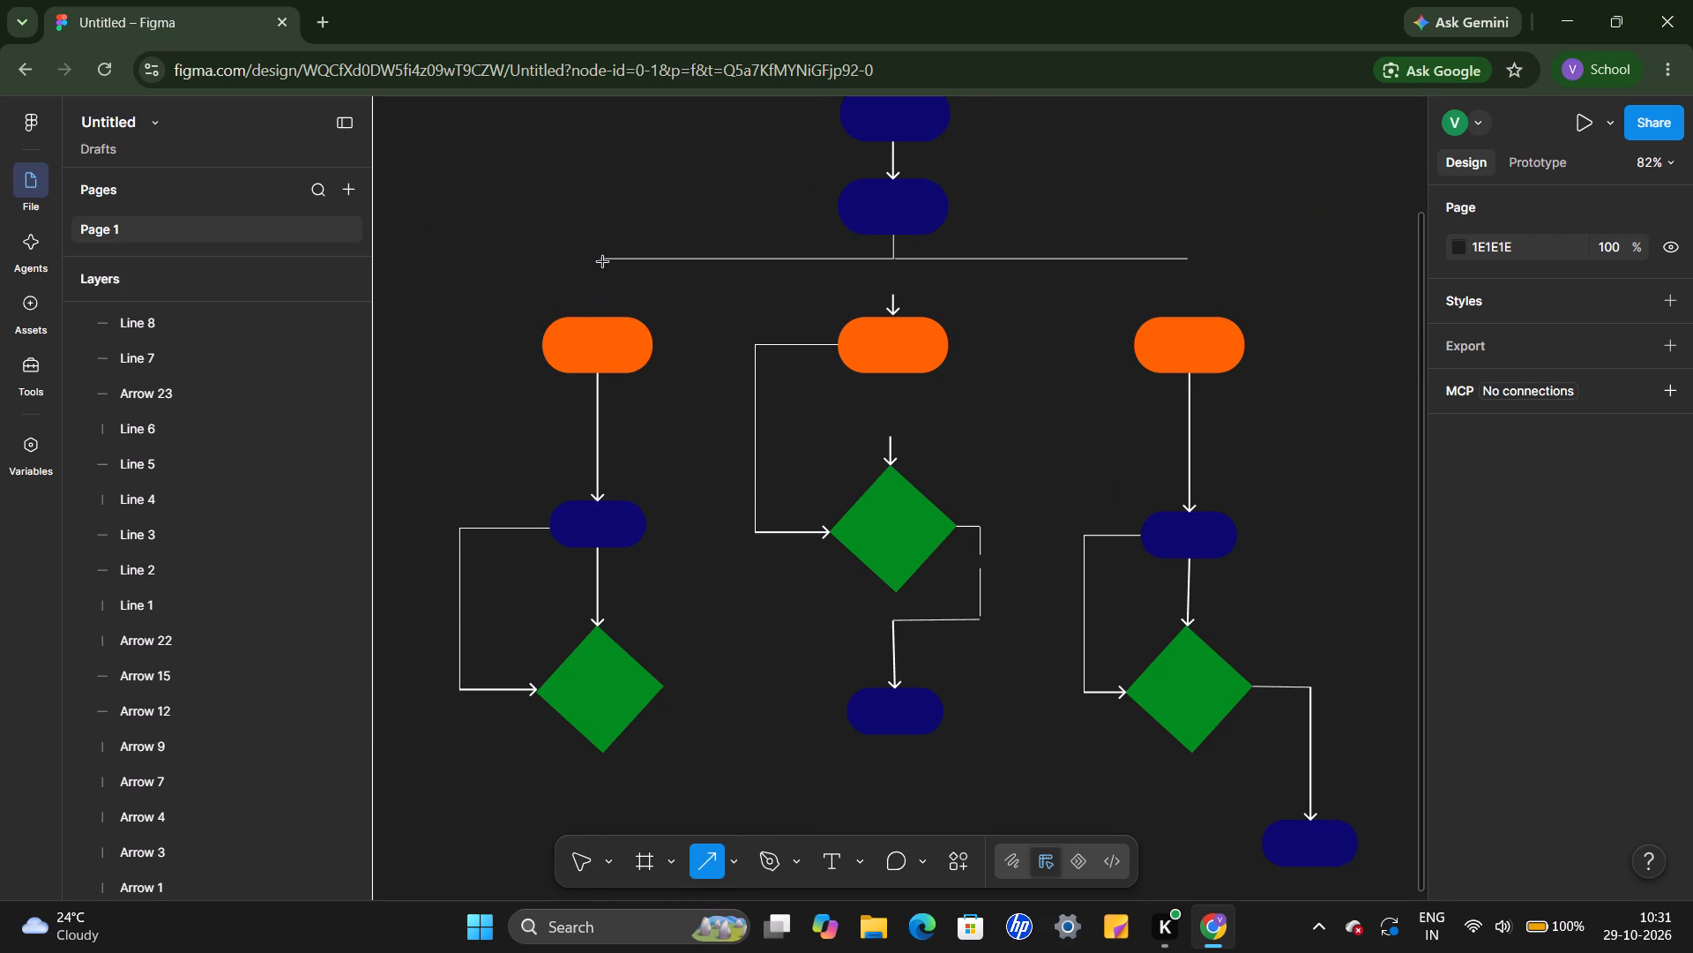
scroll(603, 259, "up", 1)
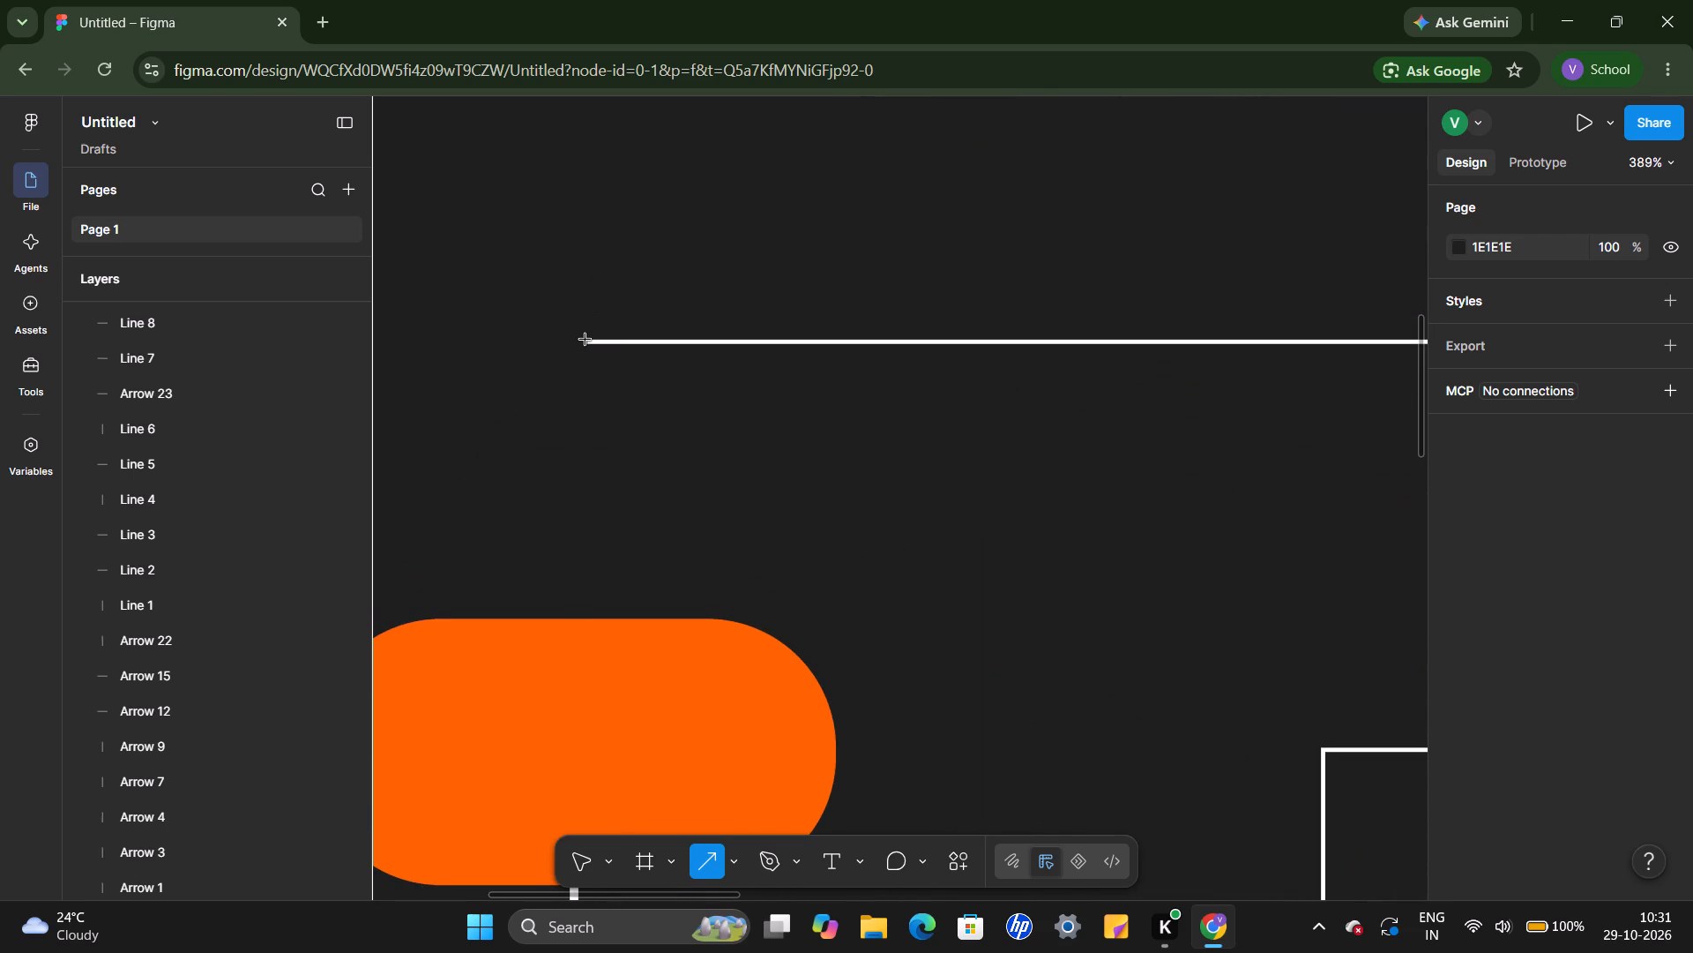
left_click_drag(588, 342, 600, 619)
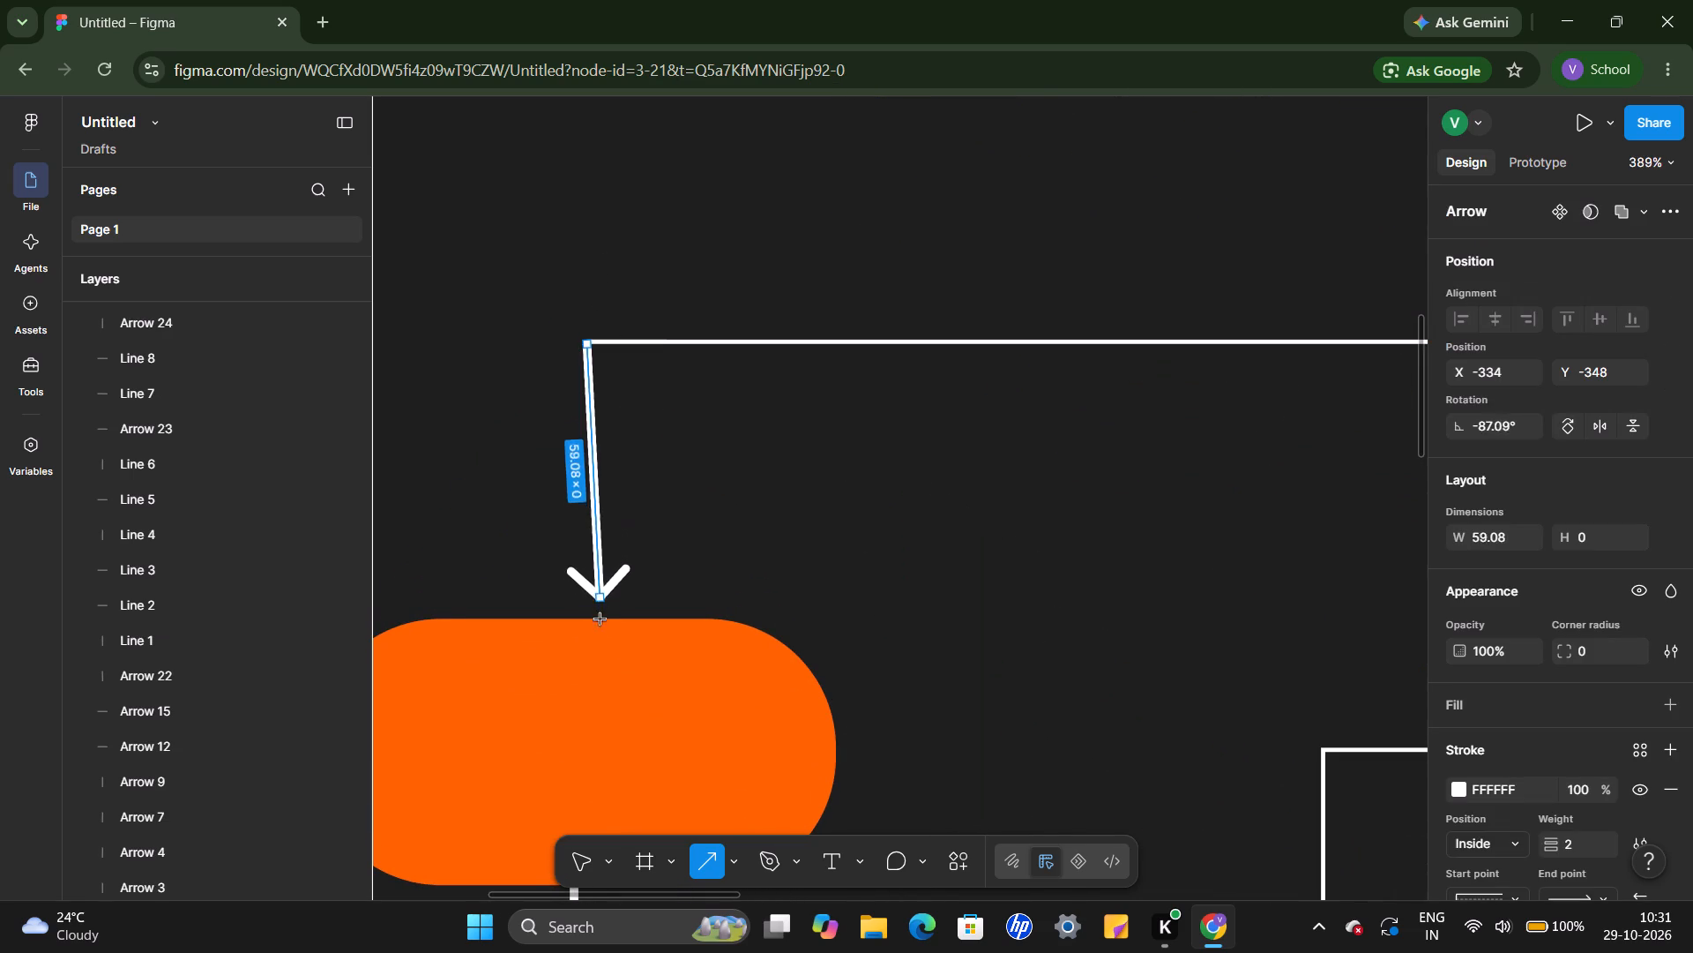
left_click_drag(600, 619, 581, 604)
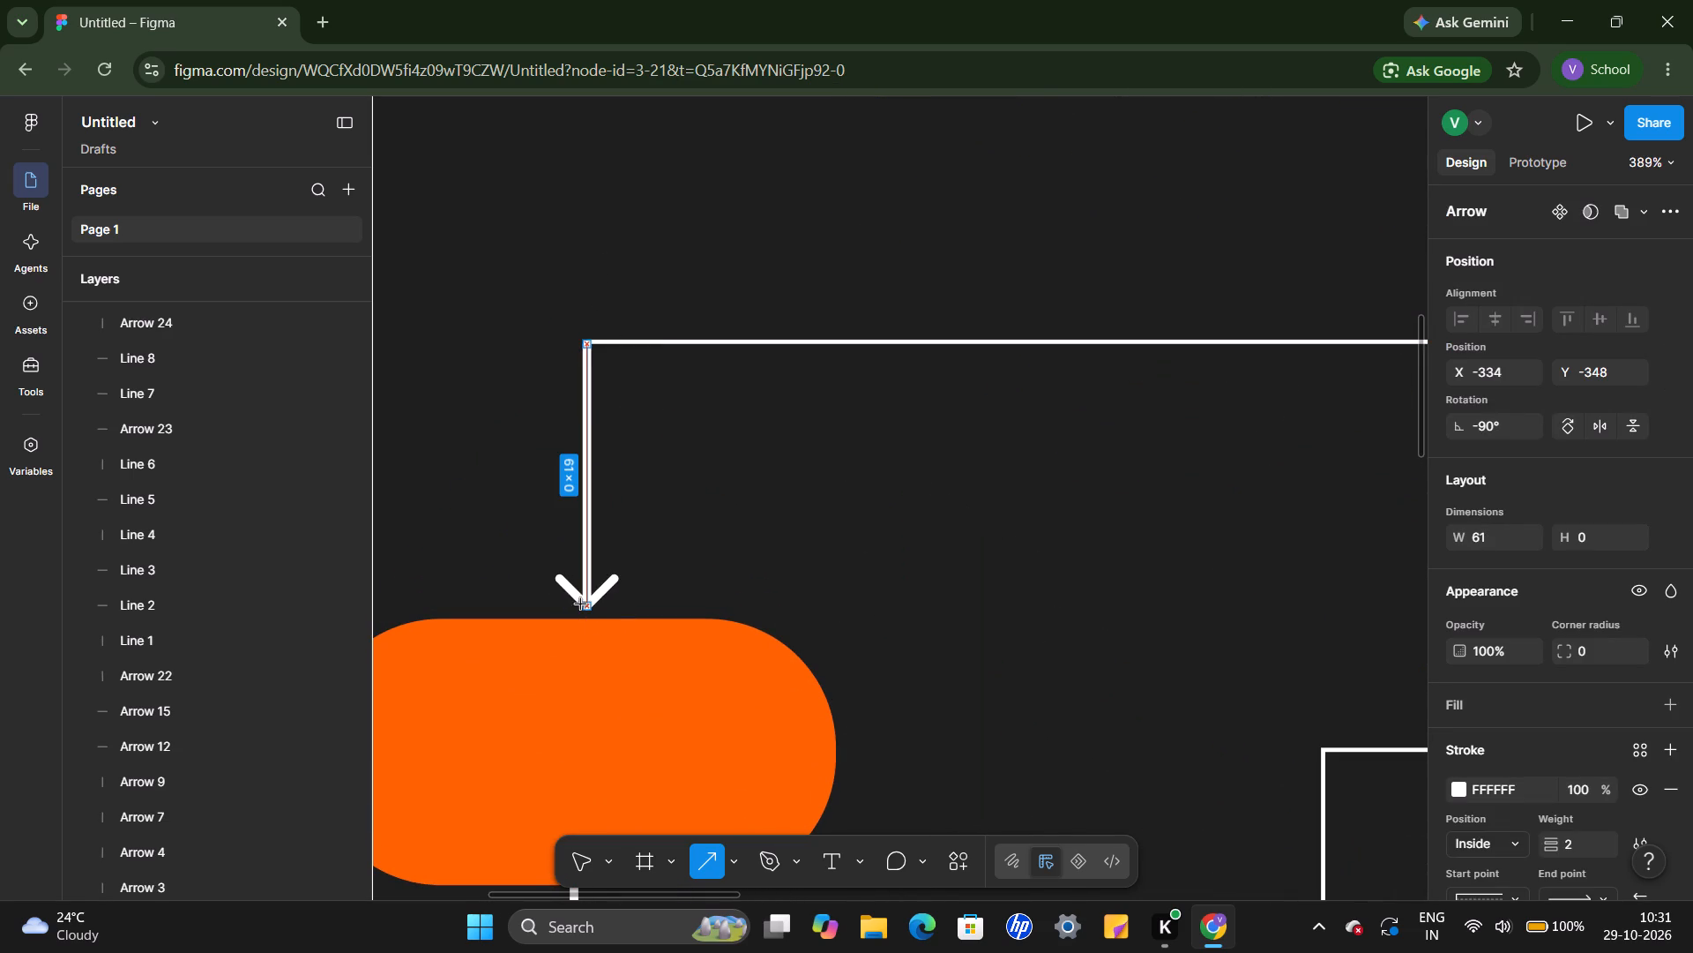
left_click_drag(581, 604, 594, 604)
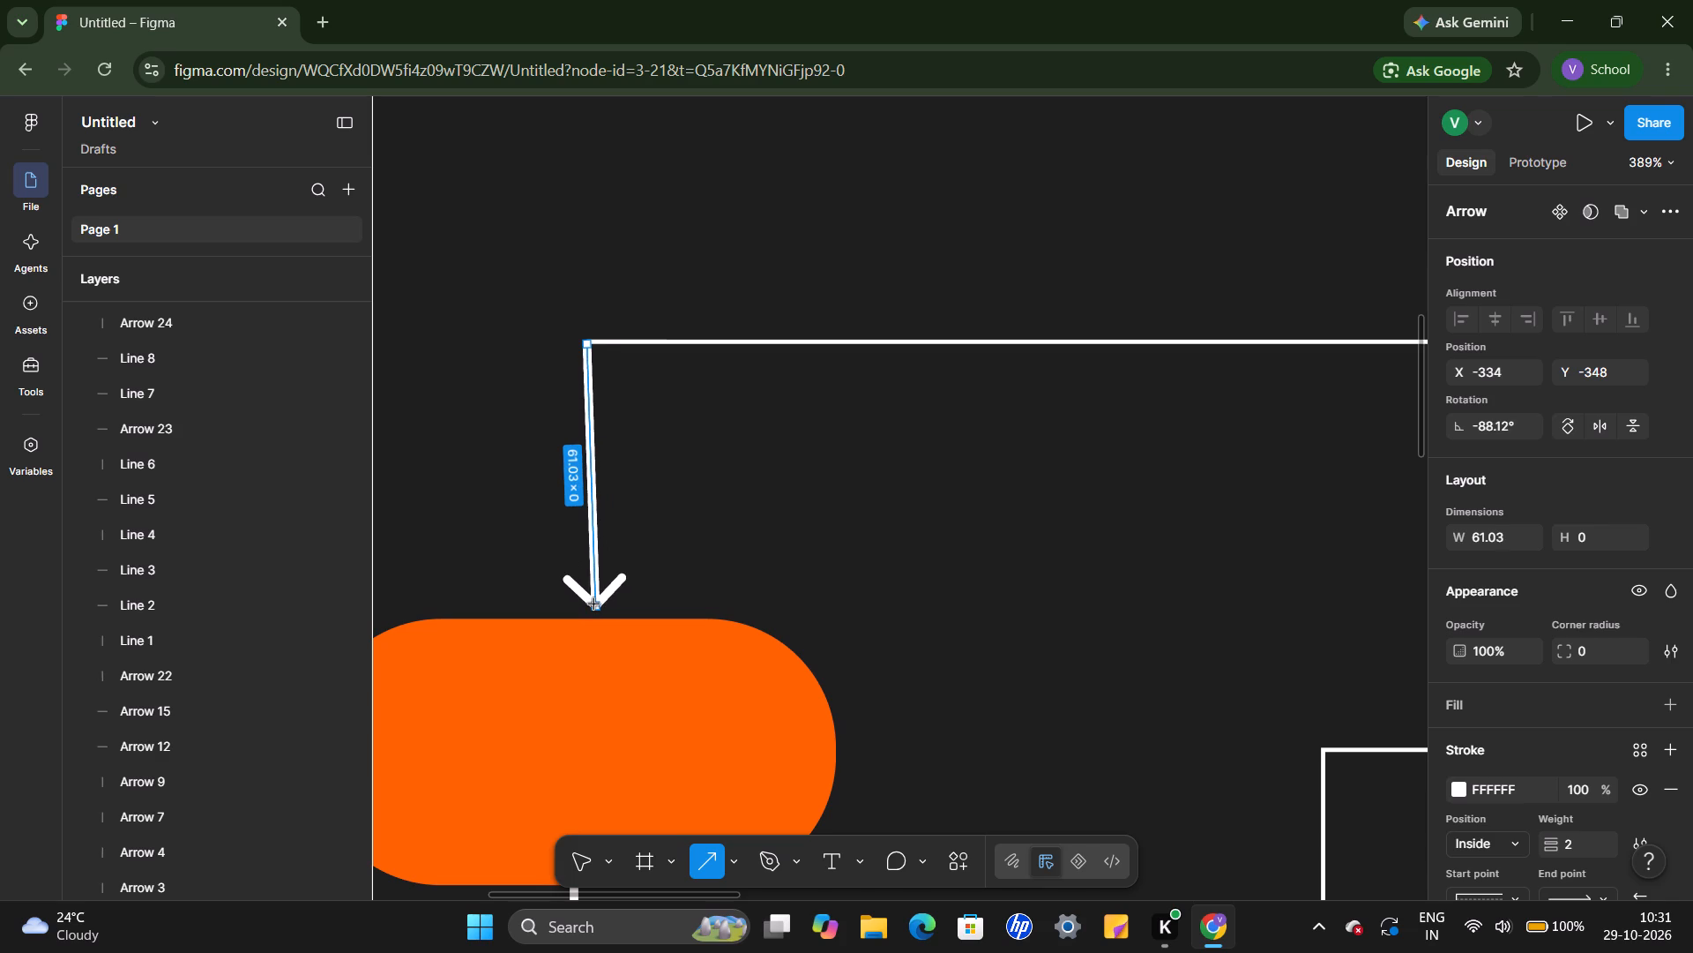
left_click_drag(594, 604, 594, 614)
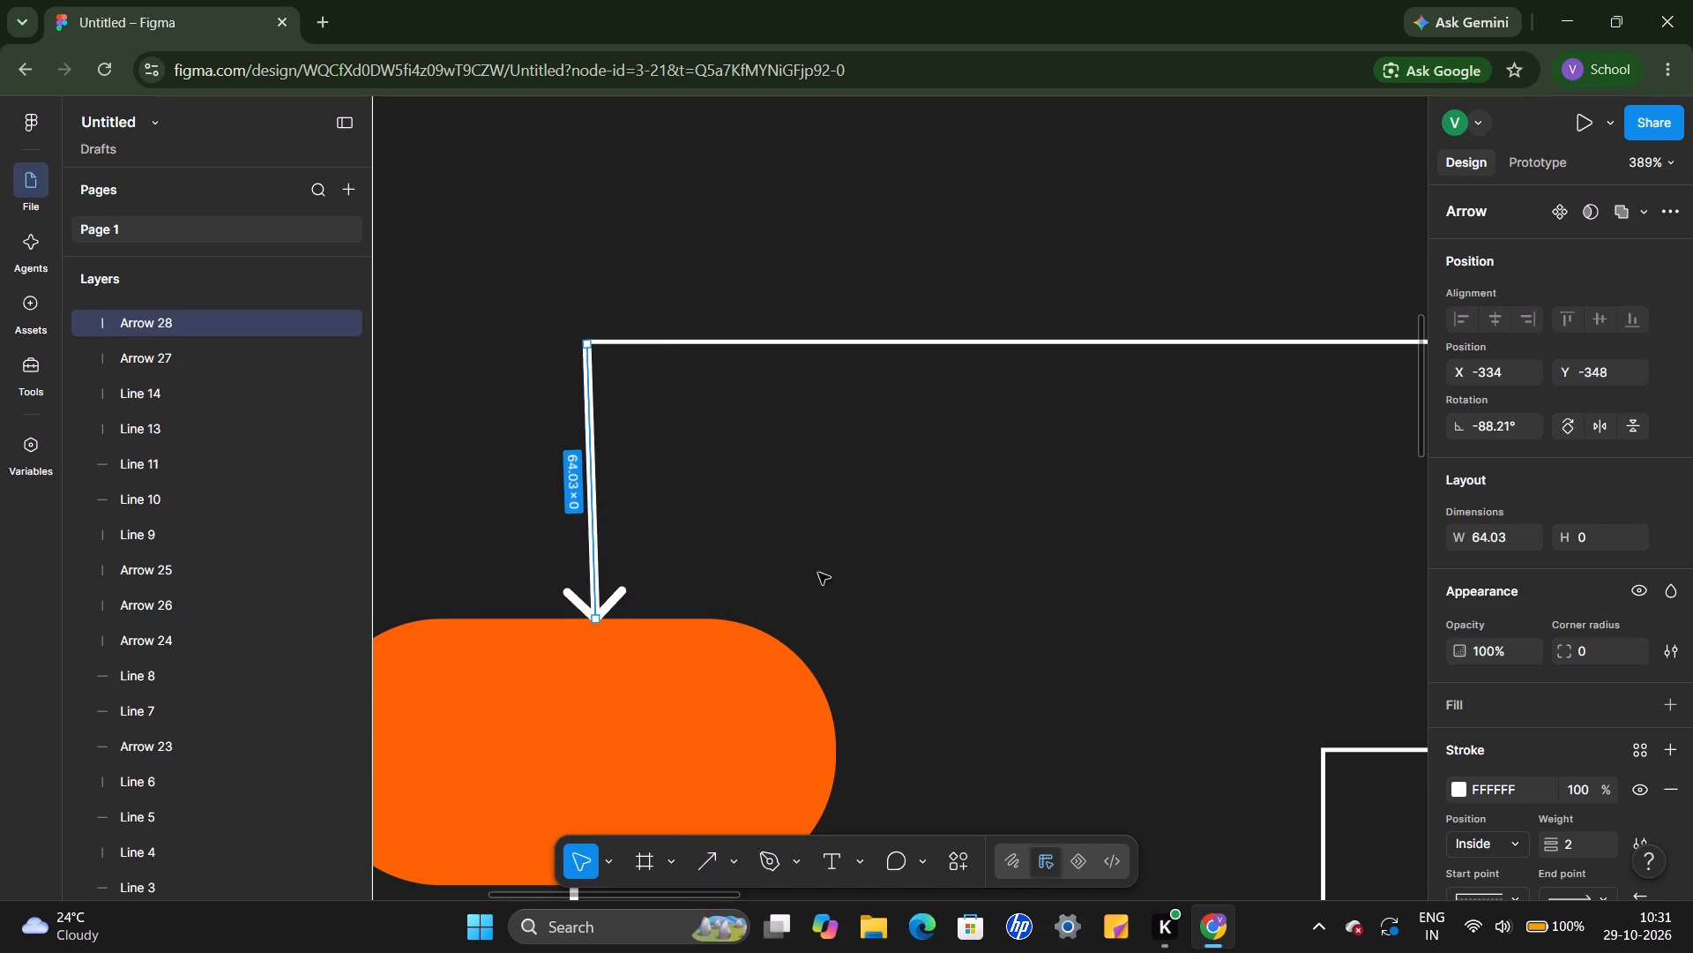
Draw an arrow about 64 long from the branch line's right end to the right orange shape's top centre, and straighten it to vertical.
scroll(860, 558, "left", 10)
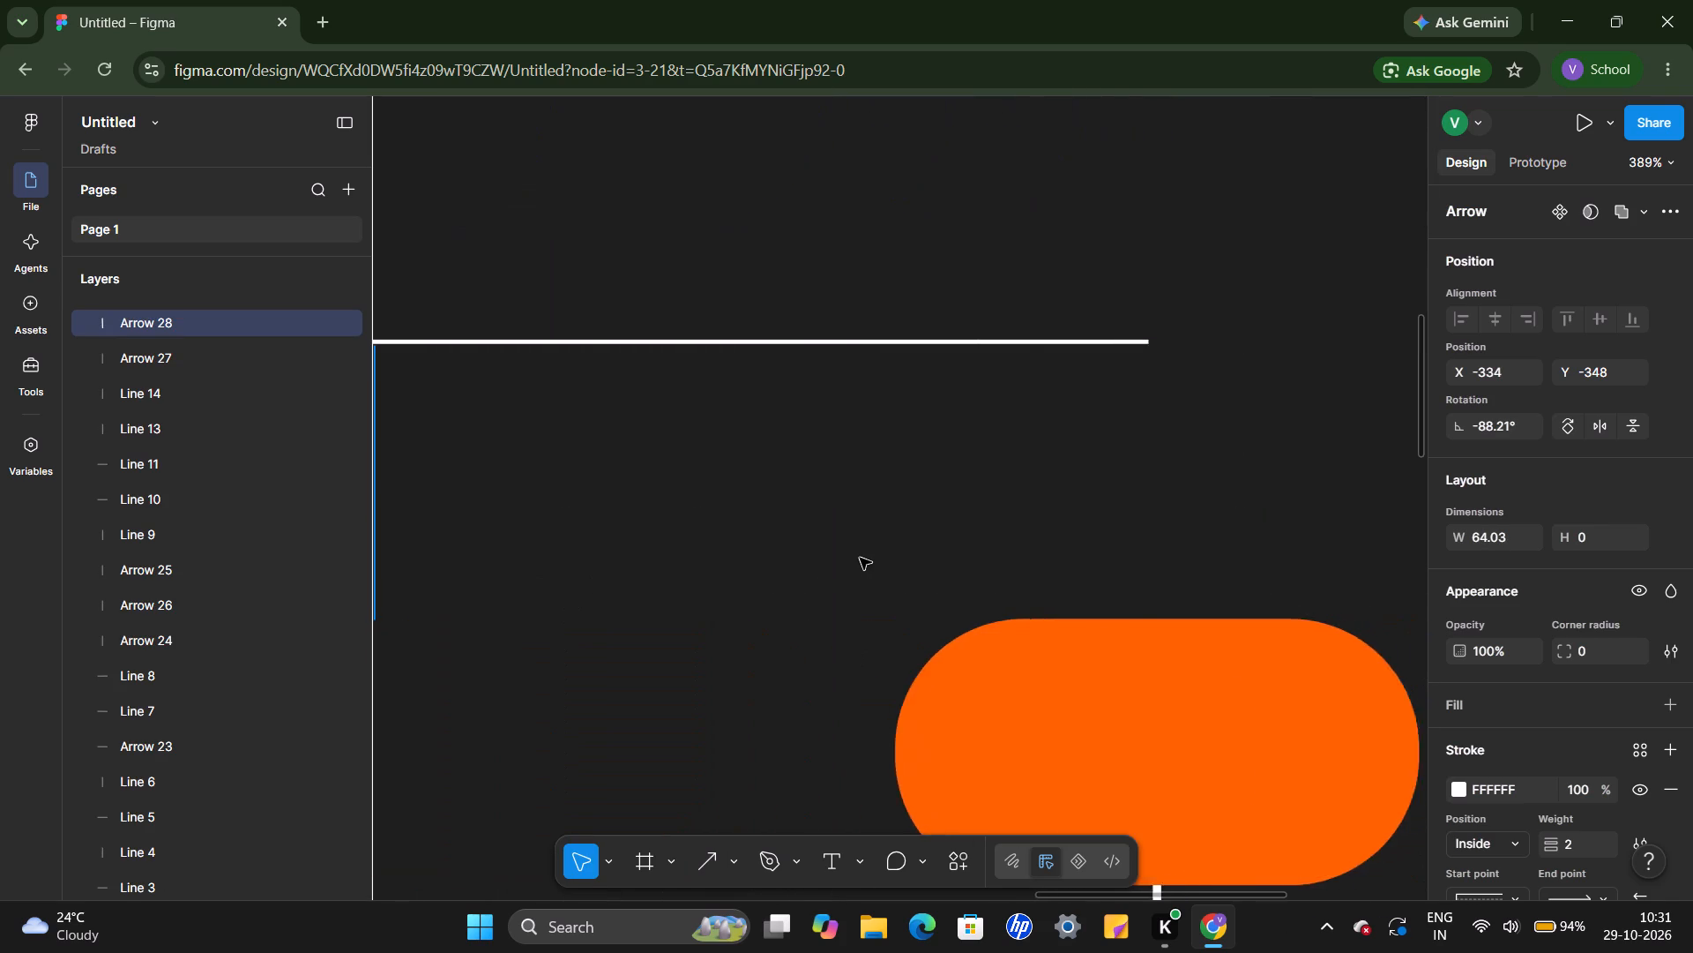
scroll(860, 558, "left", 2)
scroll(861, 559, "right", 3)
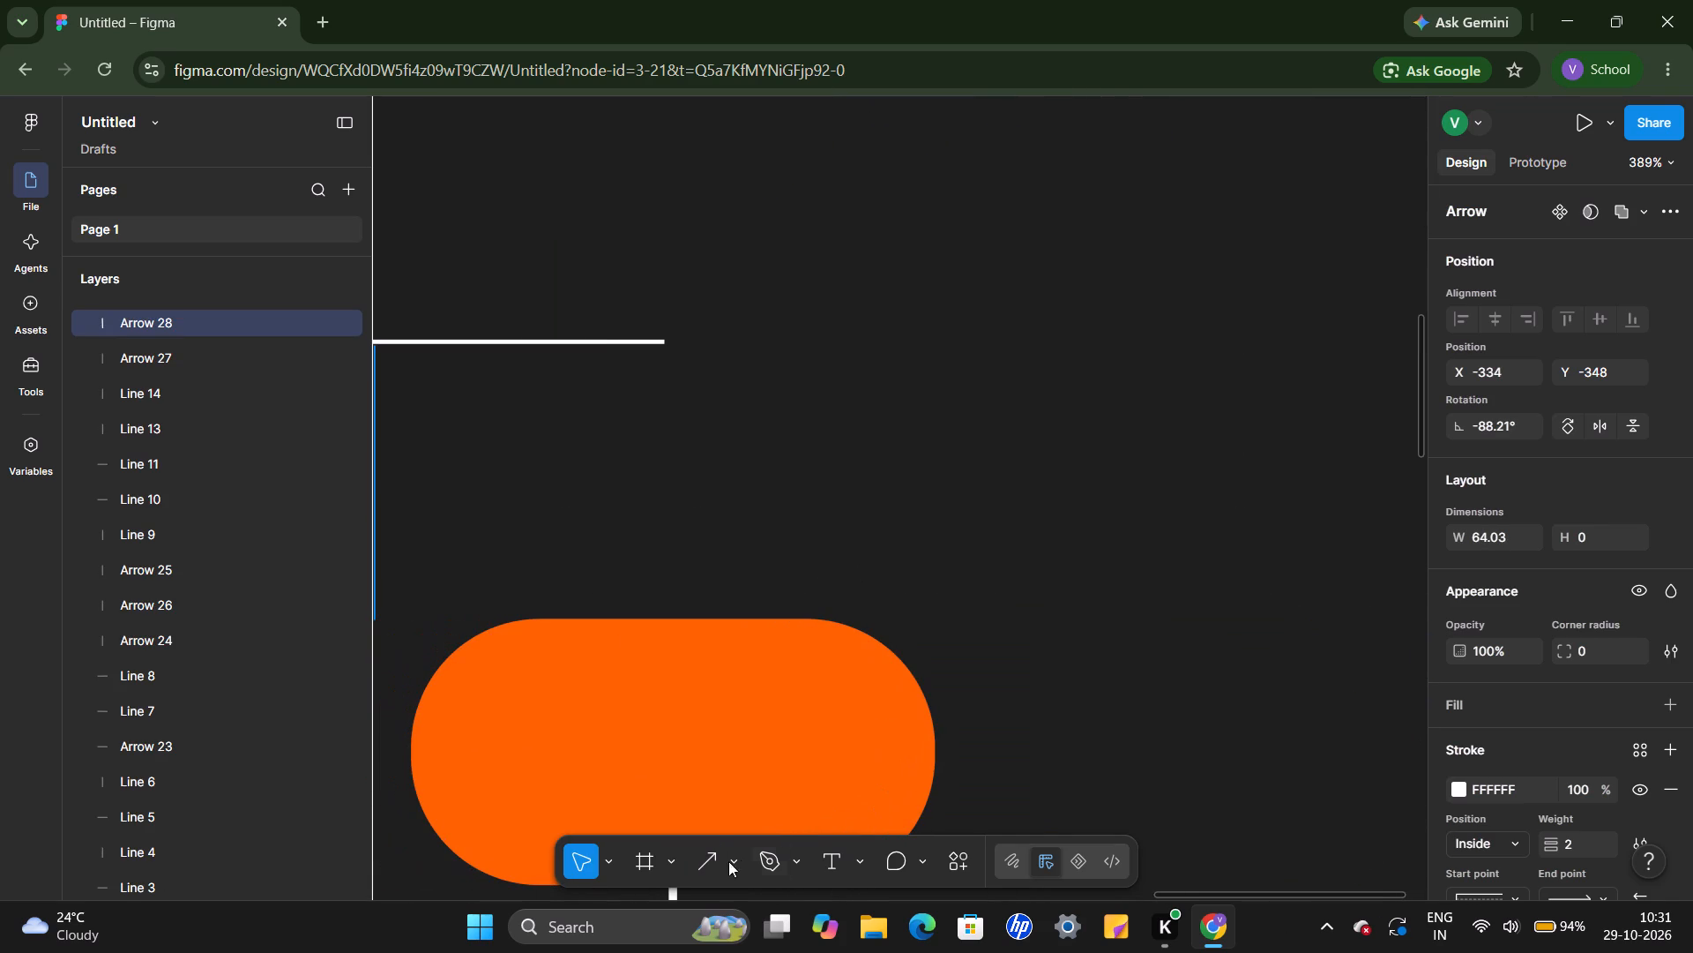
left_click(709, 864)
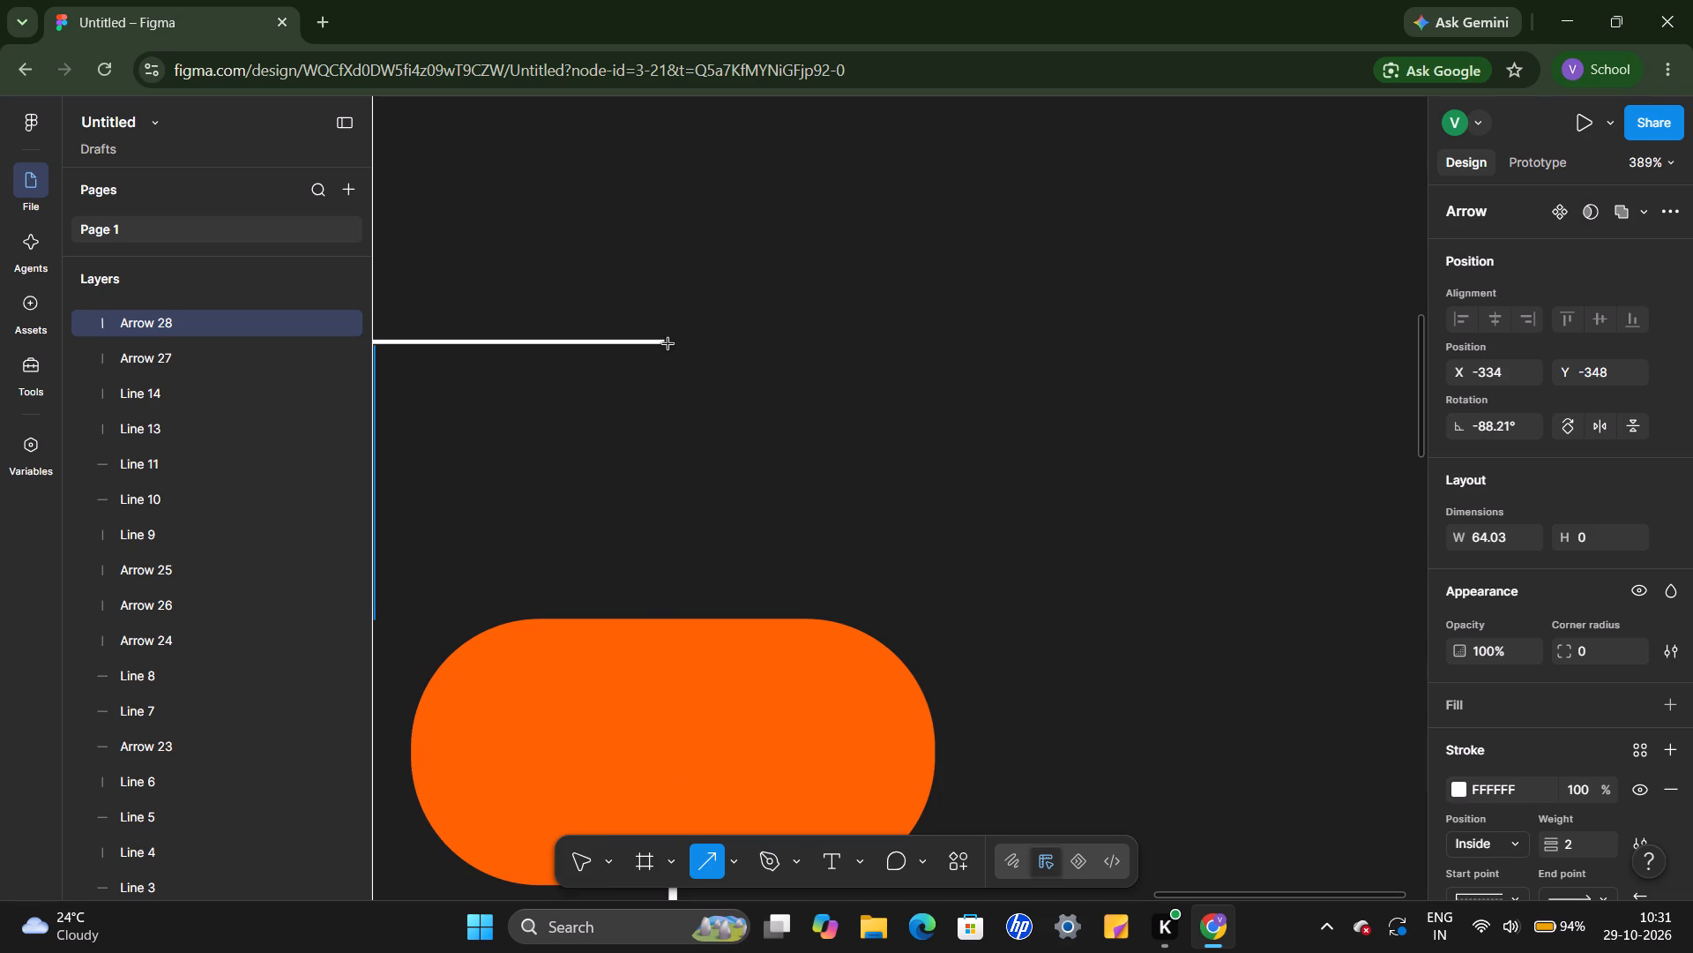
left_click_drag(663, 342, 663, 554)
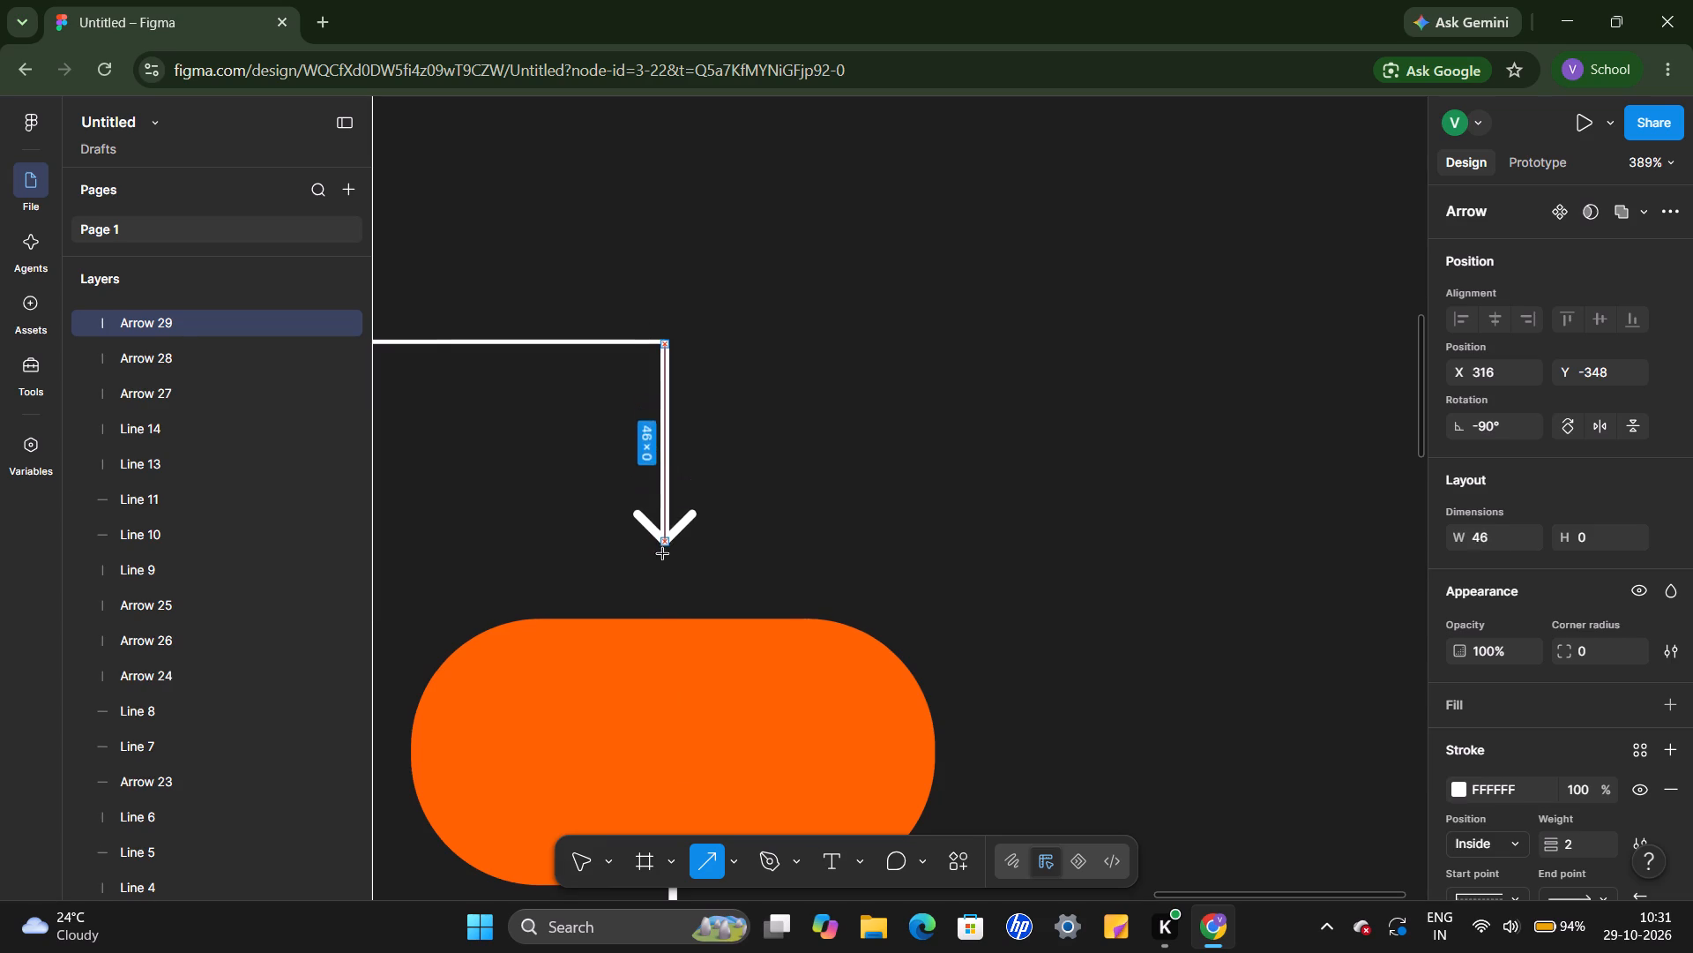
left_click_drag(663, 554, 673, 612)
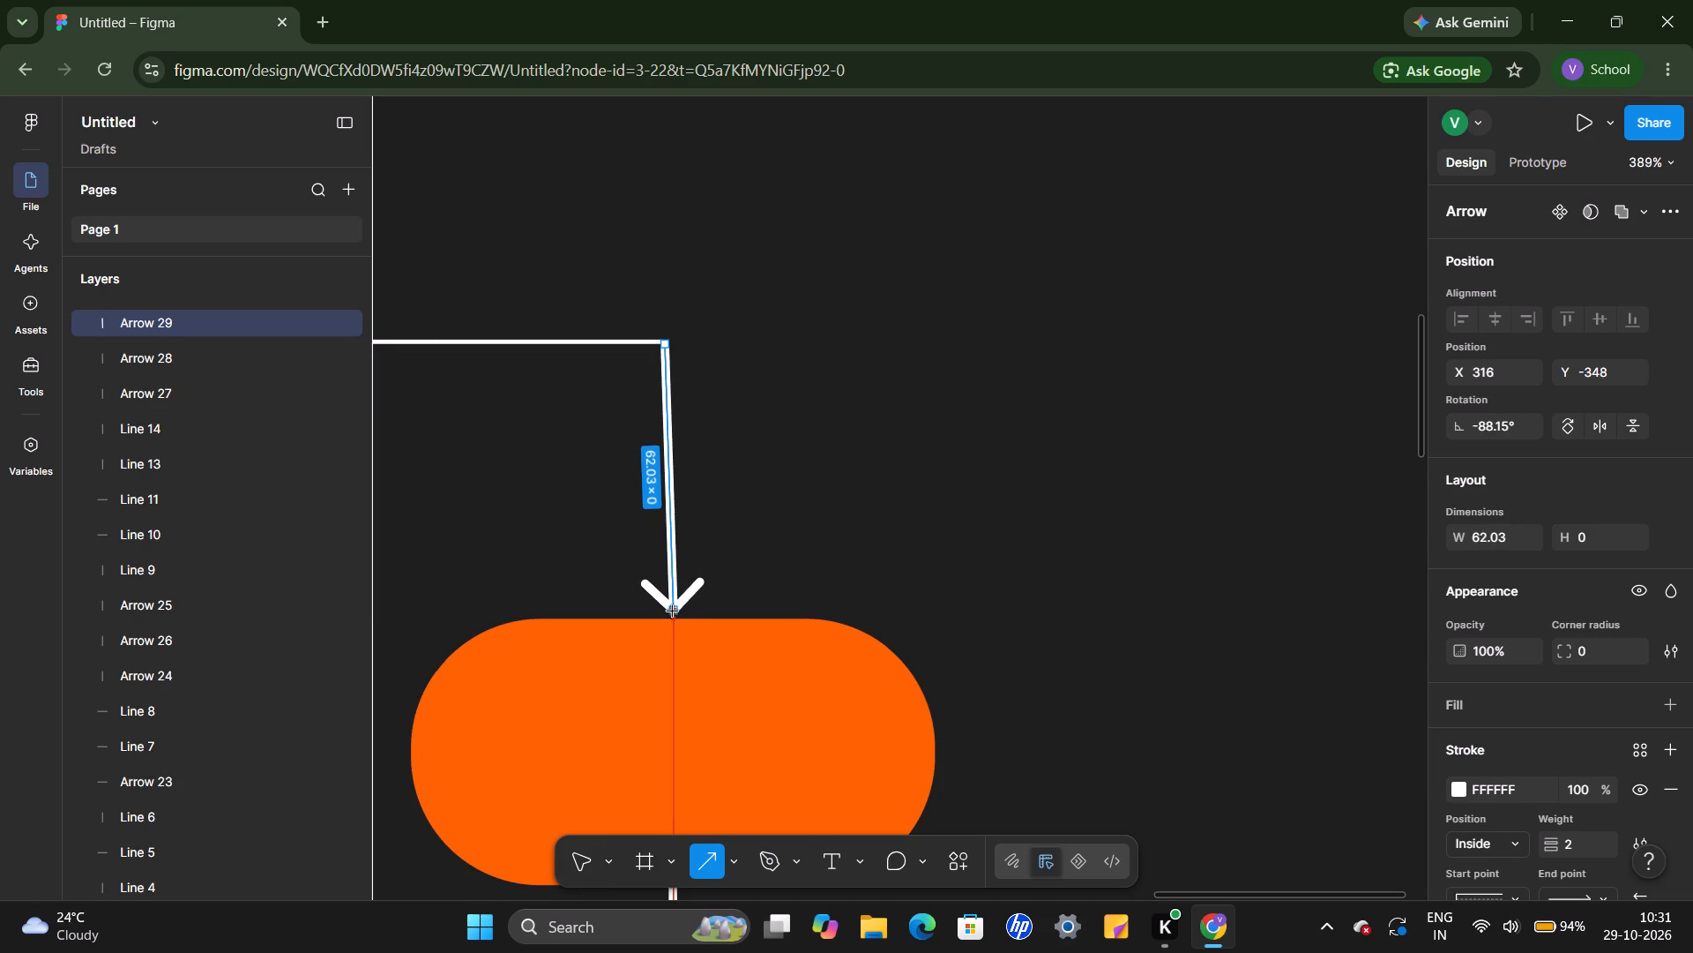
left_click_drag(673, 612, 672, 613)
left_click(800, 565)
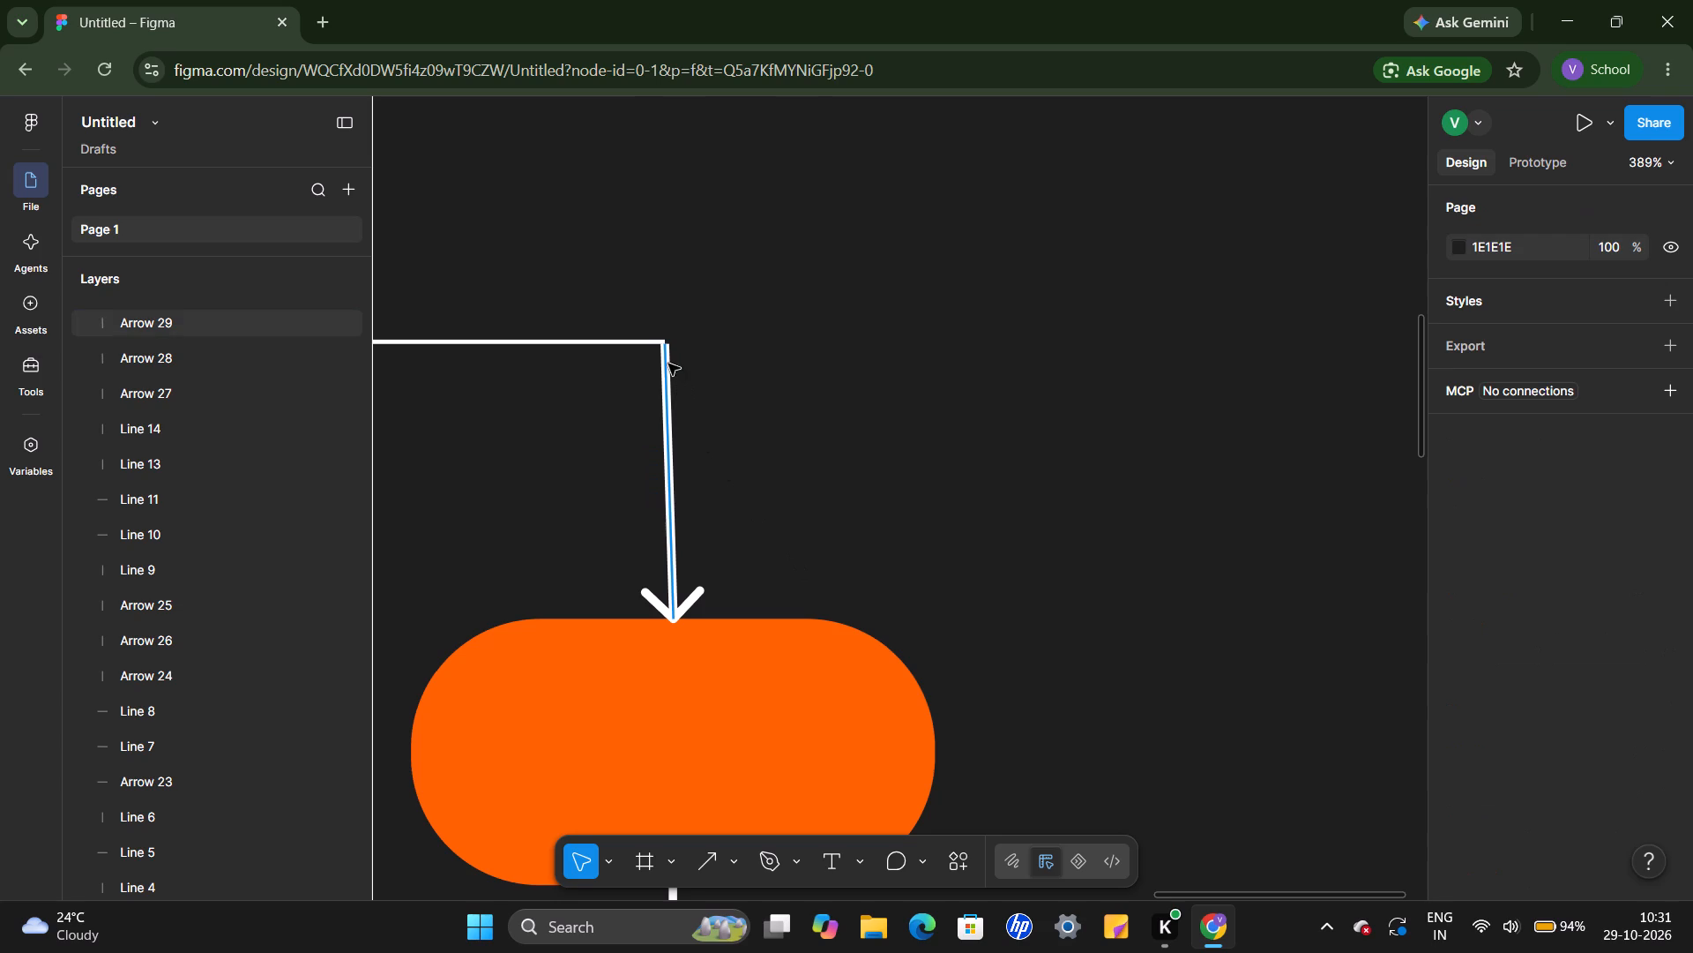
left_click(667, 361)
left_click_drag(664, 348, 671, 348)
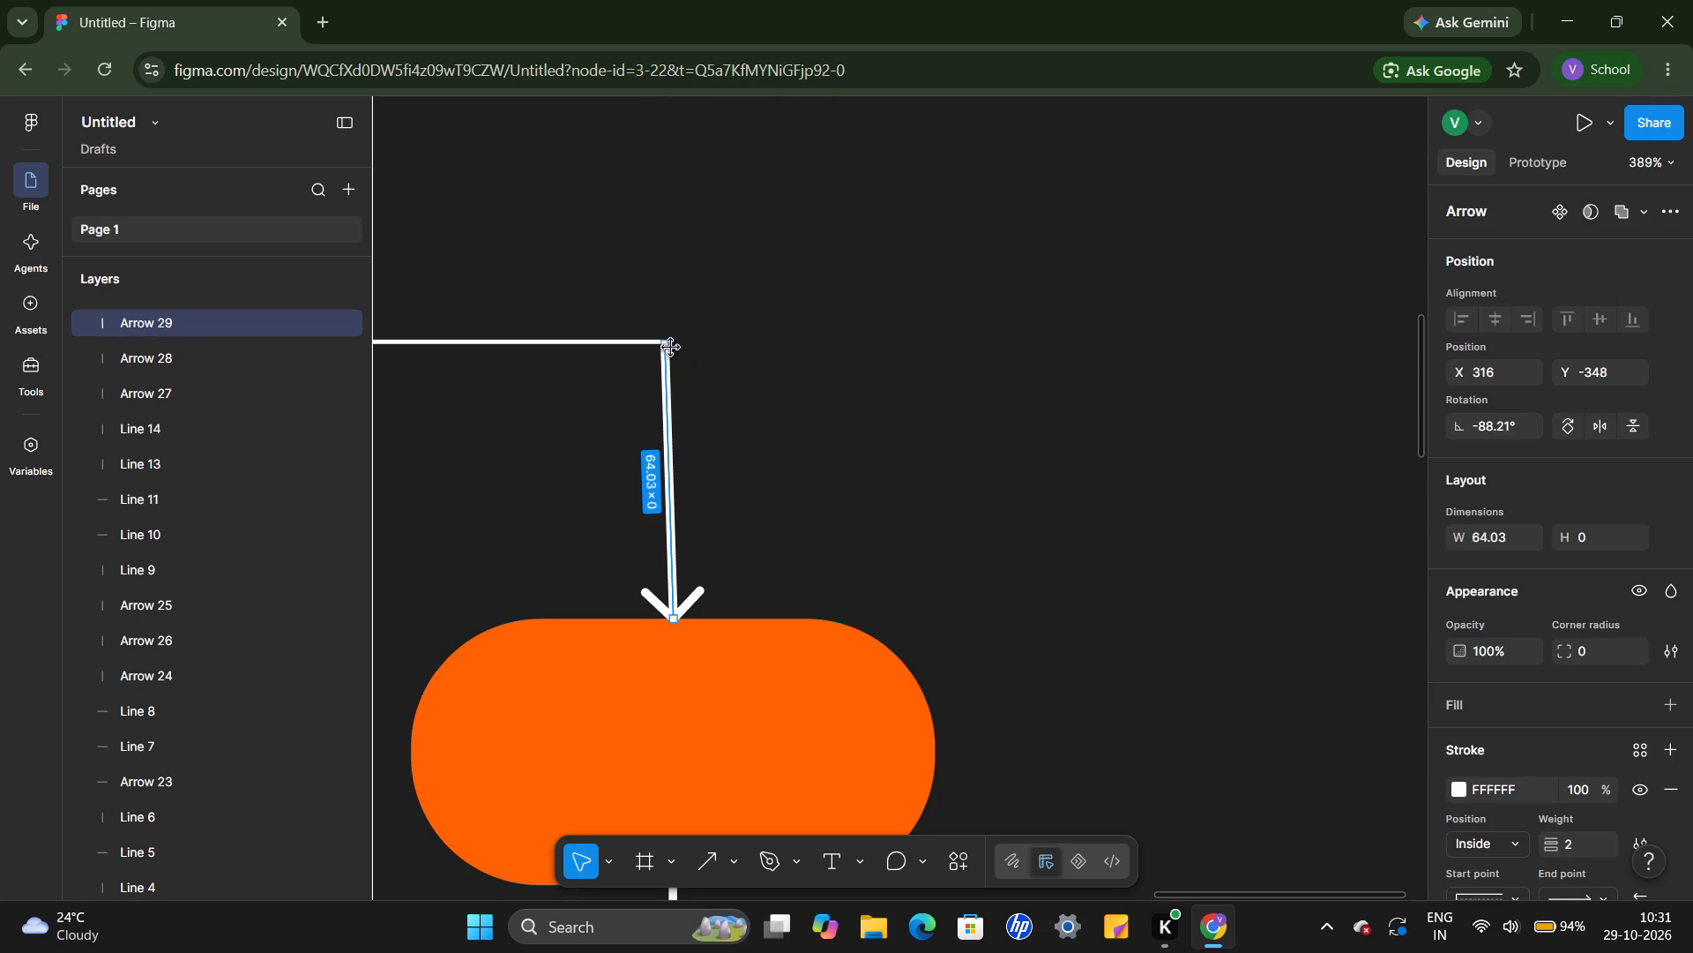
left_click_drag(671, 348, 673, 348)
left_click(727, 379)
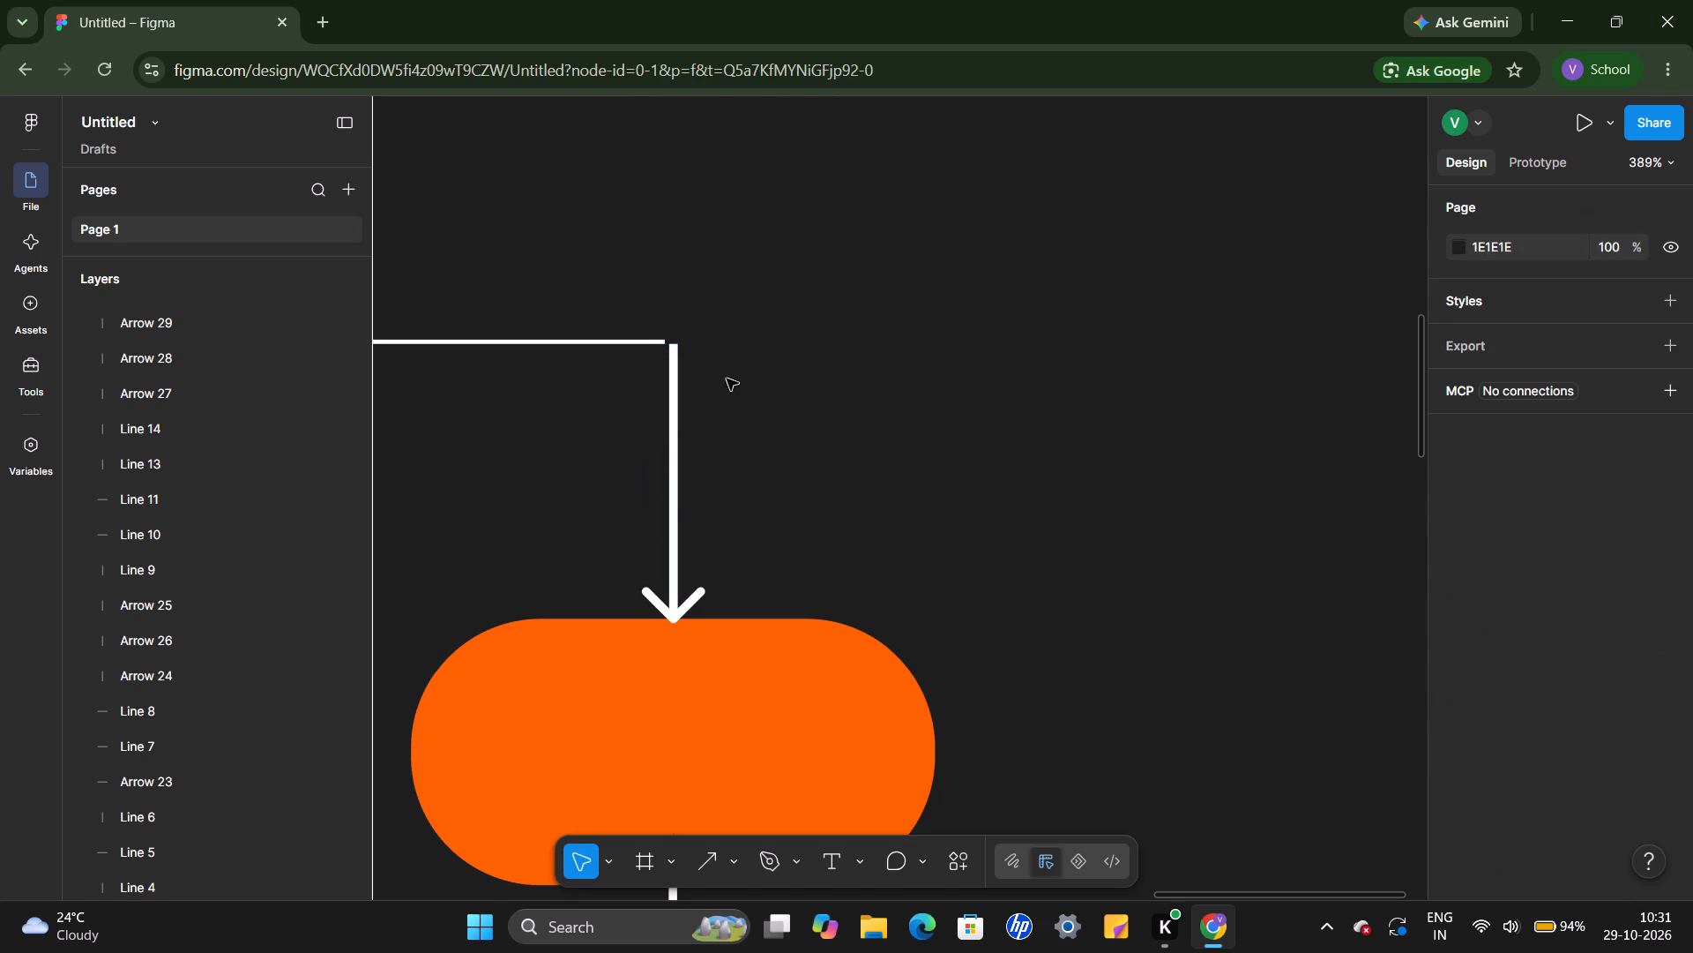
Extend the right half of the horizontal branch line to about 327 long so it meets the top of the right arrow.
left_click(645, 344)
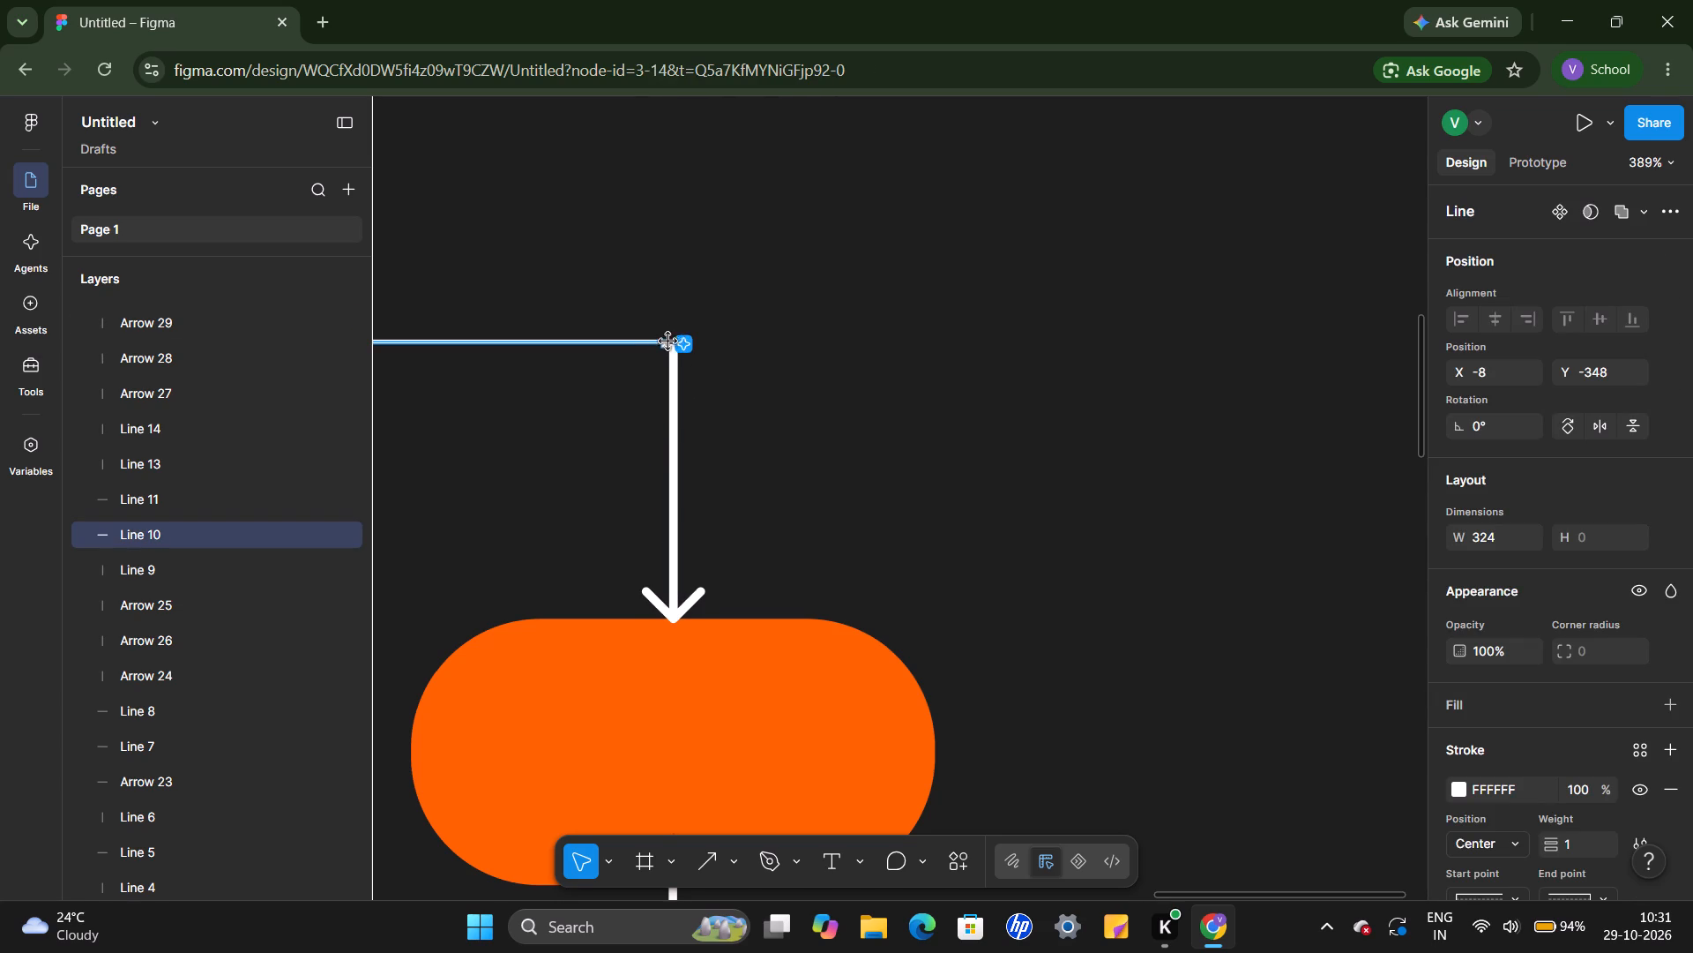
left_click_drag(668, 344, 678, 346)
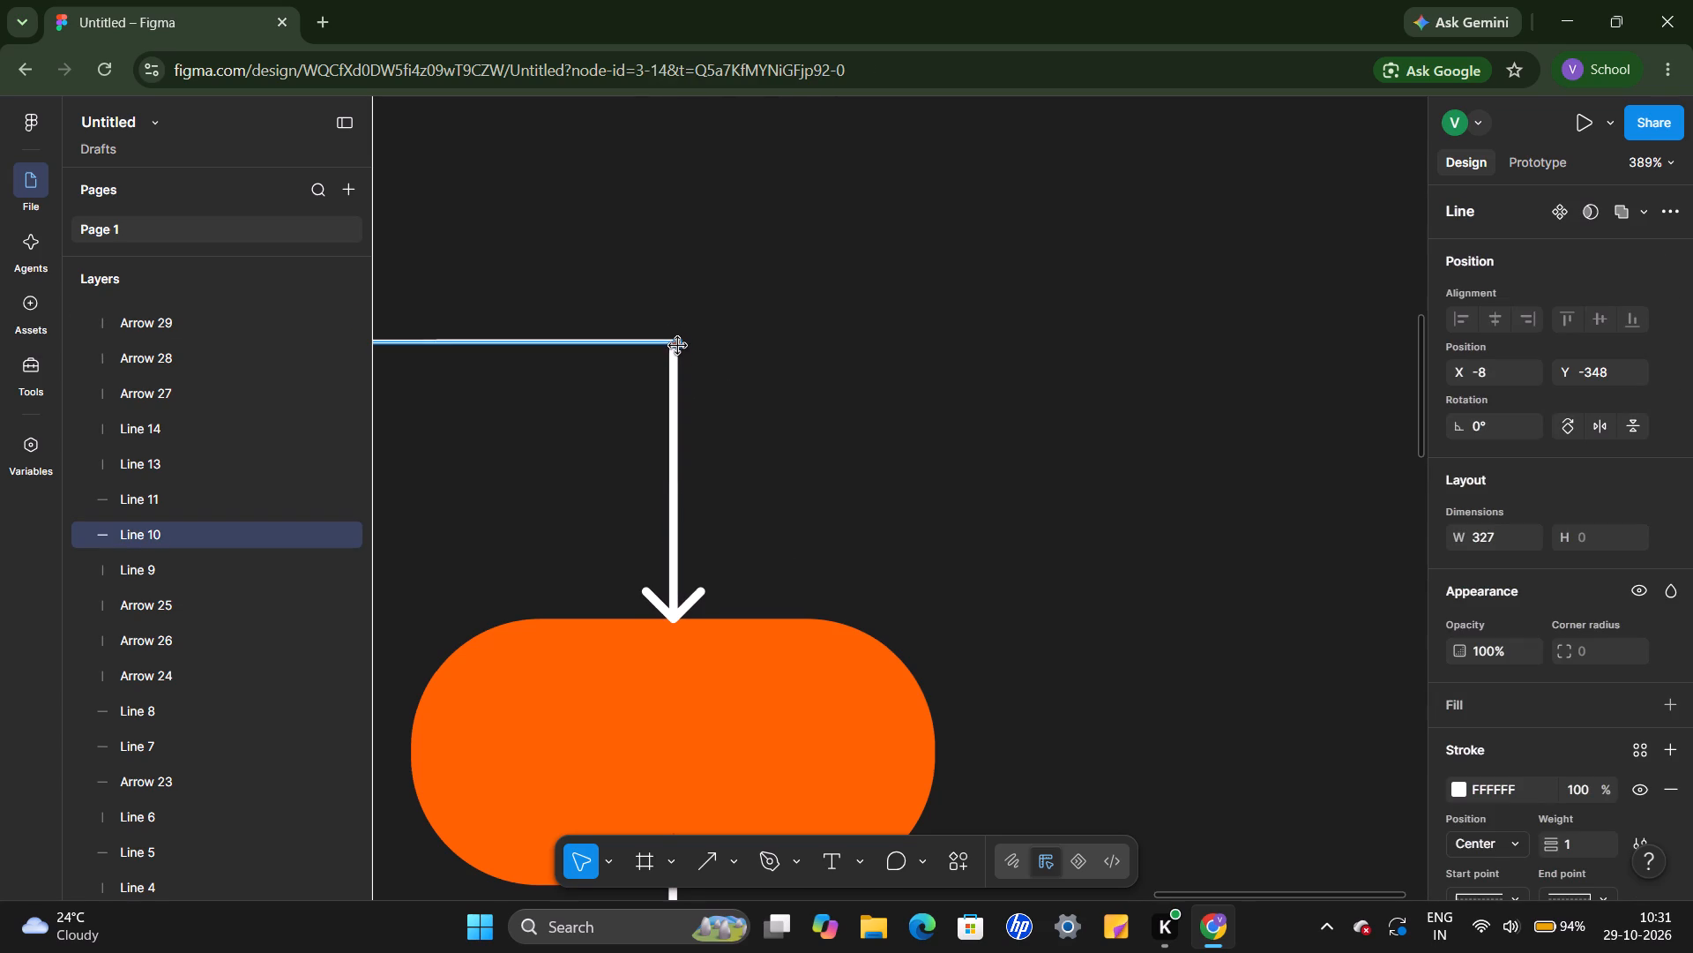
left_click_drag(678, 346, 675, 347)
left_click(736, 376)
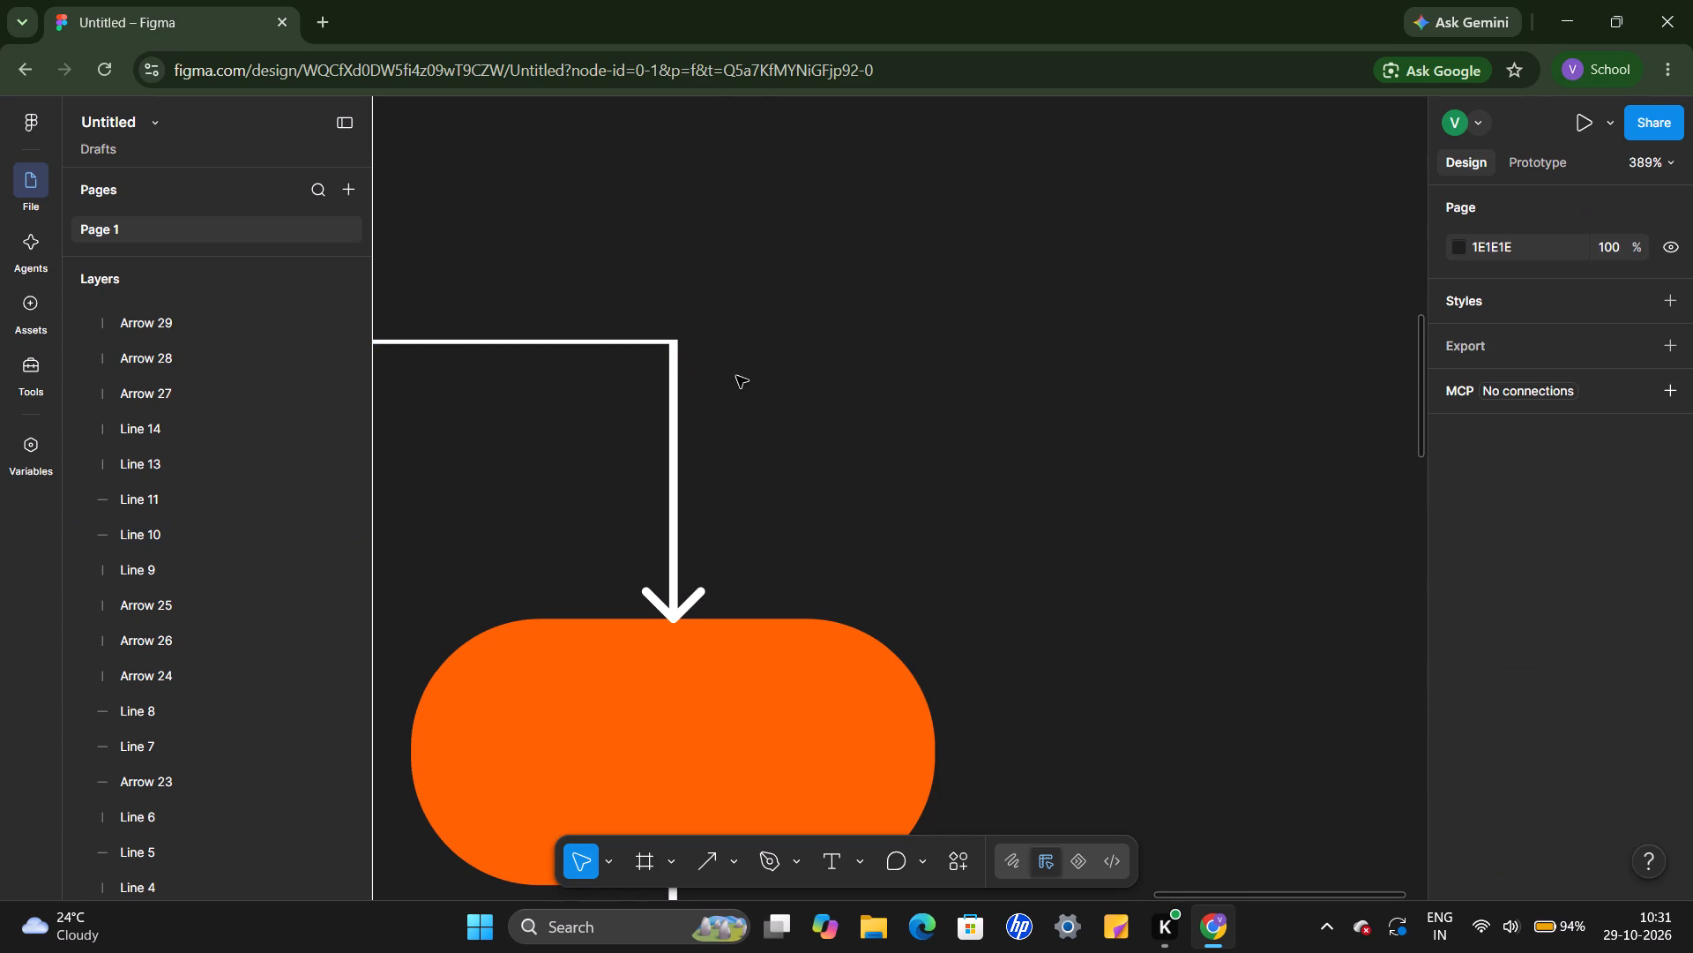
Draw a vertical line about 12 long down from the branch junction toward the middle orange shape, keeping a gap above its arrow.
scroll(736, 376, "right", 3)
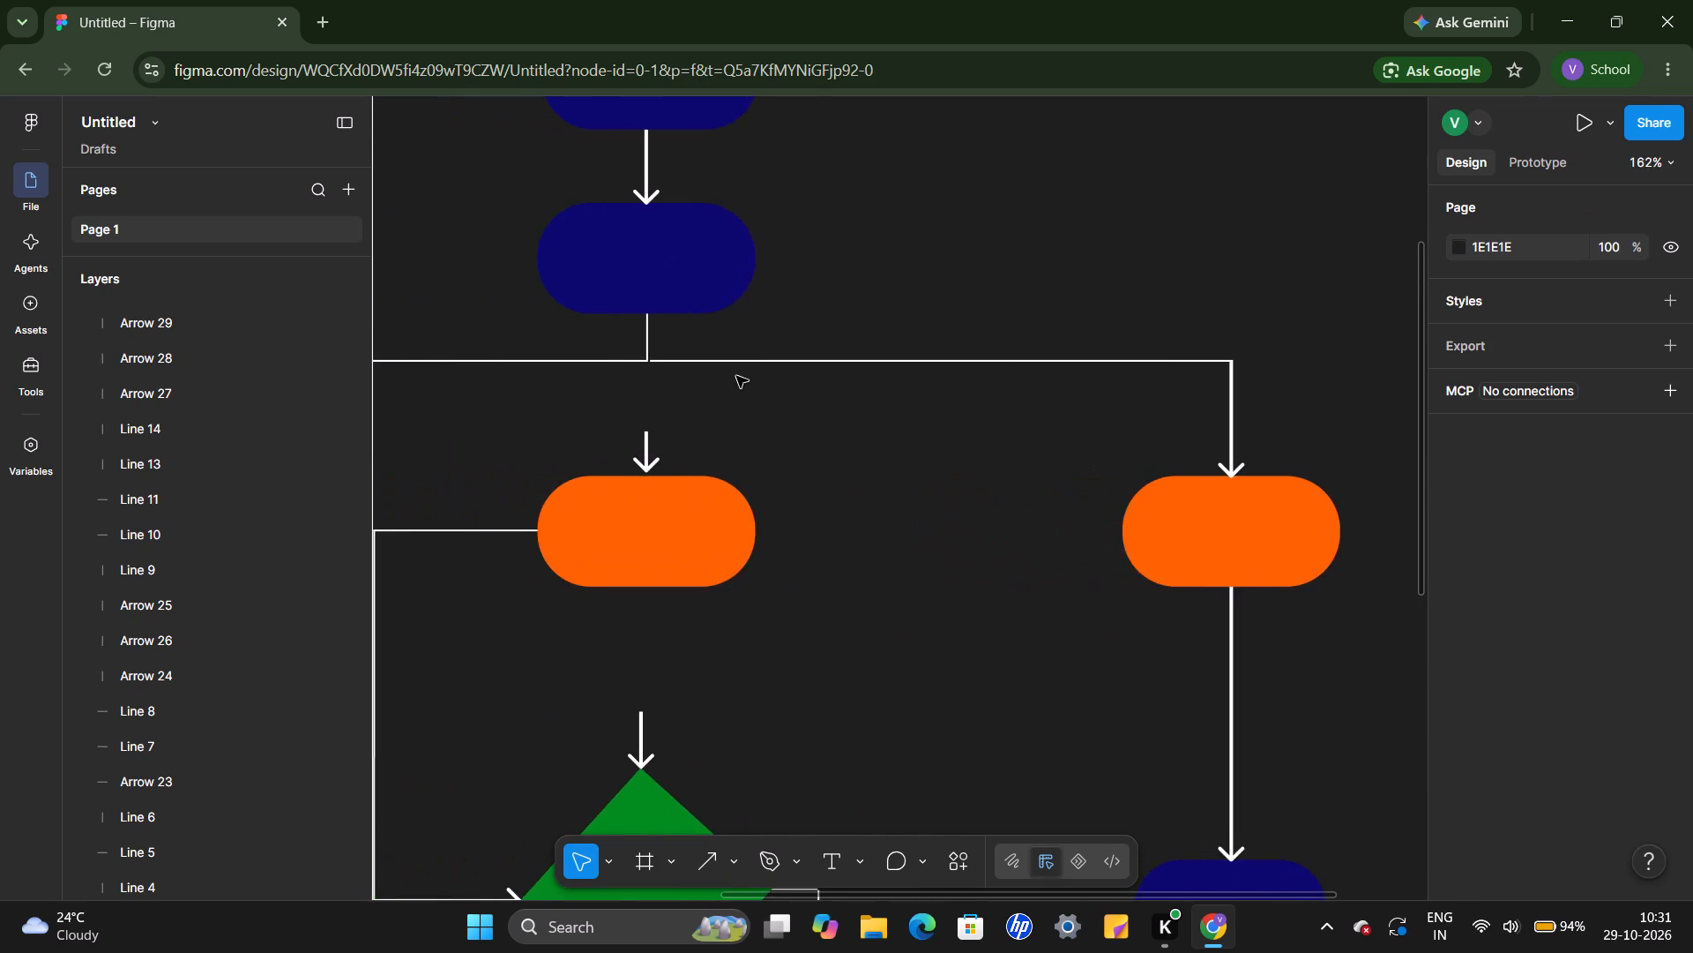
scroll(736, 376, "right", 1)
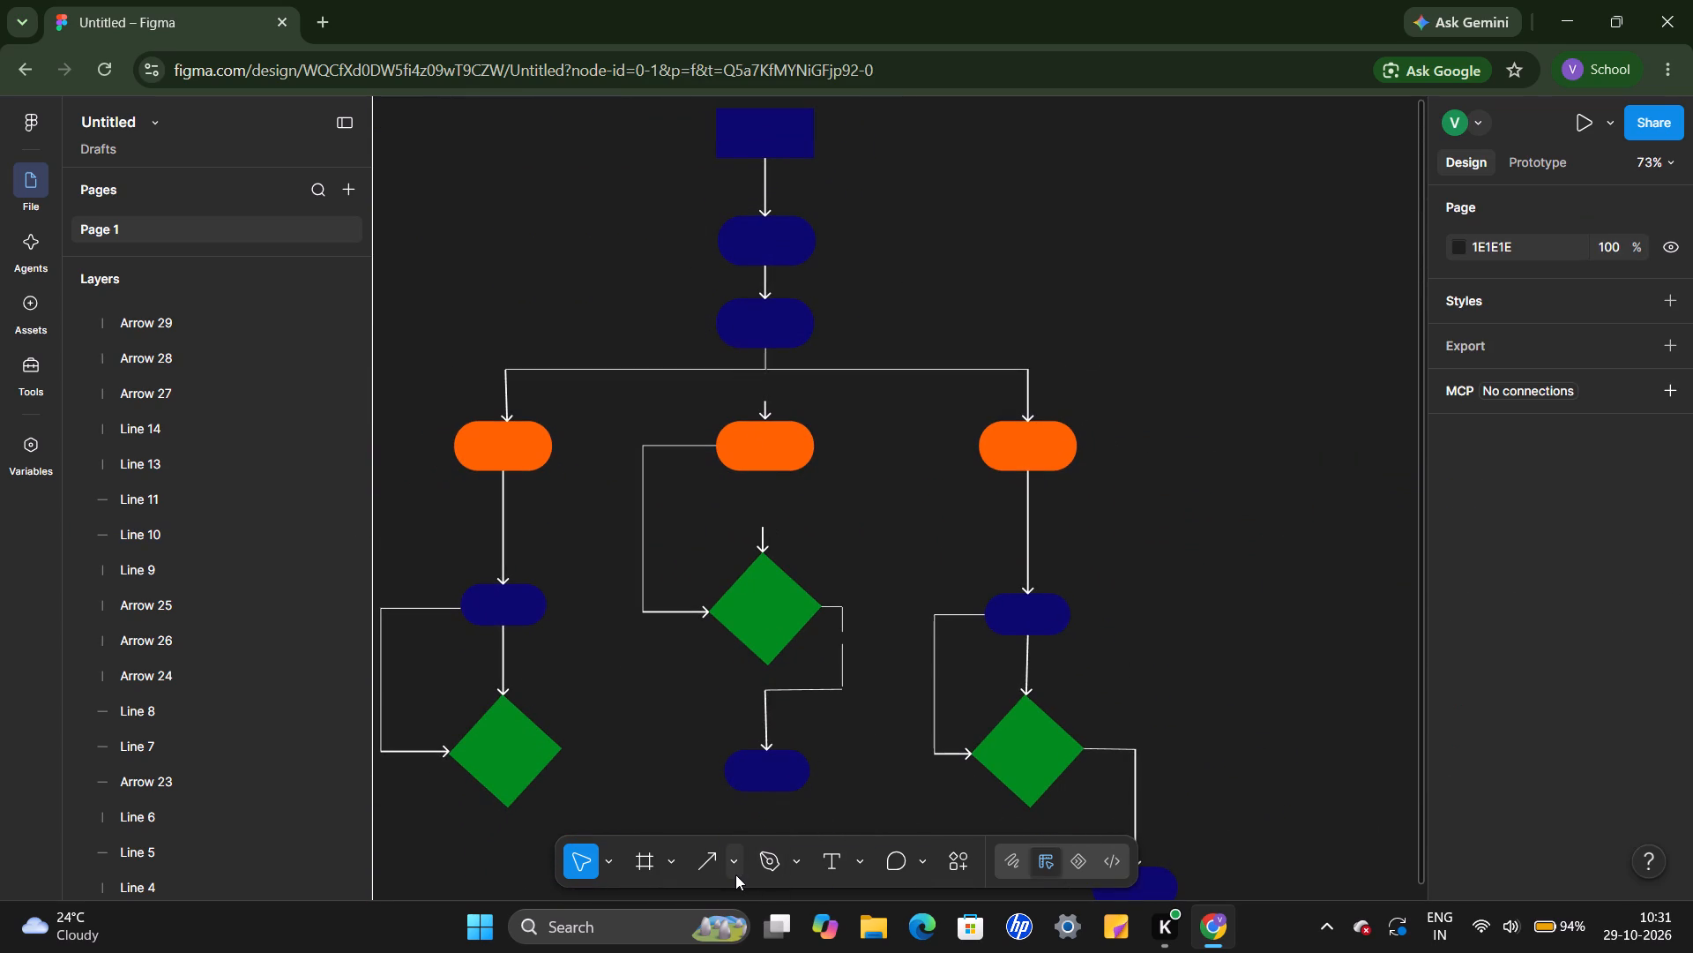
left_click(735, 870)
left_click(803, 691)
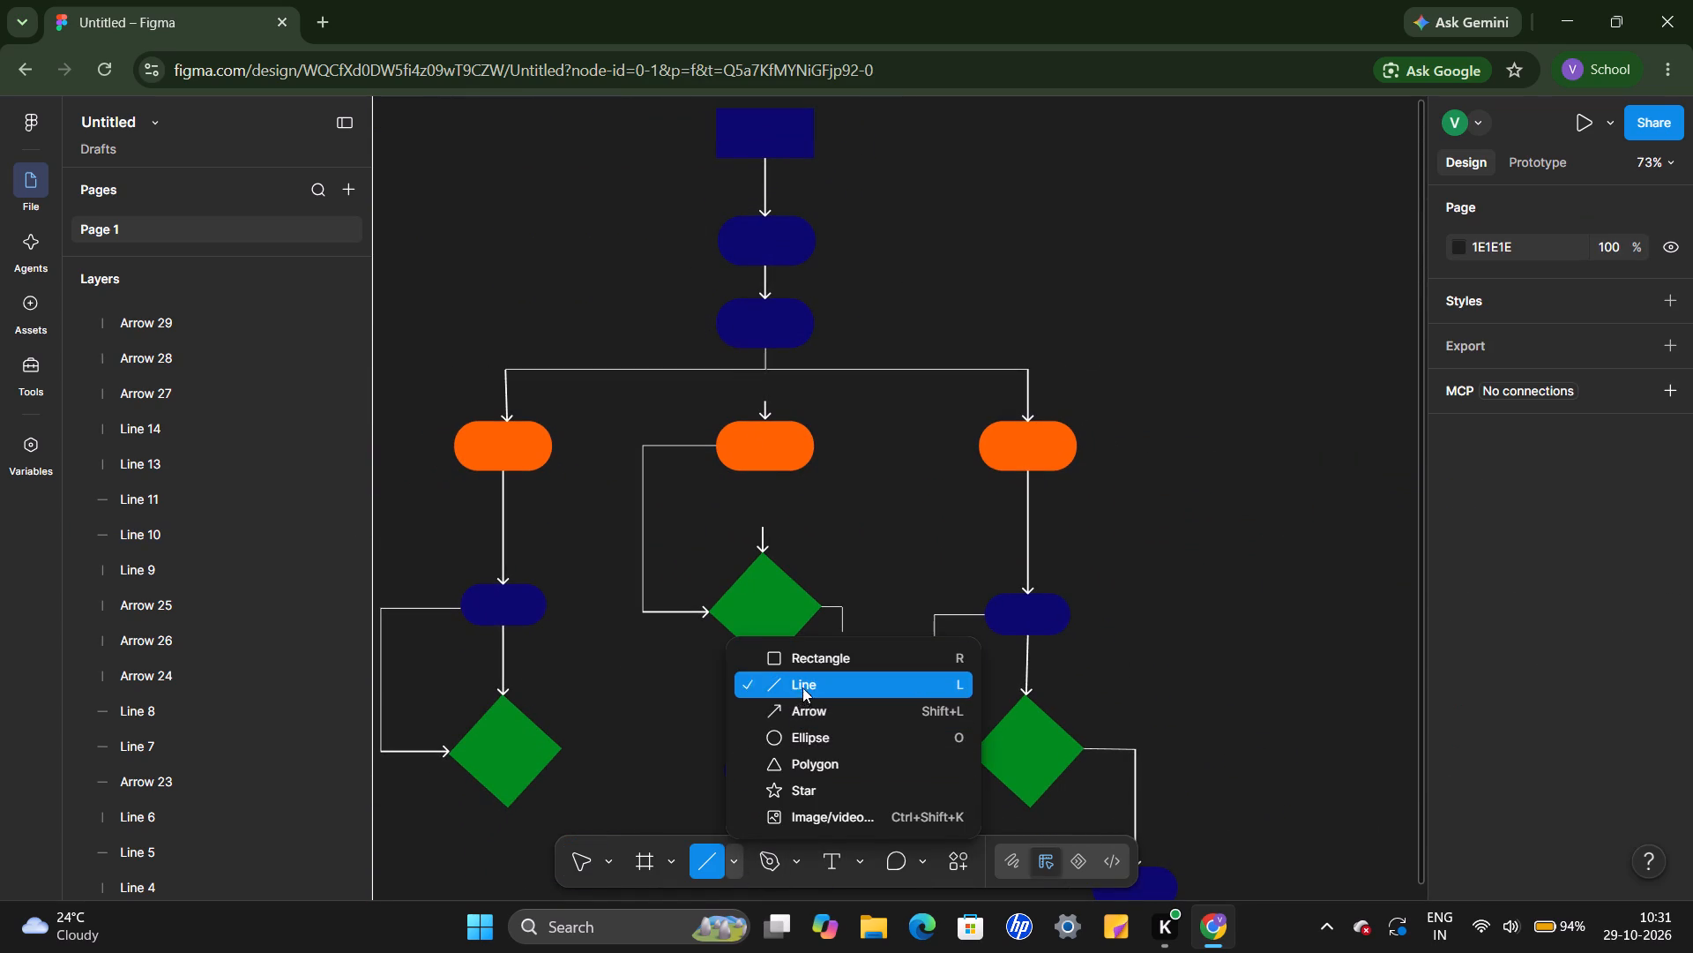
scroll(746, 544, "up", 3)
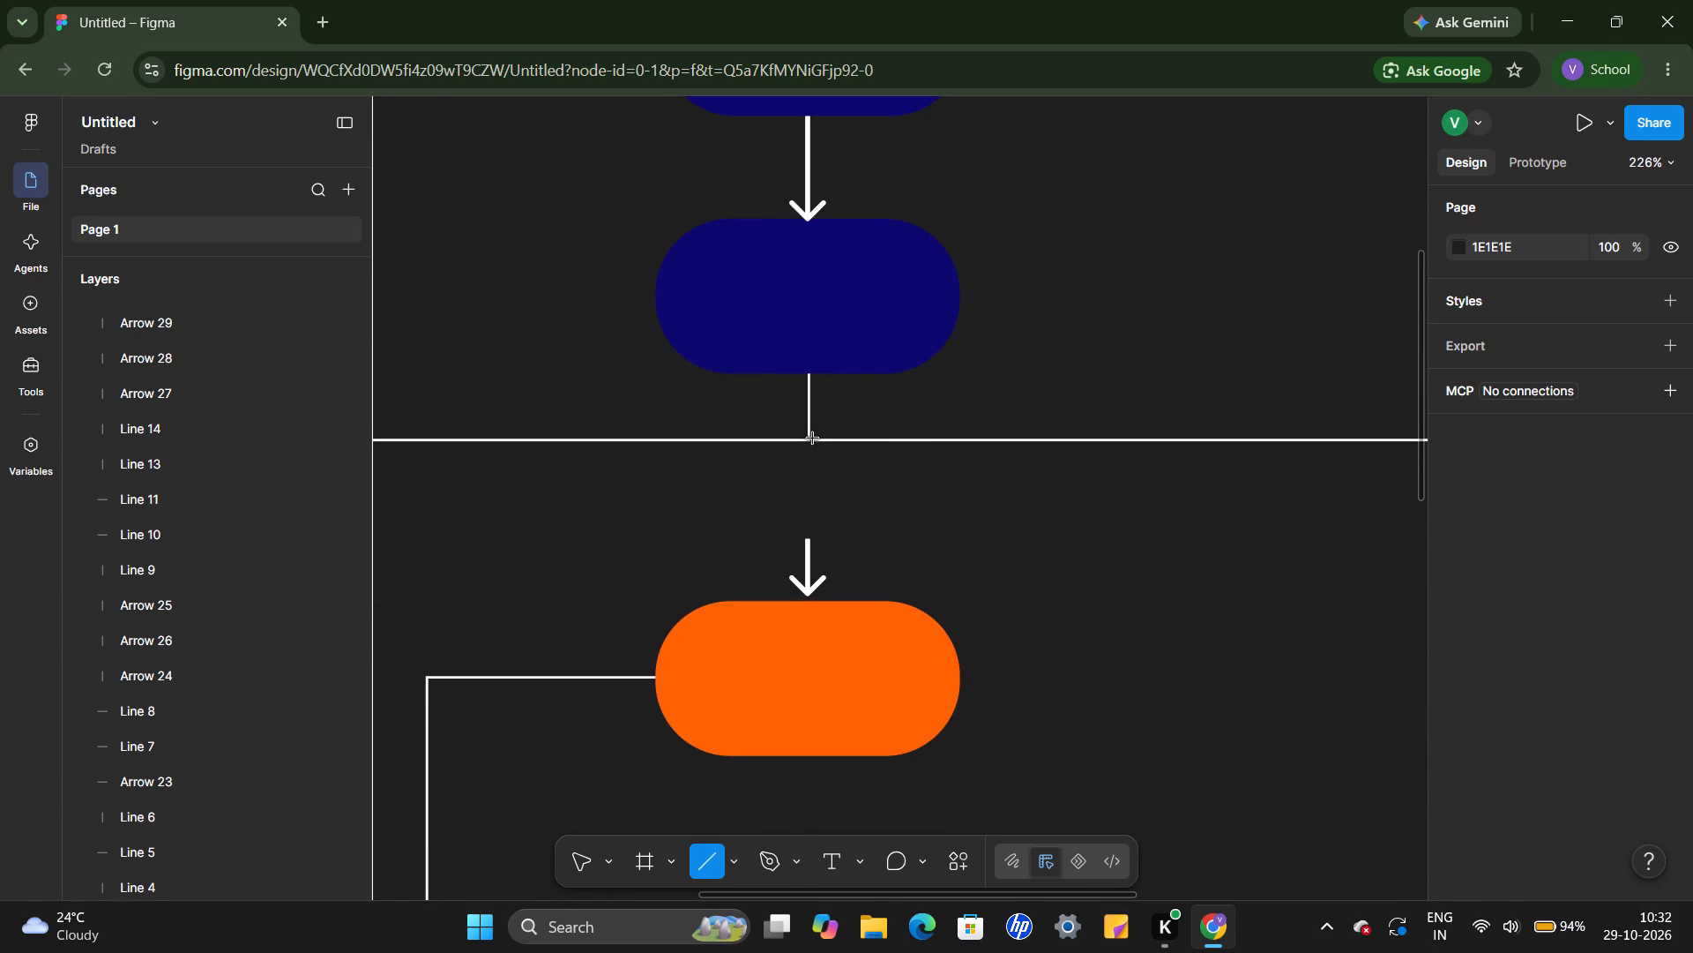
left_click_drag(809, 439, 809, 468)
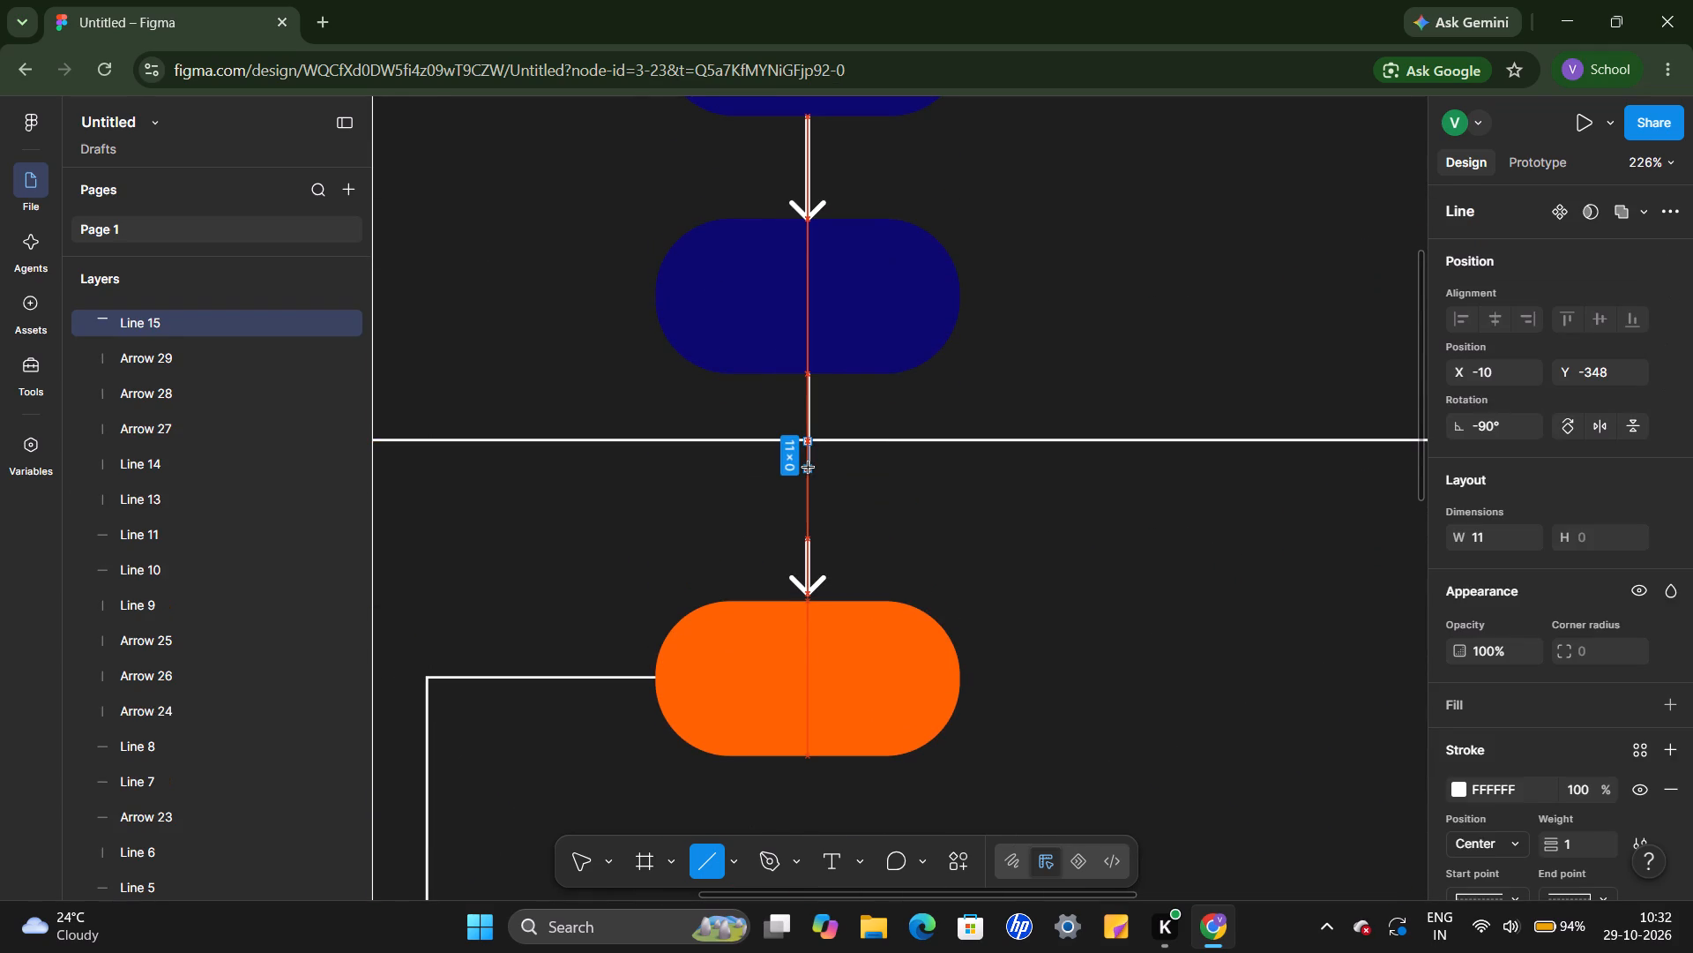
left_click_drag(809, 468, 808, 473)
left_click_drag(808, 473, 808, 472)
left_click(988, 358)
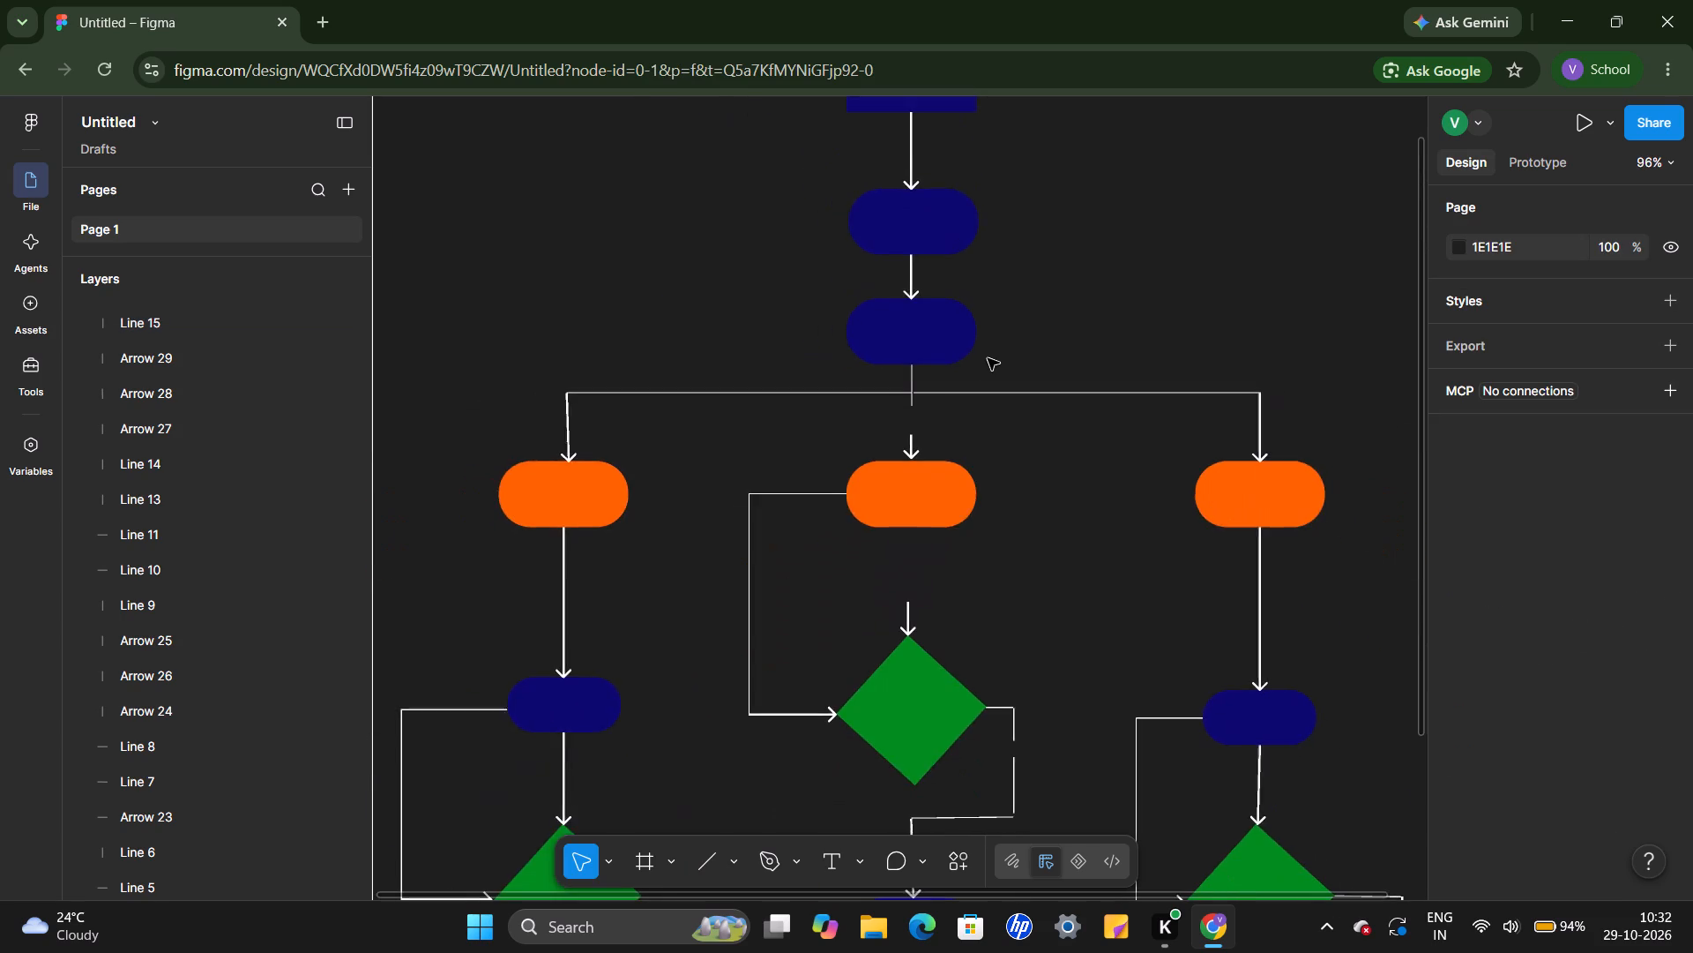
Duplicate the lower middle navy shape and place the copy below and between the left and middle diamonds, at X -239, Y 288.
scroll(988, 358, "down", 1)
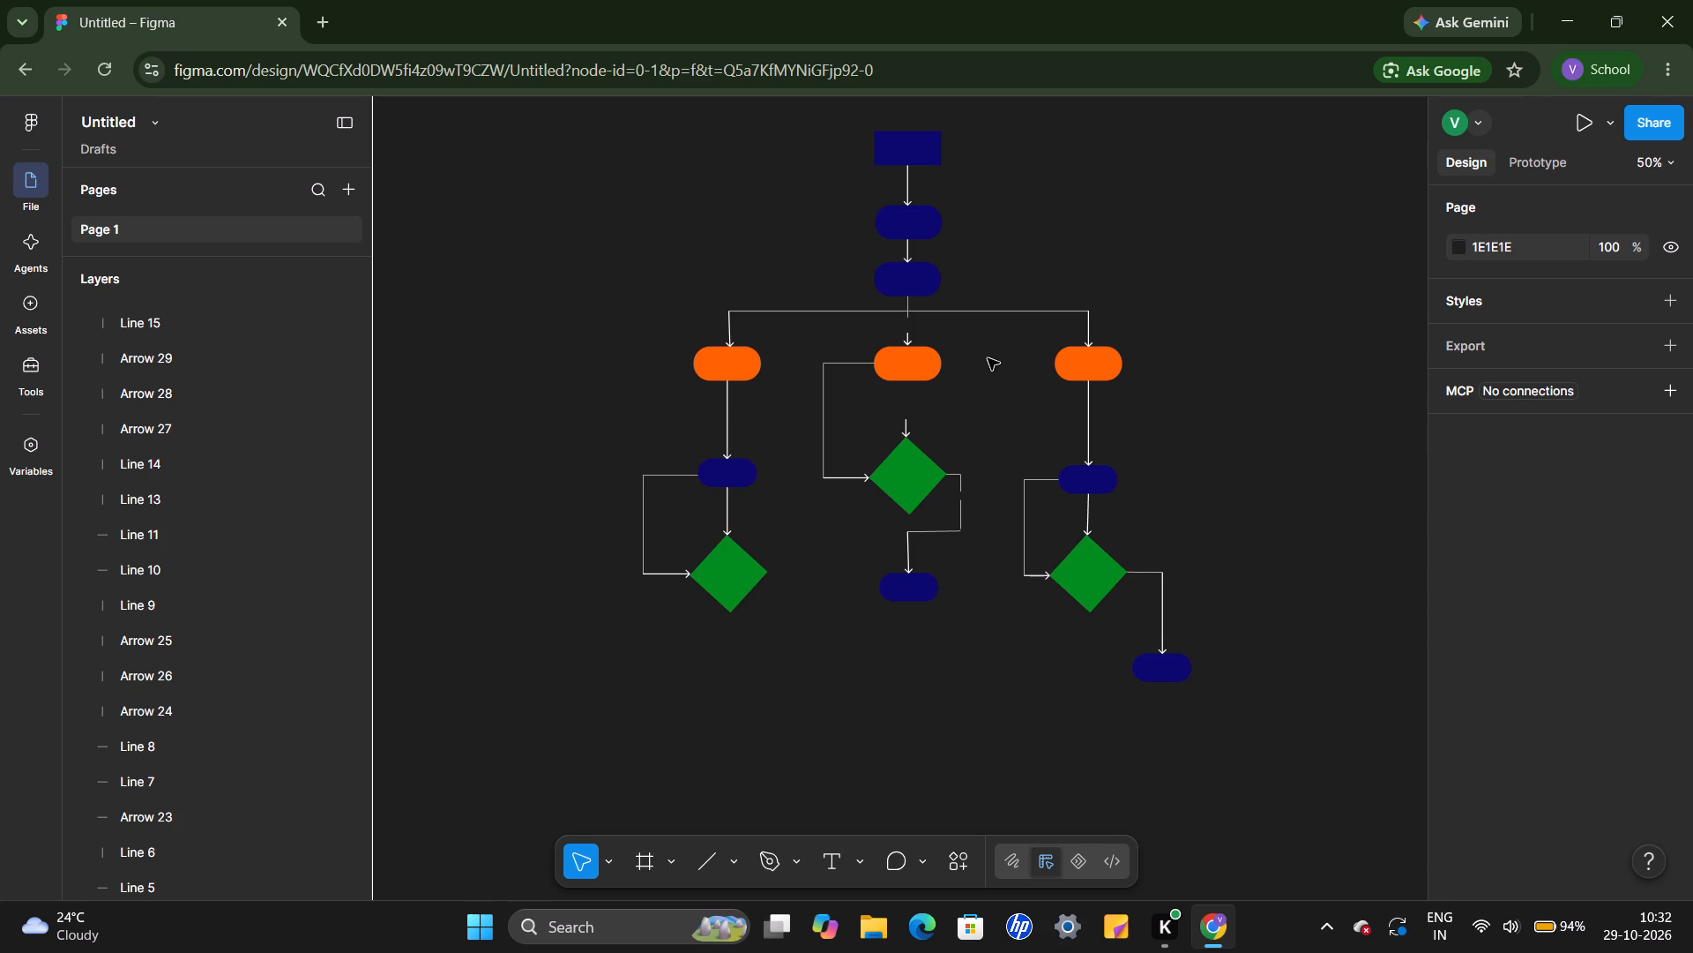
scroll(988, 358, "down", 1)
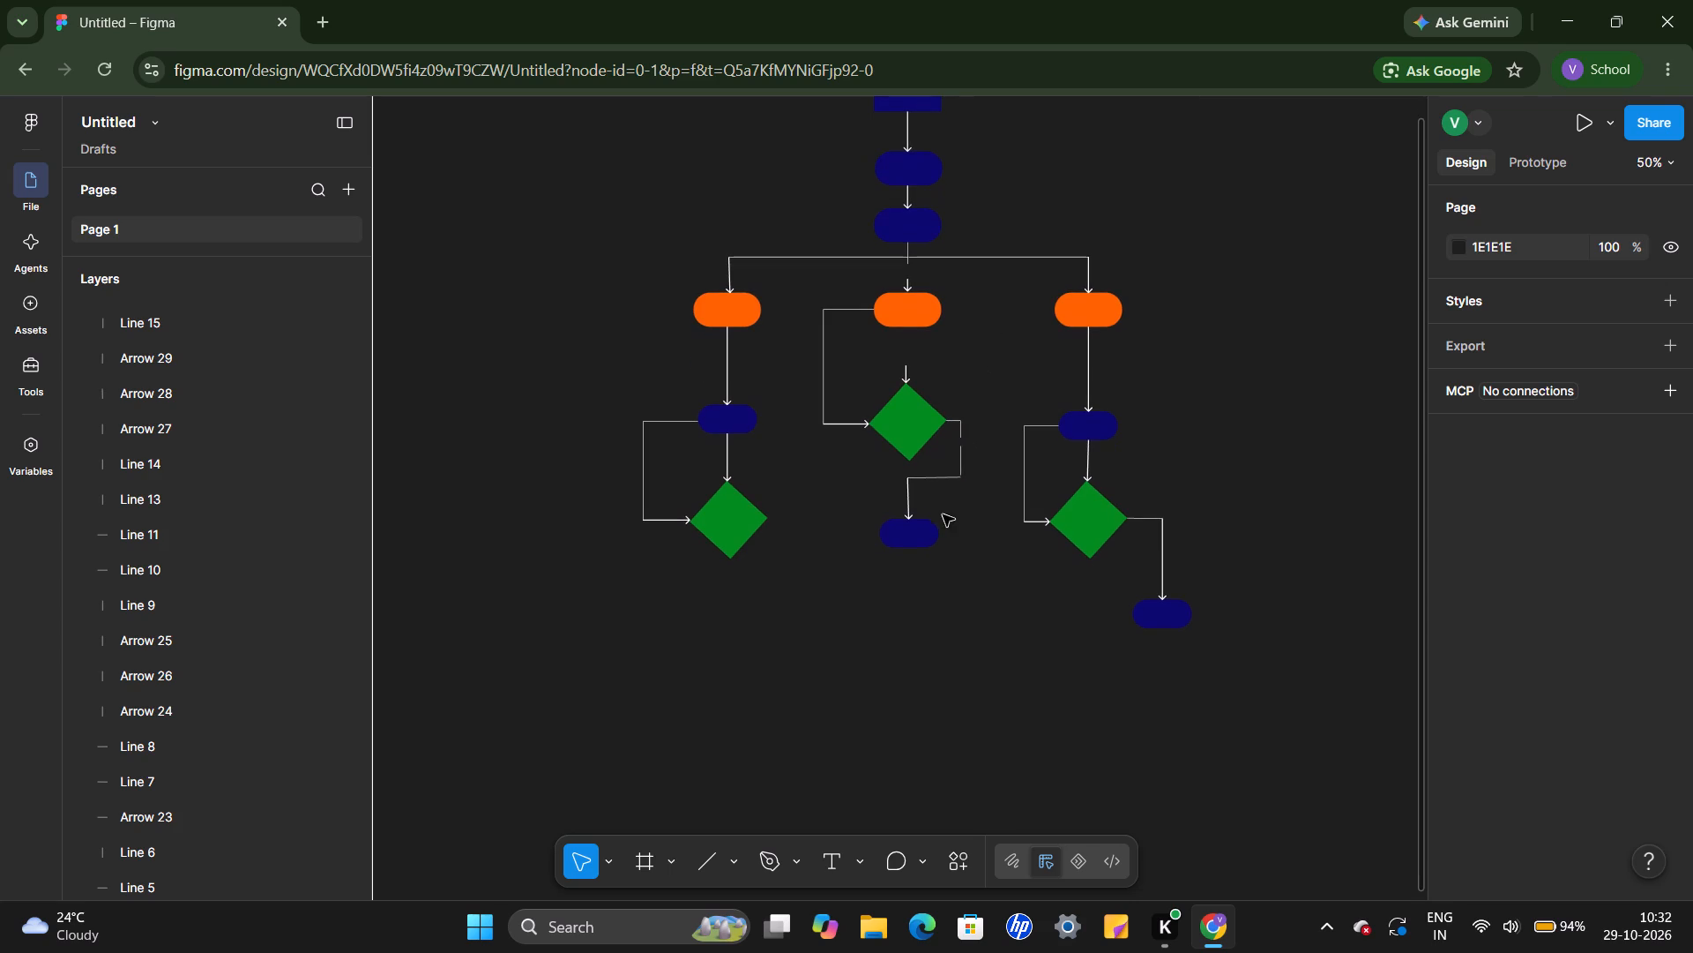
left_click(913, 539)
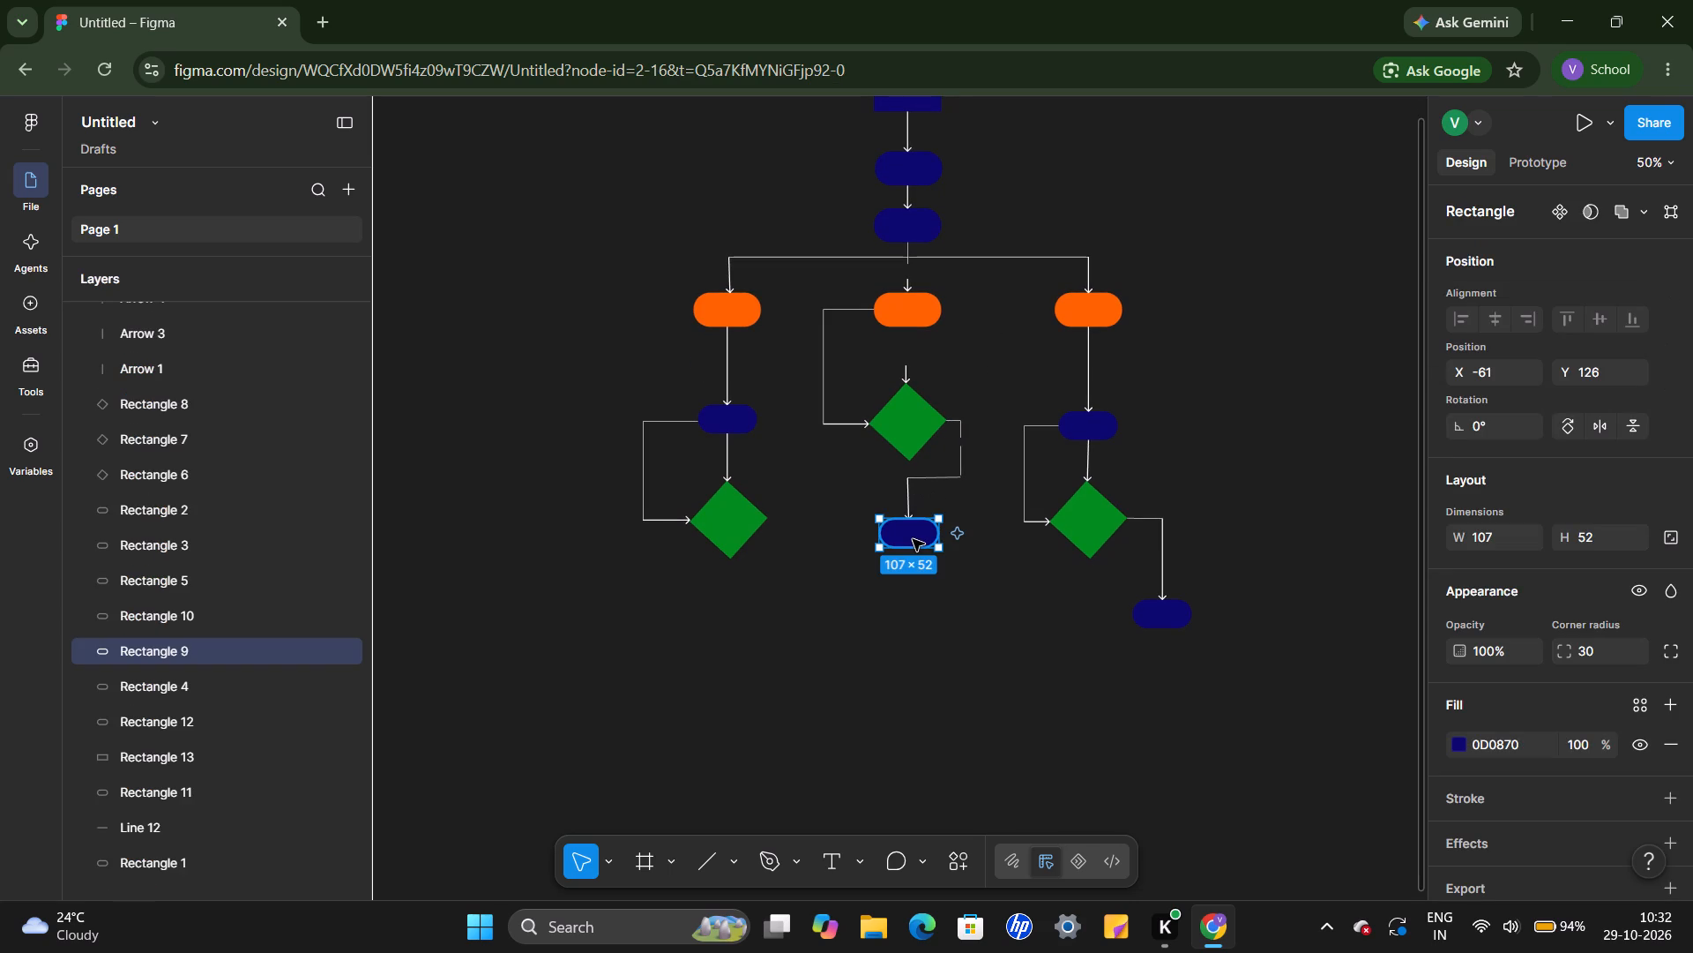
key("ctrl+c")
key("ctrl+v")
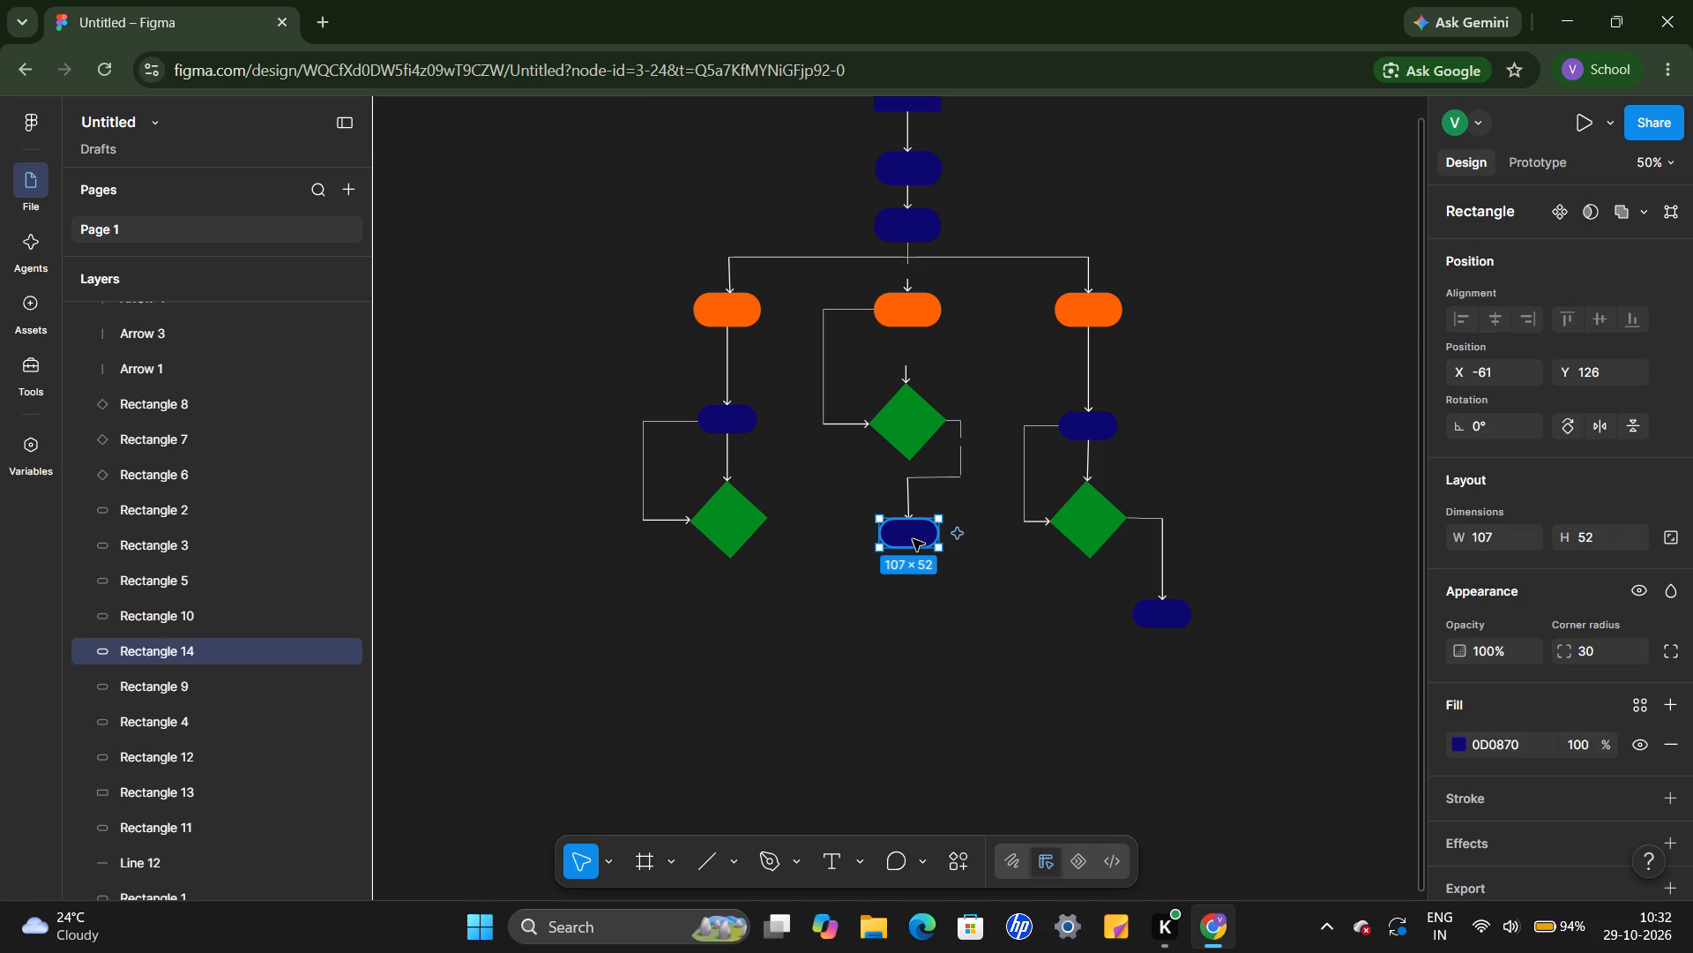
left_click_drag(910, 537, 796, 685)
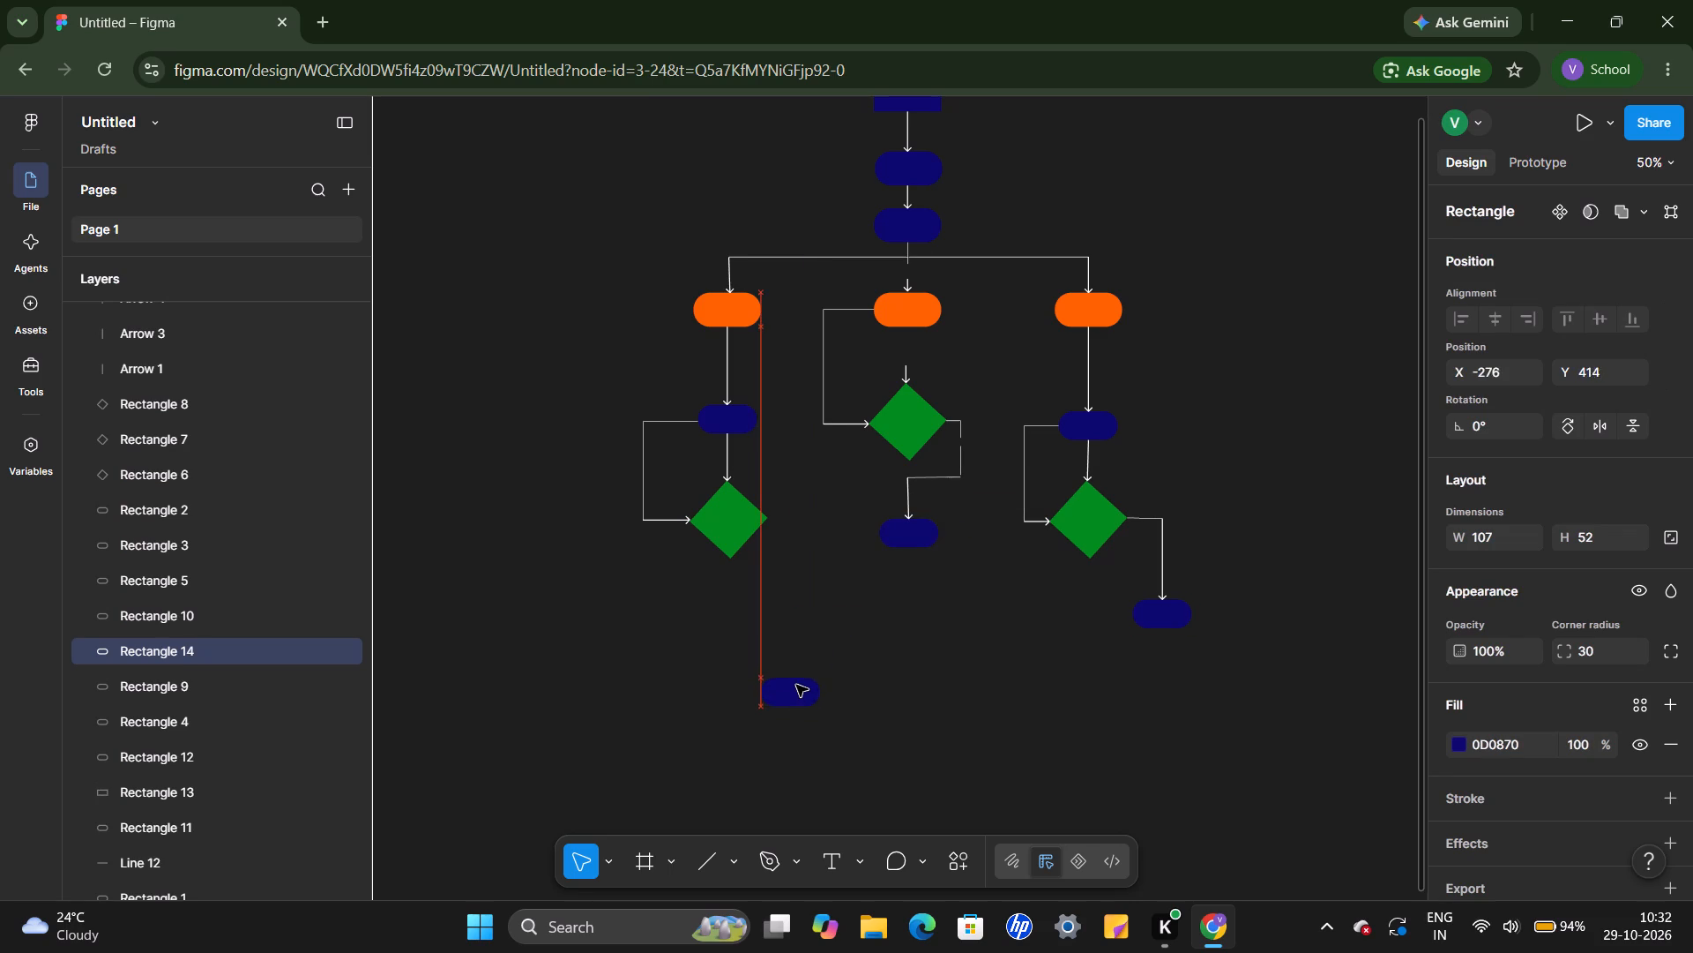
left_click_drag(796, 685, 812, 626)
left_click(812, 626)
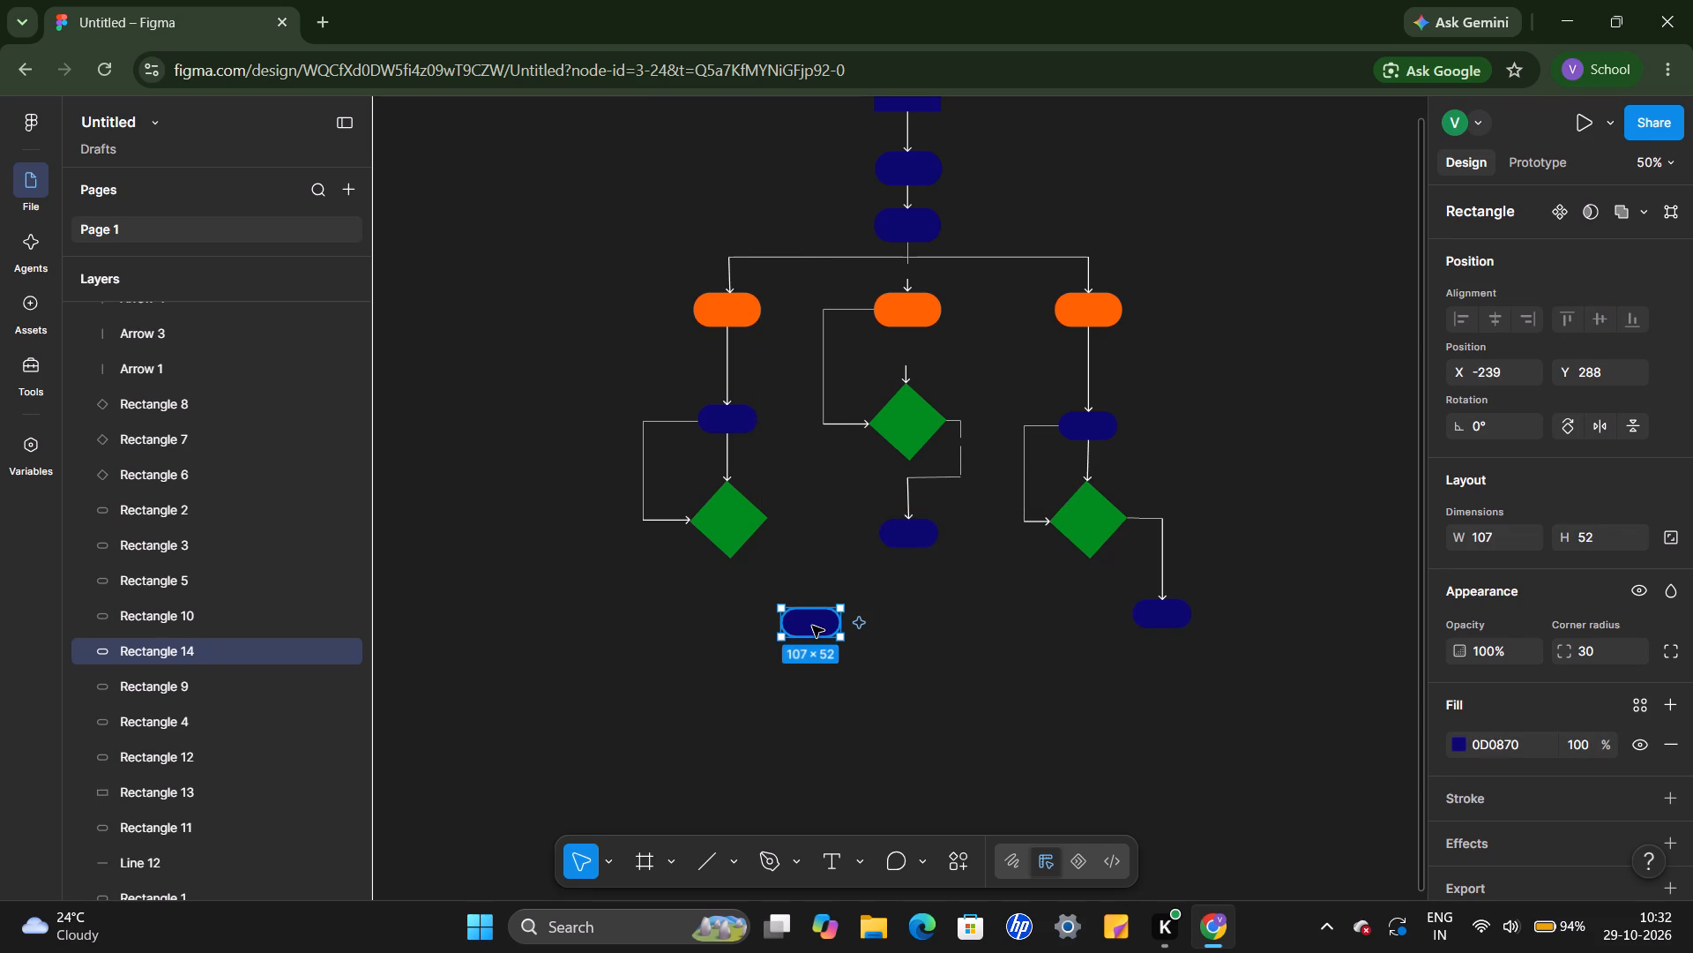
Copy the fill colour FF6200 from the upper right orange shape and apply it to the new navy shape below the diamonds.
left_click(1080, 312)
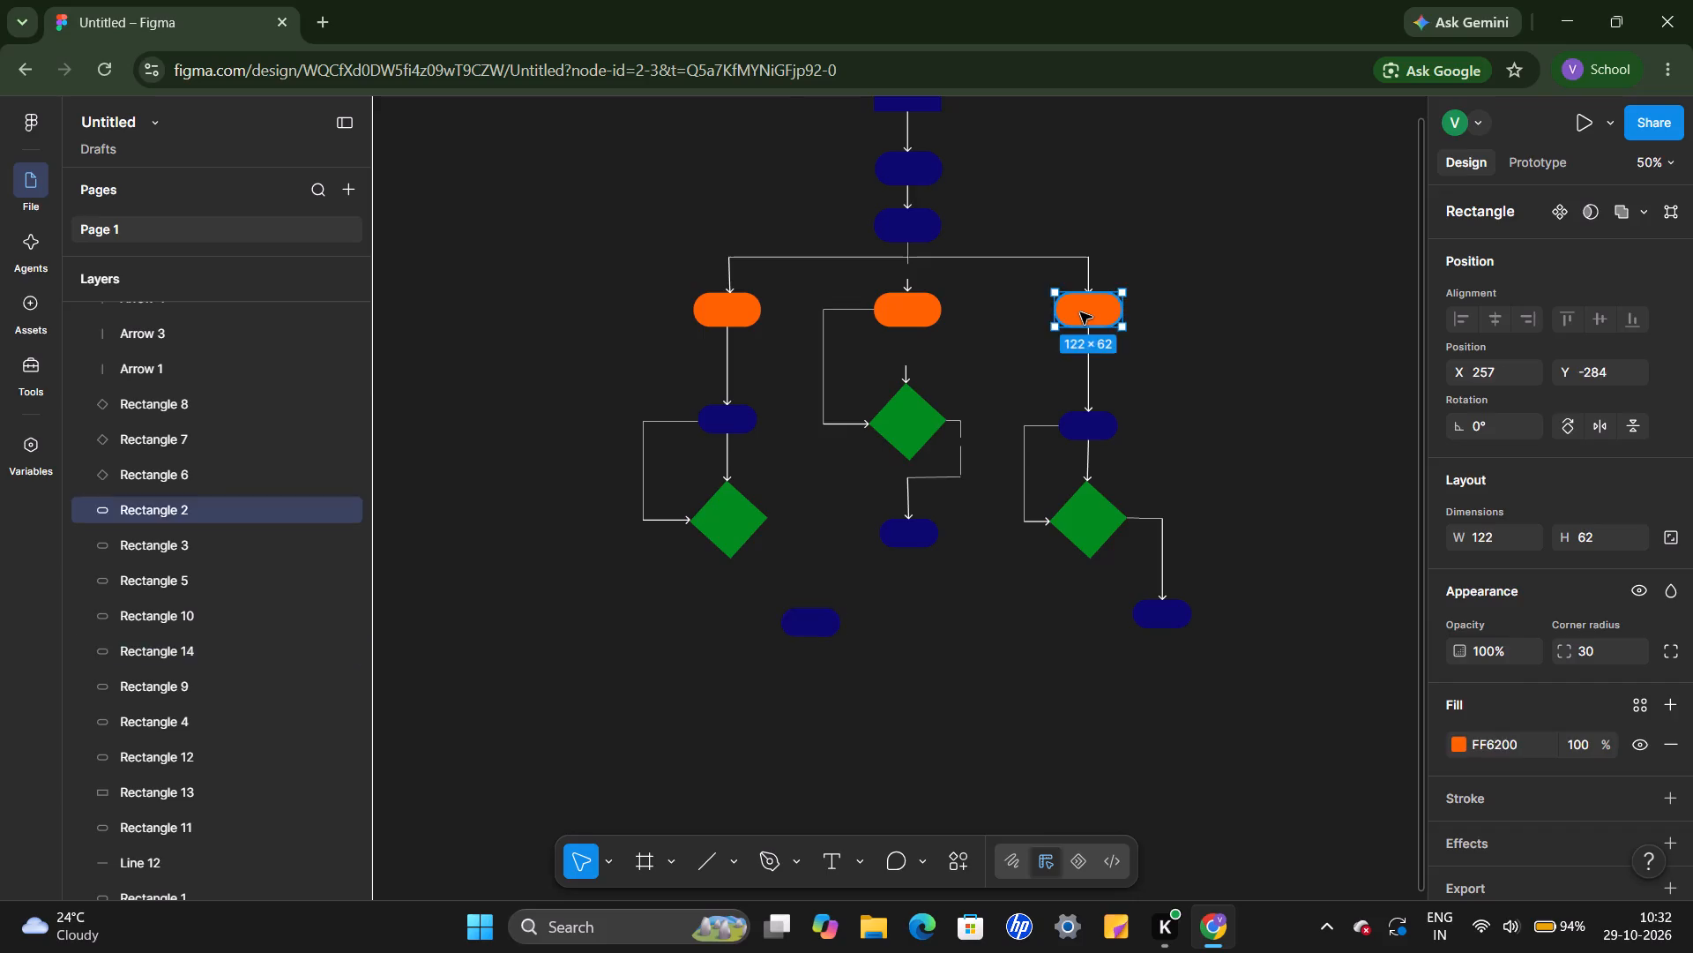
left_click(1518, 750)
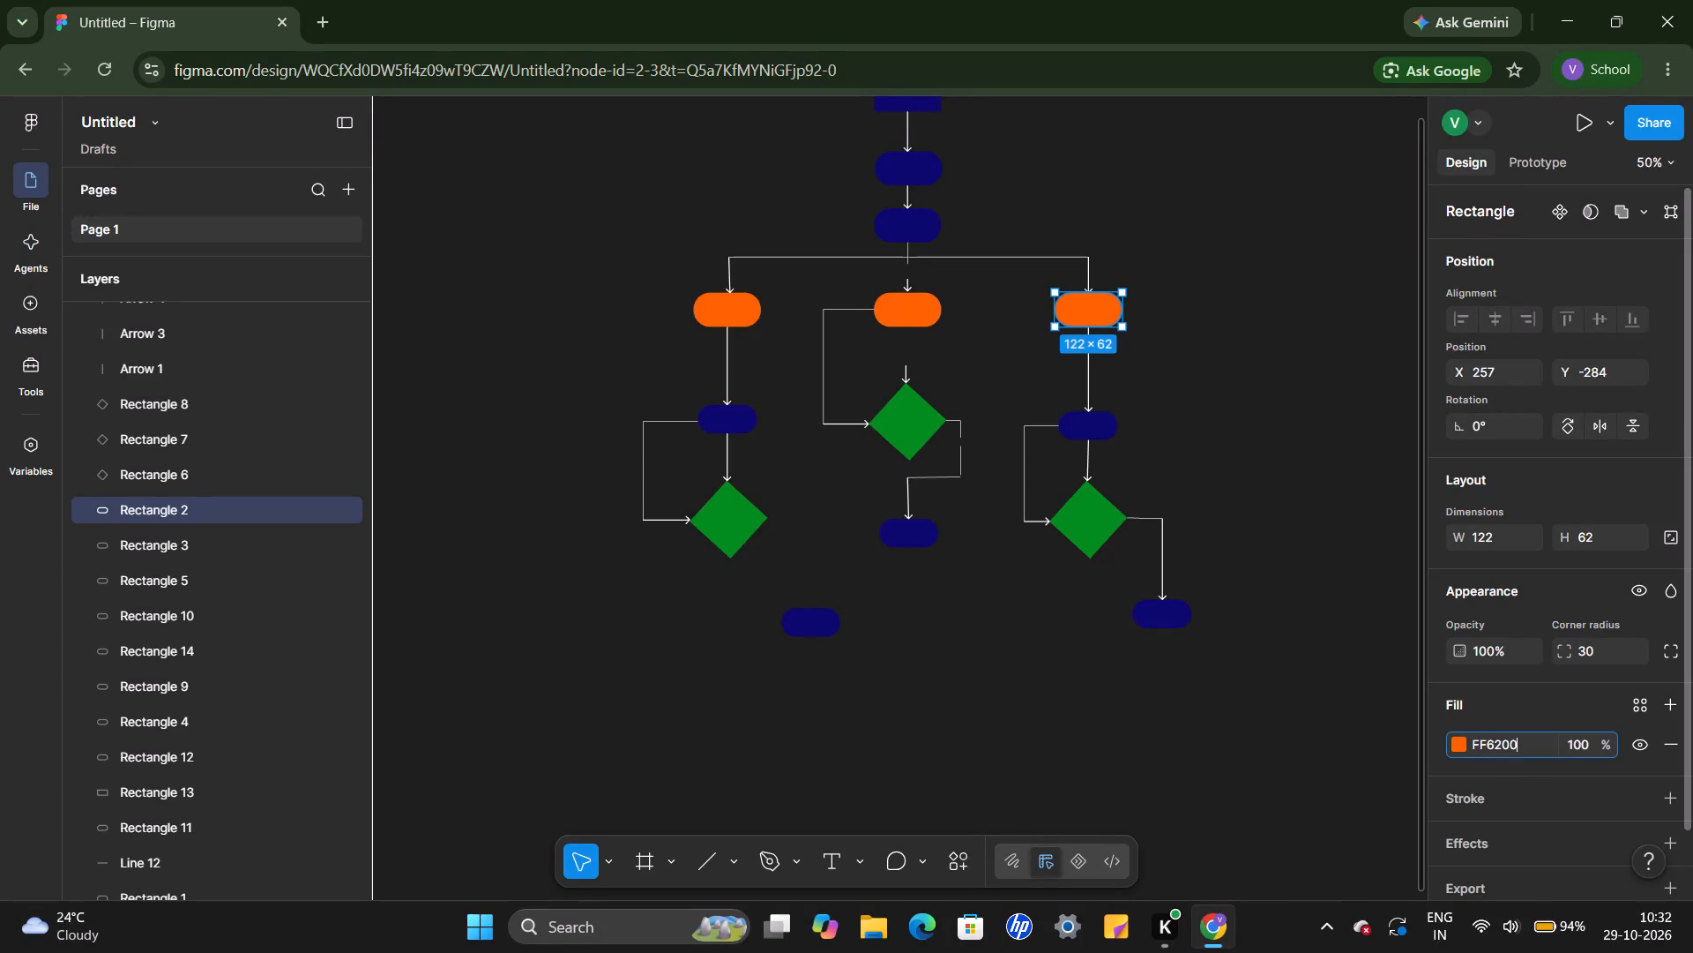
key("ctrl+c")
left_click(818, 627)
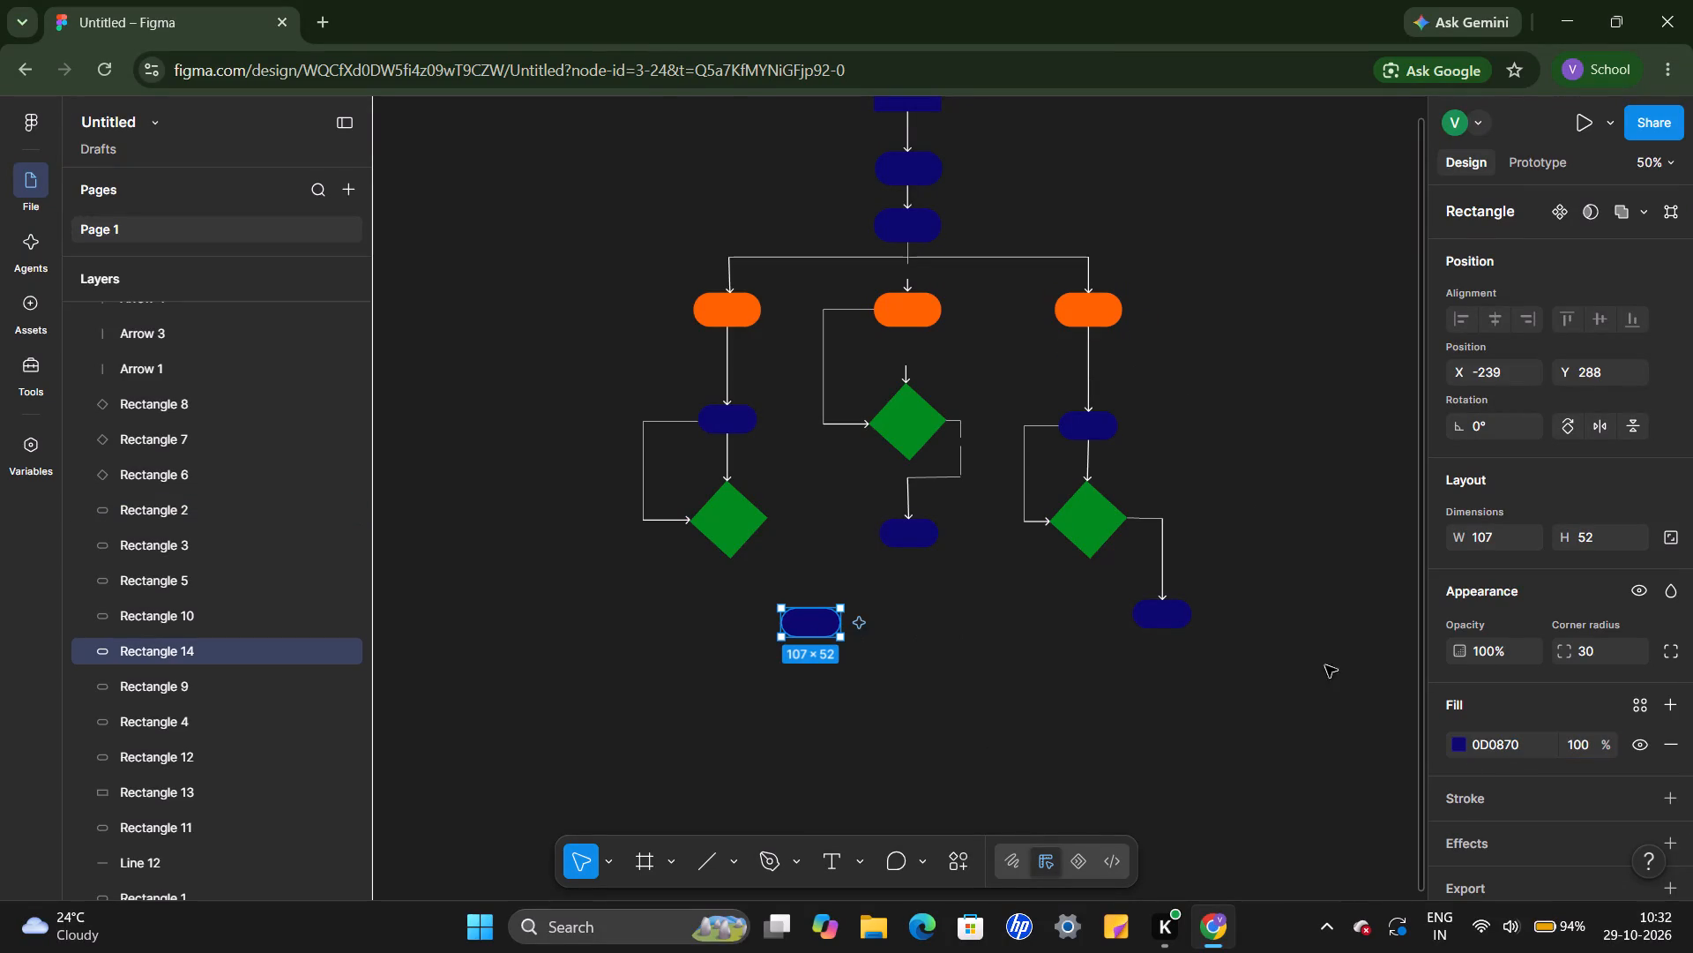
left_click(1540, 747)
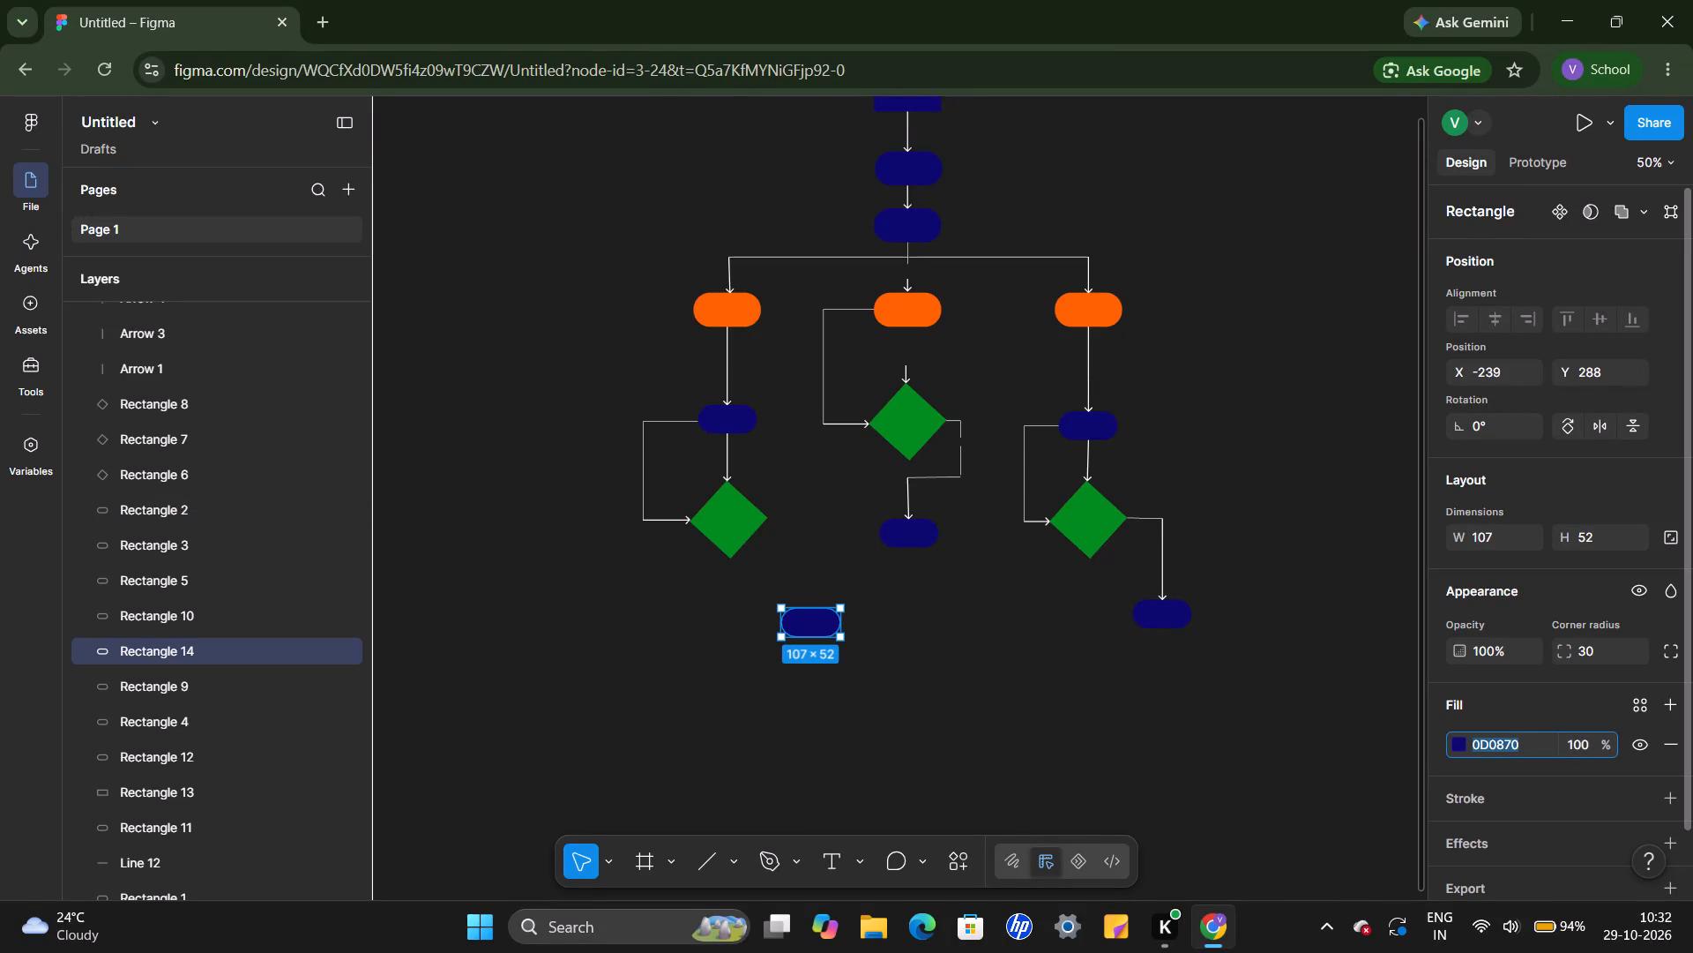
key("ctrl+v")
key("Return")
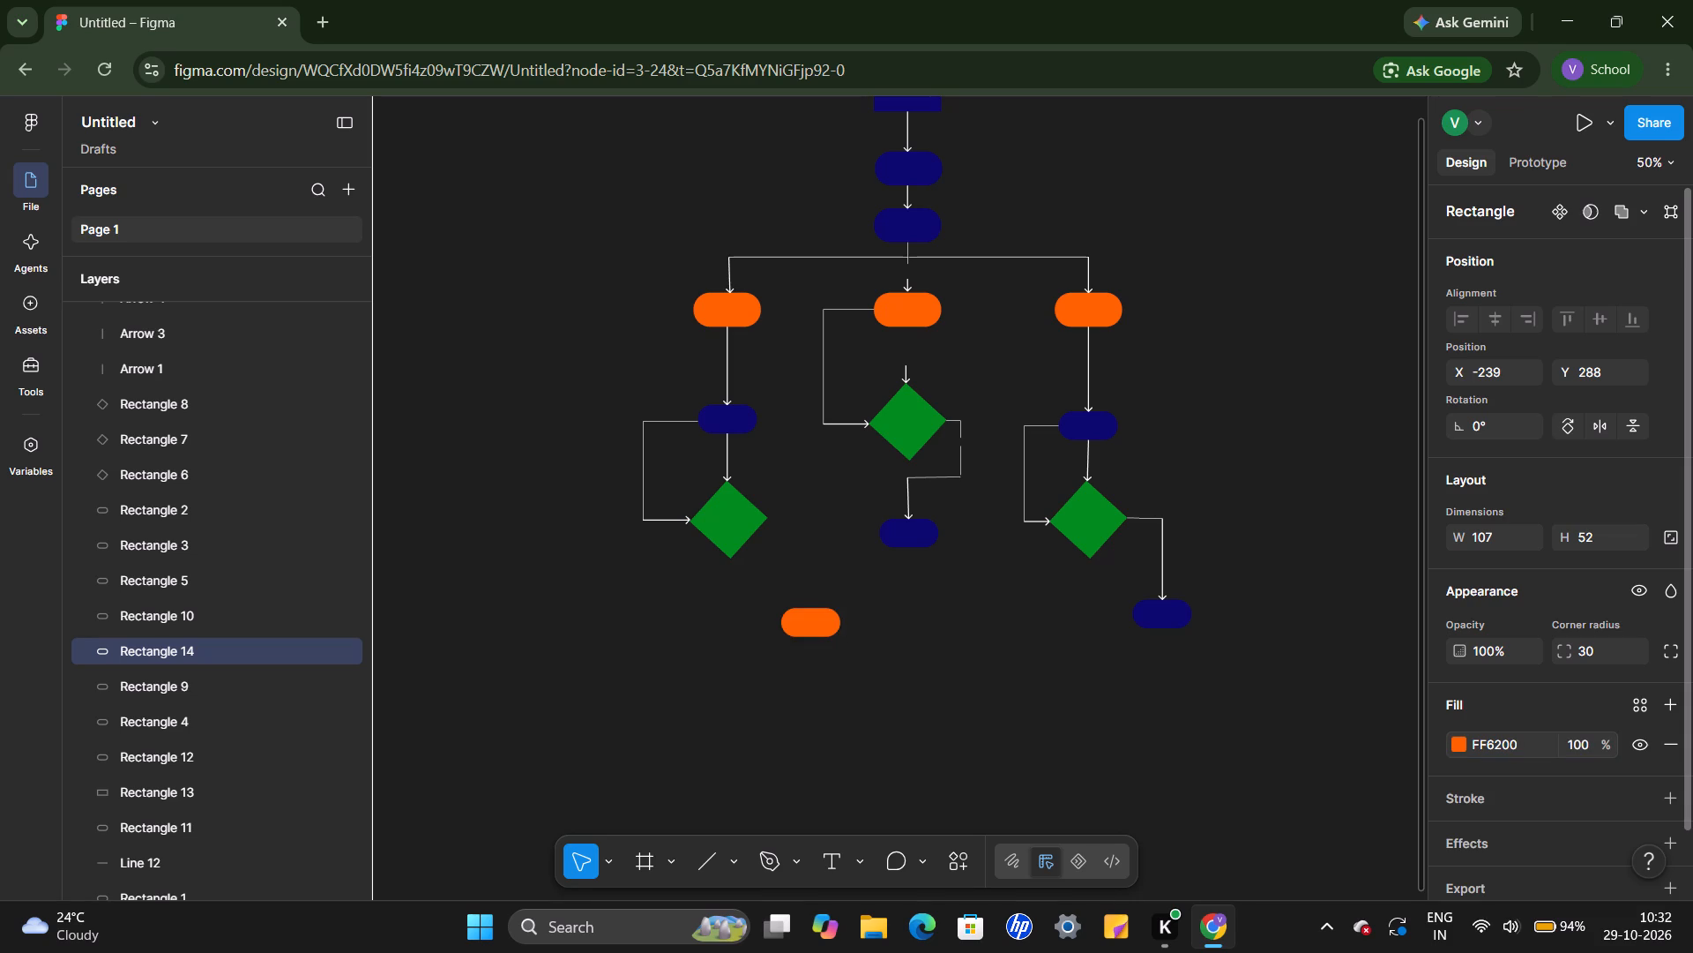
Duplicate the new orange shape twice and space the copies out to its right, with the rightmost copy slightly lower.
left_click(791, 629)
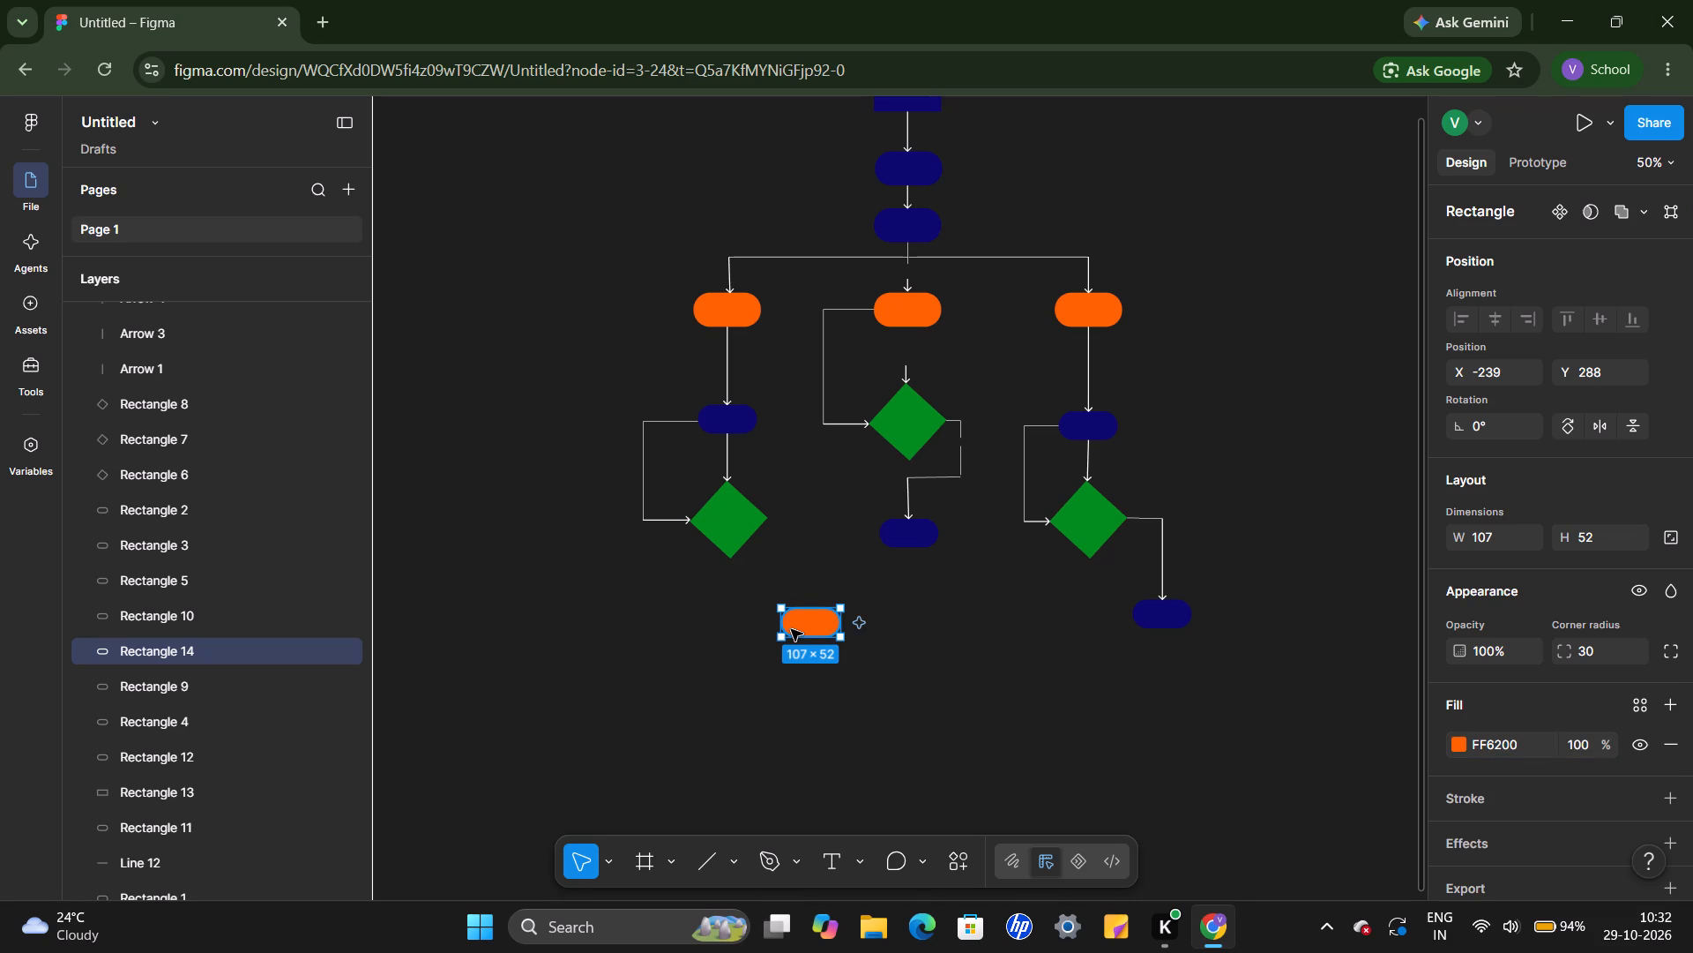
key("ctrl+c")
key("ctrl+v")
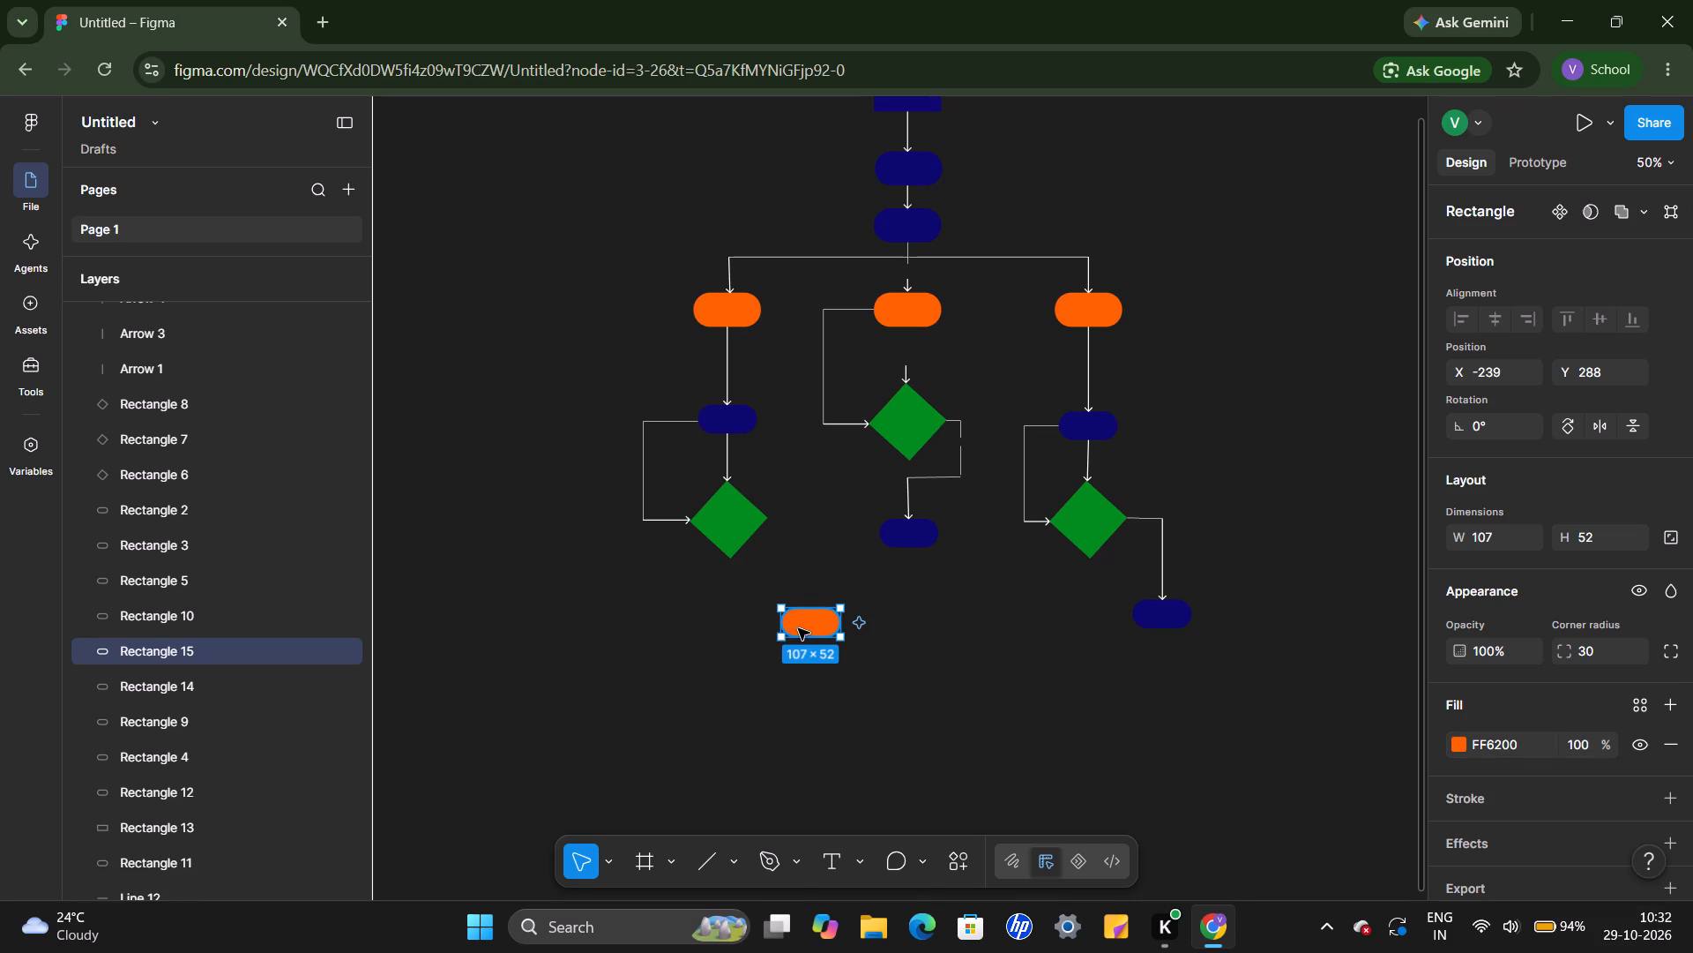
left_click_drag(798, 628, 912, 630)
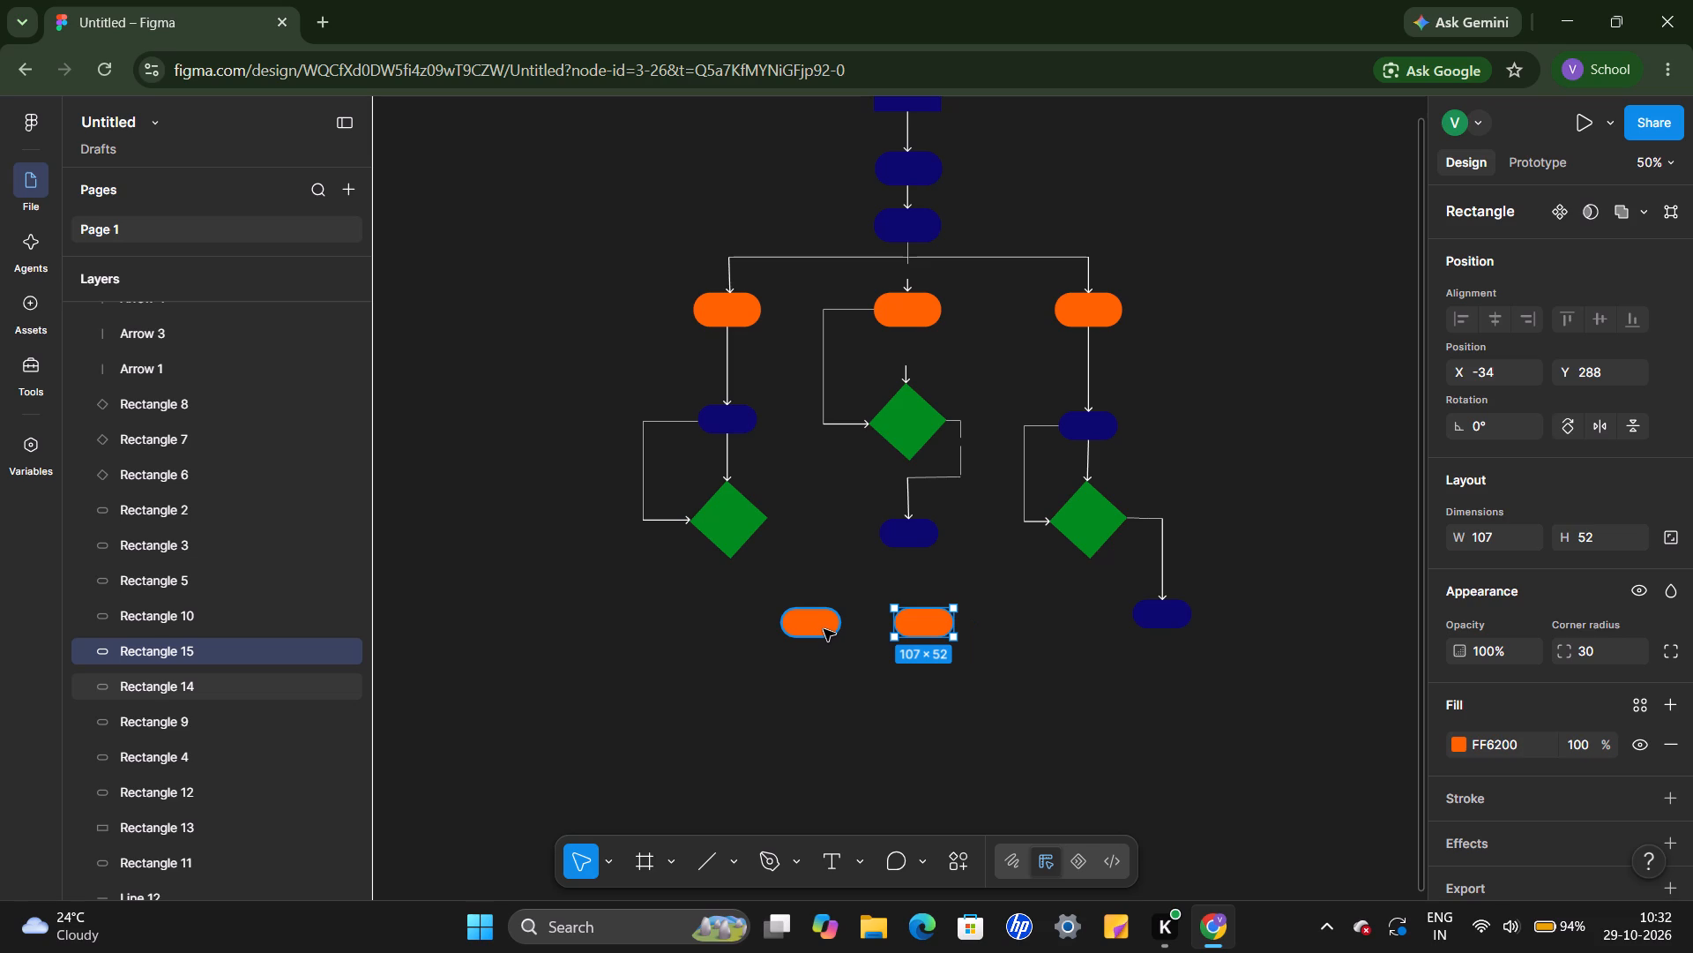
key("ctrl+v")
left_click_drag(824, 629, 1012, 623)
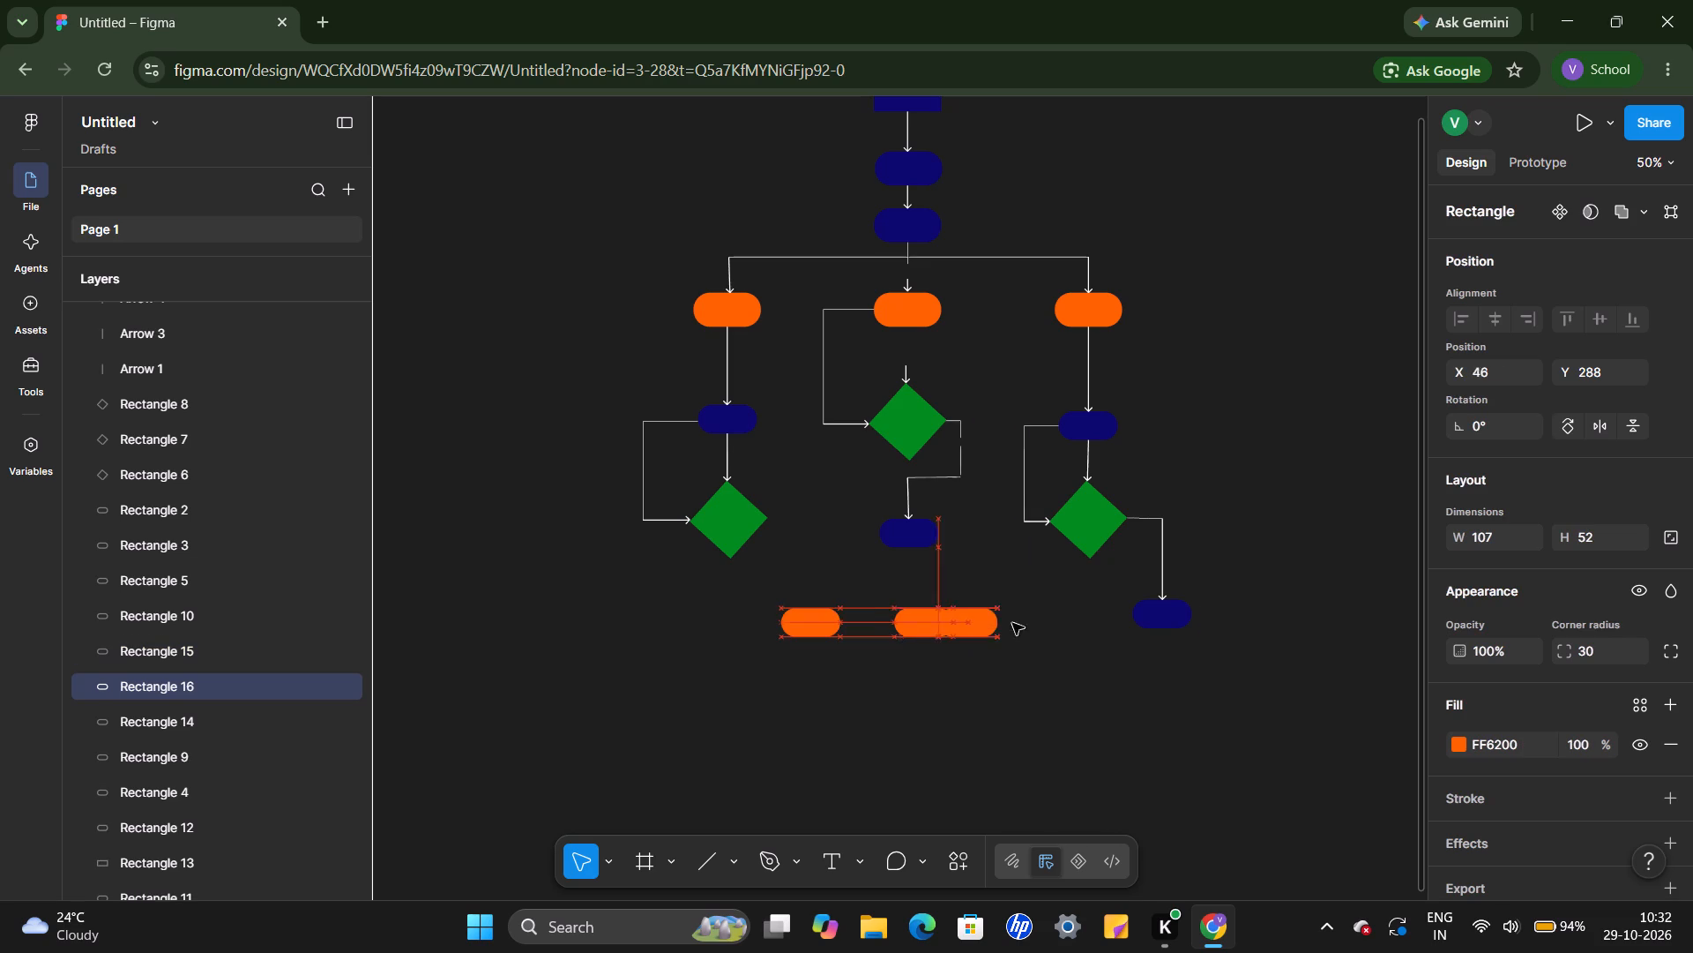
left_click_drag(1012, 623, 1028, 635)
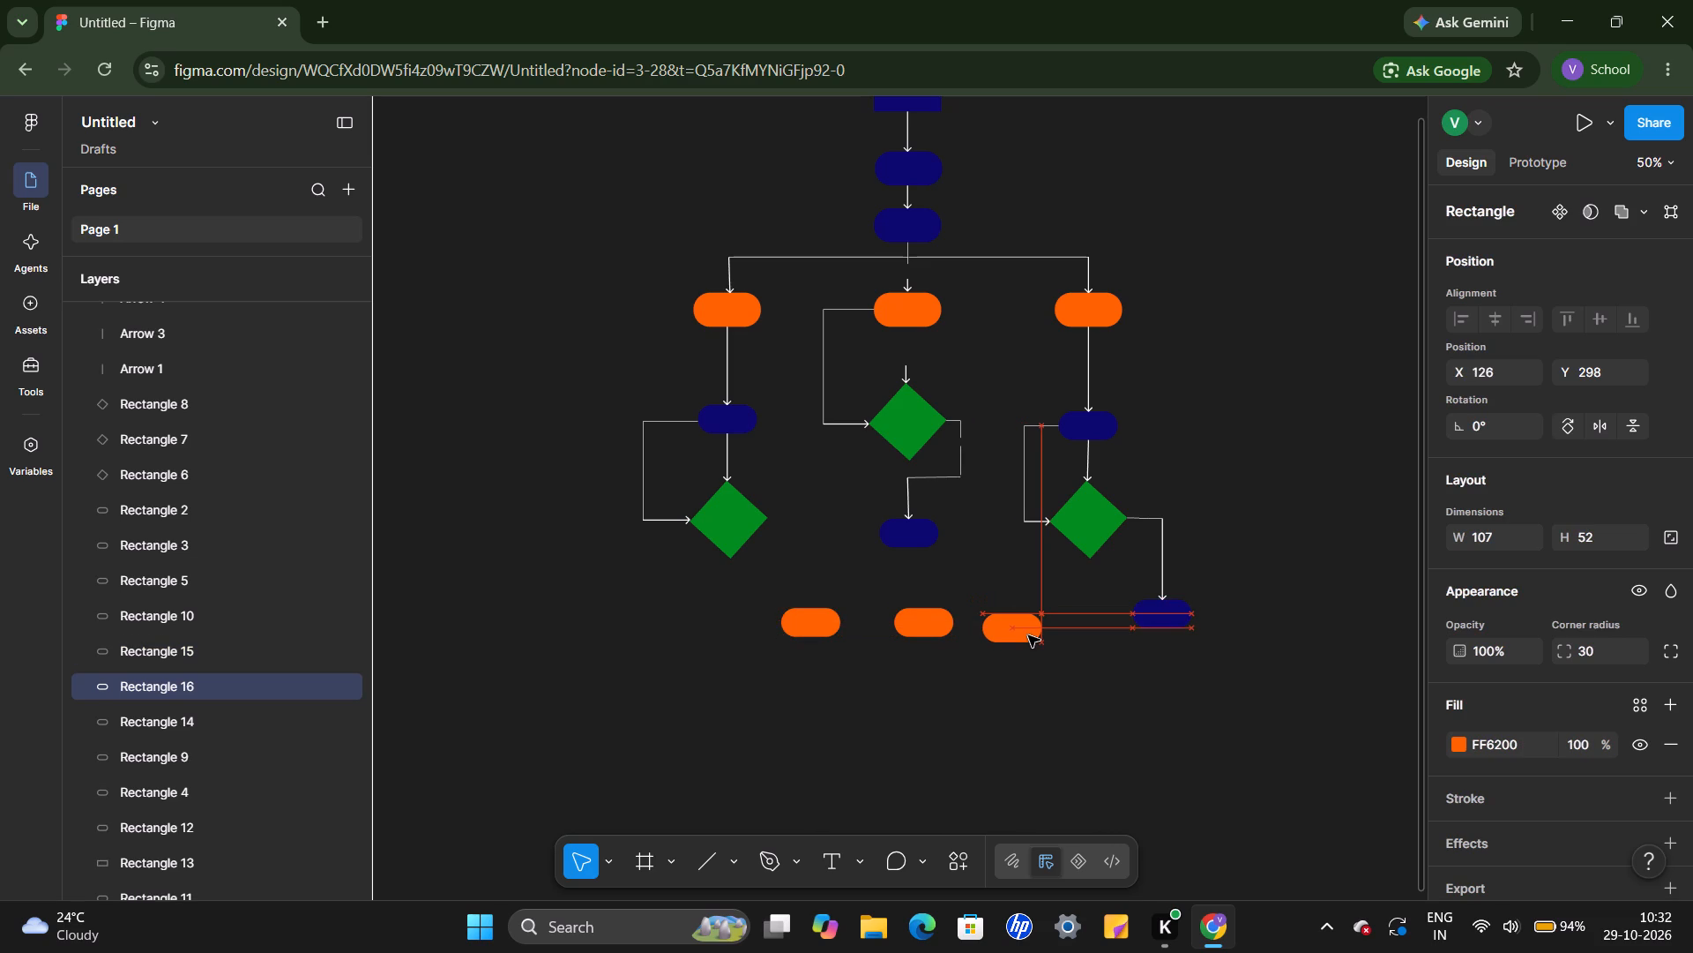
left_click_drag(1028, 635, 1033, 655)
Line up the middle and left shapes of the lower orange group with the right one at Y 340, placing the left at X -229.
left_click_drag(922, 627, 924, 670)
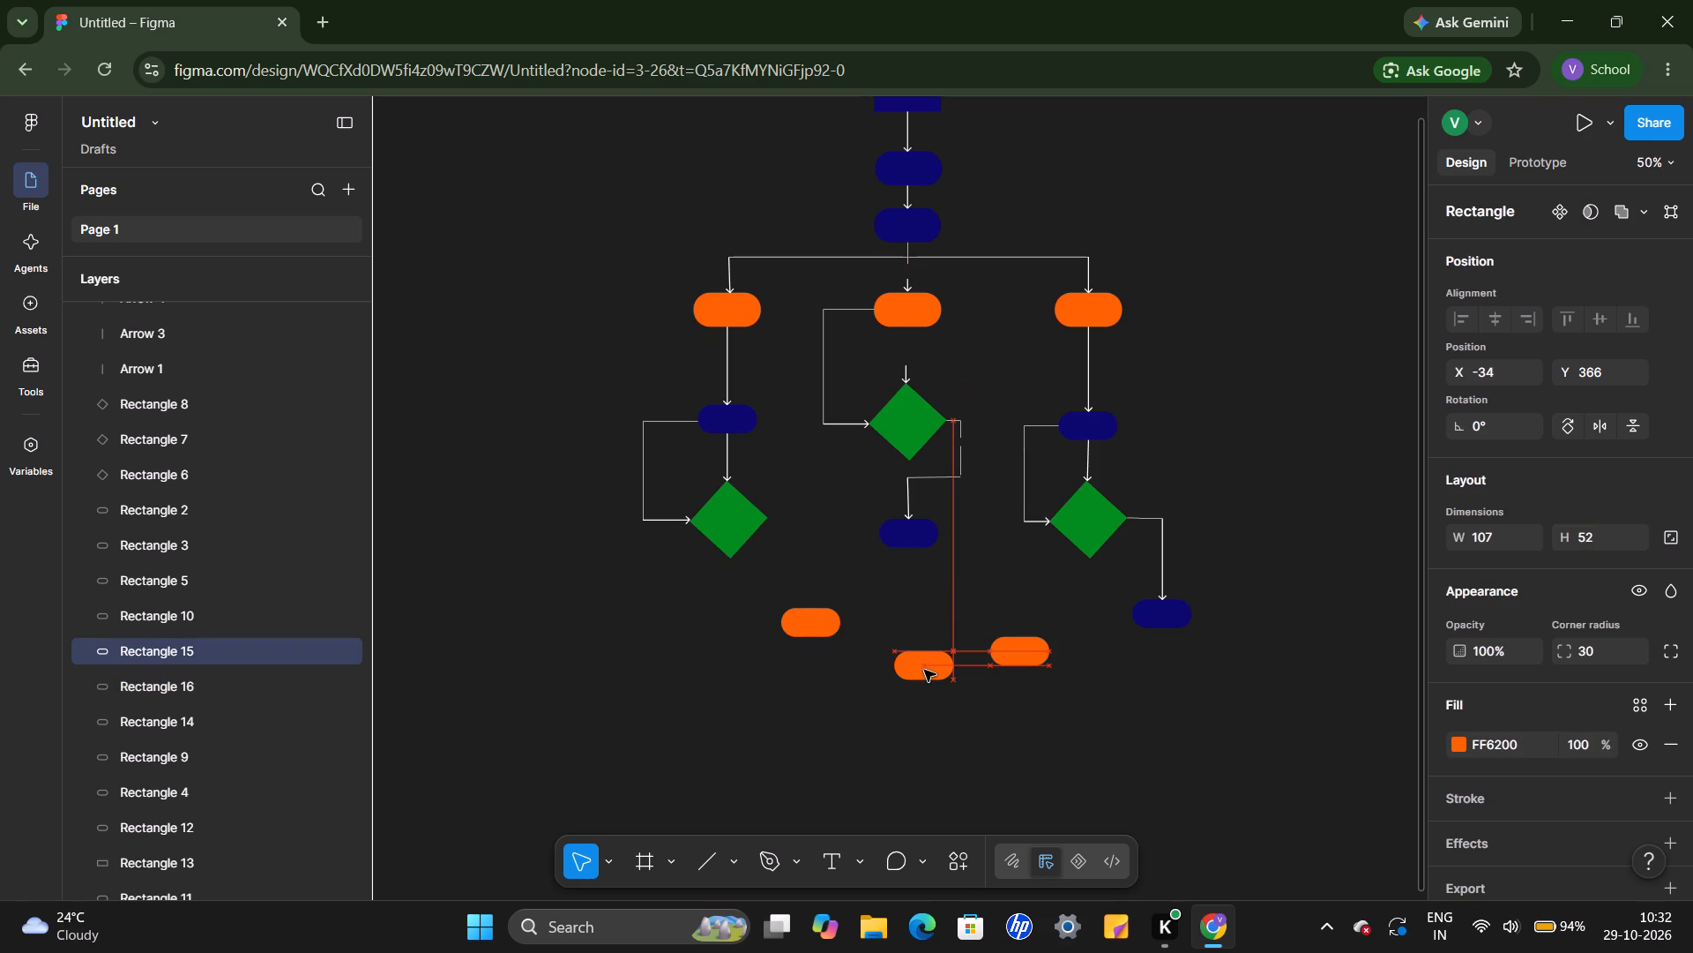
left_click_drag(924, 670, 924, 659)
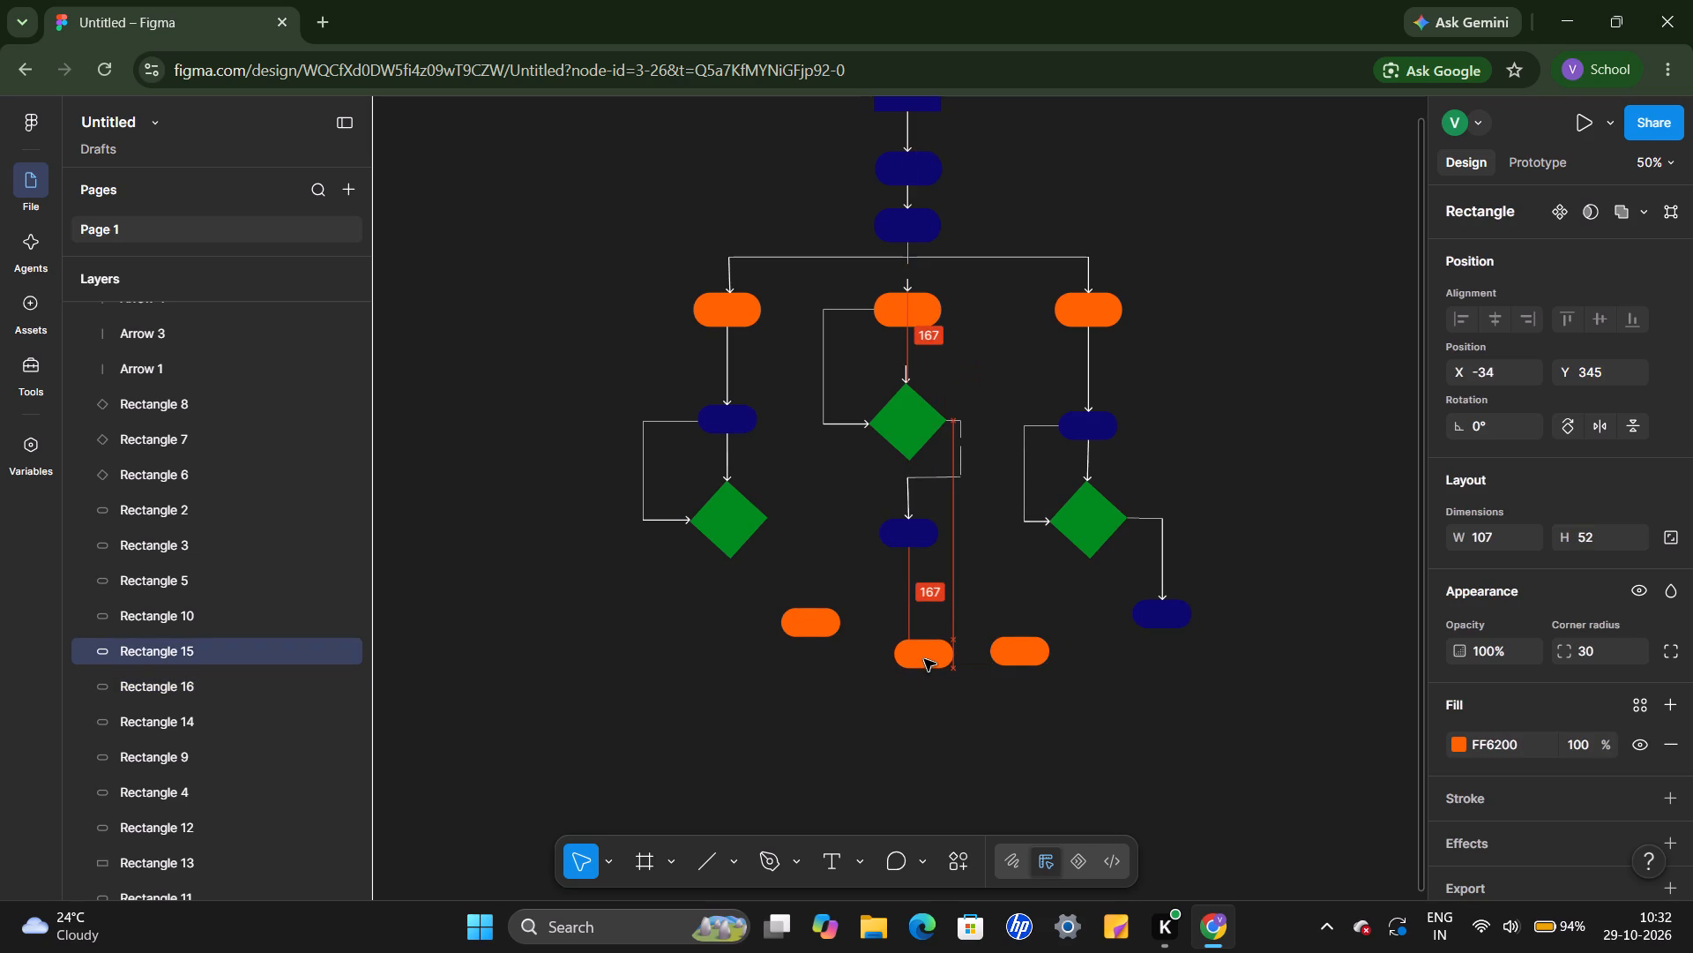
left_click_drag(924, 659, 934, 653)
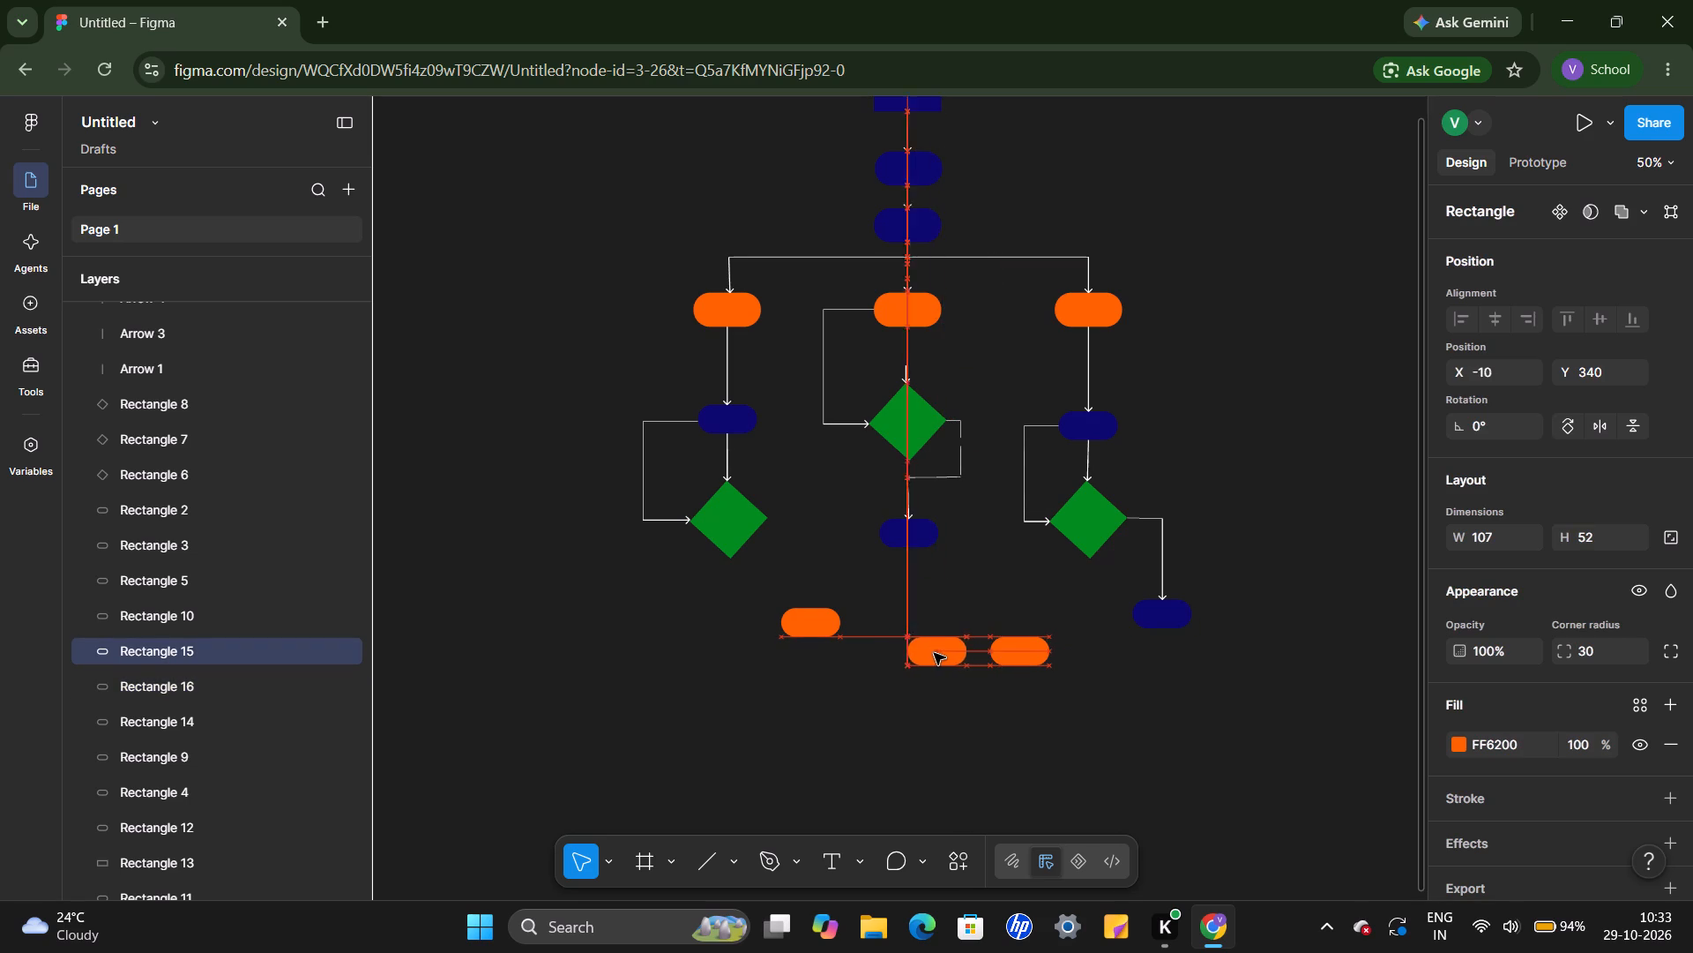
left_click_drag(934, 653, 913, 656)
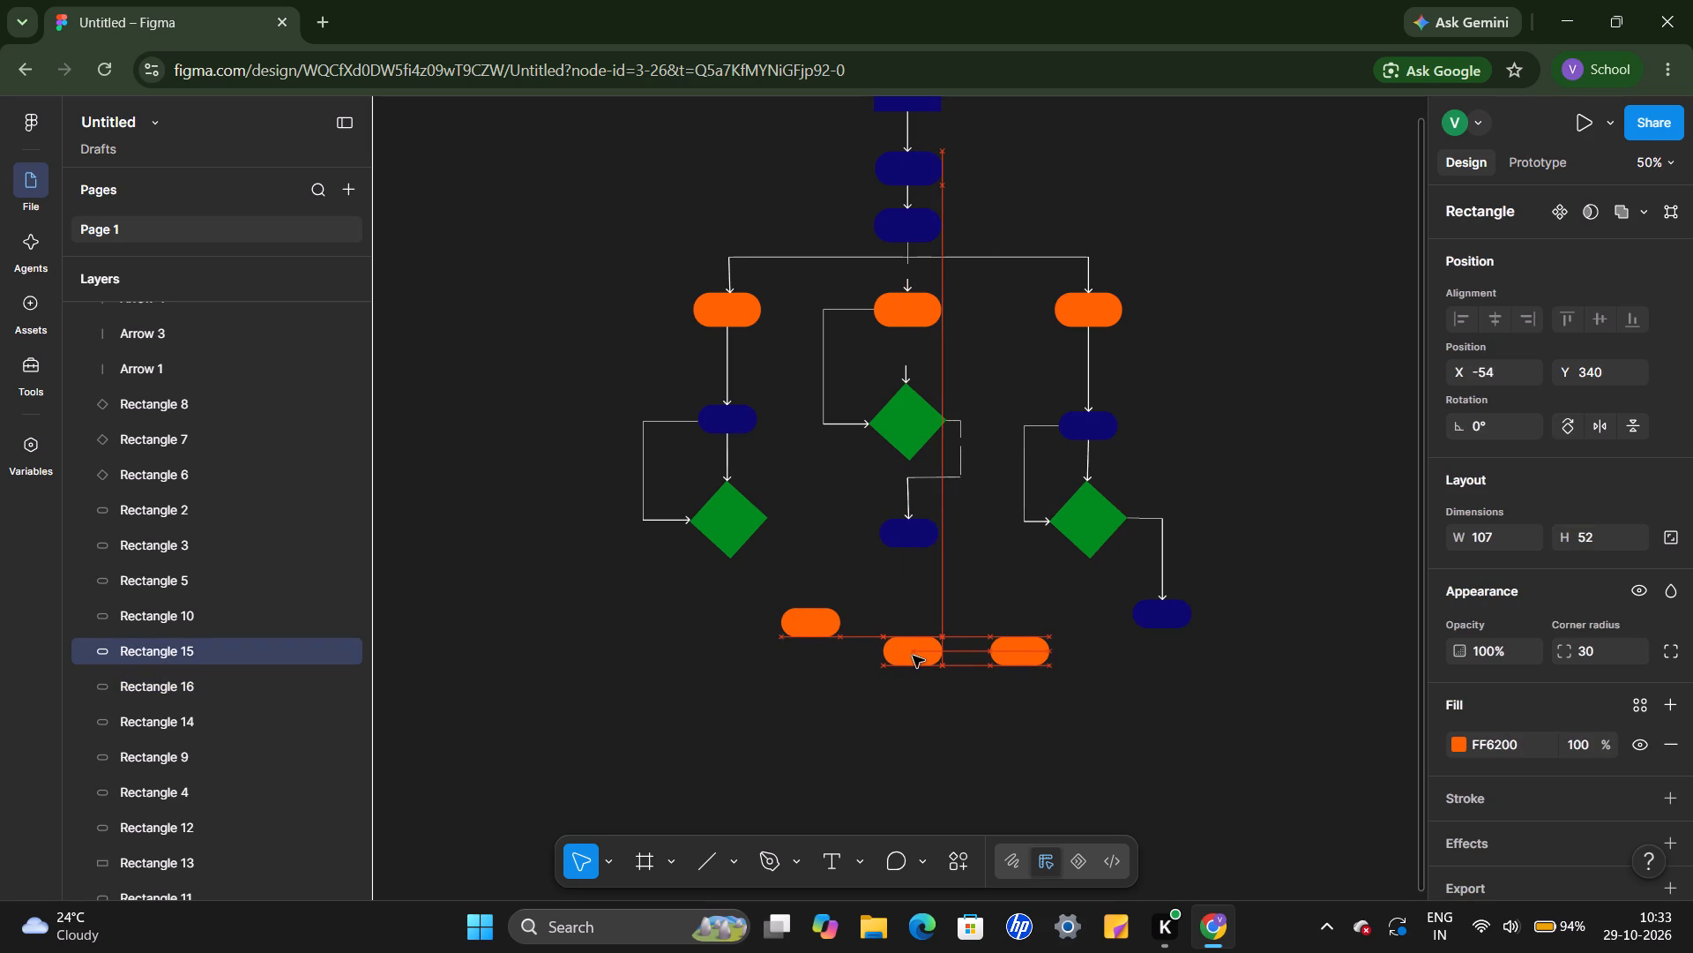
left_click_drag(913, 656, 914, 656)
left_click_drag(804, 619, 804, 645)
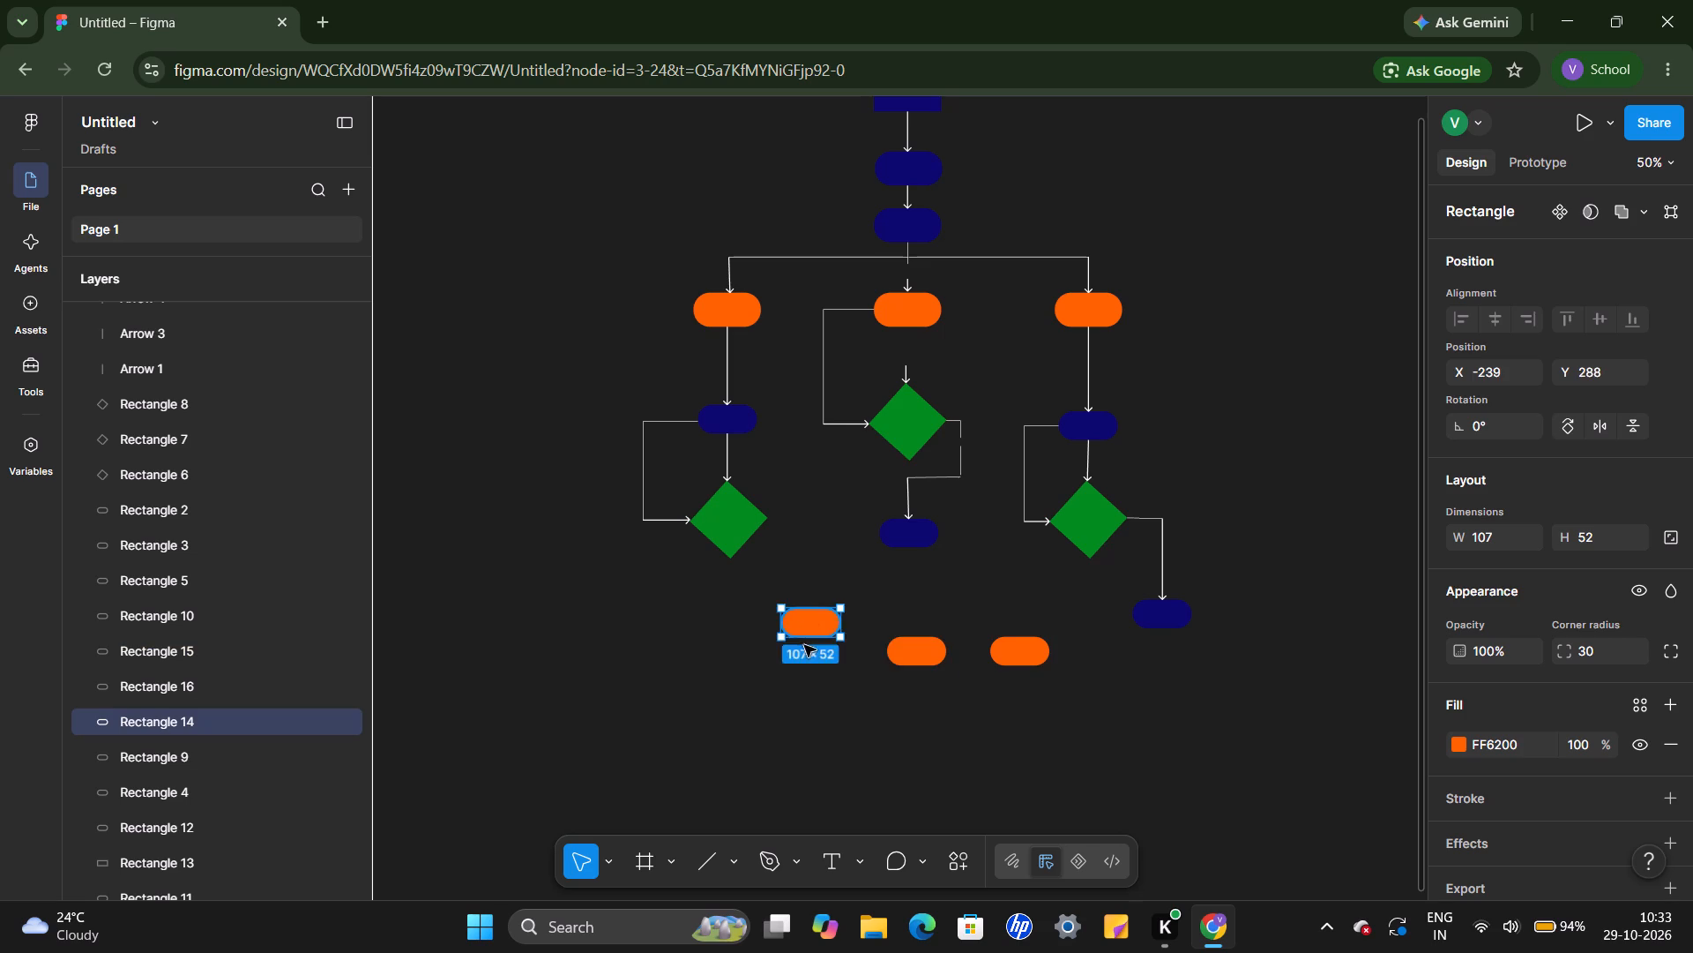
left_click_drag(804, 645, 809, 653)
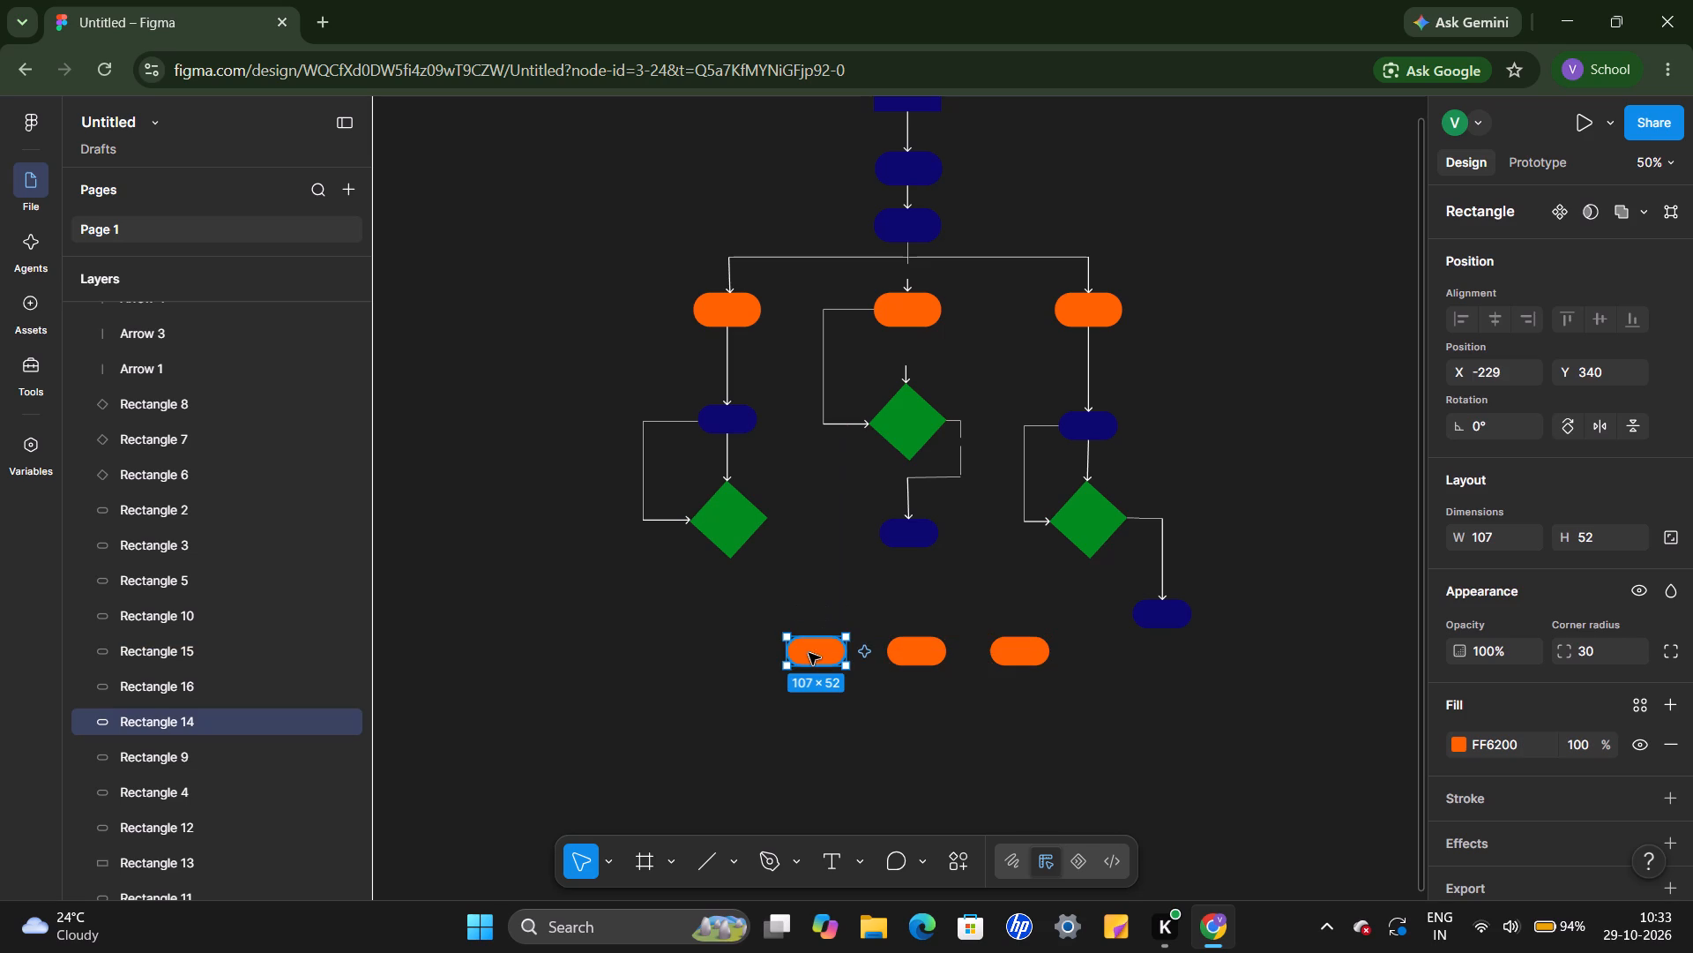
left_click(720, 675)
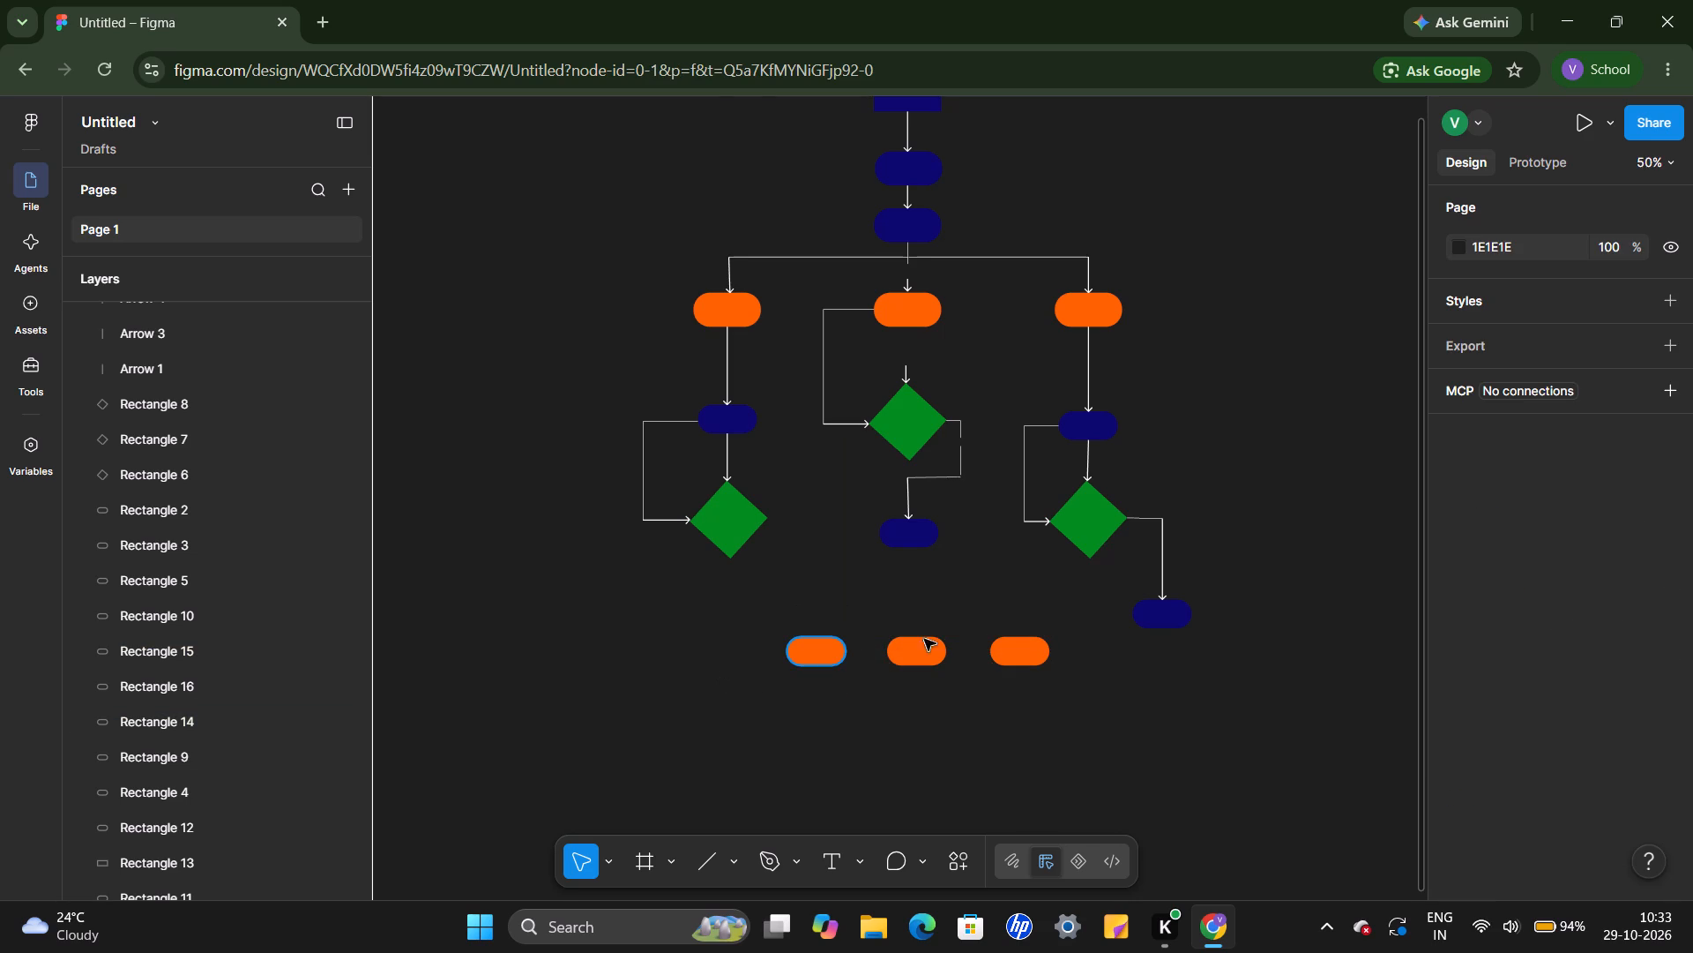
Duplicate the navy shape under the middle diamond and place the copy below the middle shape of the lower orange row, at about X -61.
left_click(922, 541)
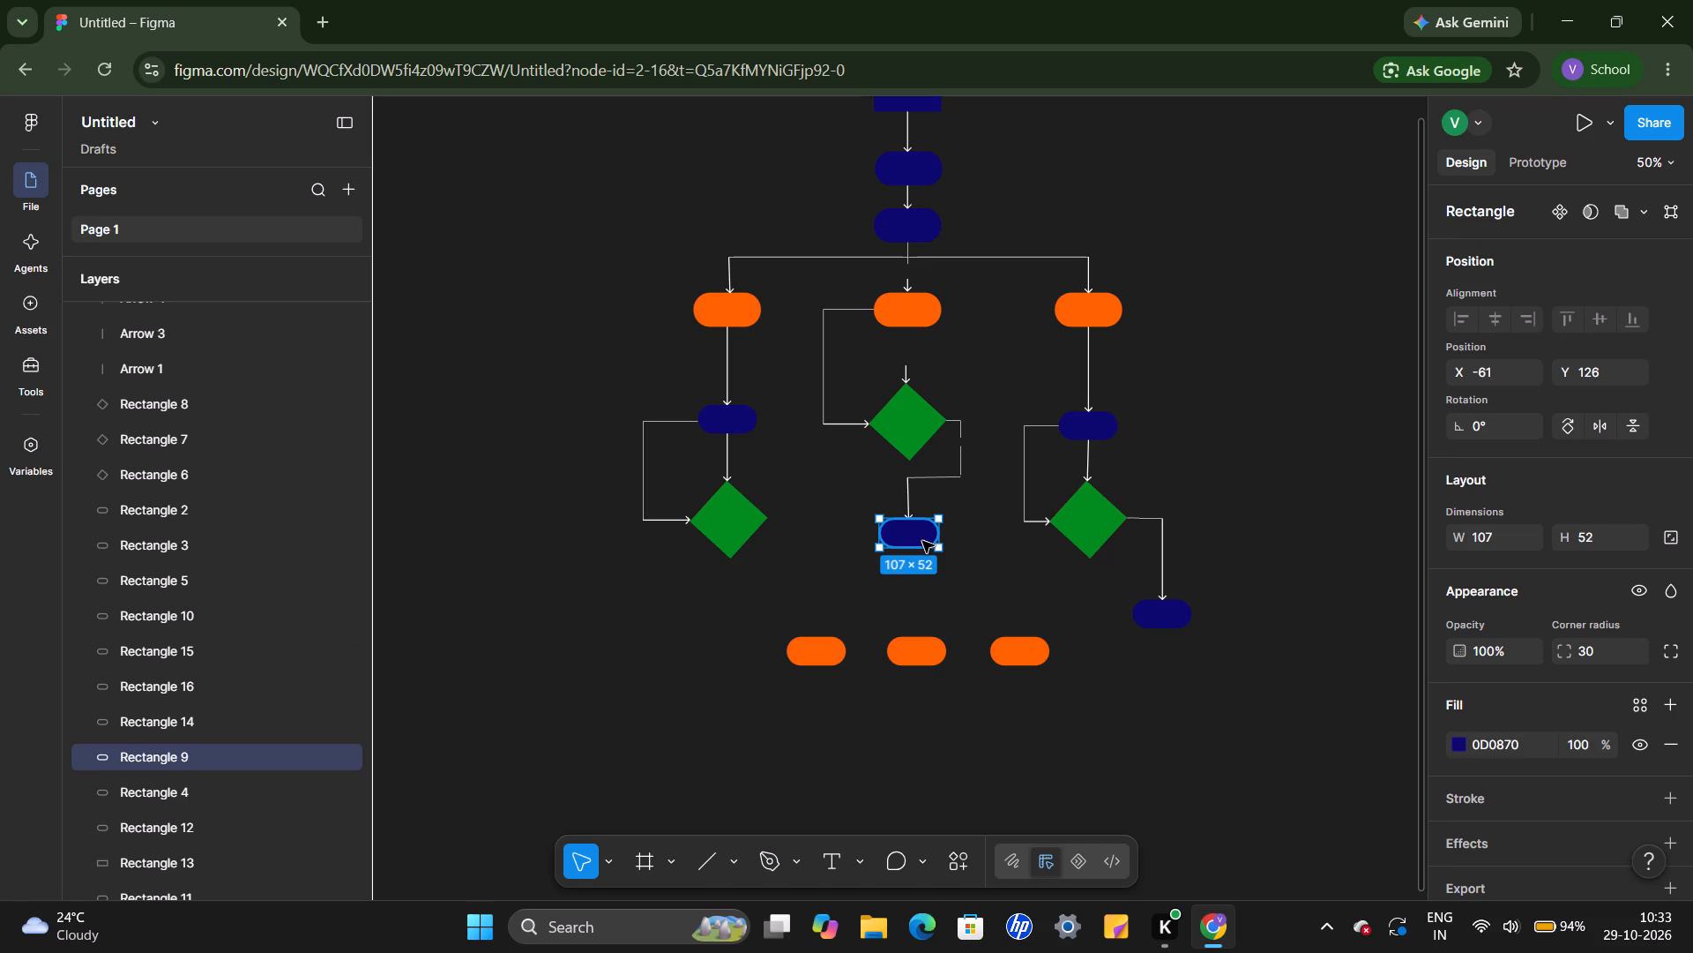
key("ctrl+c")
key("ctrl+v")
left_click_drag(910, 535, 913, 817)
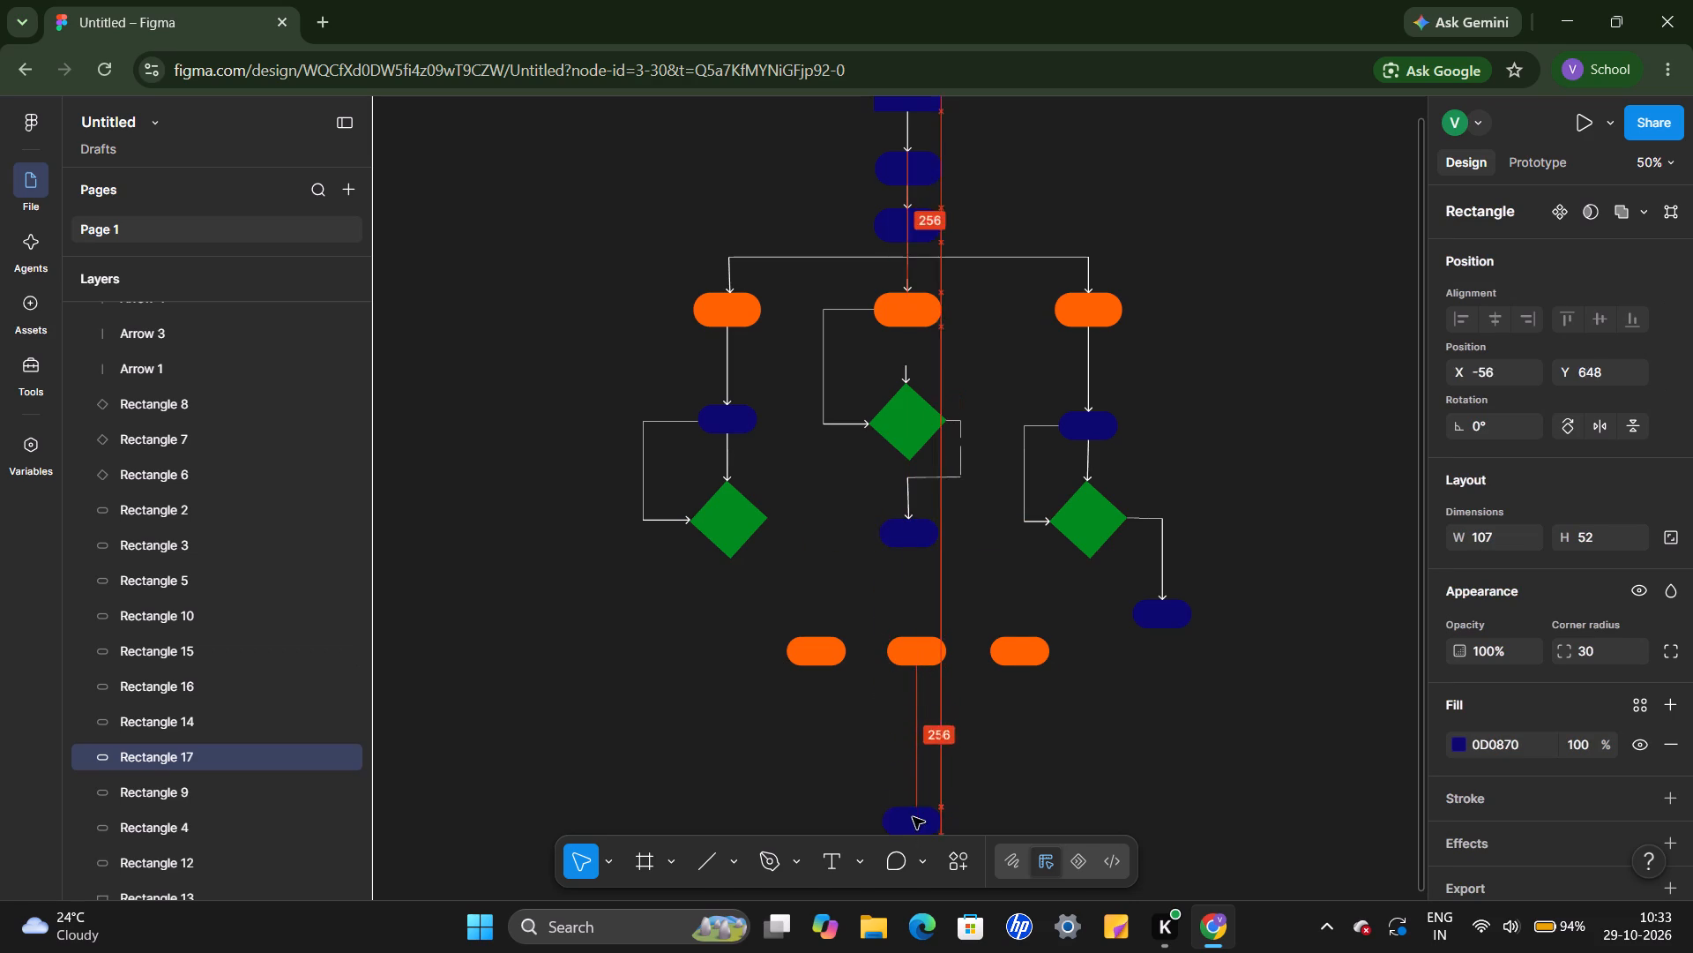
left_click_drag(913, 817, 922, 754)
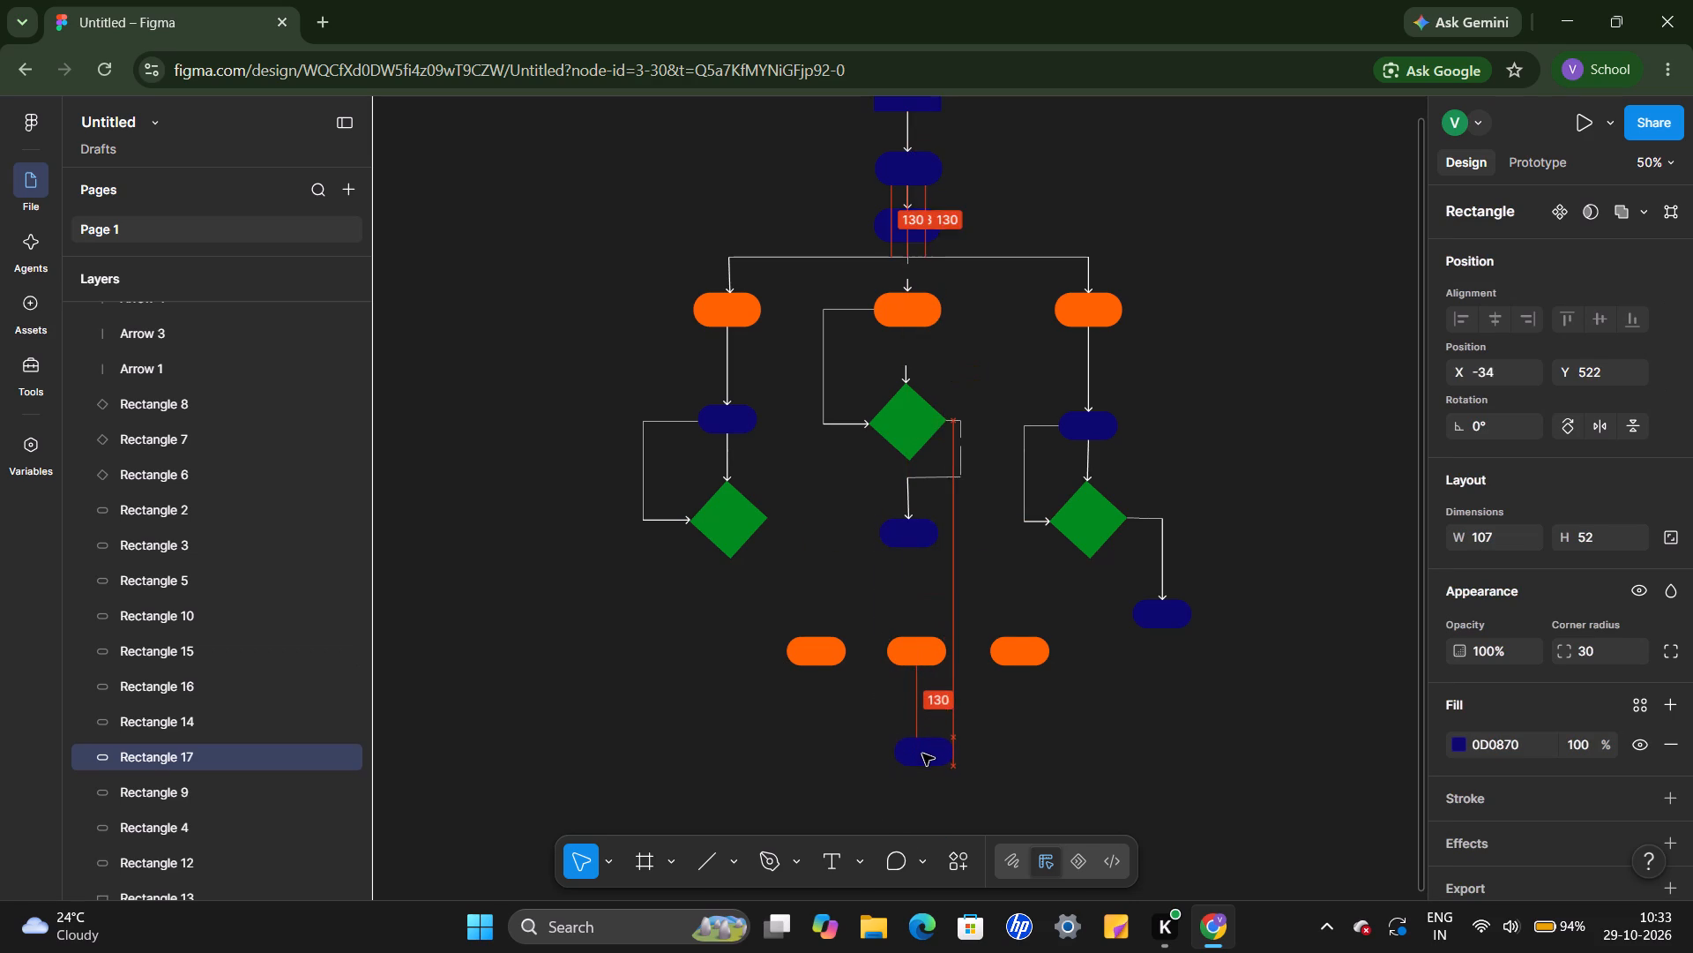
left_click_drag(922, 754, 910, 749)
left_click(1023, 748)
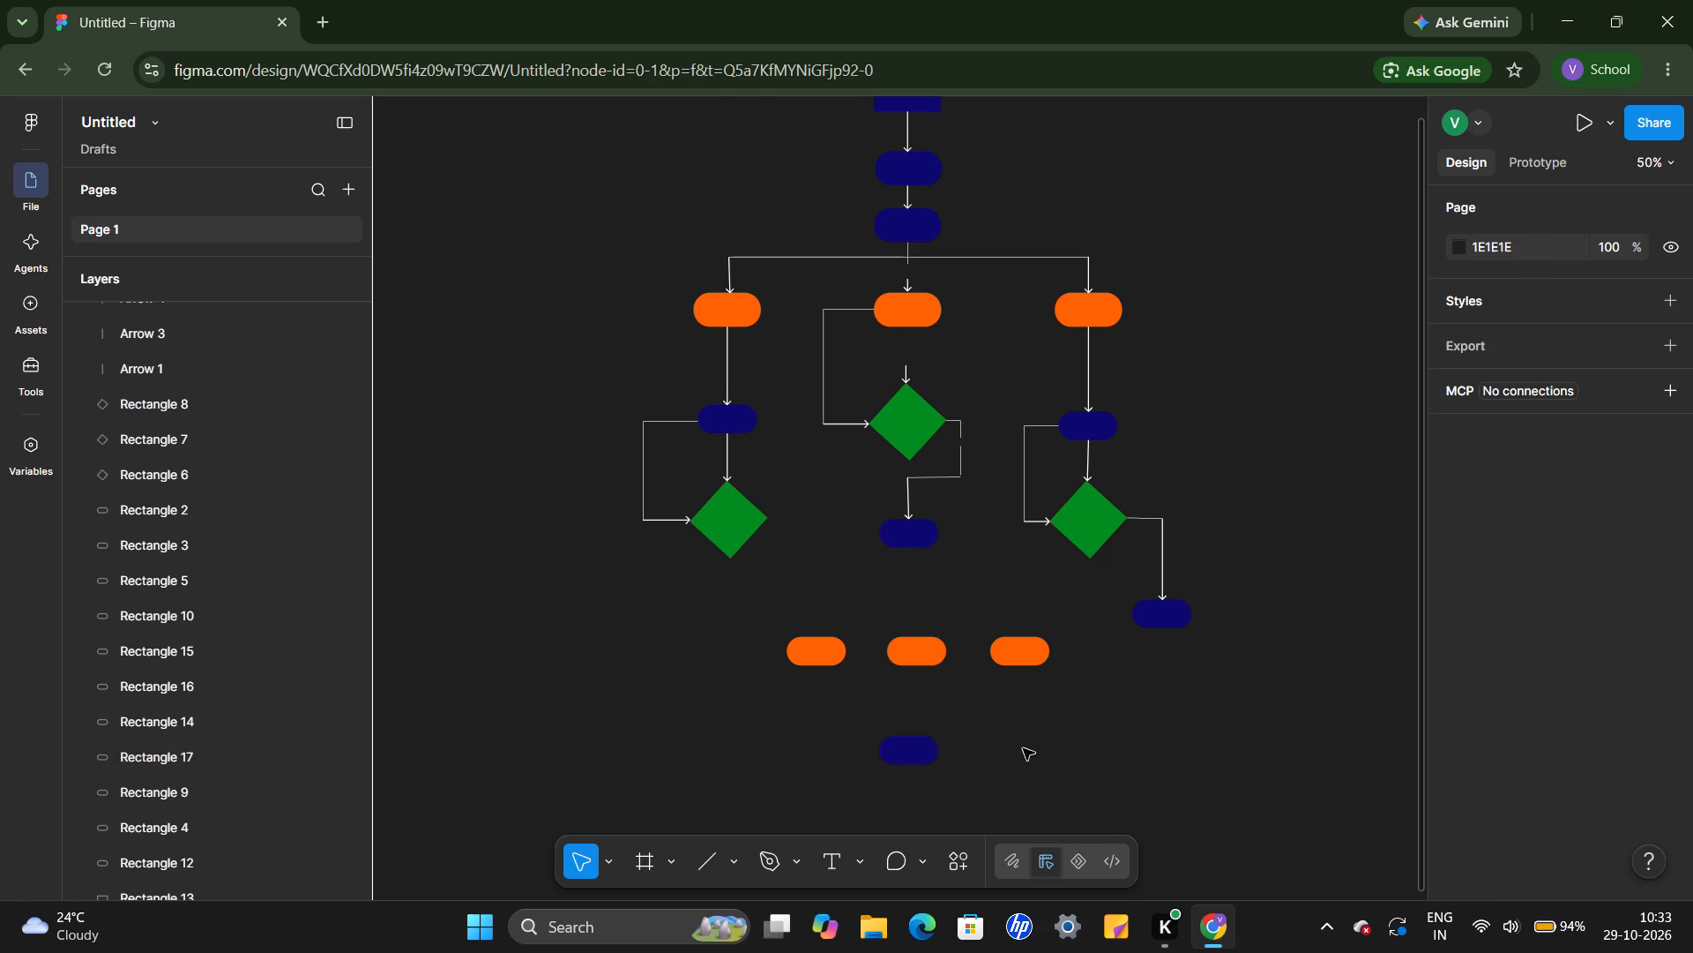
Move the lower row's middle orange shape to X -63, Y 340, and the navy shape beneath it to X -61, Y 527.
scroll(1023, 748, "down", 1)
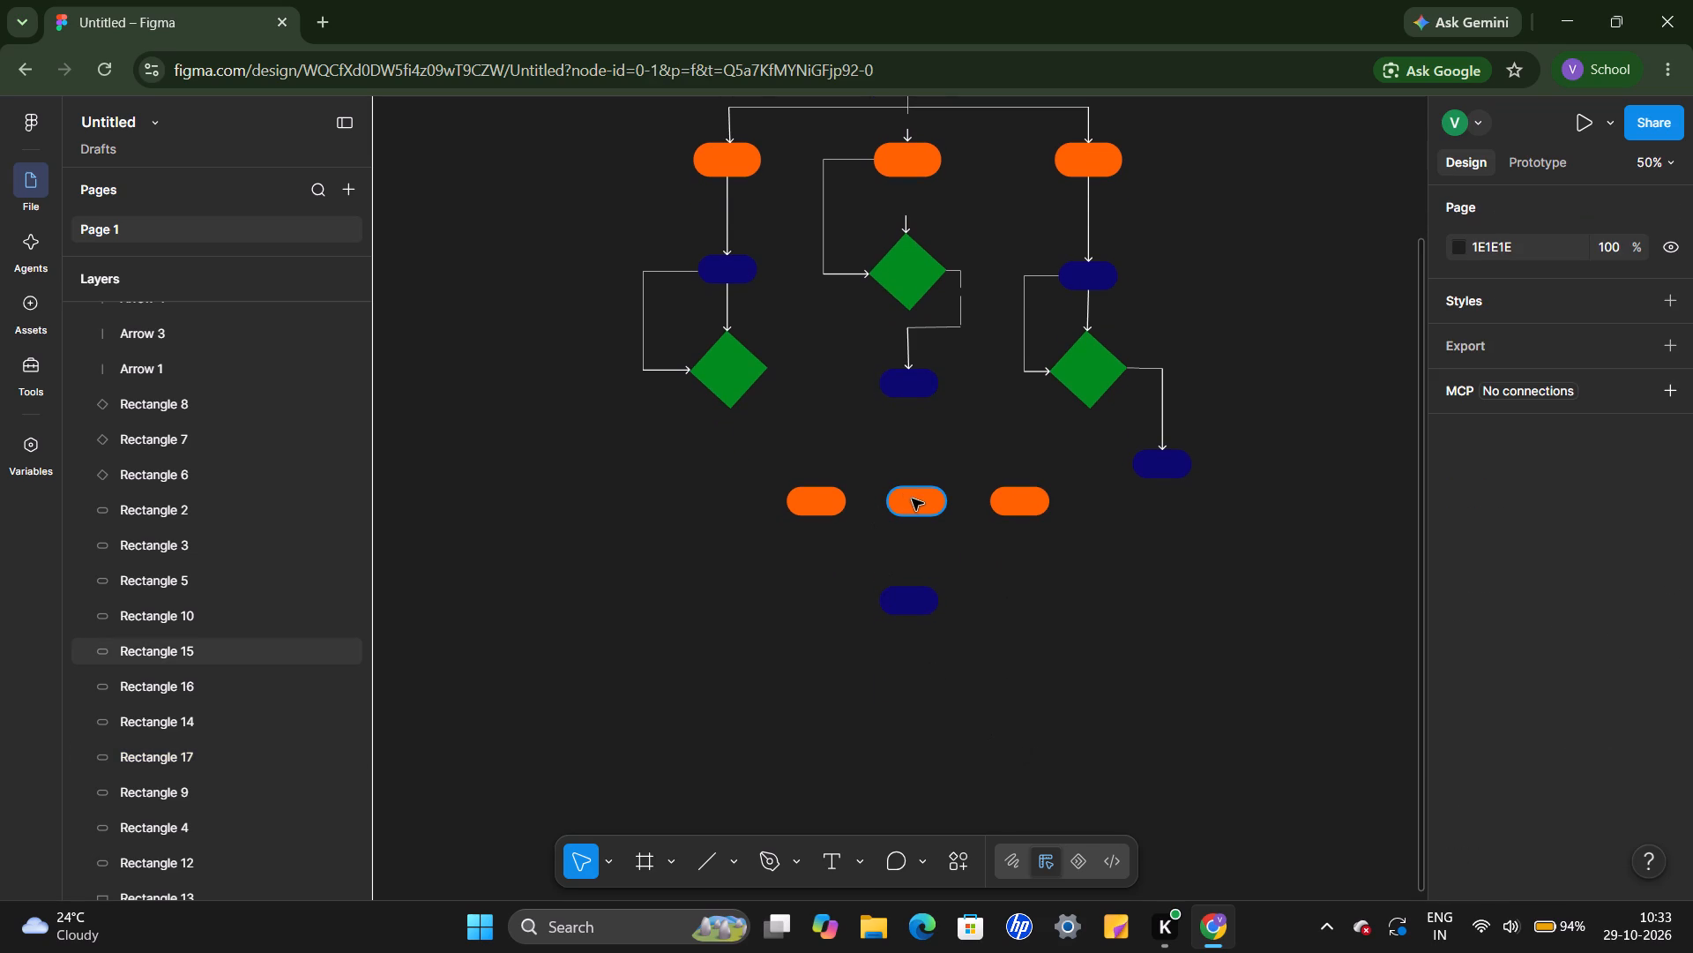
left_click(912, 499)
left_click_drag(912, 499, 897, 505)
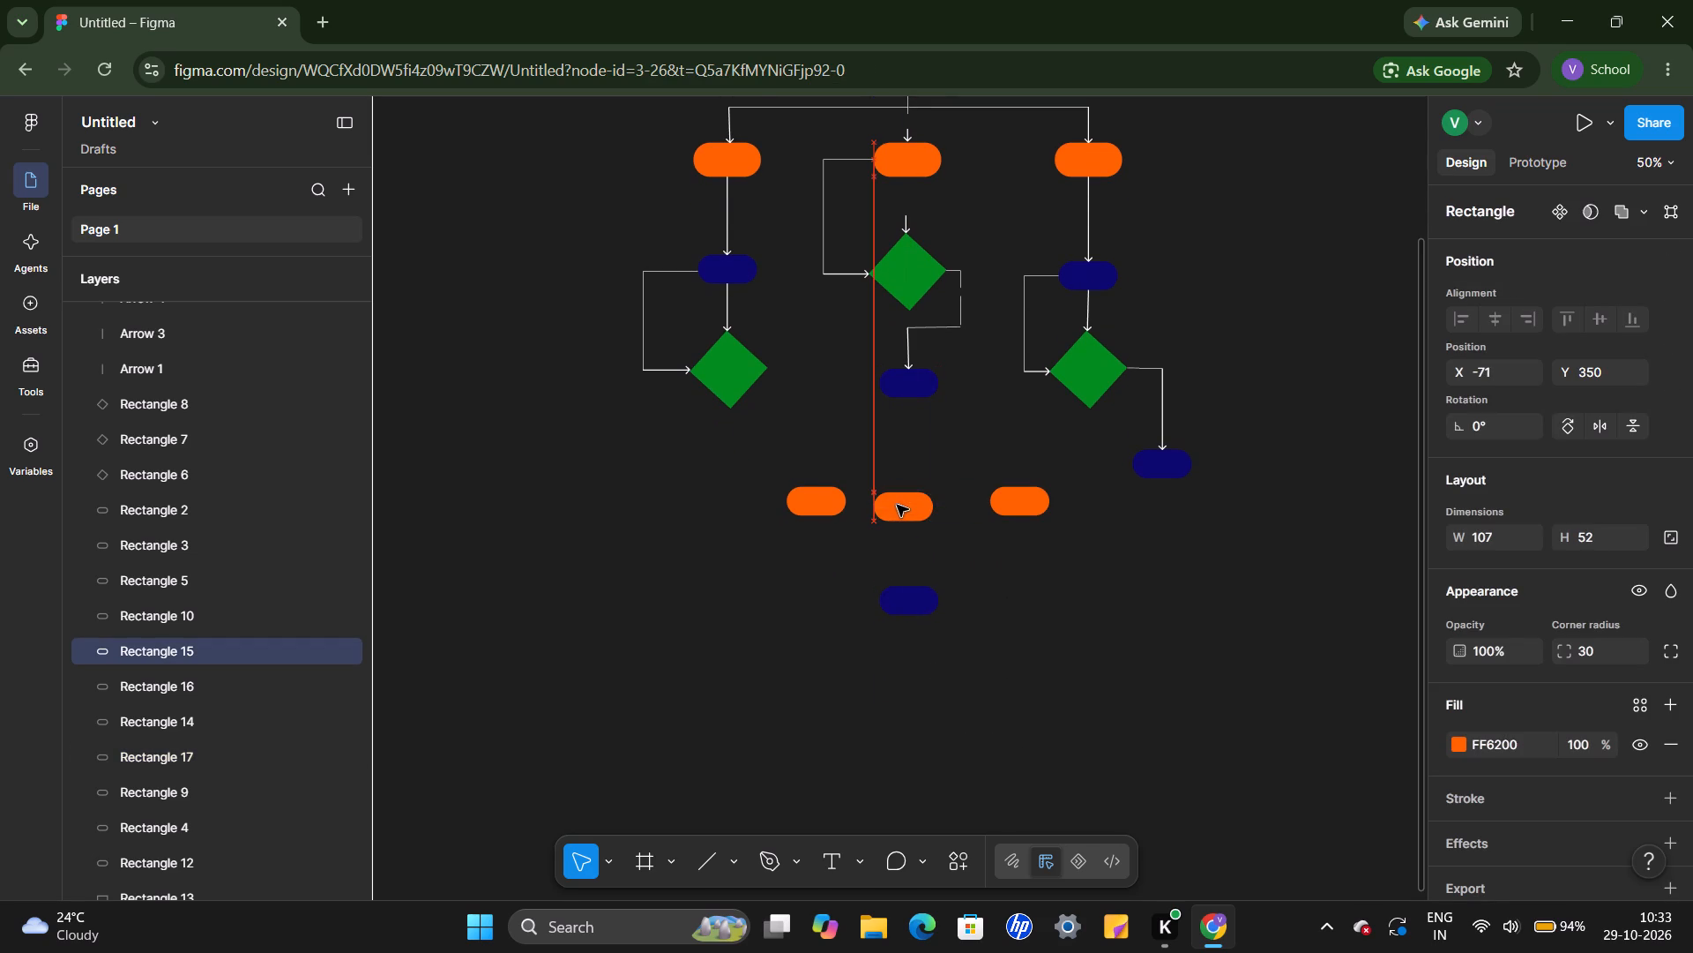
left_click_drag(897, 505, 903, 500)
left_click(902, 589)
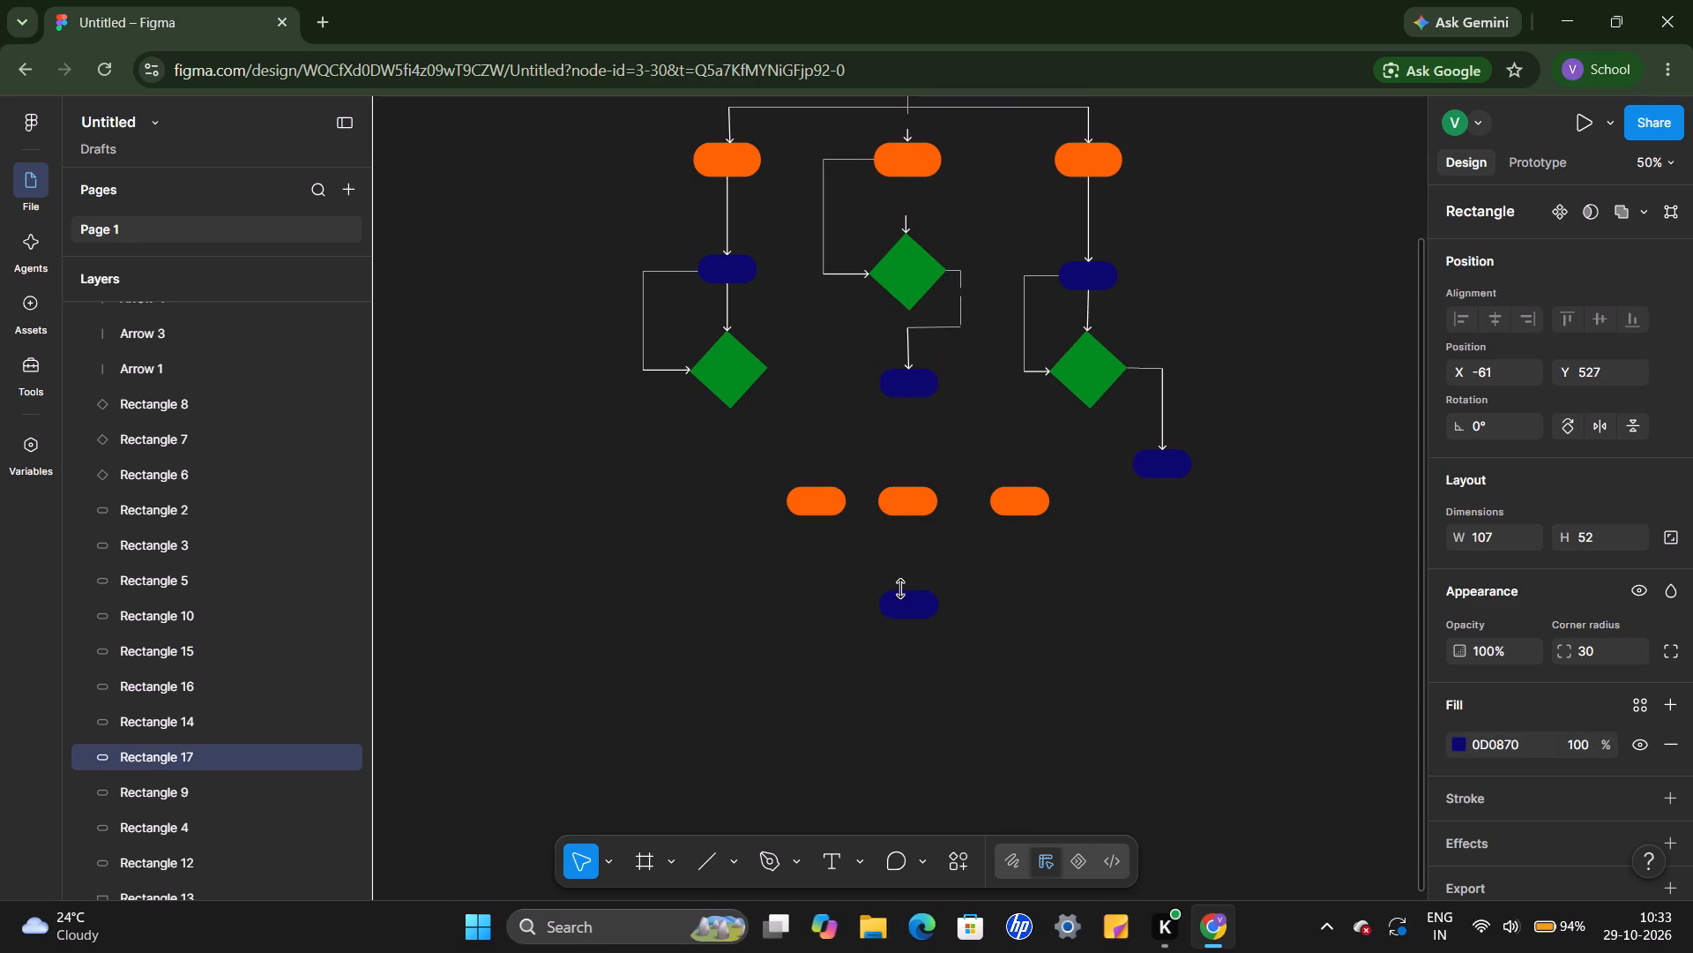
Shift the navy shape under the middle diamond to X -69, Y 126.
left_click(904, 387)
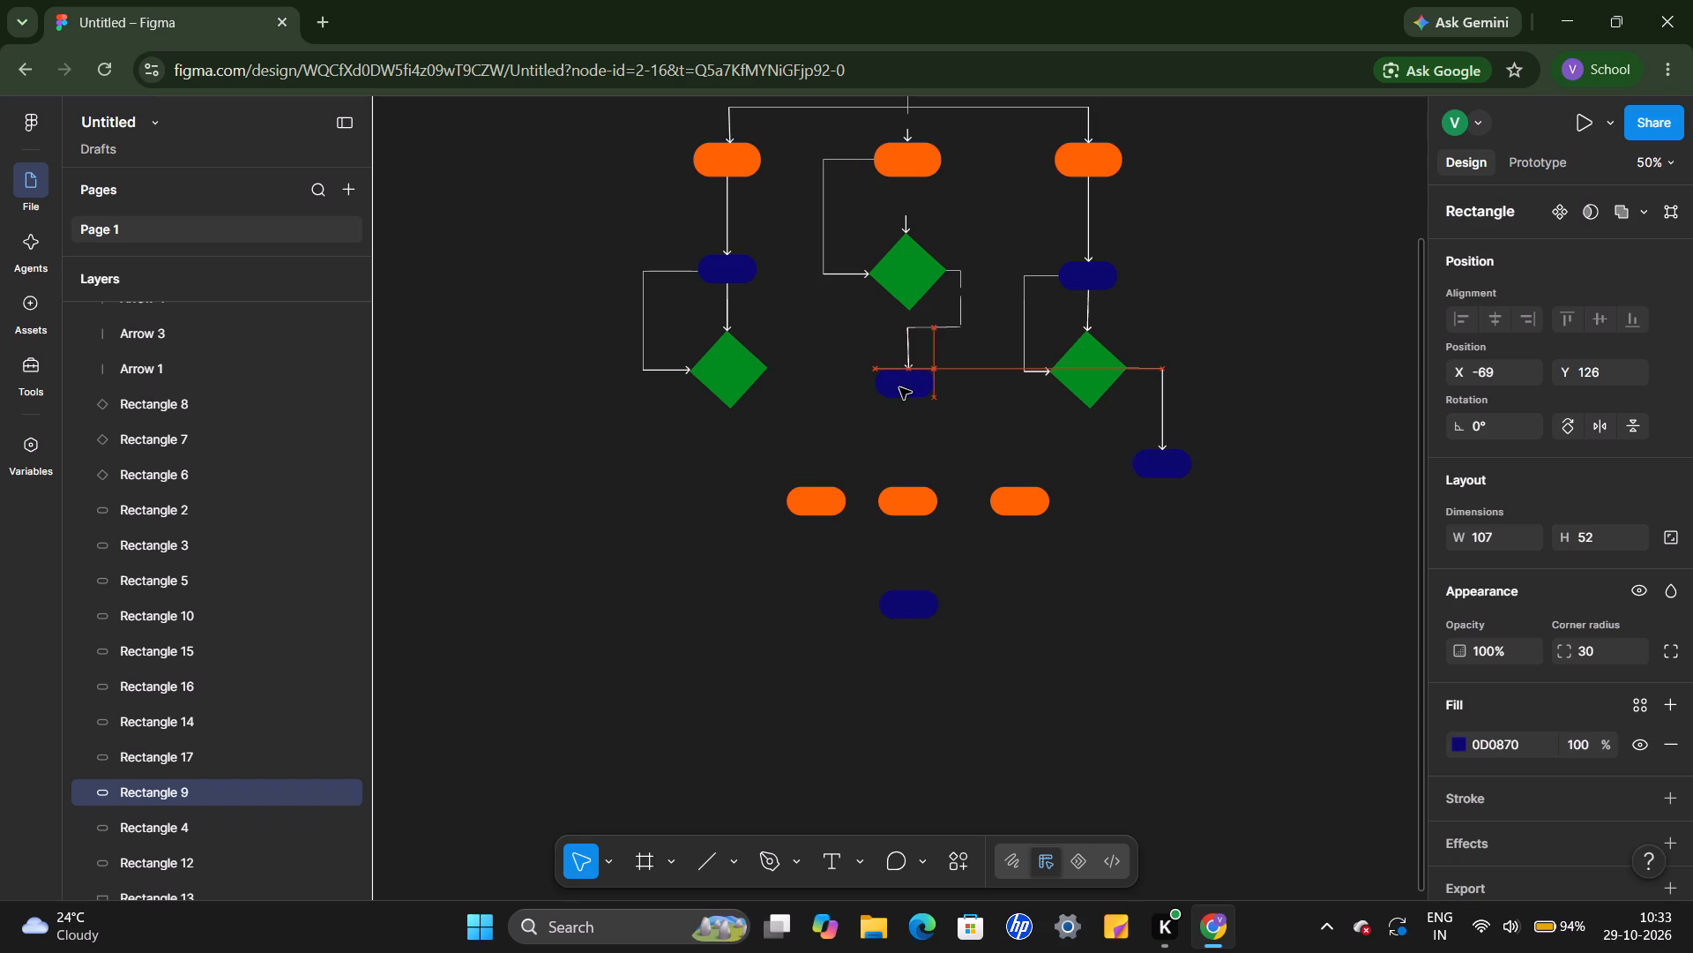
left_click(928, 448)
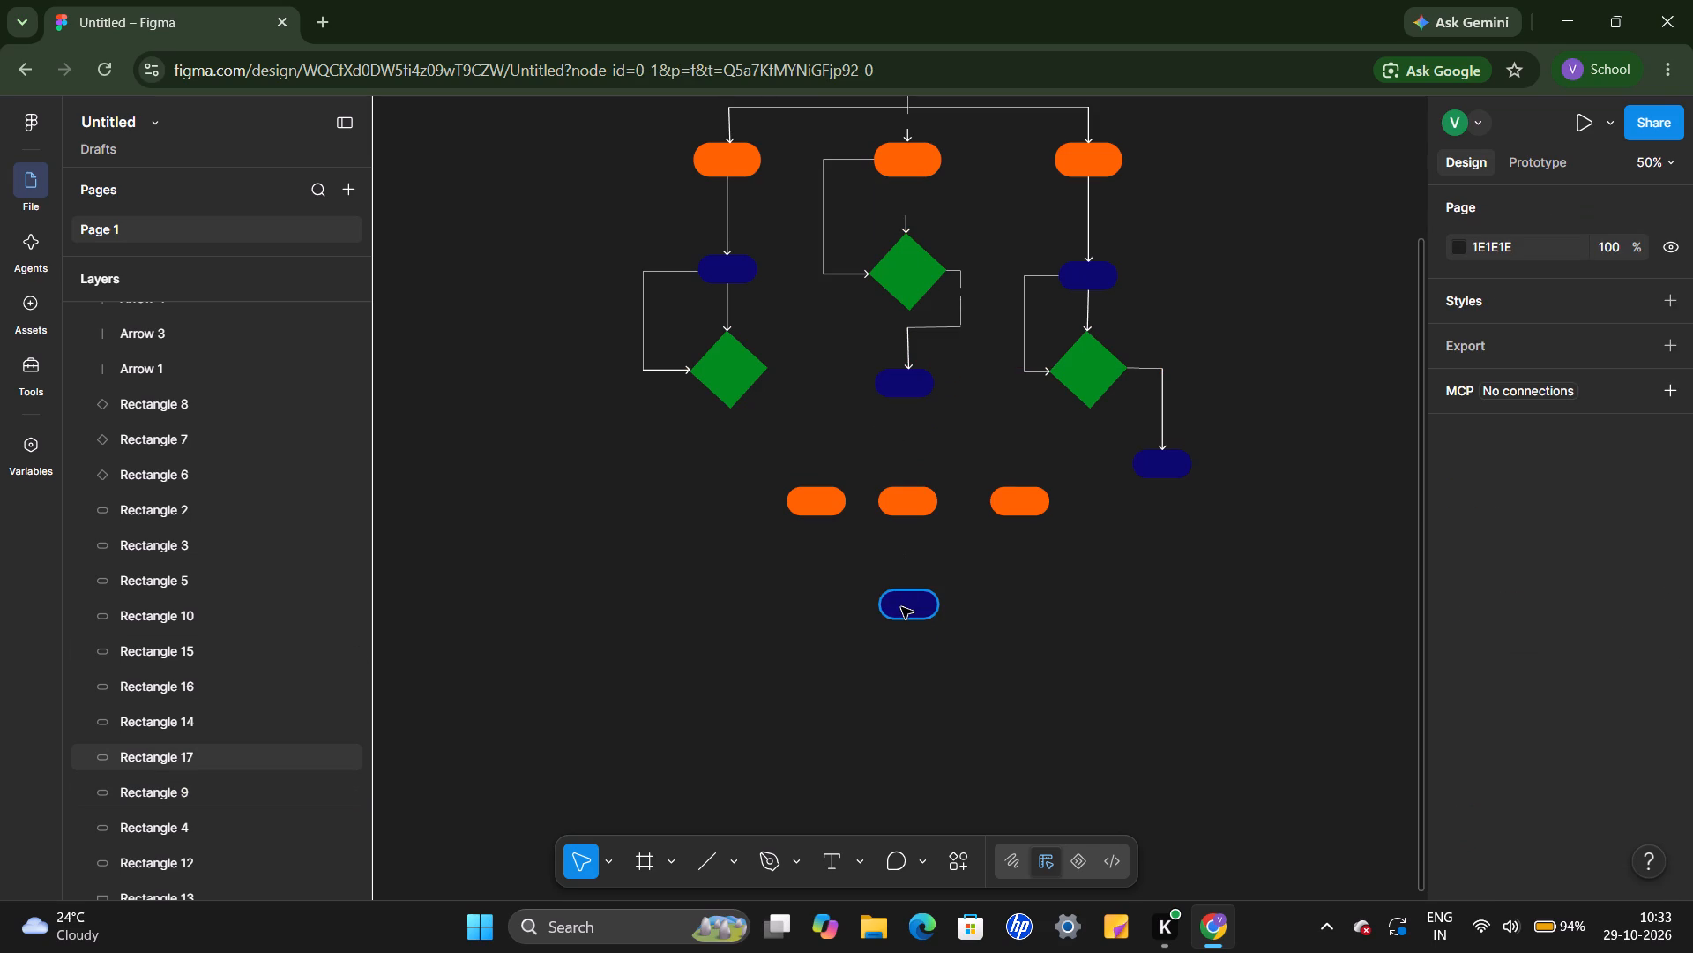
Duplicate the lower row's middle orange shape and place the copy below the bottom navy shape, at X -61, Y 631.
left_click(901, 607)
left_click(896, 504)
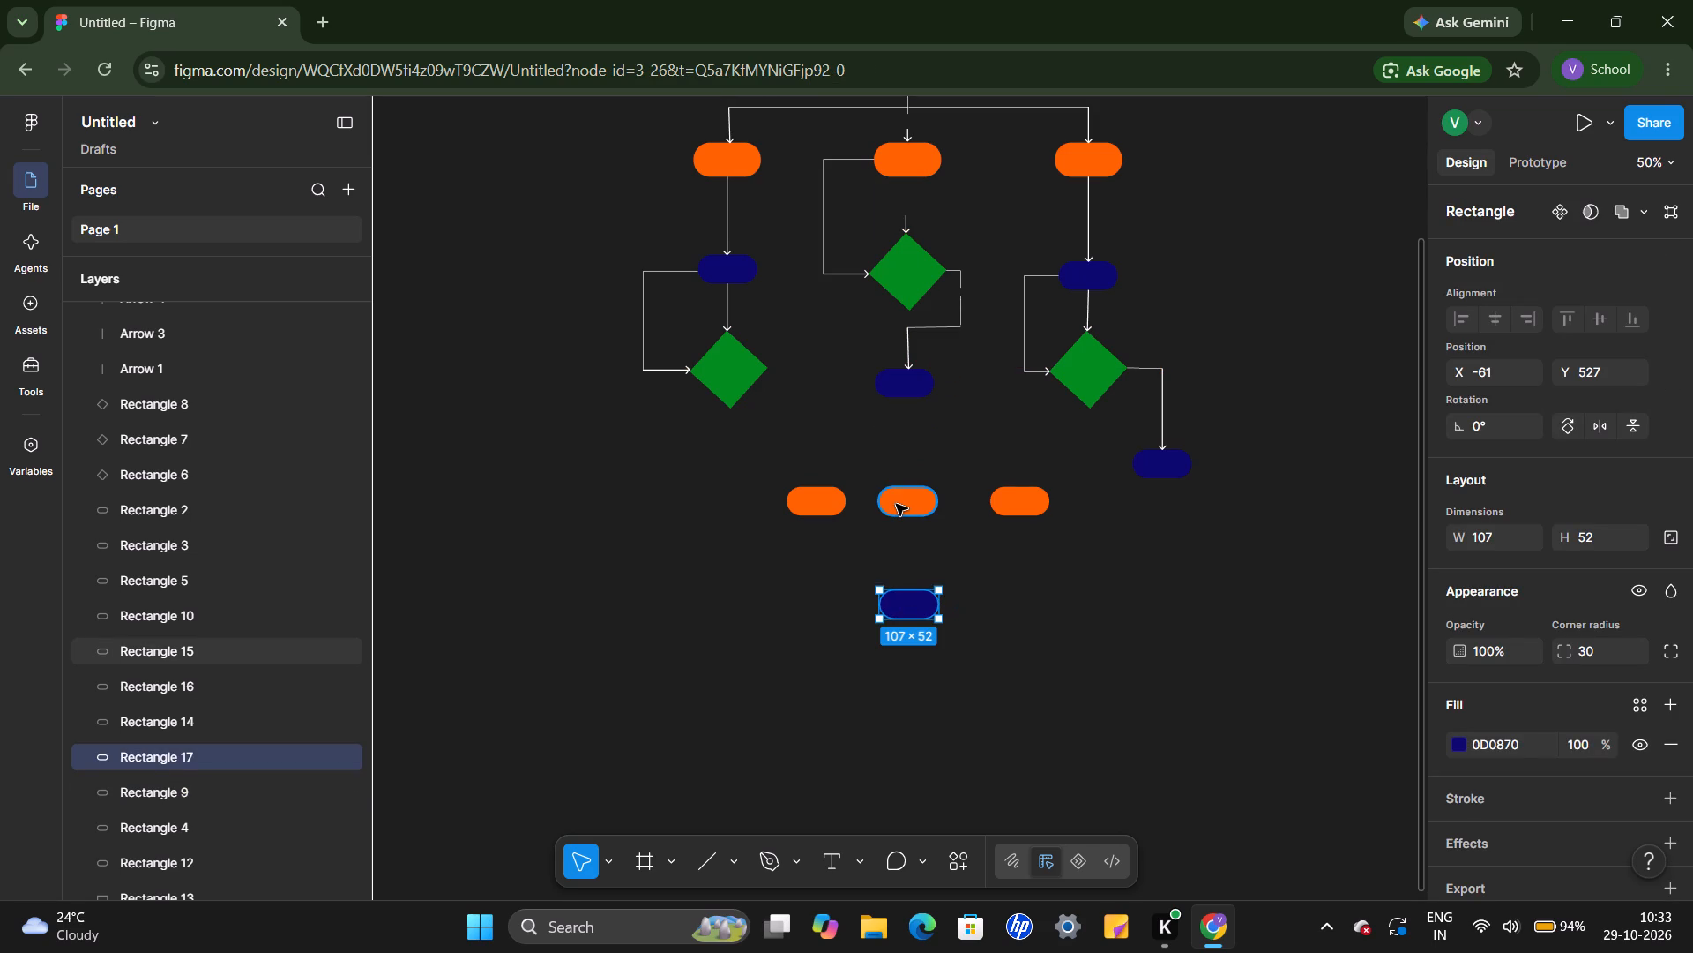
key("ctrl+v")
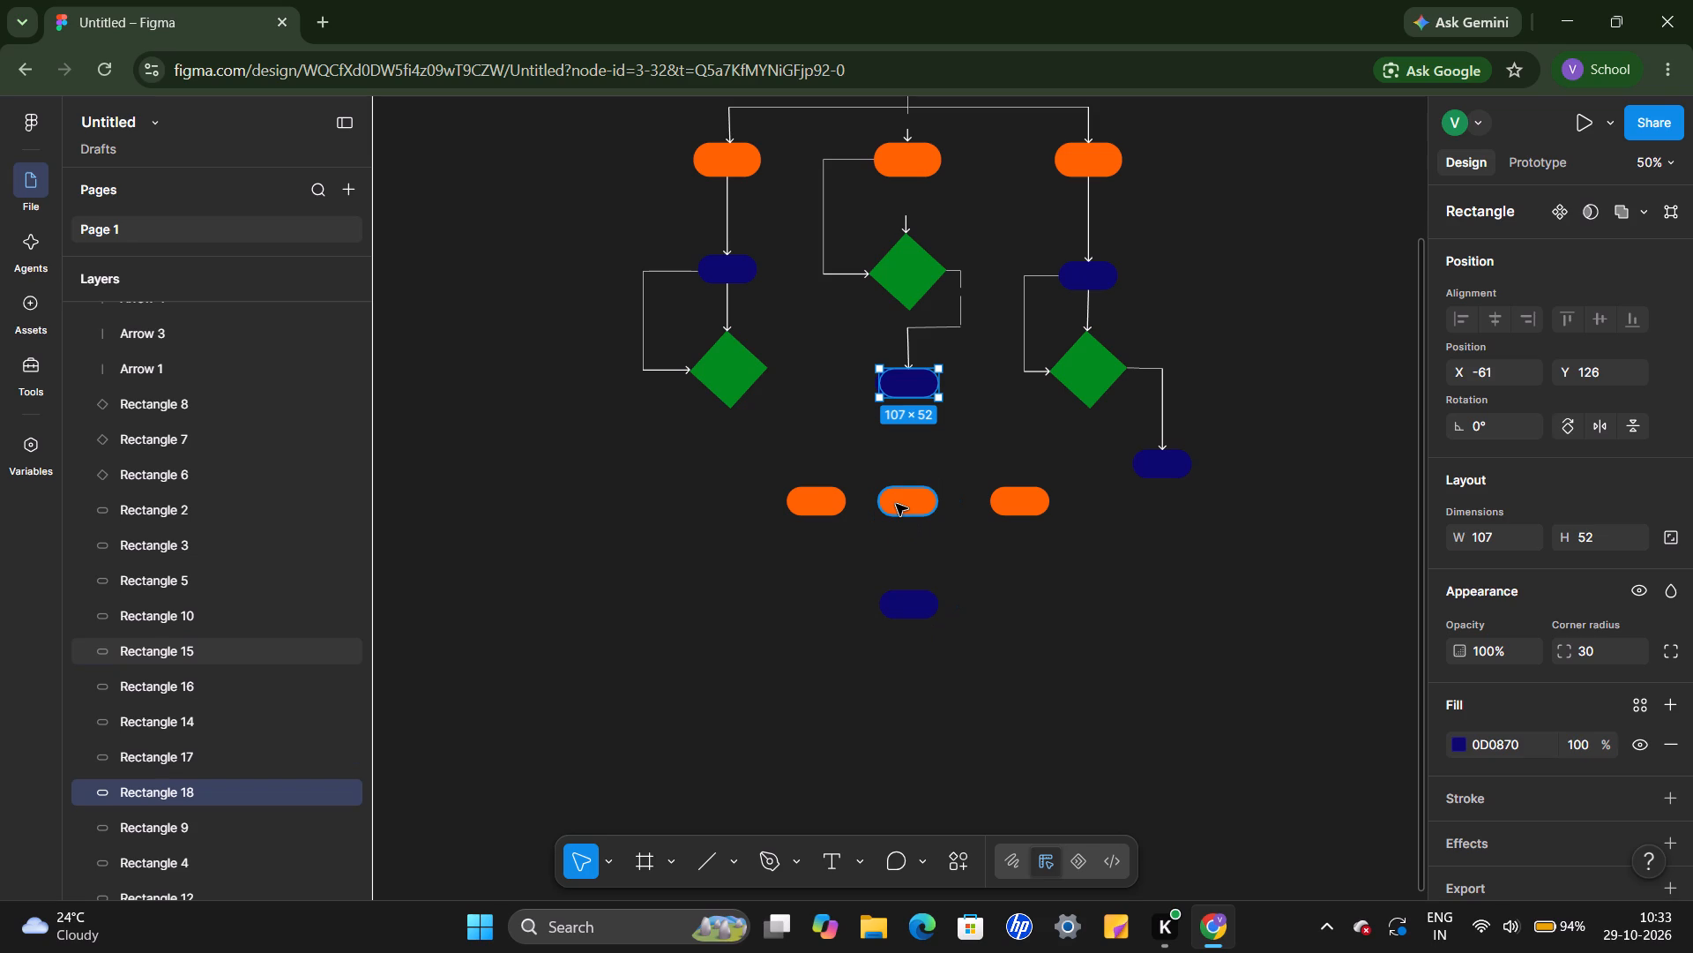
key("ctrl+z")
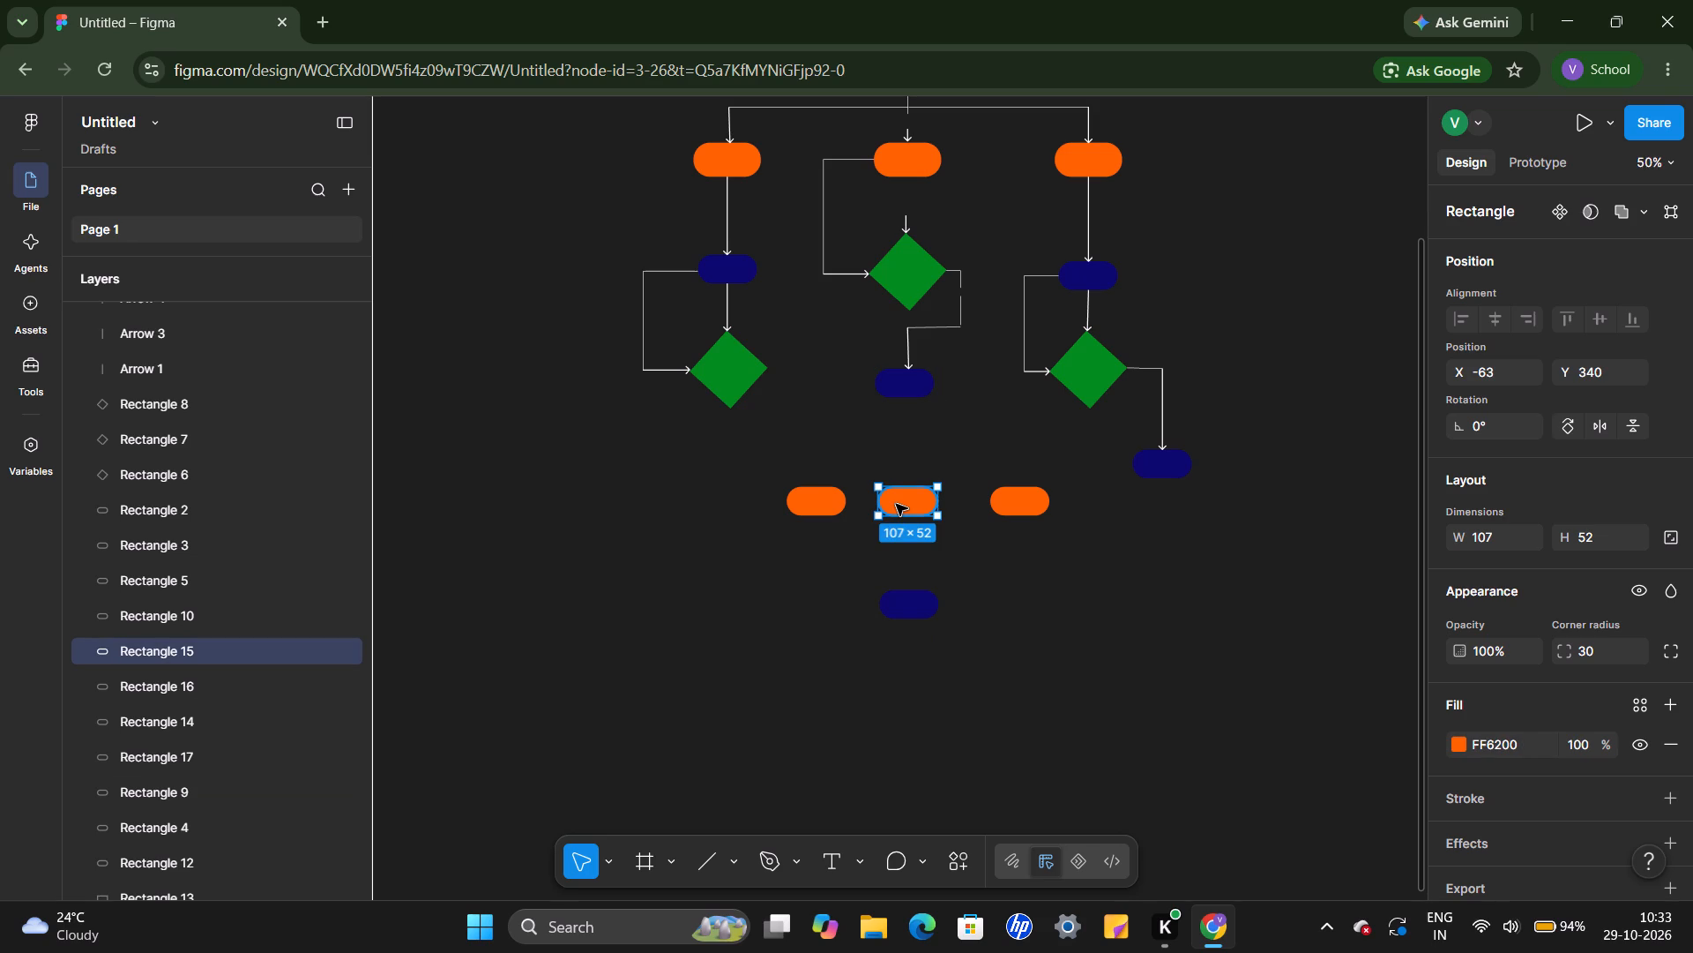
key("ctrl+c")
key("ctrl+v")
left_click_drag(896, 504, 899, 665)
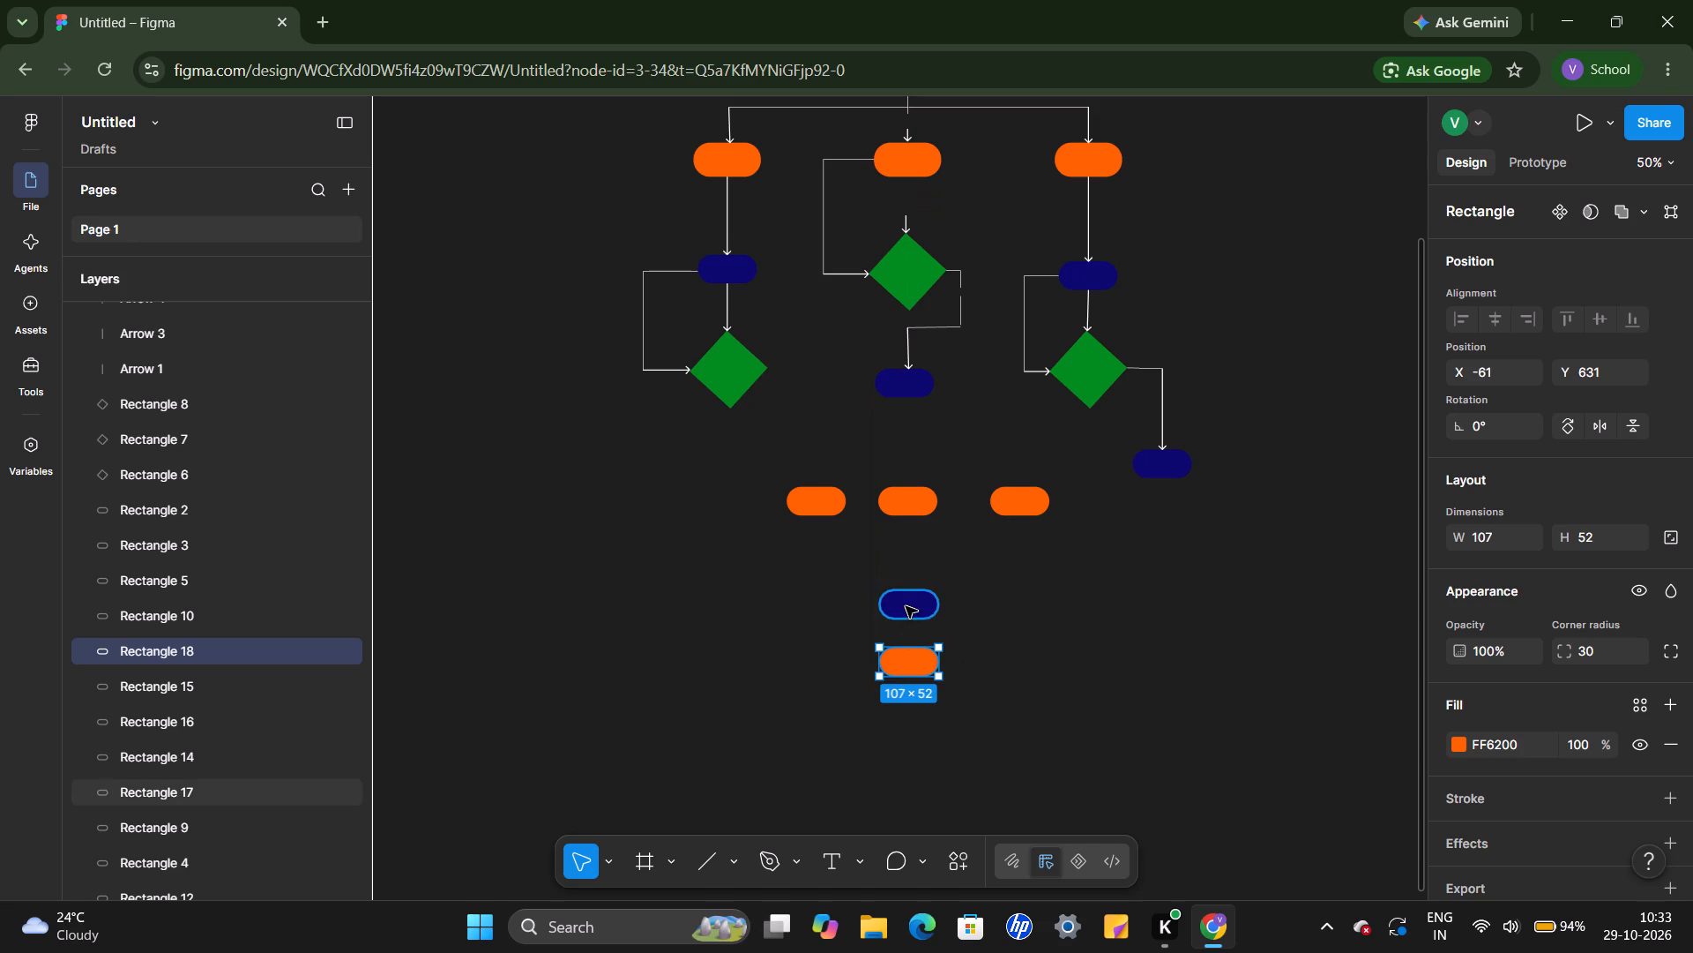
Move the bottom navy and orange shapes up together toward the lower orange row, keeping them at X -61.
left_click_drag(844, 571, 994, 695)
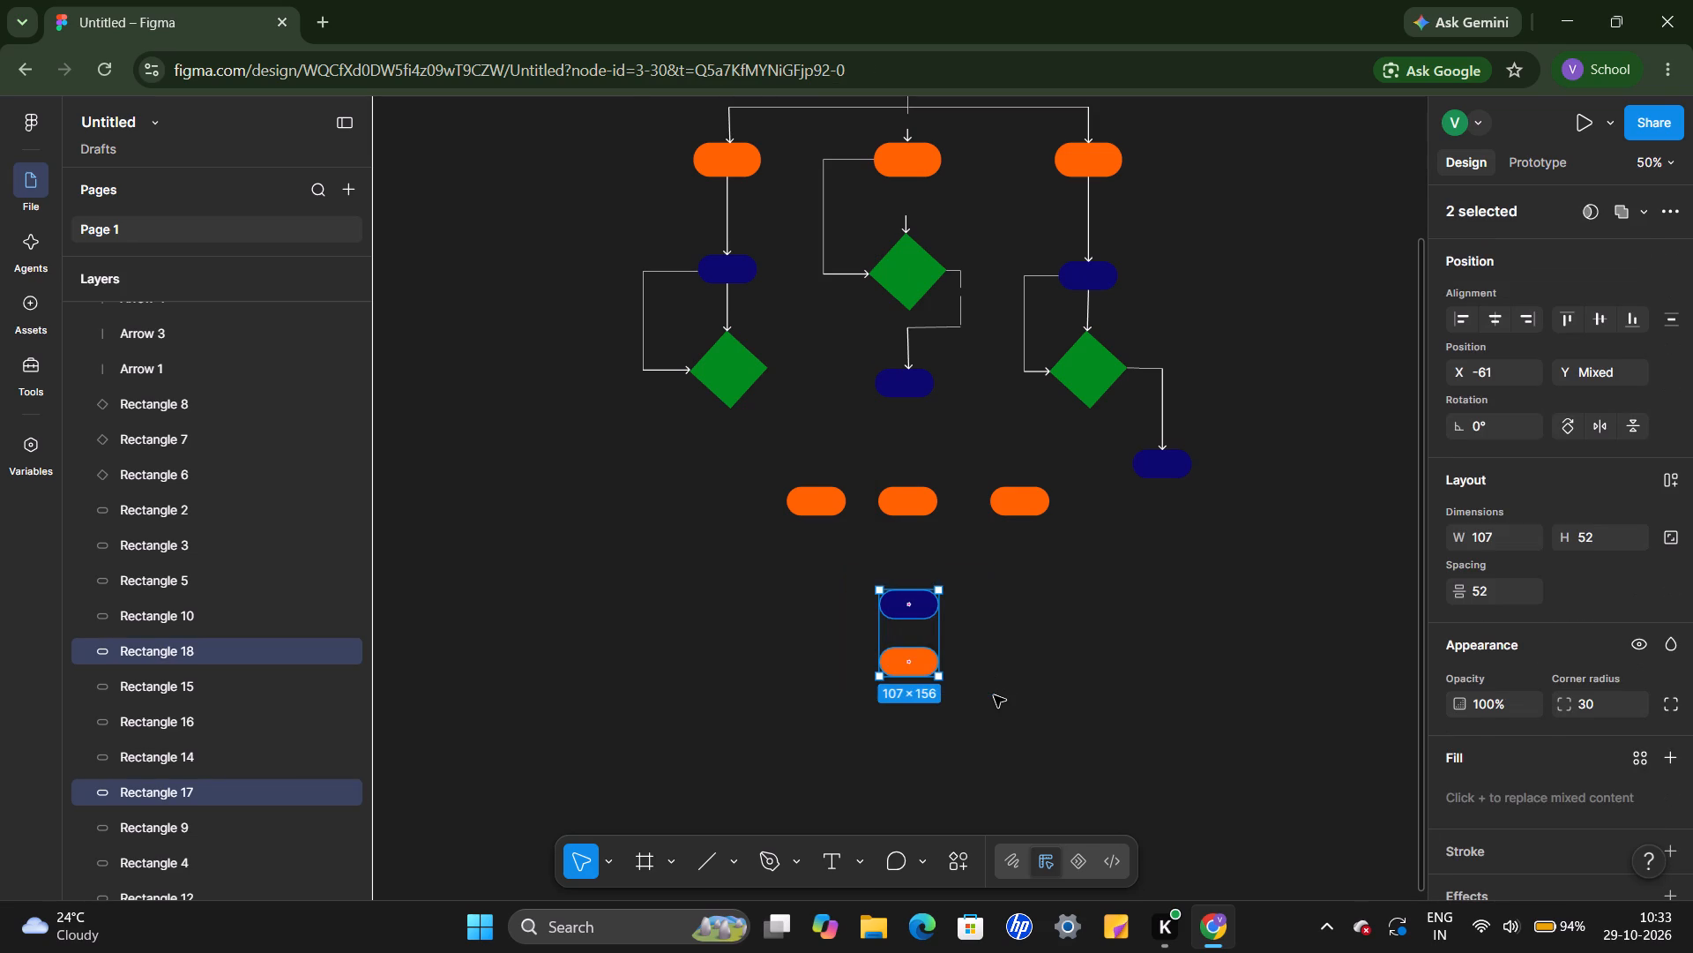
left_click_drag(910, 637, 908, 615)
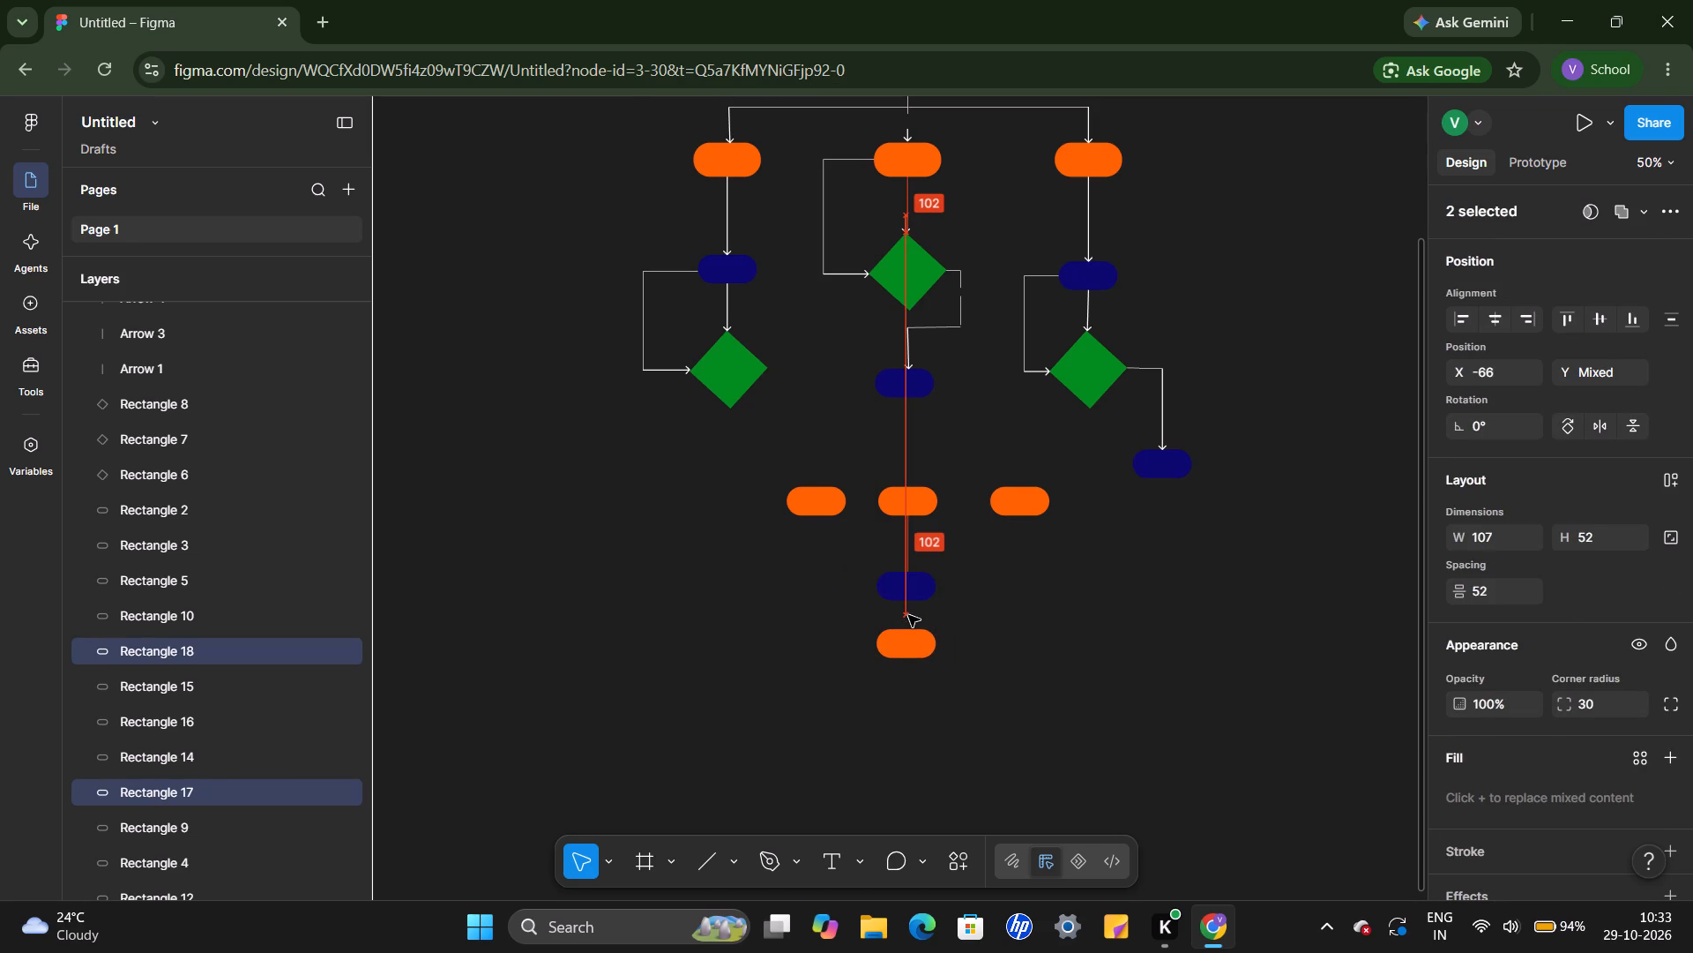
left_click_drag(908, 615, 912, 613)
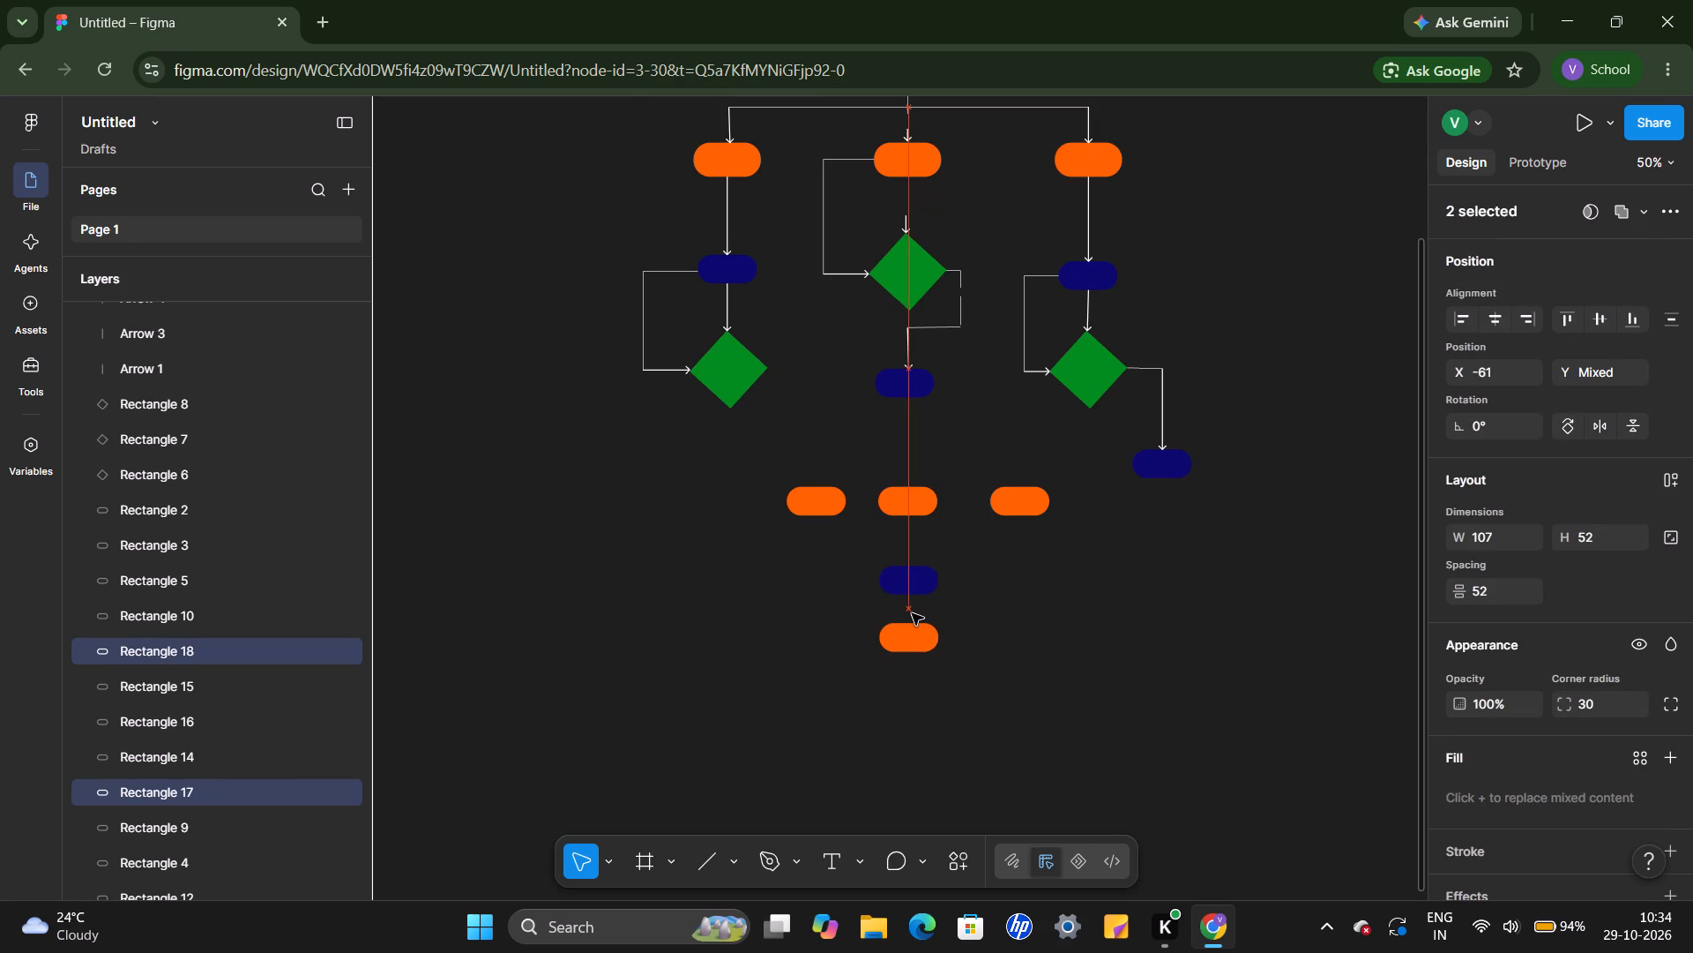
Finish moving the bottom navy and orange shapes up together, keeping both at X -61.
left_click_drag(912, 613, 912, 612)
left_click(1077, 676)
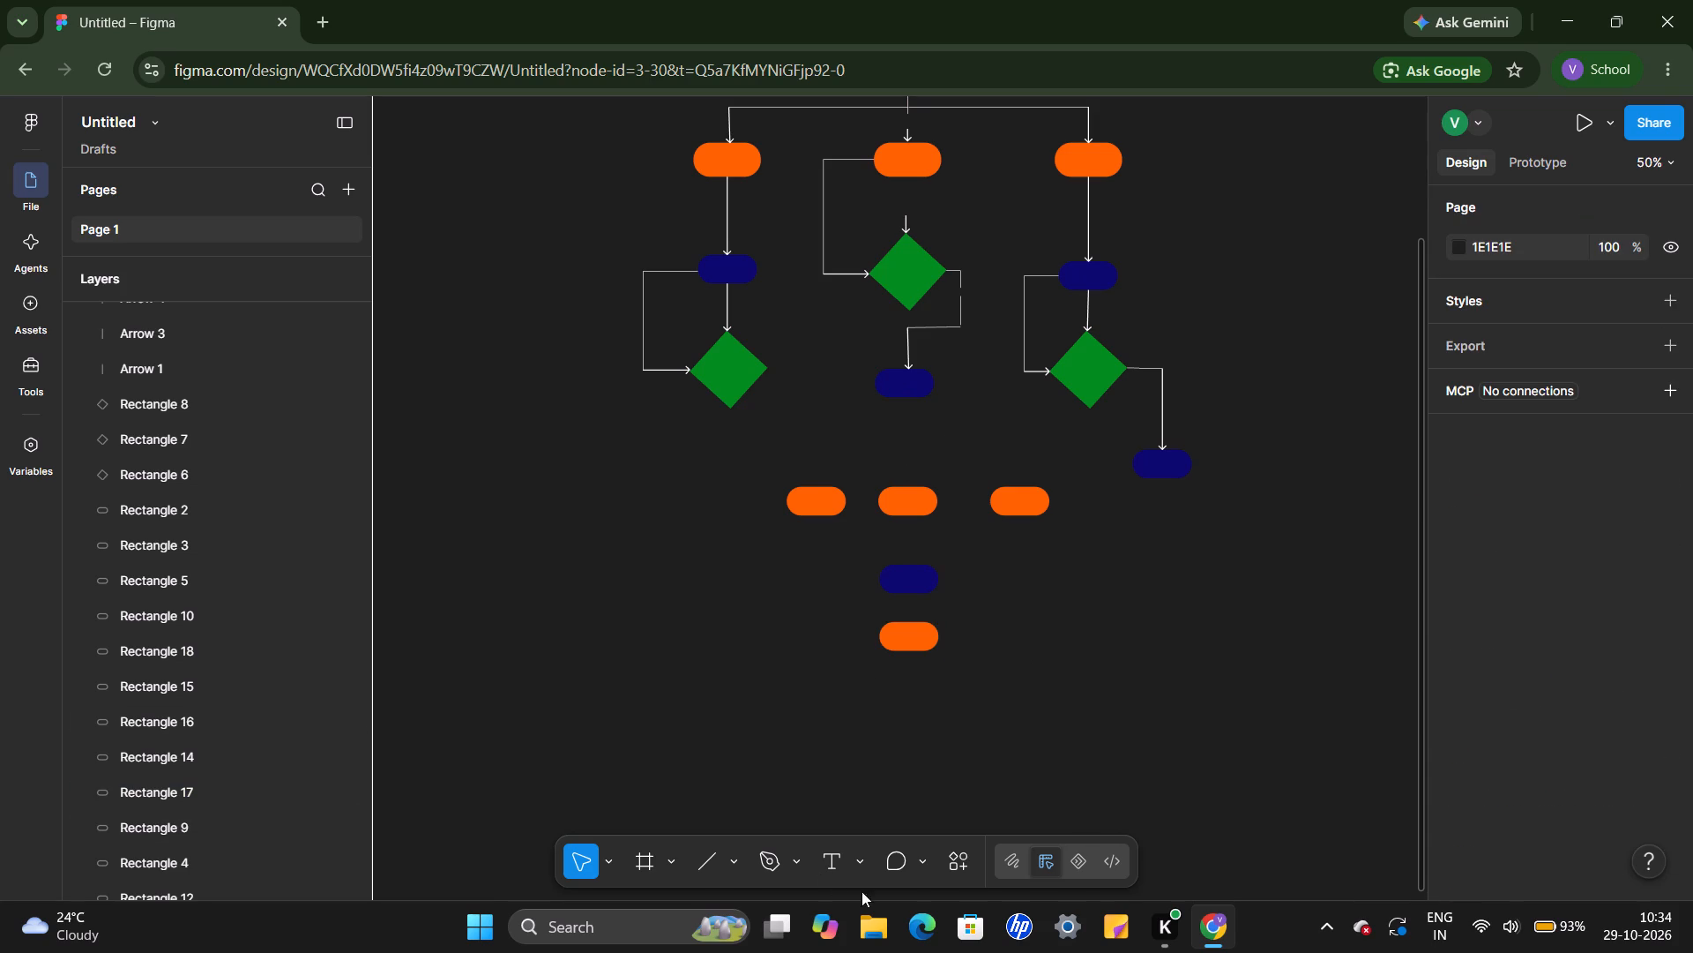
Draw a vertical line about 59 long beneath the middle diamond's navy shape, and a horizontal line about 204 long extending right from its lower end.
left_click(708, 859)
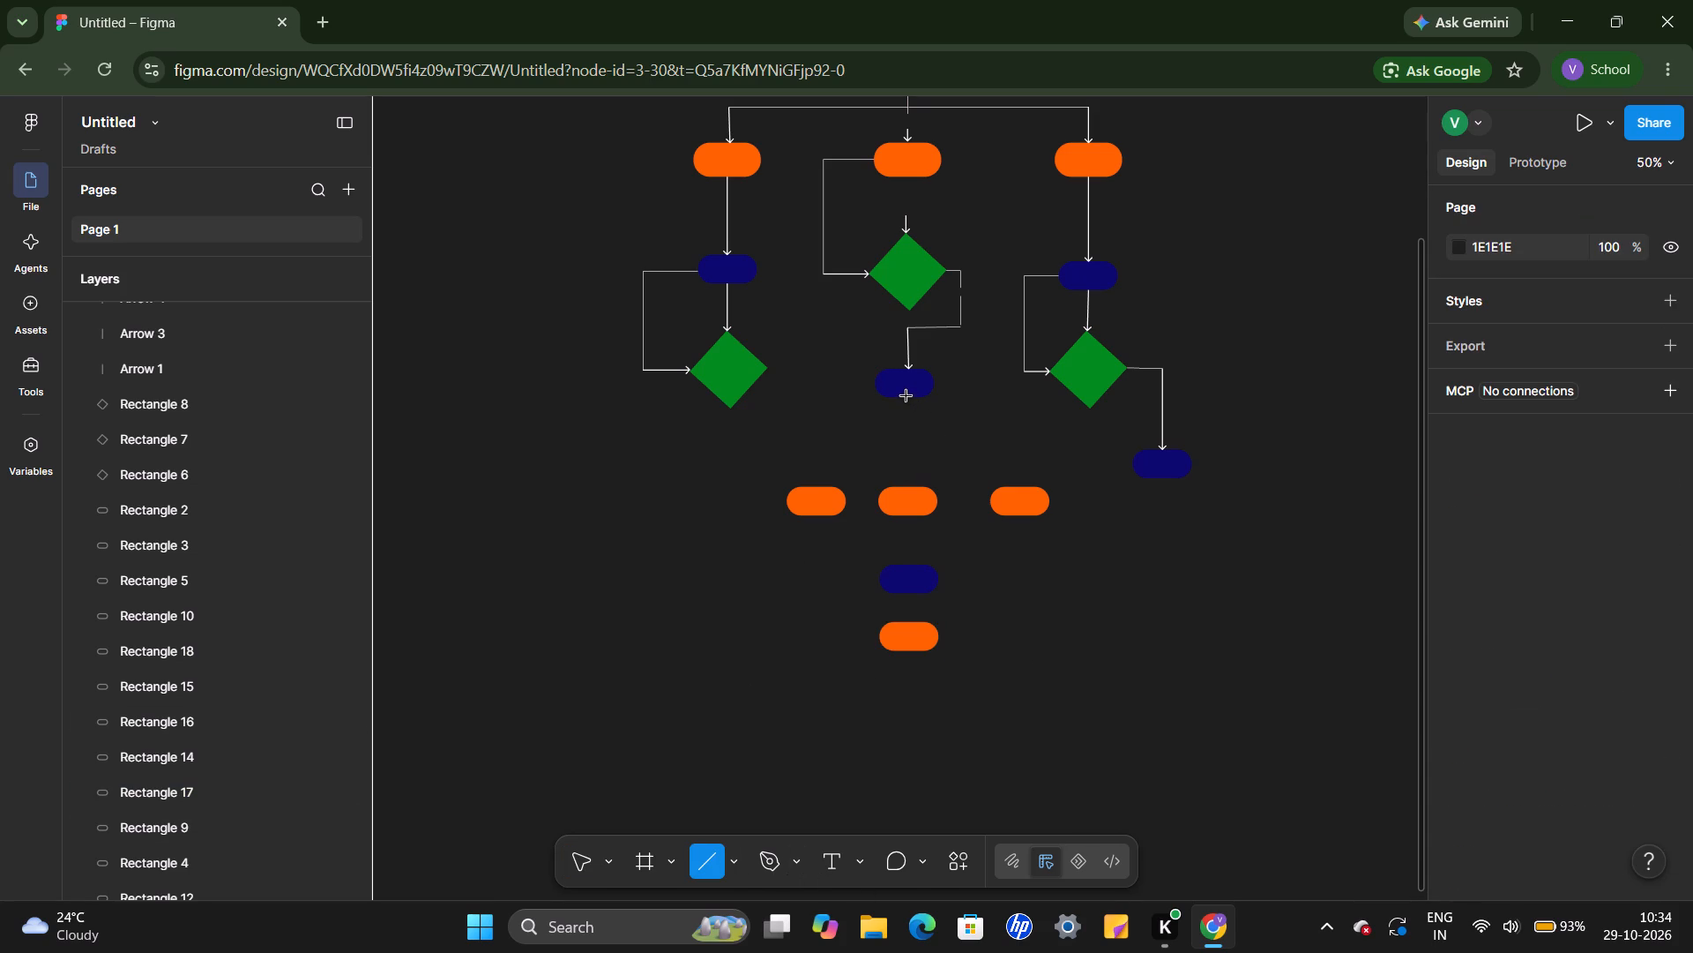
left_click_drag(903, 401, 898, 477)
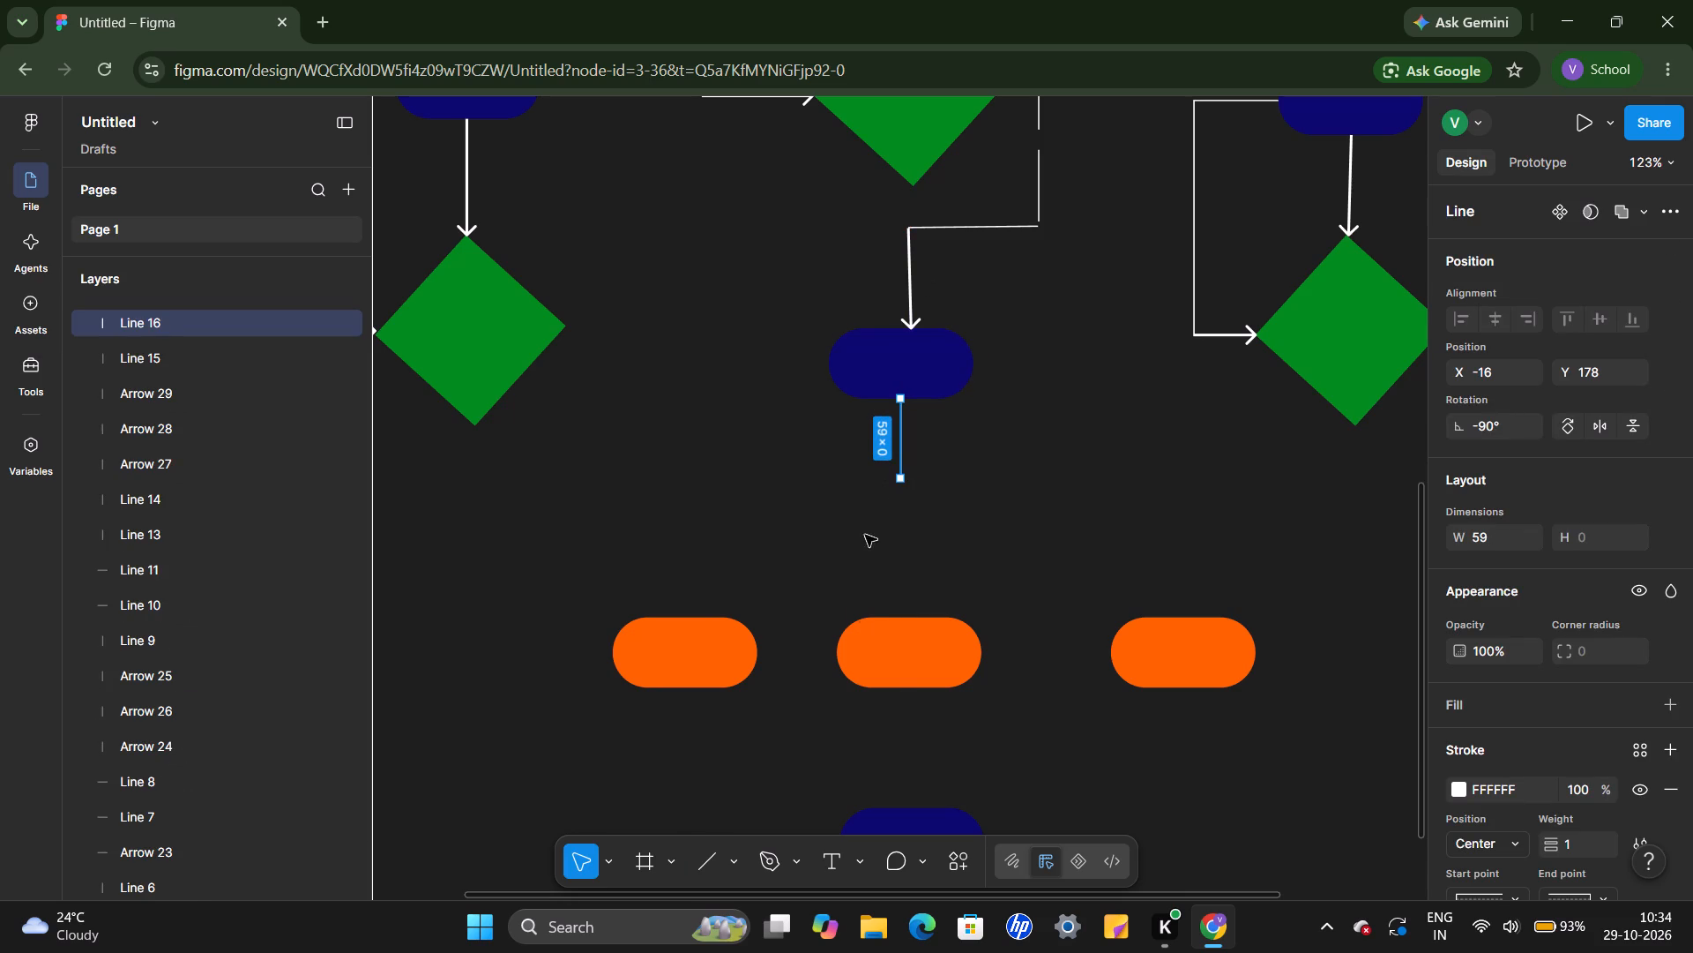
left_click(716, 872)
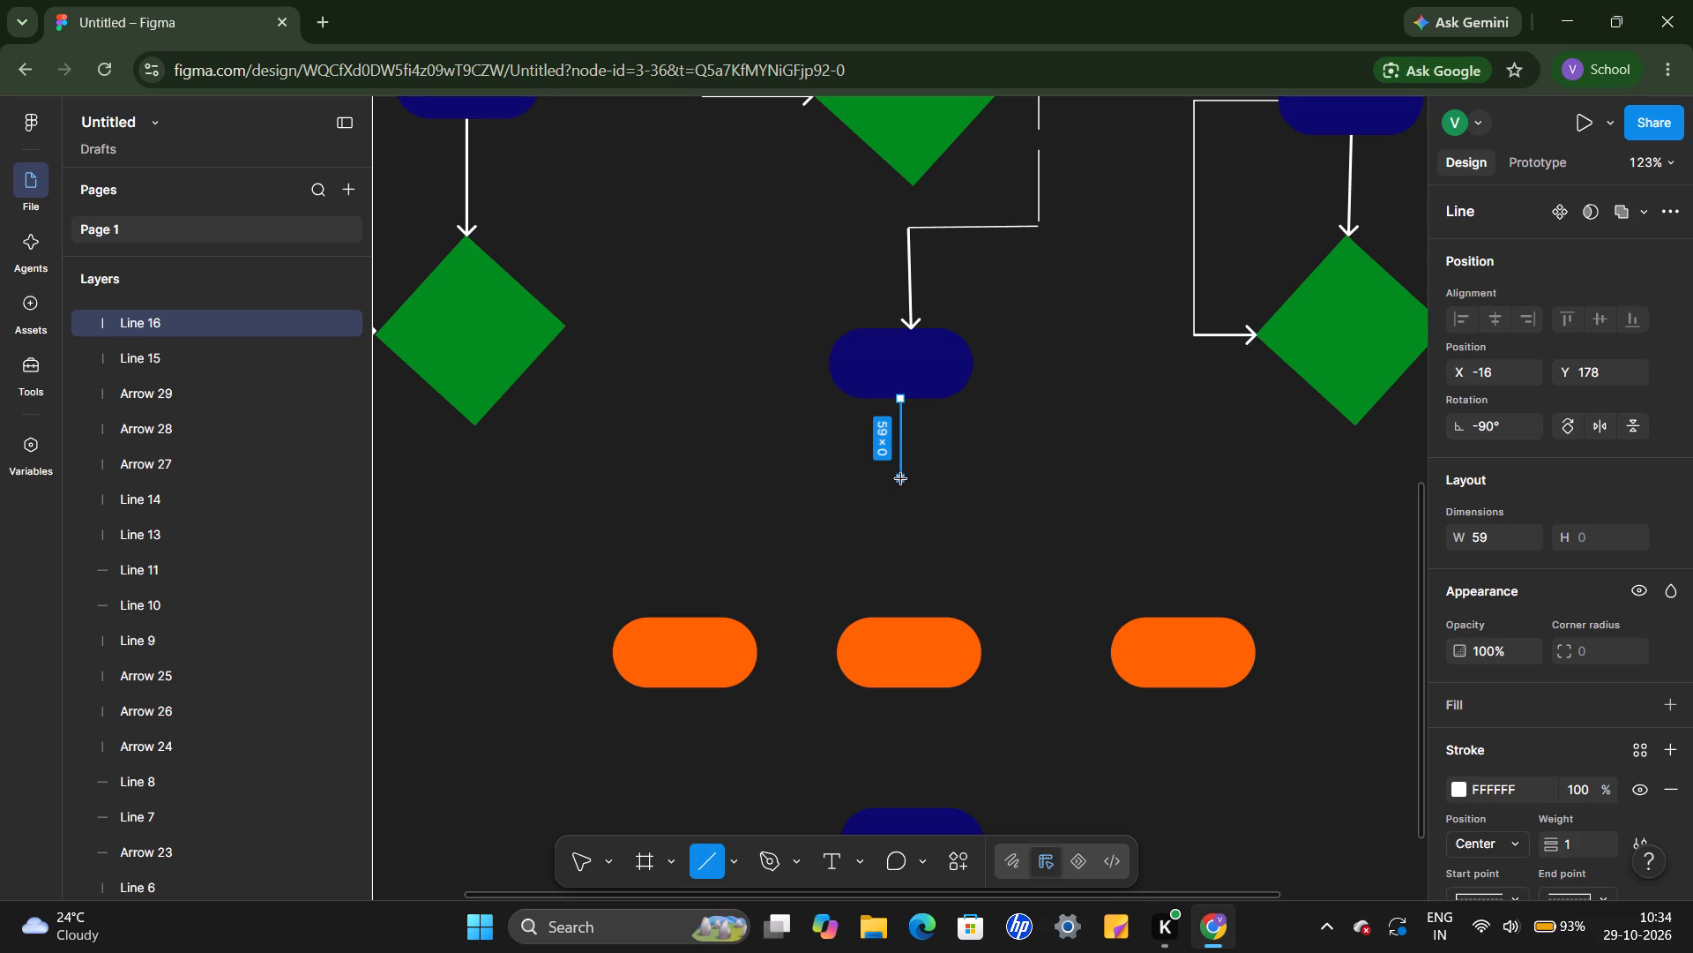
left_click_drag(901, 479, 1173, 492)
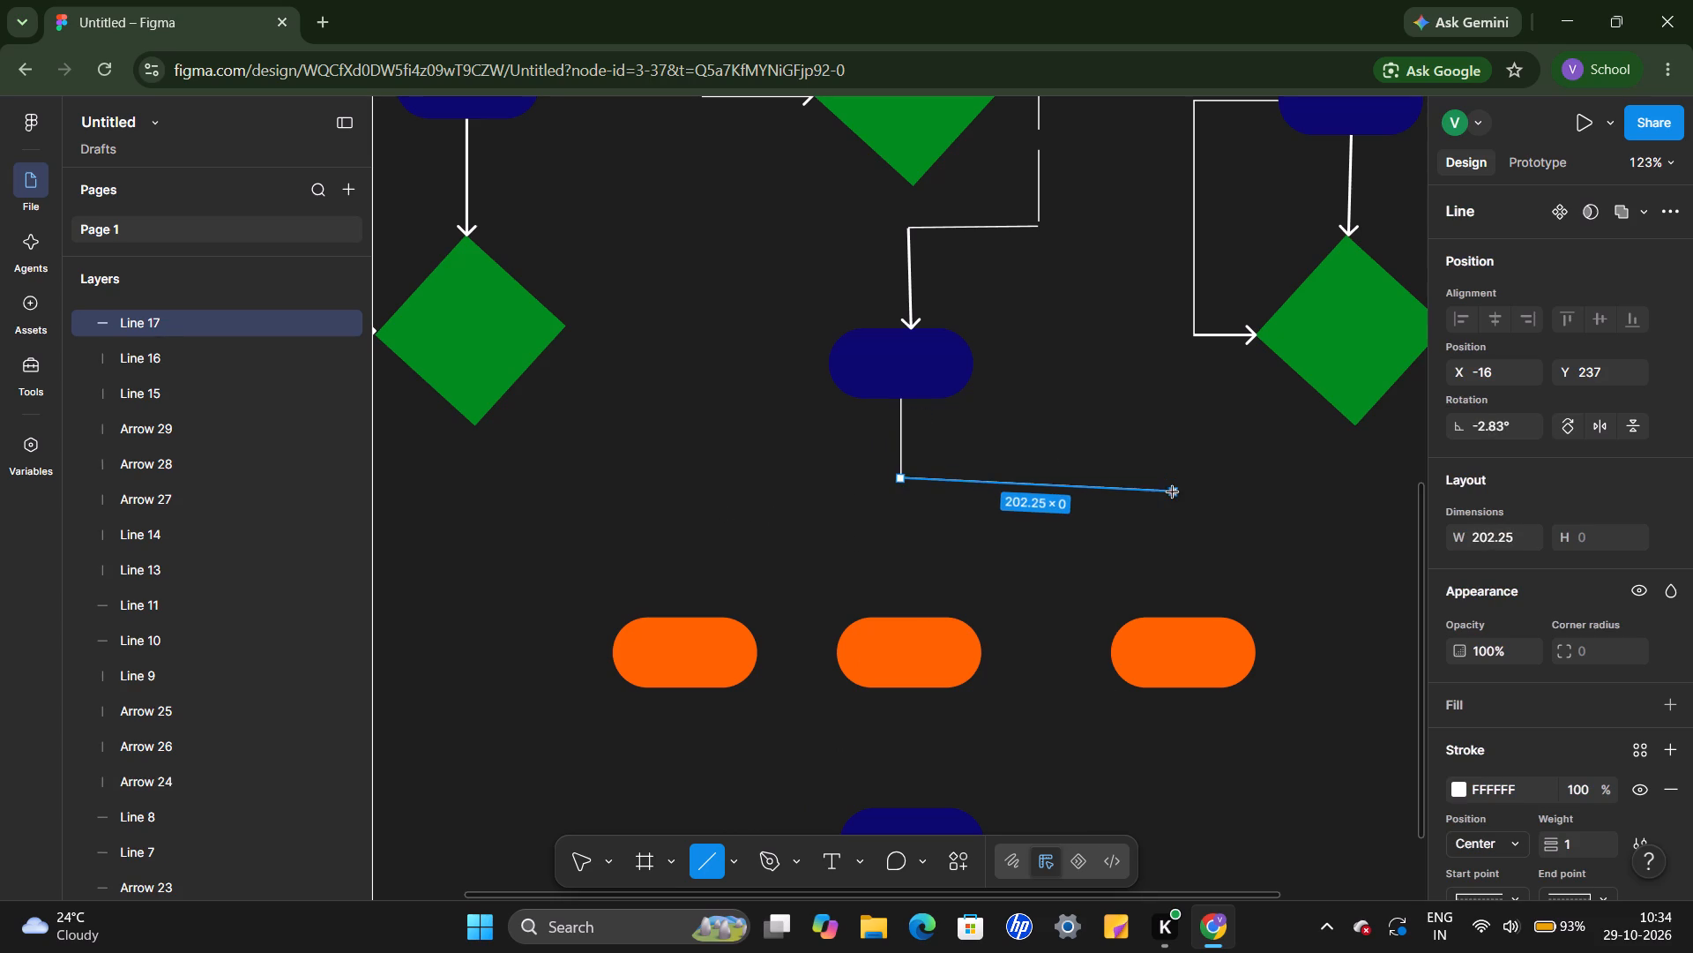
left_click_drag(1173, 492, 1175, 479)
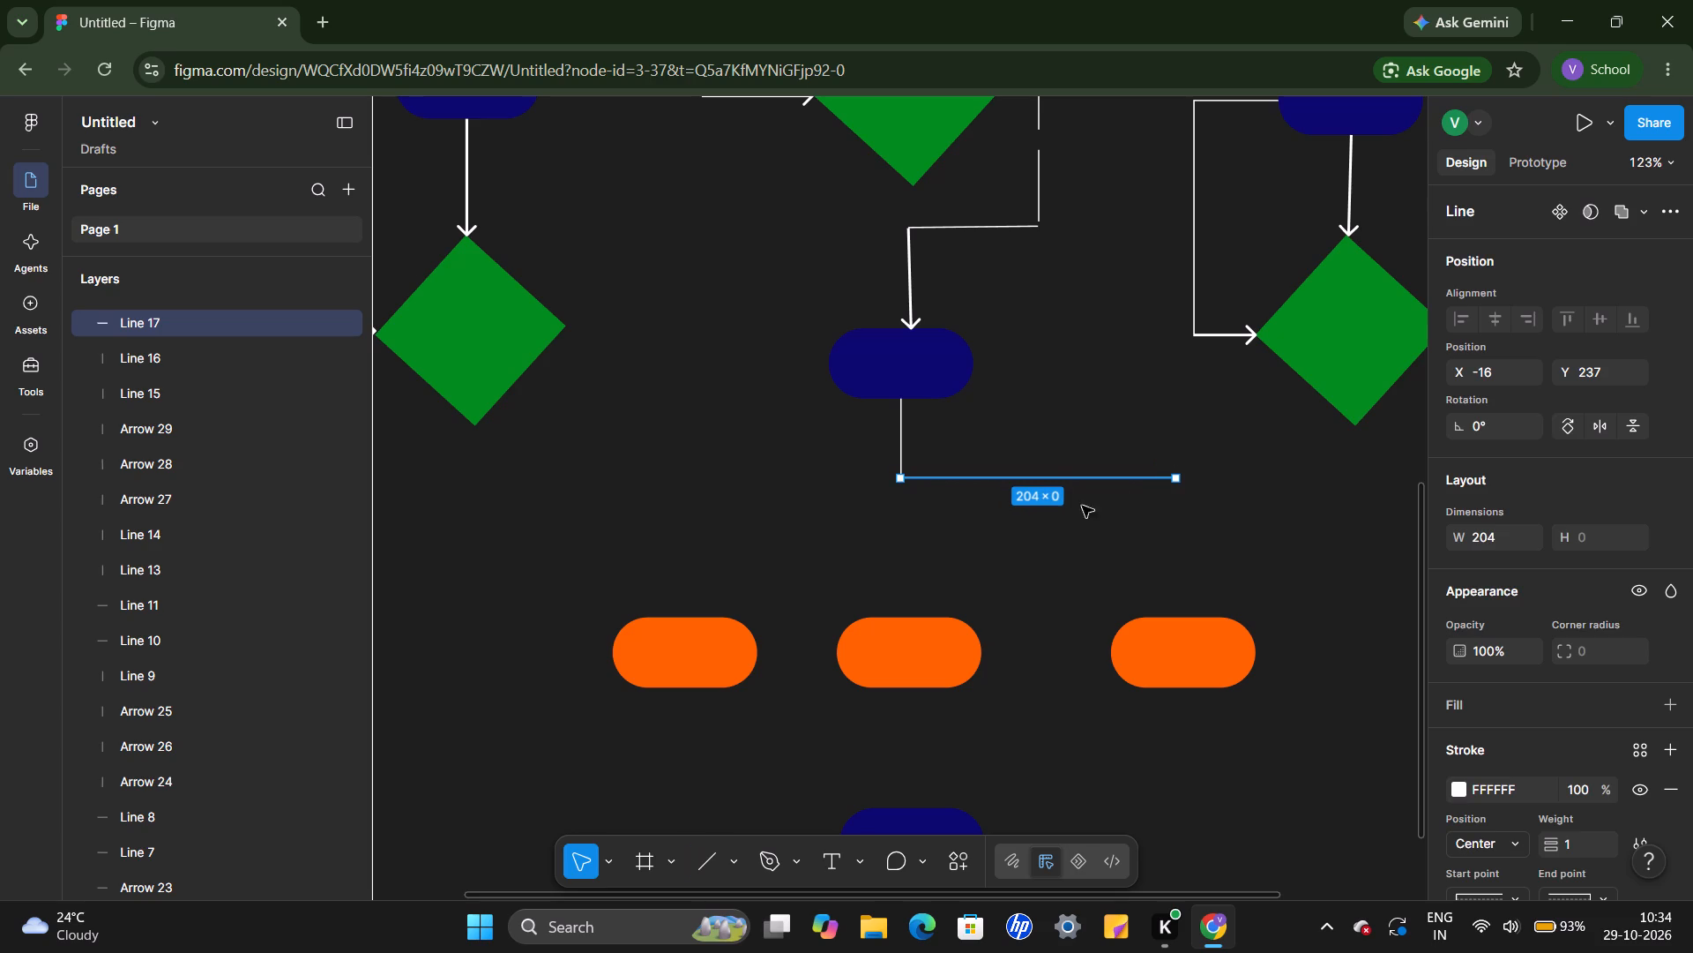
Duplicate the horizontal line and place the copy to the left of the vertical line's lower end, at X -220, Y 237.
left_click(1063, 478)
key("ctrl+c")
key("ctrl+v")
left_click_drag(1063, 478, 854, 474)
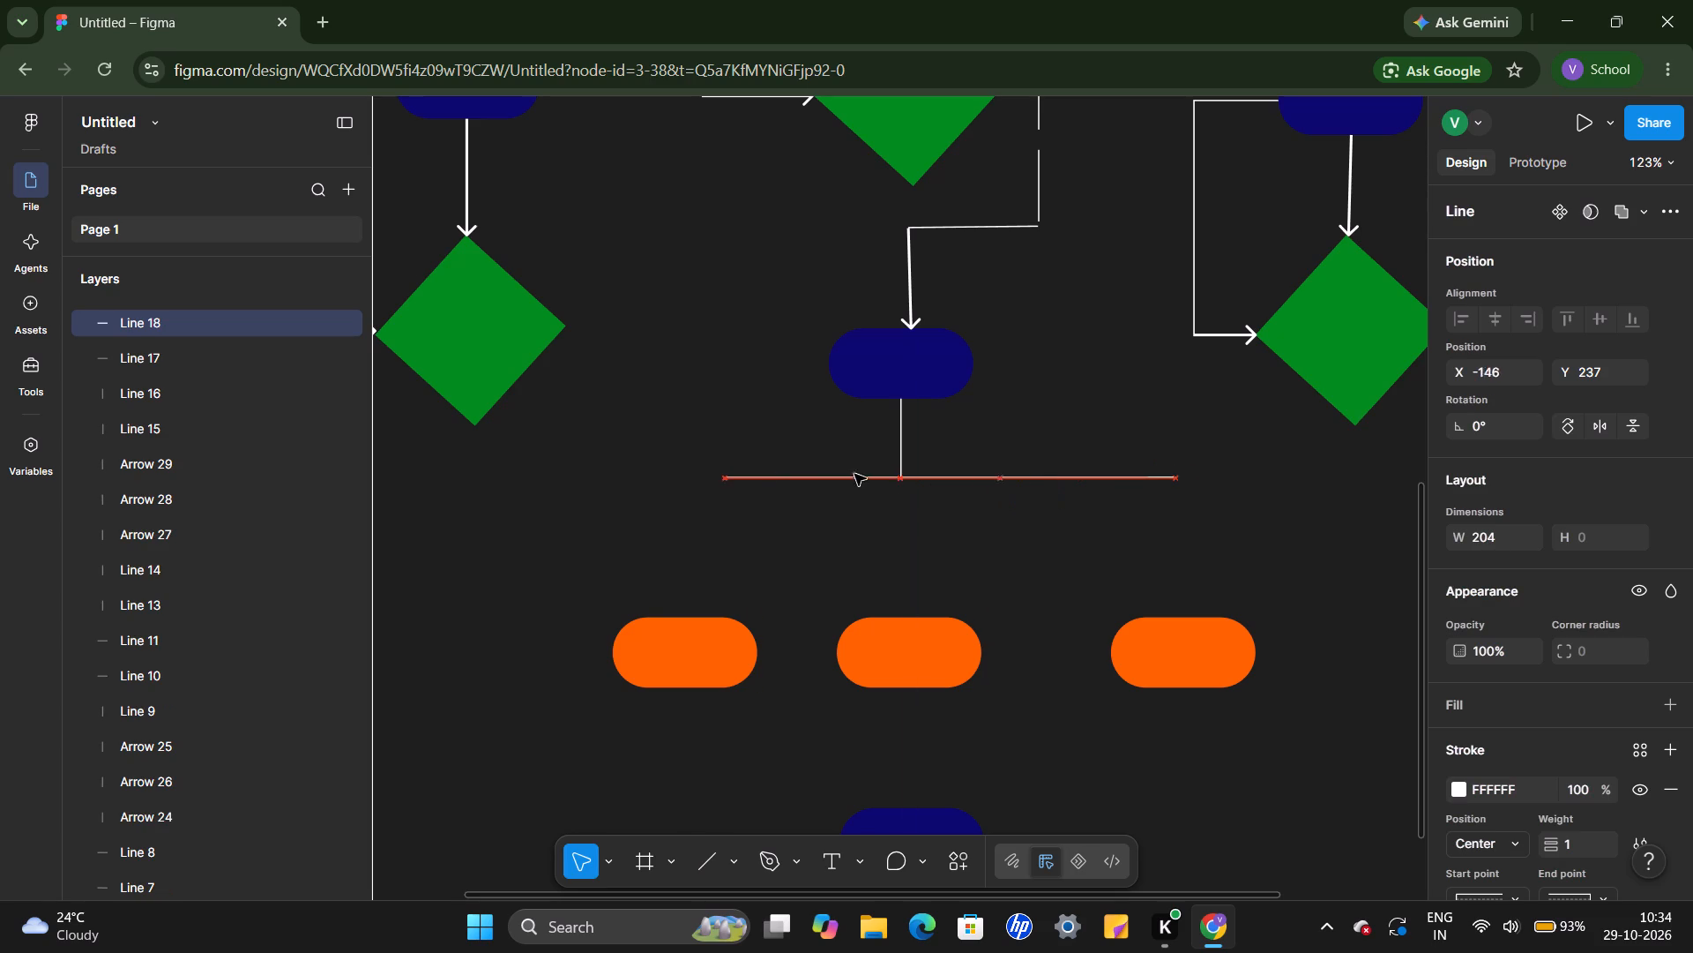
left_click_drag(854, 474, 792, 484)
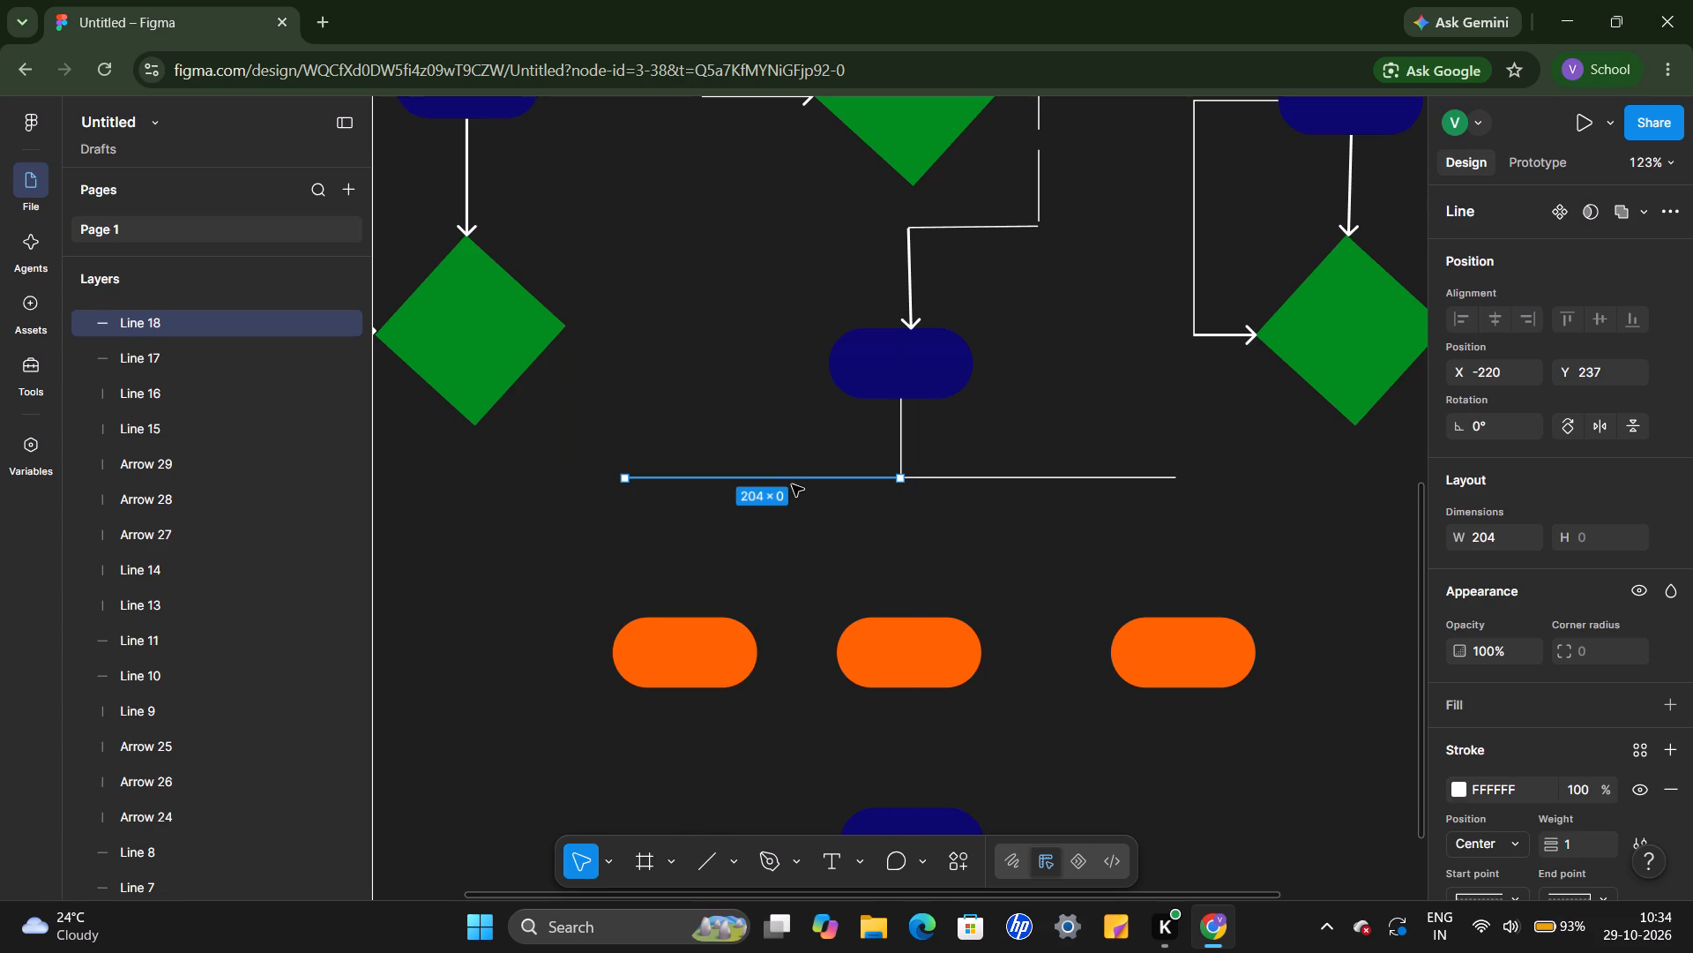
left_click(805, 527)
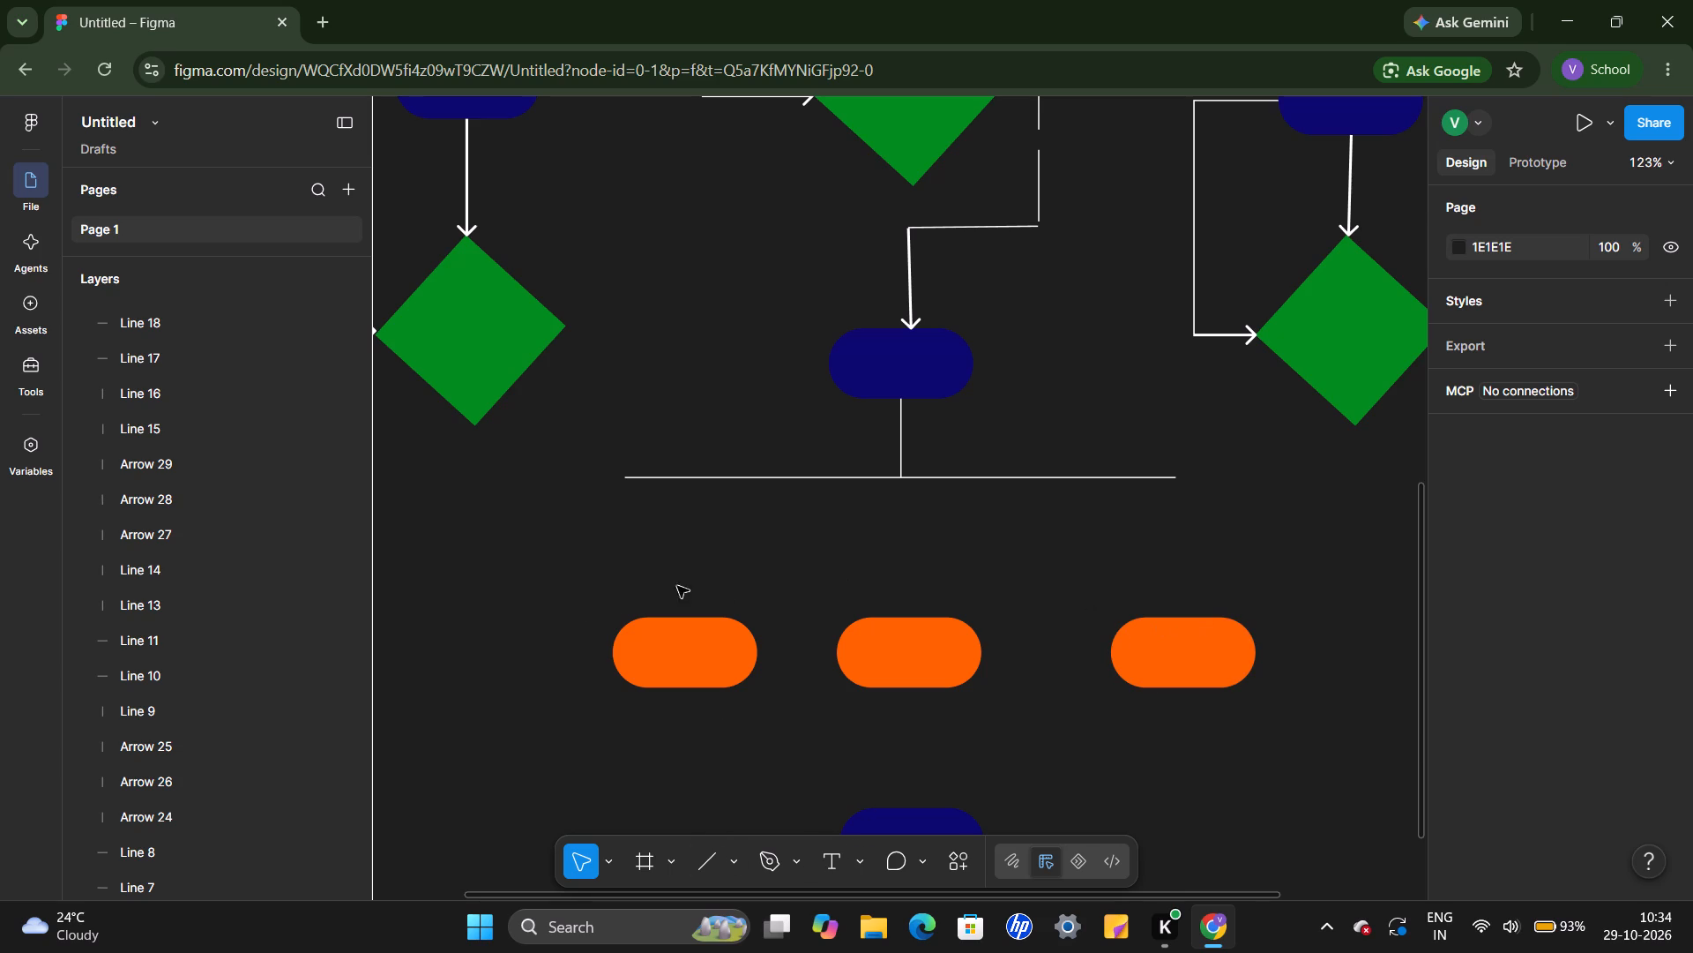
Narrow the lower row's left orange shape to about 93 wide, keeping its height of 52.
scroll(595, 630, "left", 1)
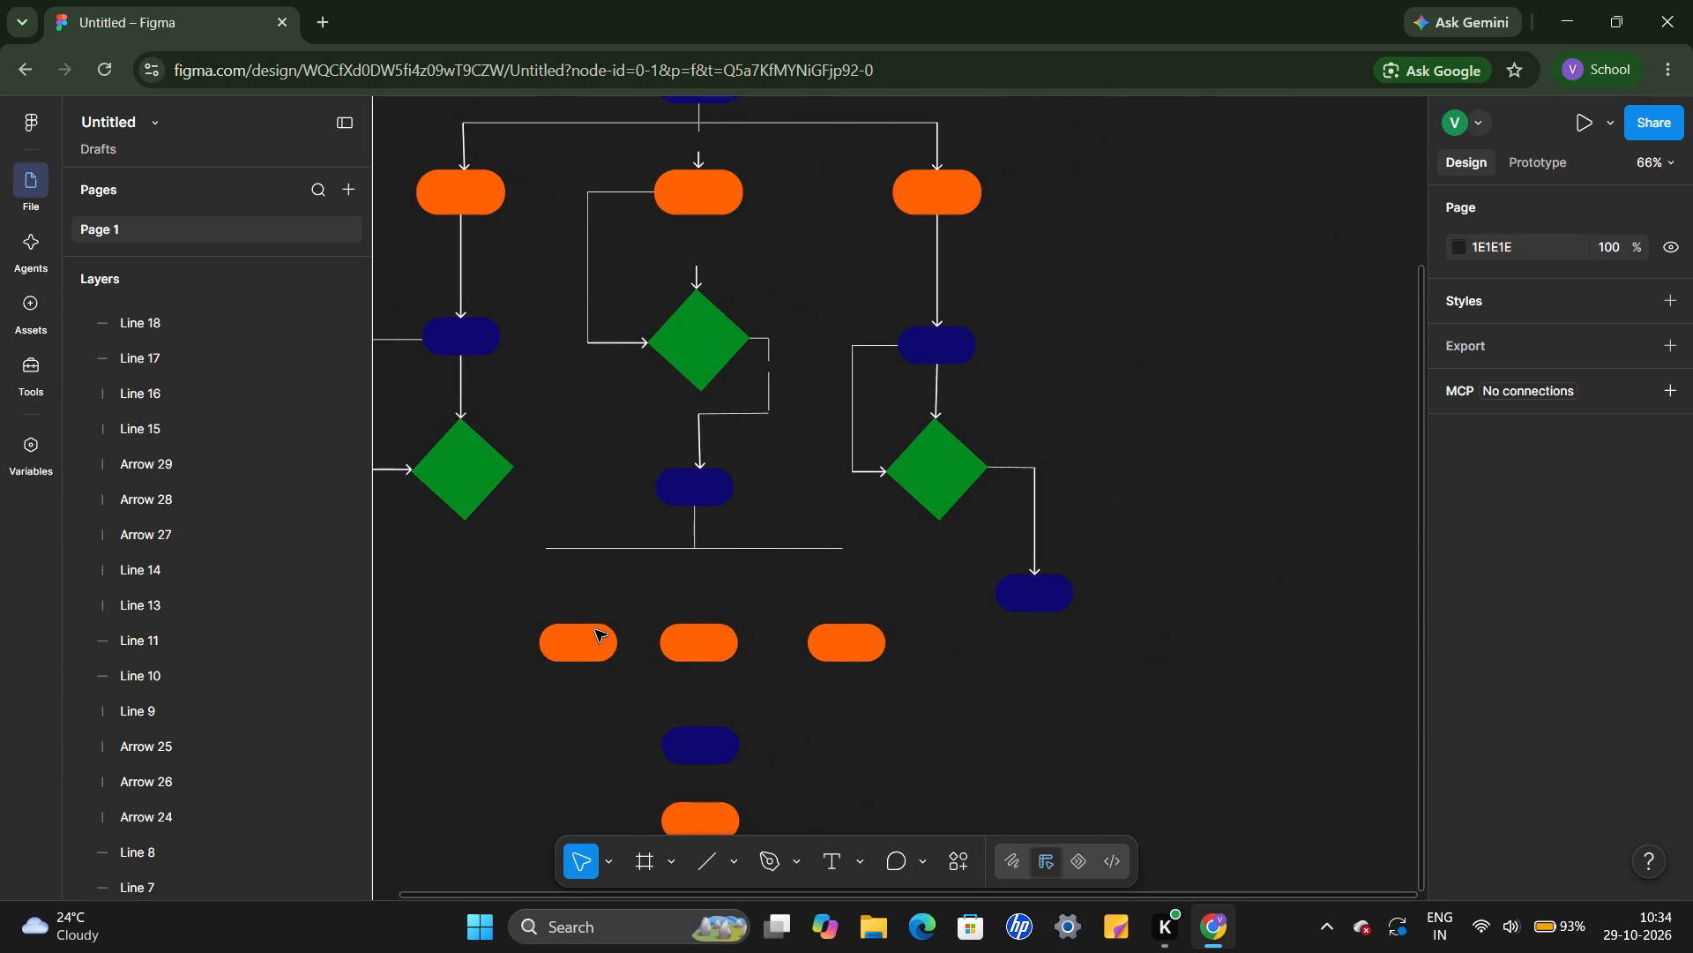
left_click(593, 651)
left_click_drag(621, 664, 606, 658)
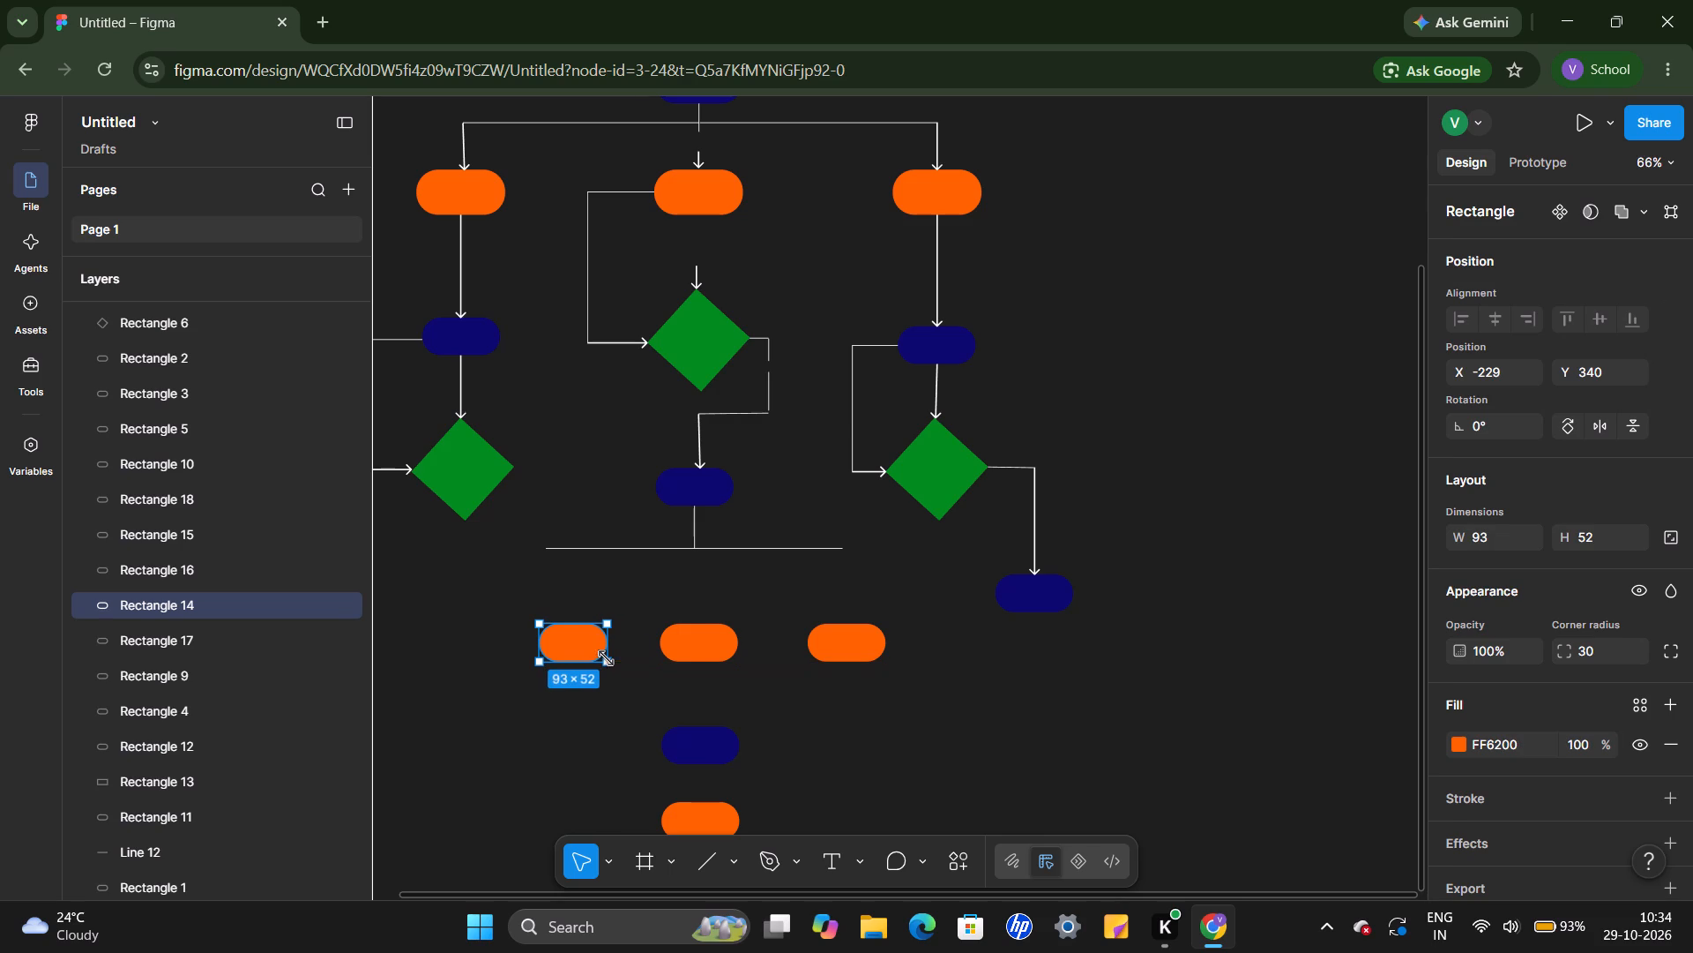
Move the lower row's middle orange shape to X -101, Y 340, and narrow it to about 85 wide.
left_click_drag(694, 652, 667, 652)
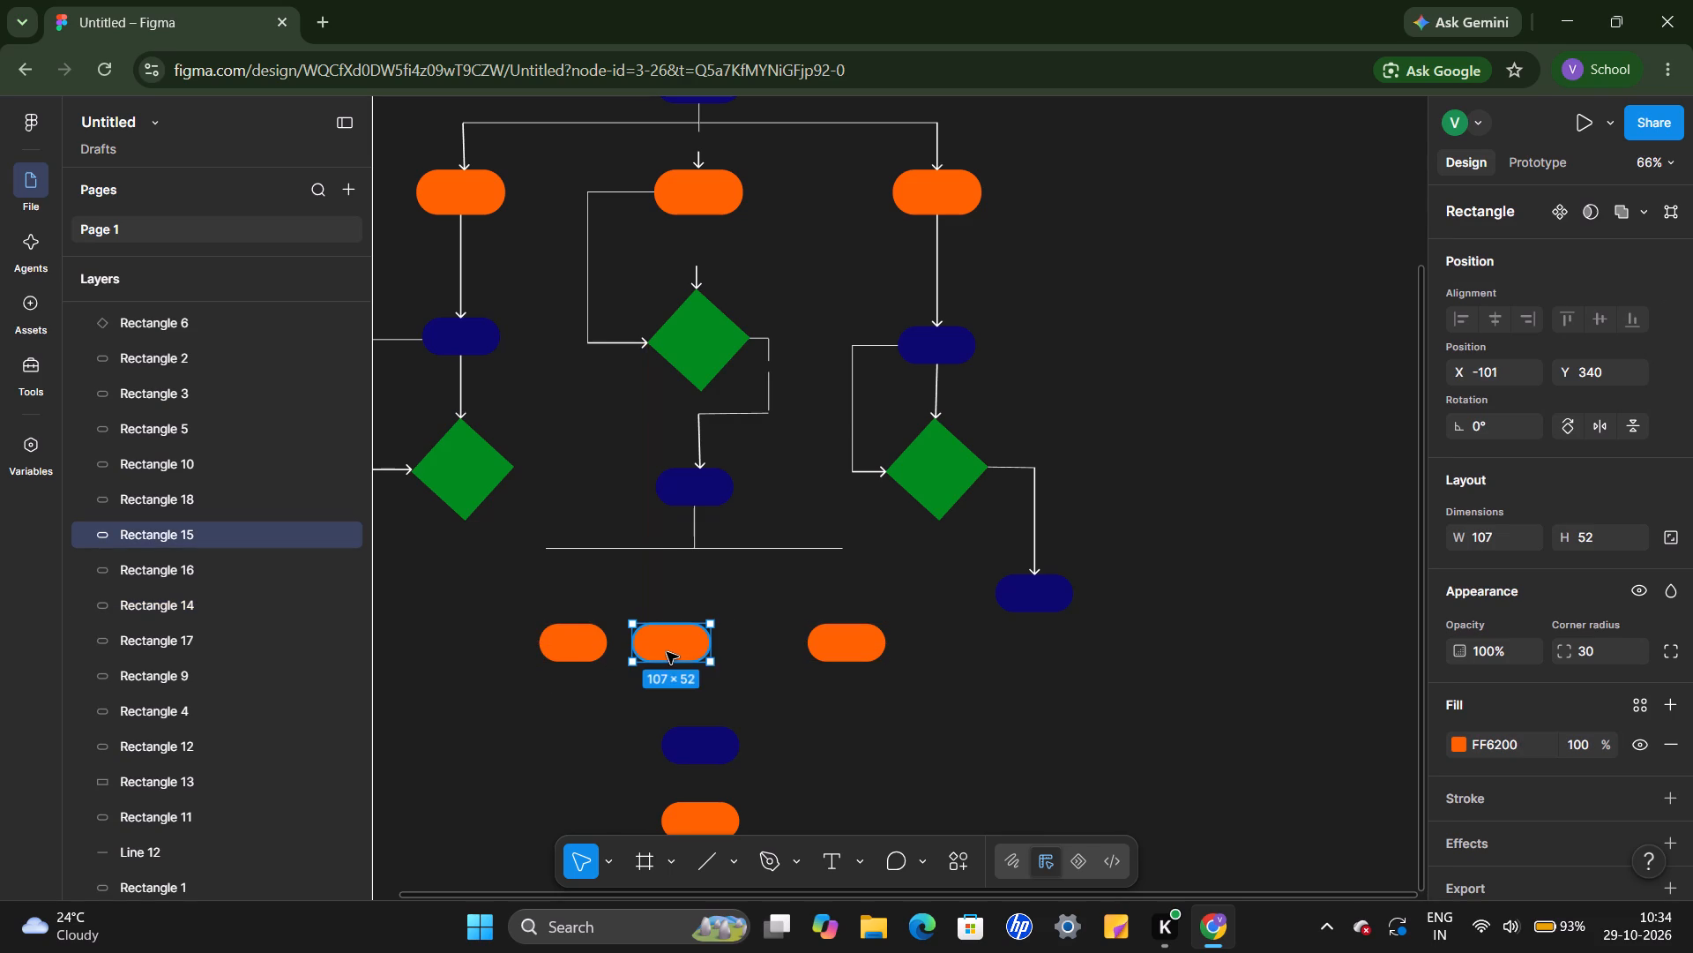
left_click_drag(705, 662, 694, 662)
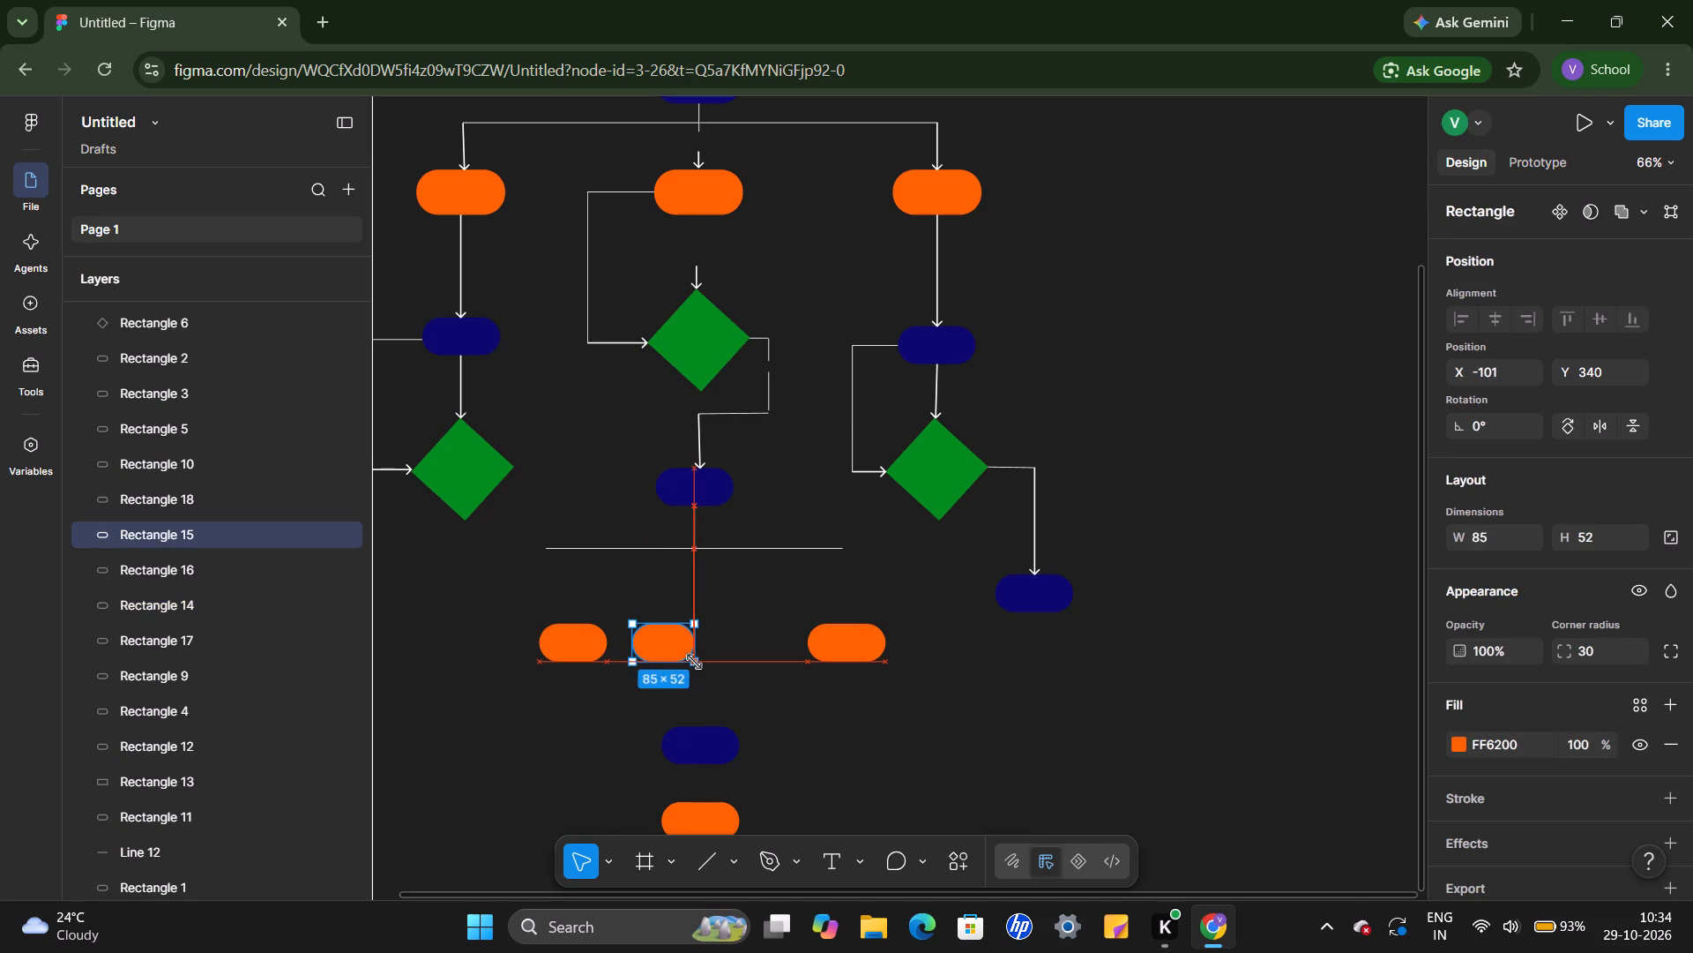
left_click_drag(694, 662, 693, 662)
Move the lower row's right orange shape to X 19, Y 340, and narrow it to about 87 wide.
left_click_drag(832, 655, 772, 665)
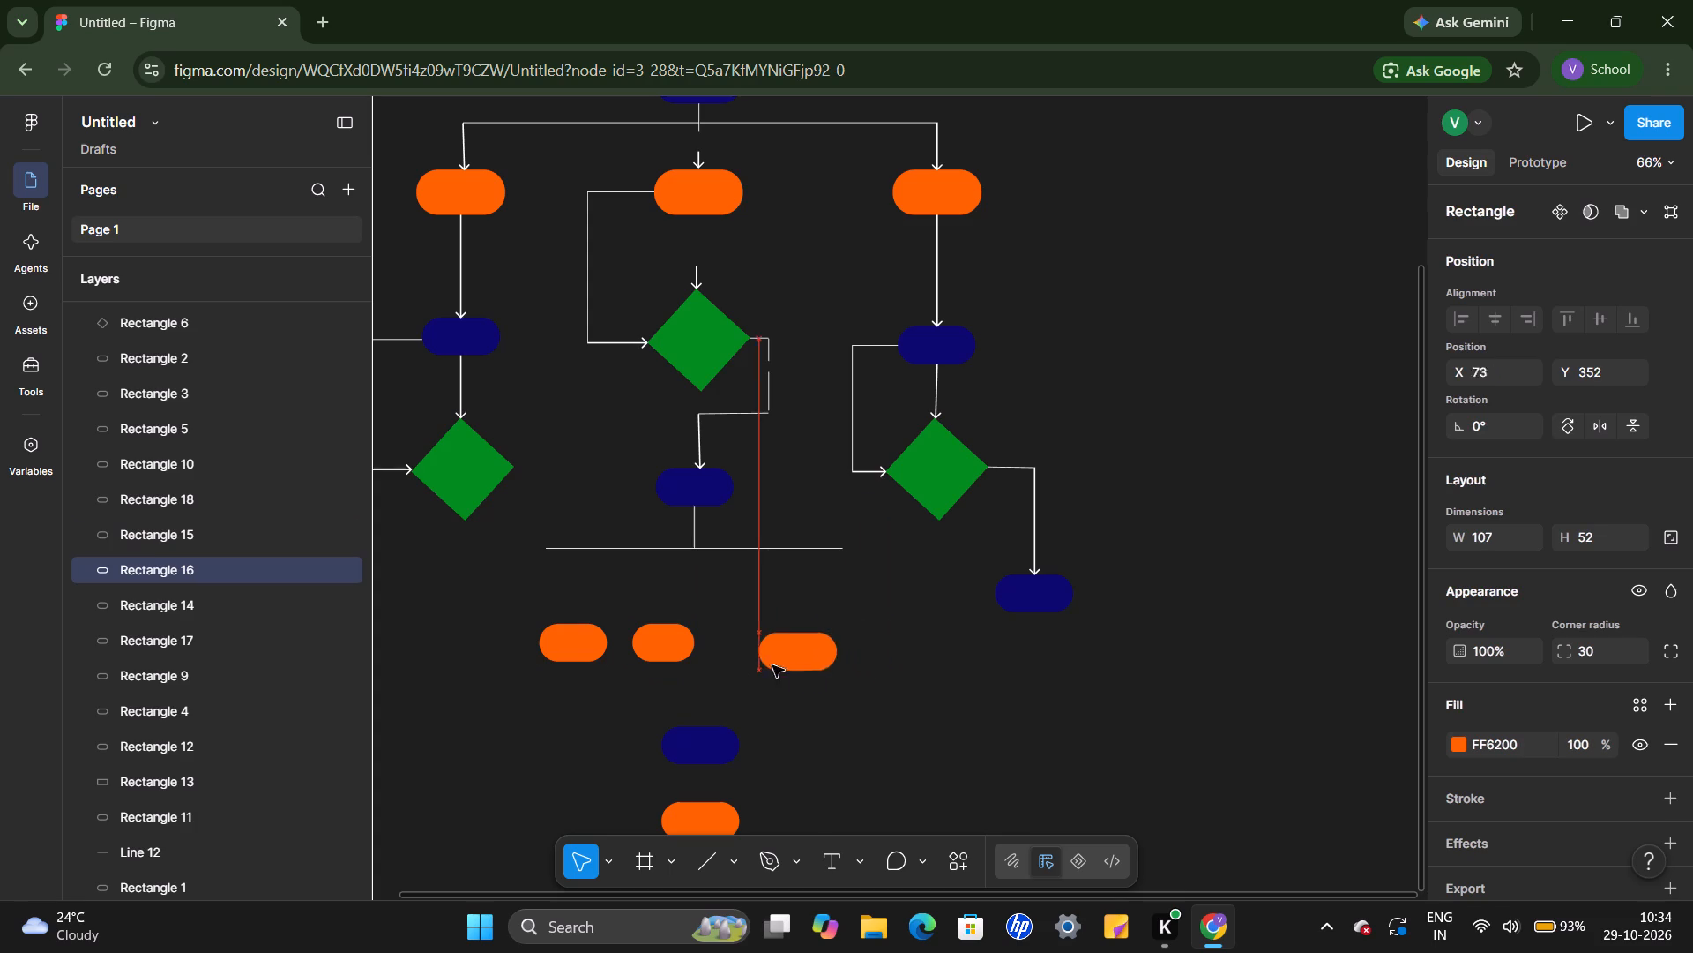
left_click_drag(772, 665, 747, 656)
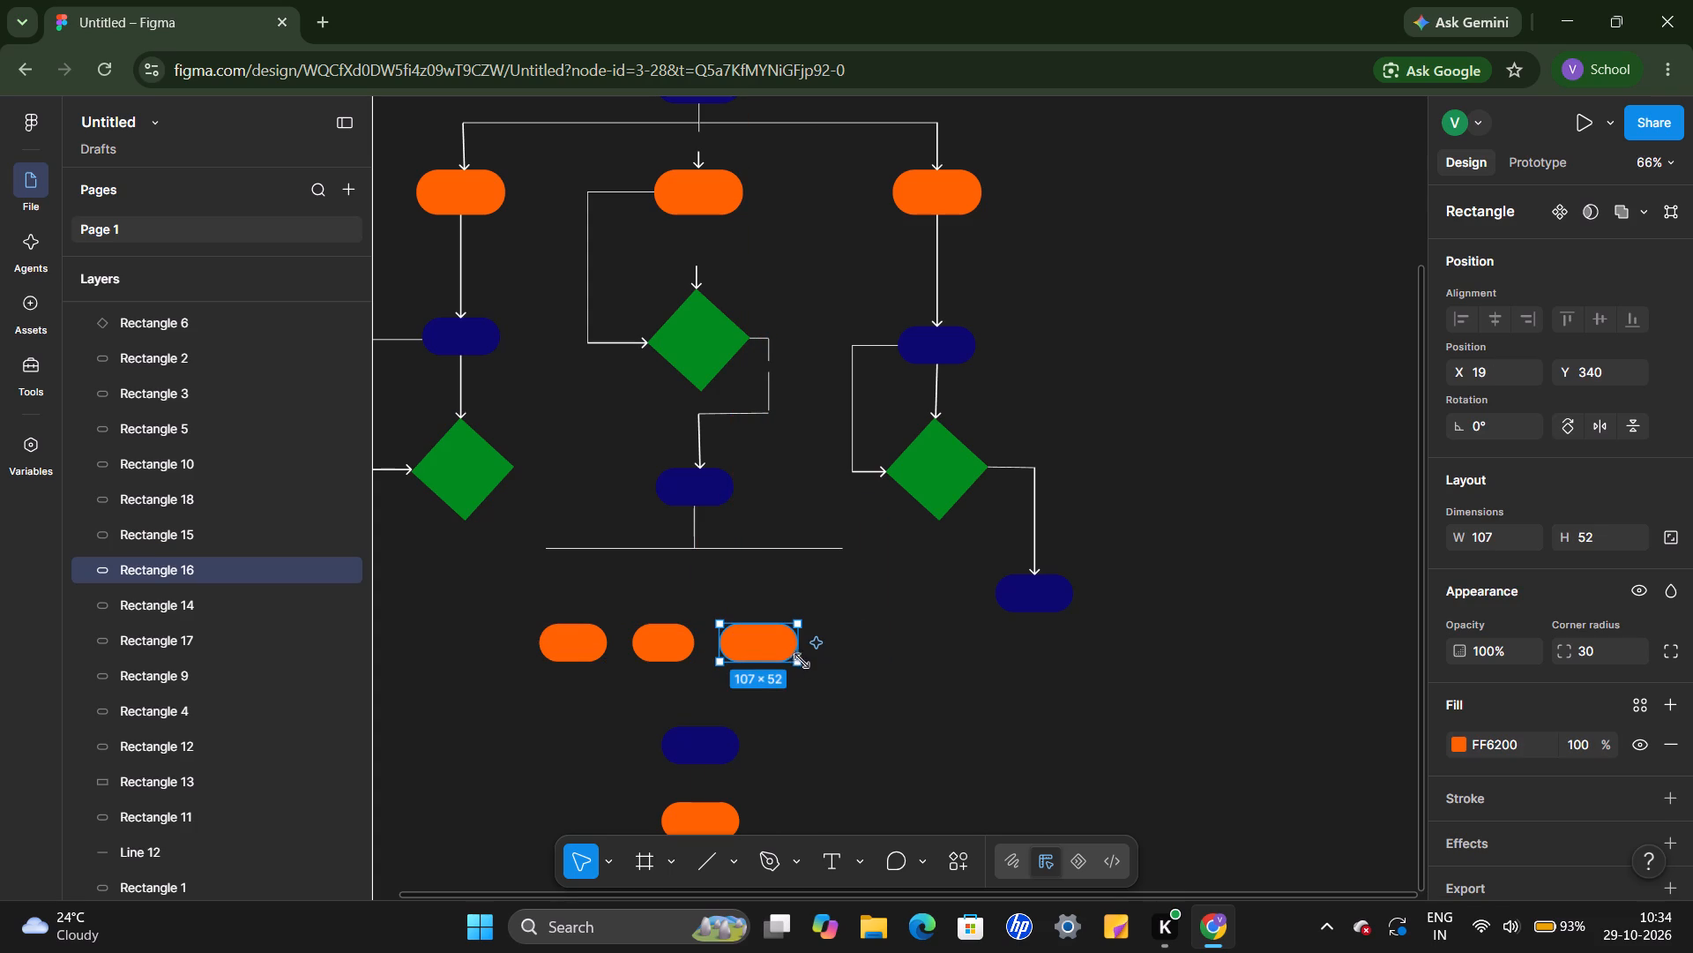
left_click_drag(795, 662, 781, 661)
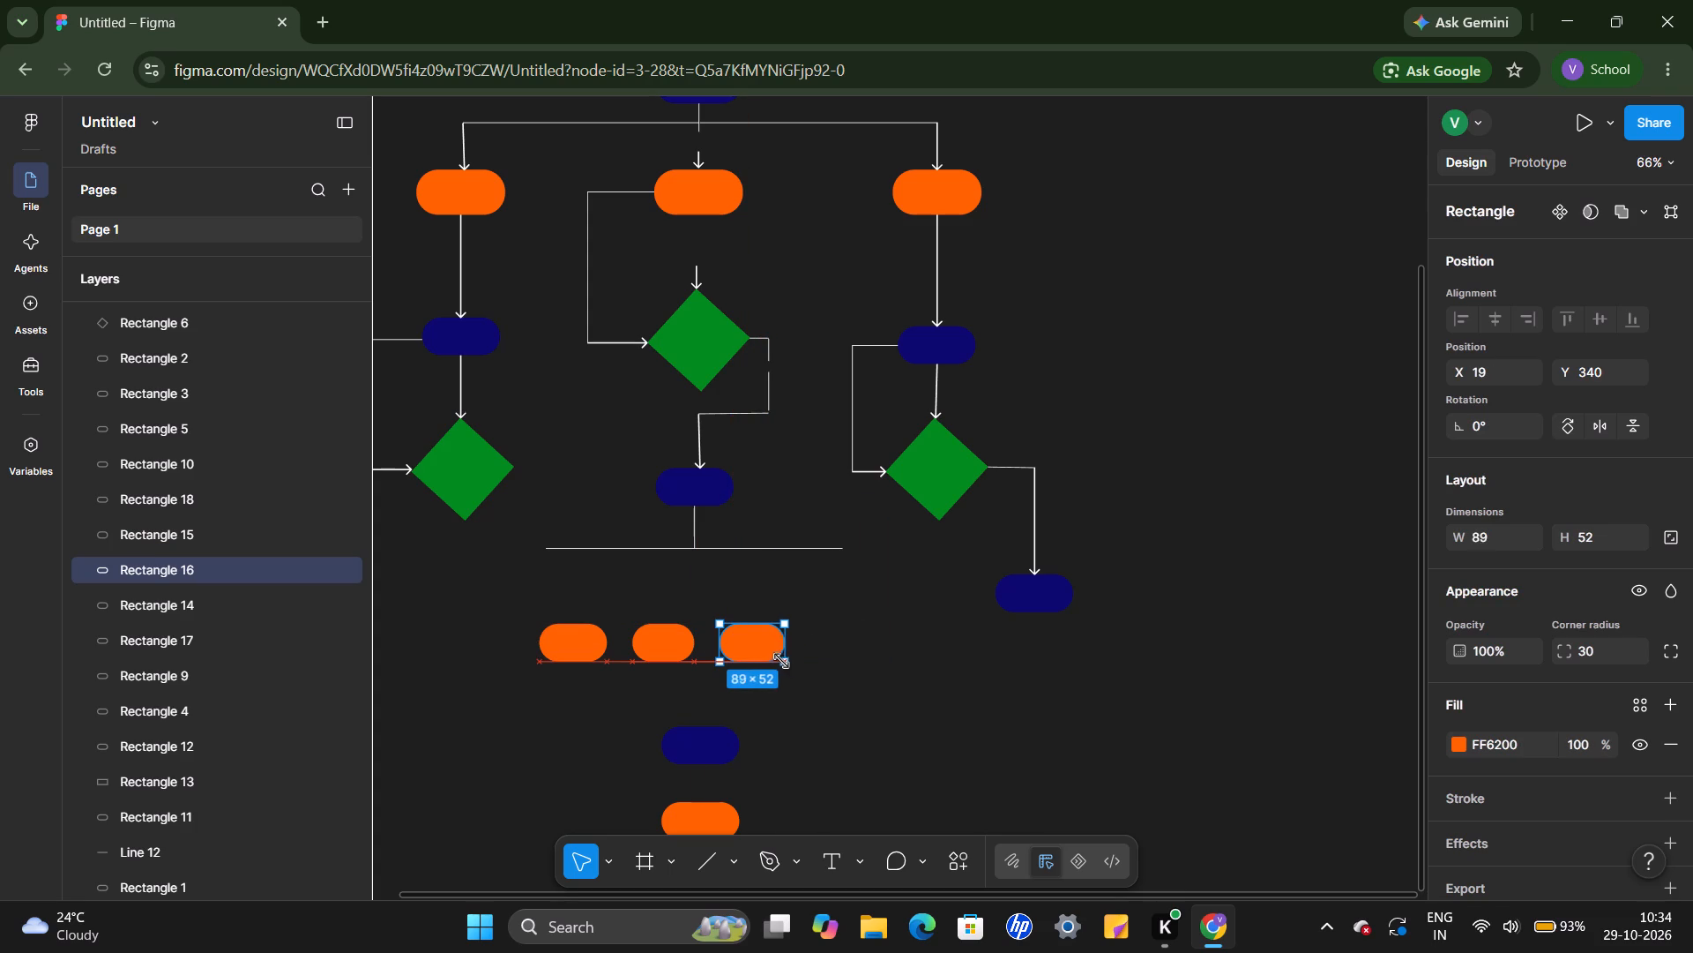
left_click_drag(781, 661, 783, 659)
left_click(826, 682)
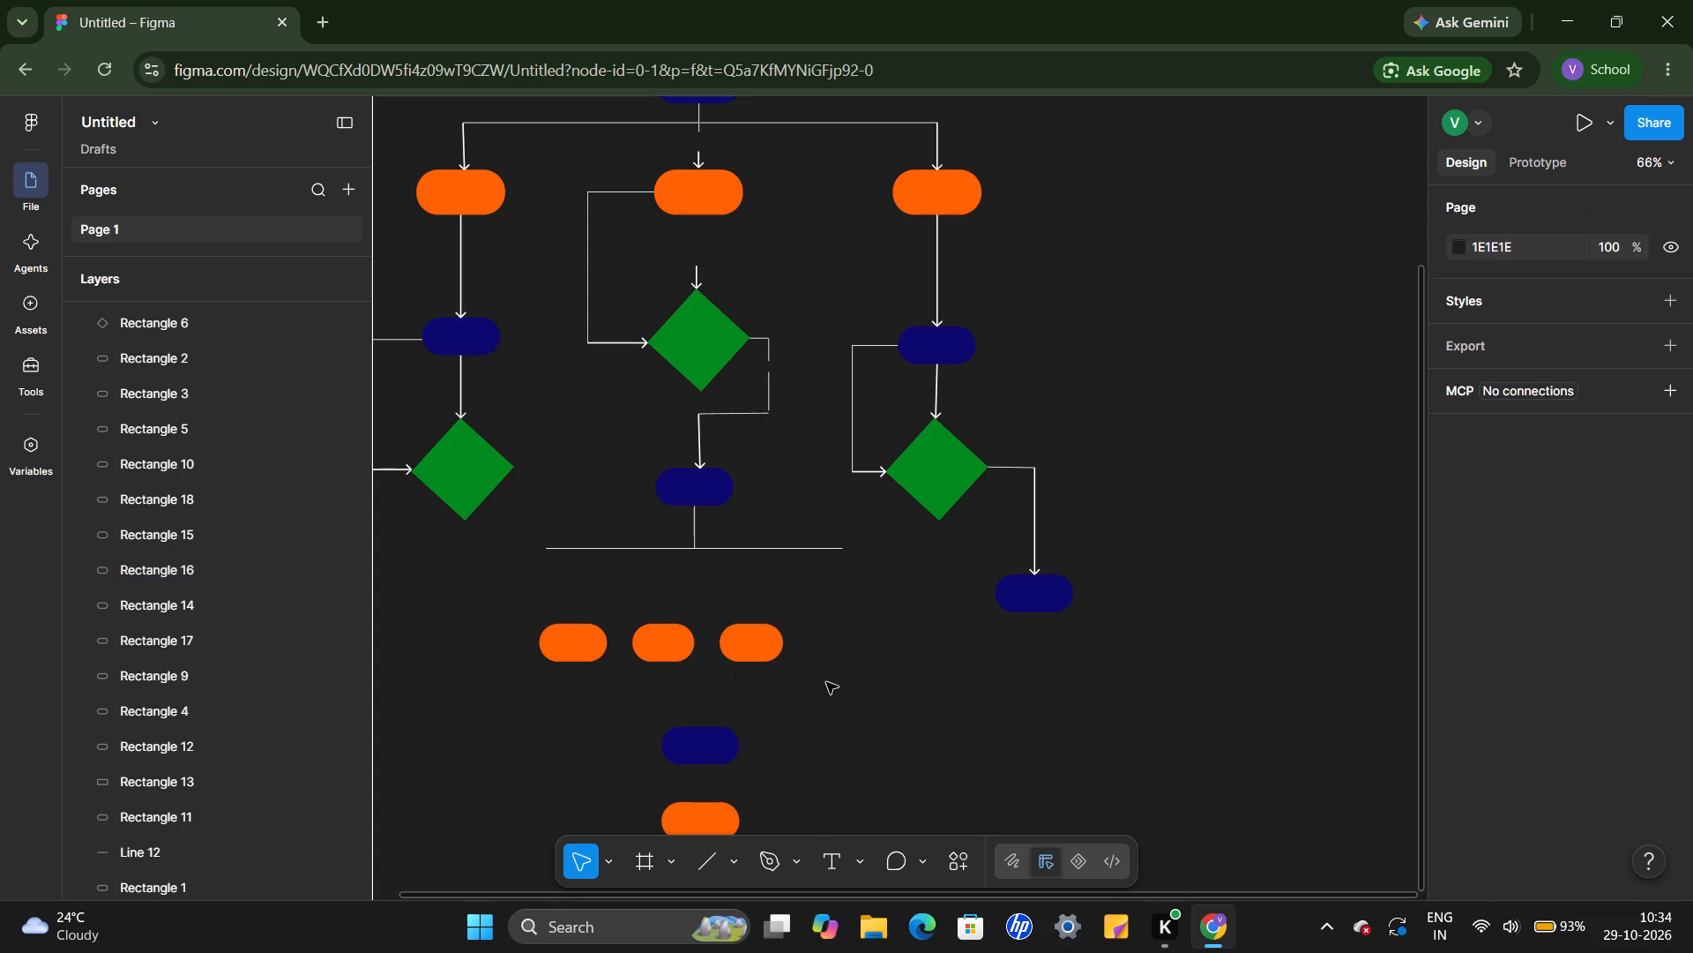
Duplicate the lower row's right orange shape and place the copy as a fourth shape at X 137, Y 343.
left_click(764, 649)
key("ctrl+c")
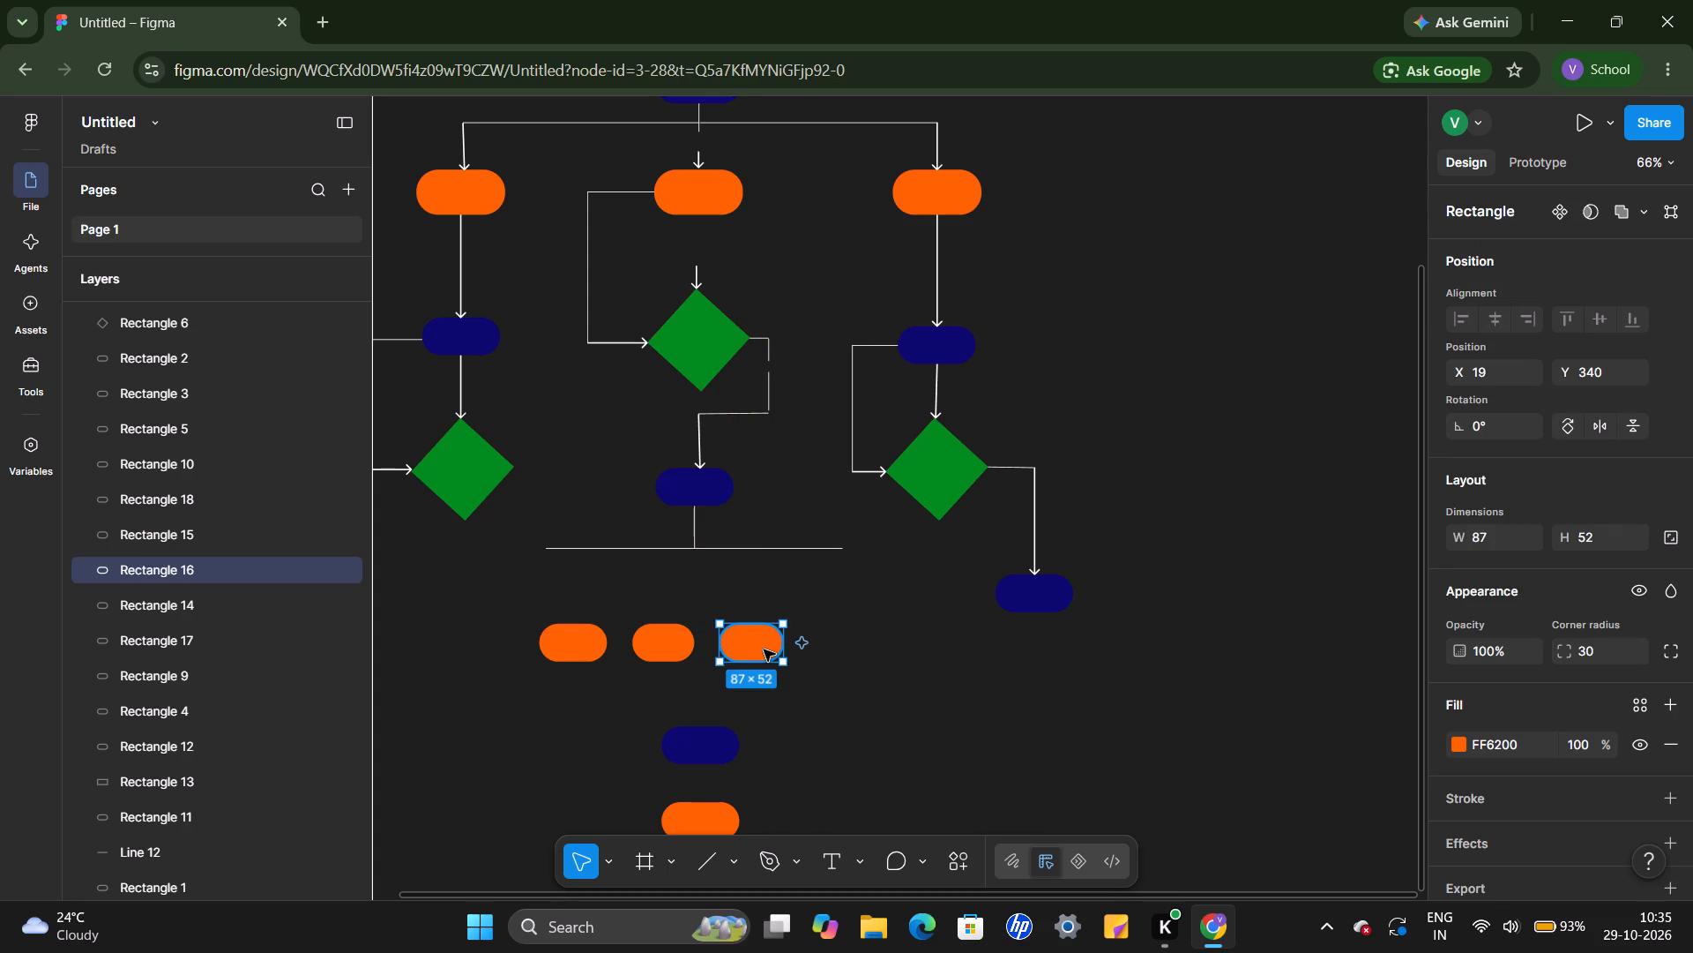
key("ctrl+v")
left_click_drag(764, 649, 838, 653)
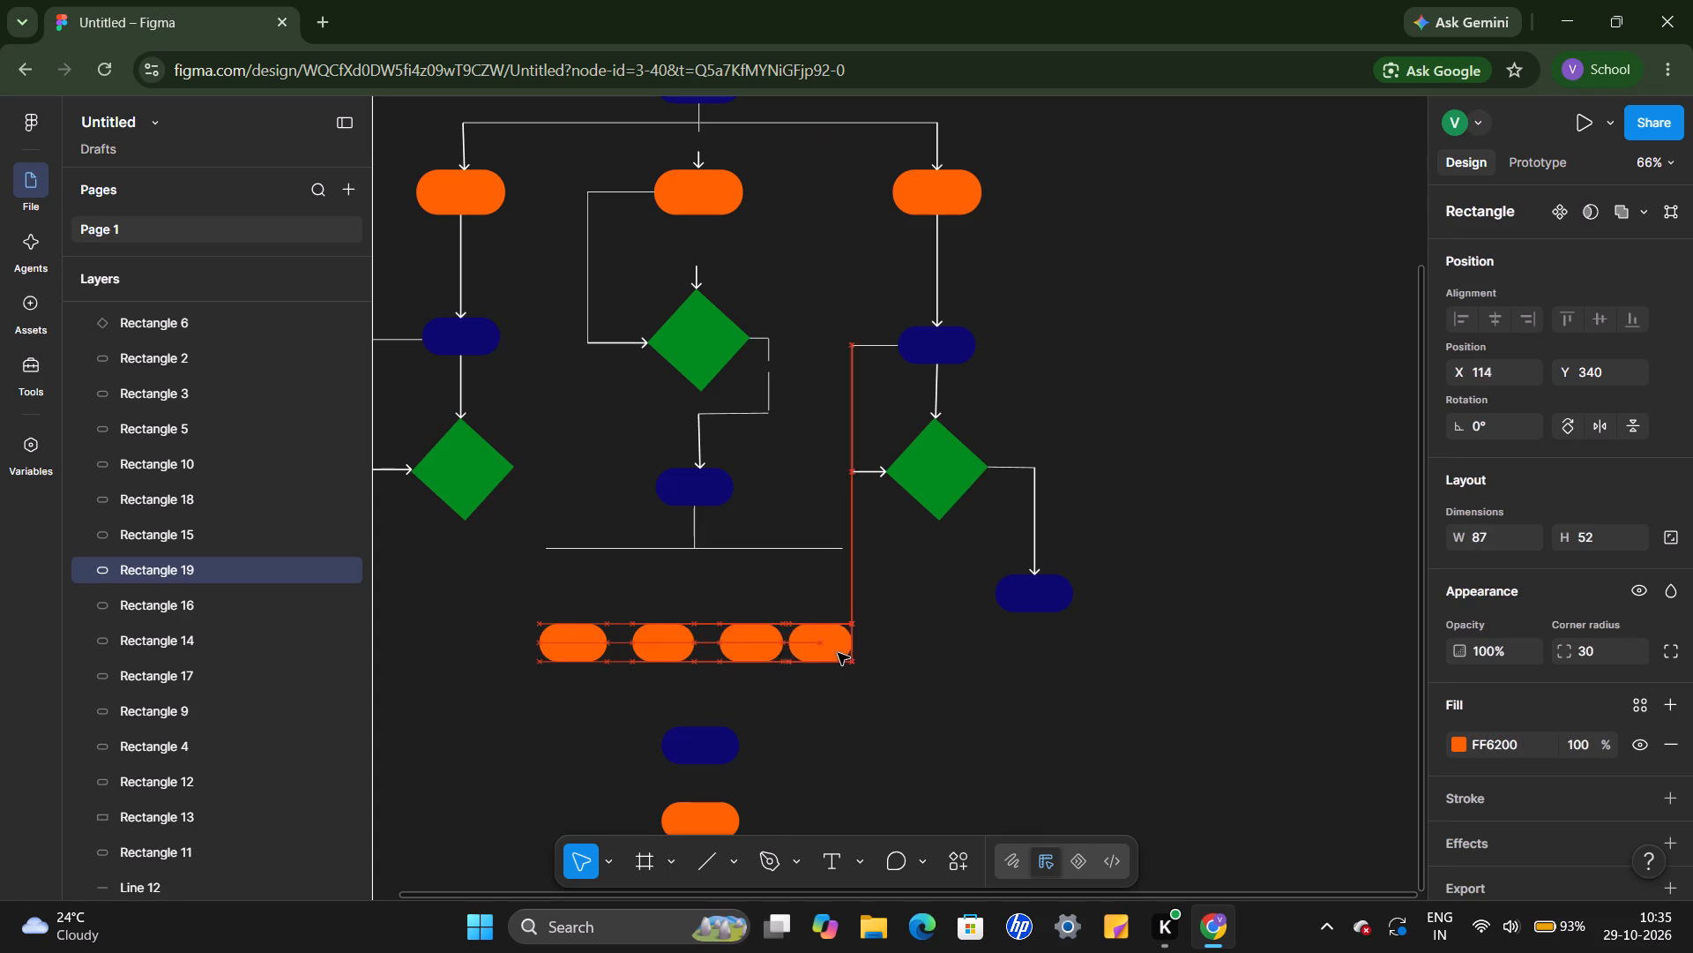
left_click_drag(838, 653, 849, 653)
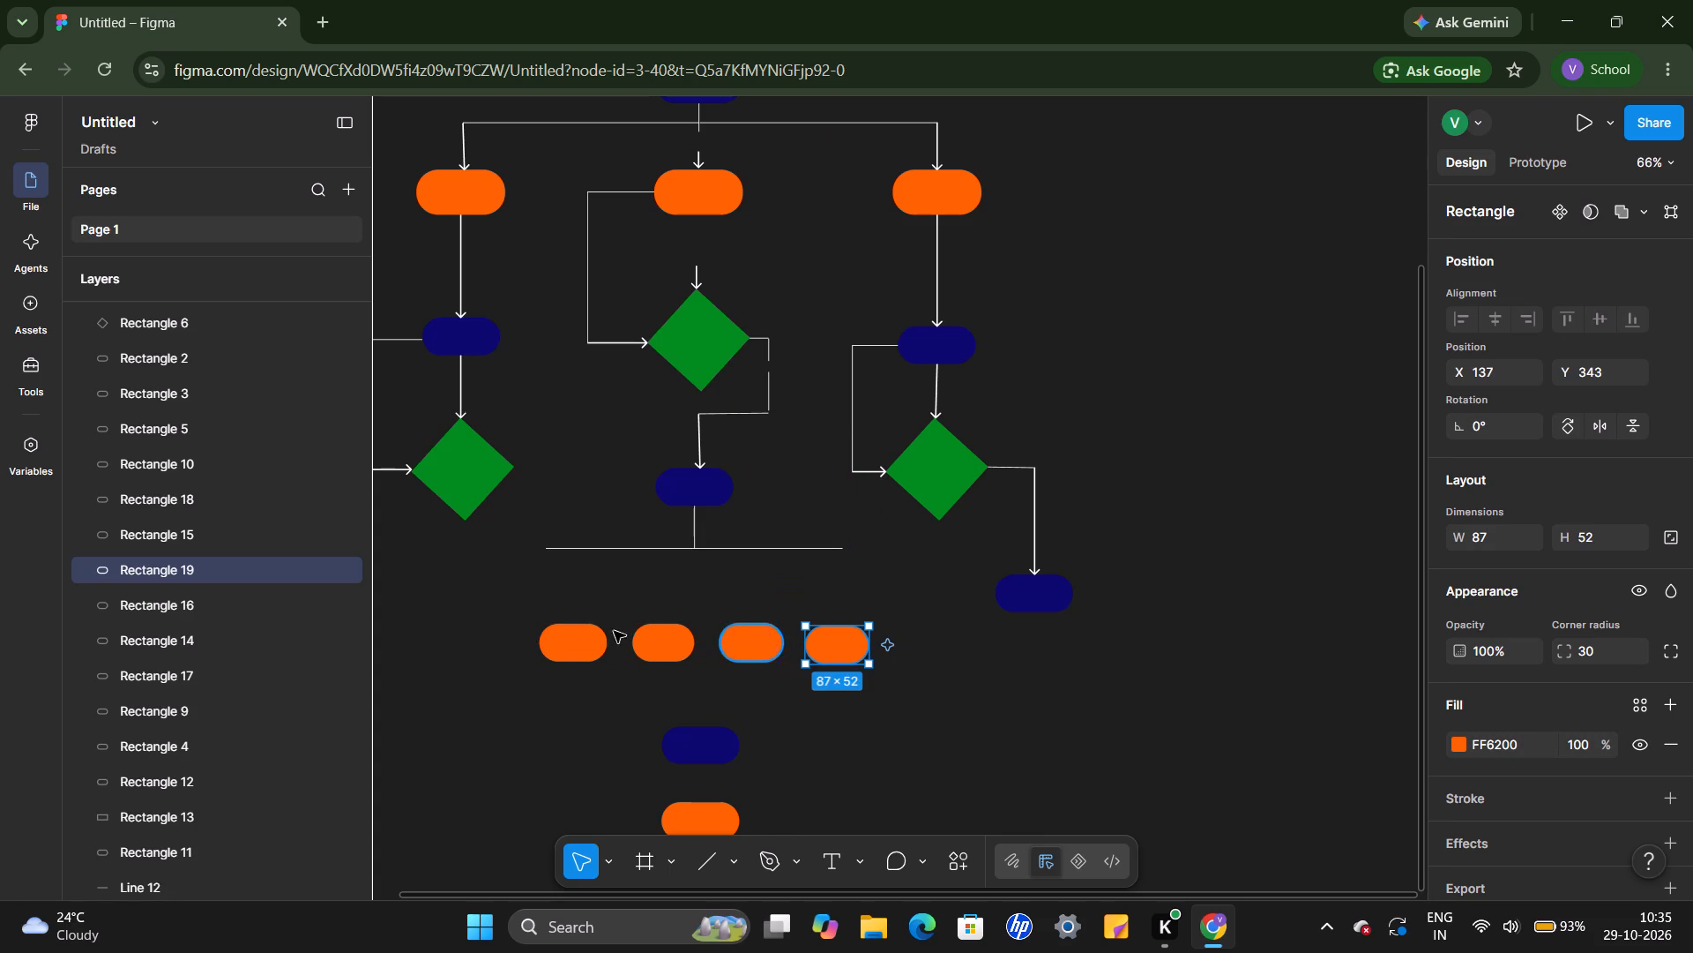
Choose the Arrow tool, and return to the Move tool.
left_click(733, 870)
left_click(794, 706)
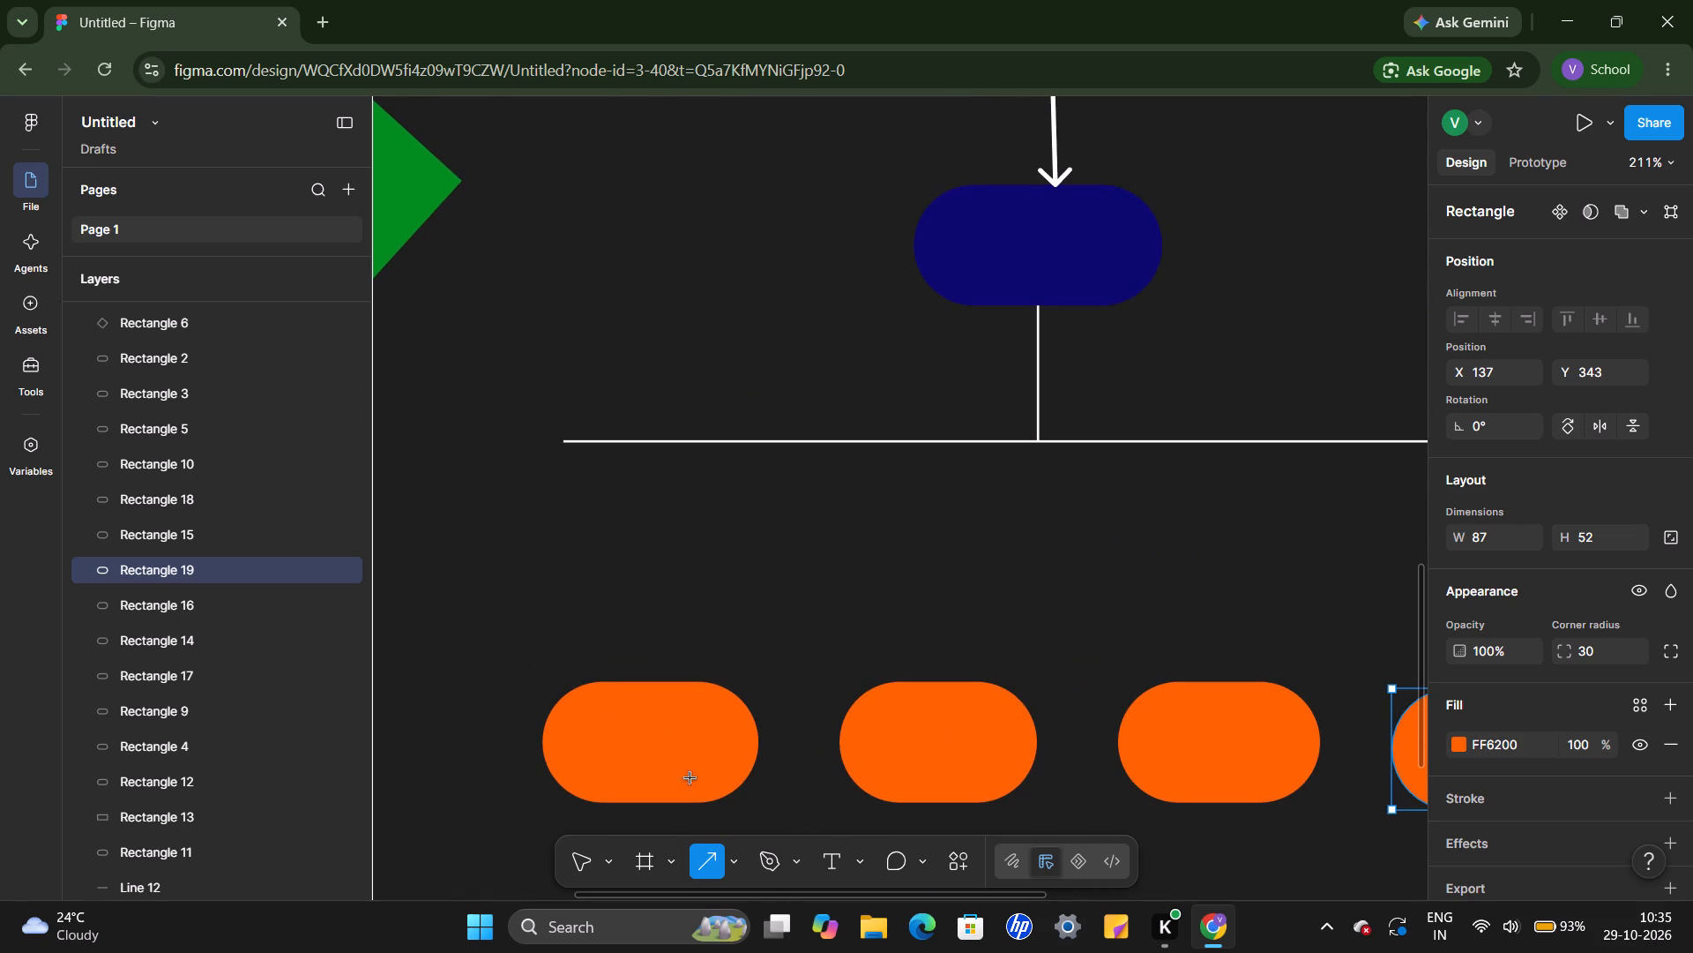
left_click(582, 862)
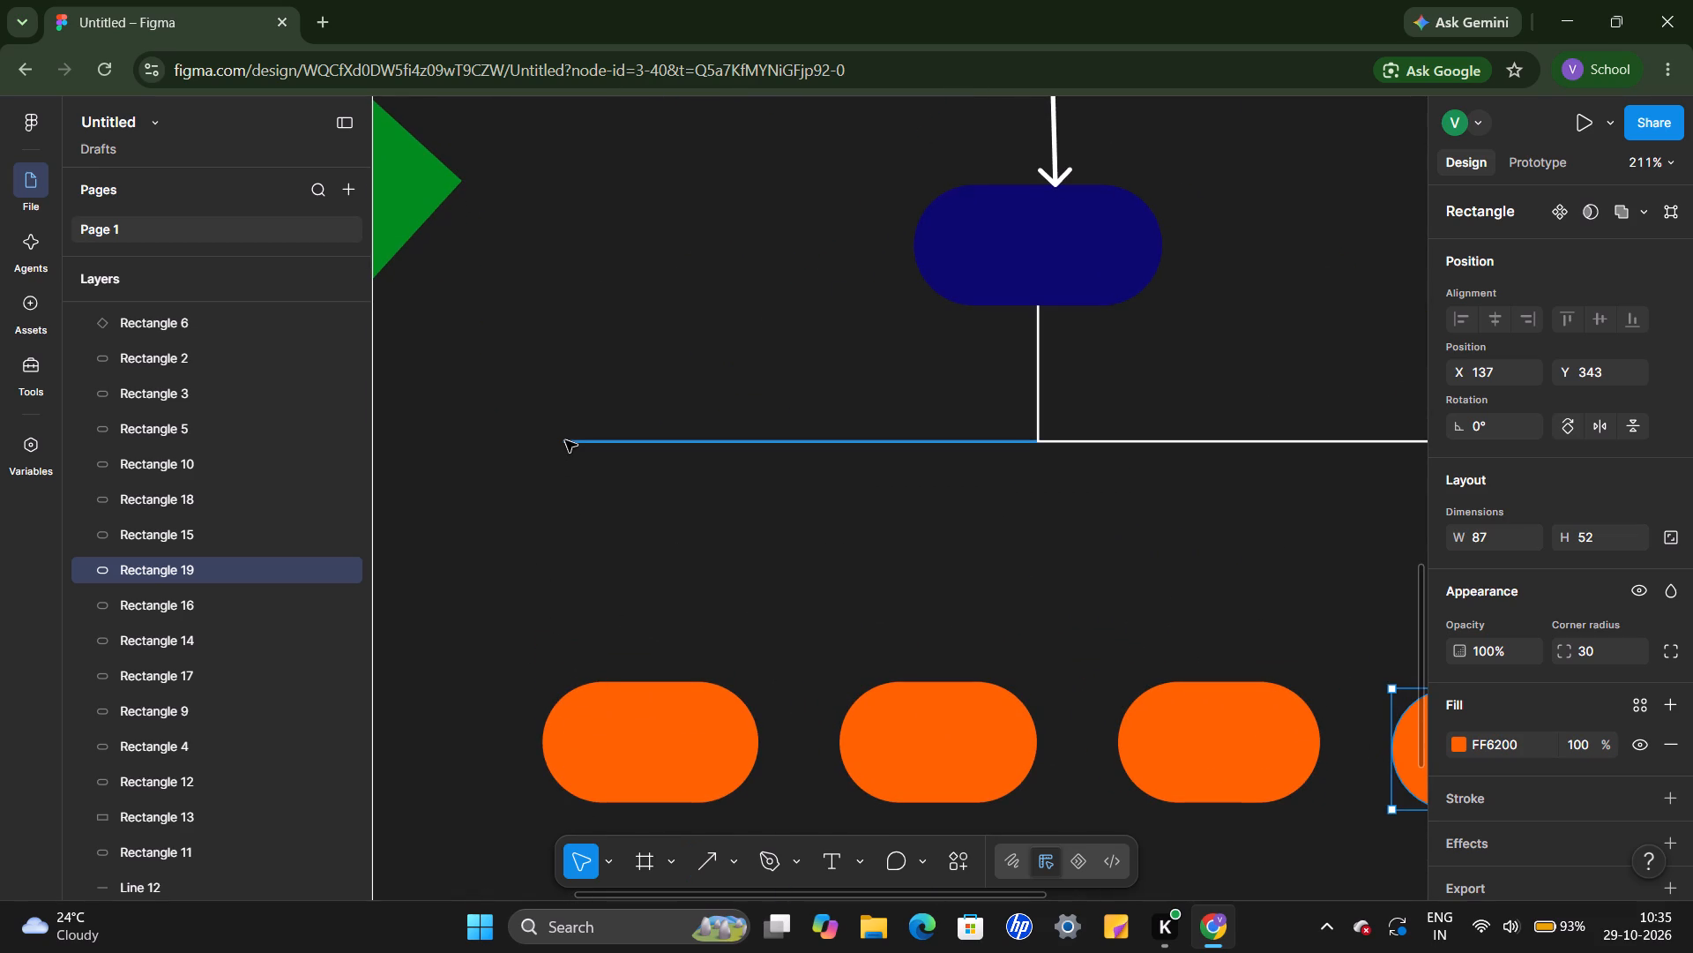
Shift the left half of the horizontal connector line rightward to X -192, Y 237.
left_click_drag(565, 440, 608, 446)
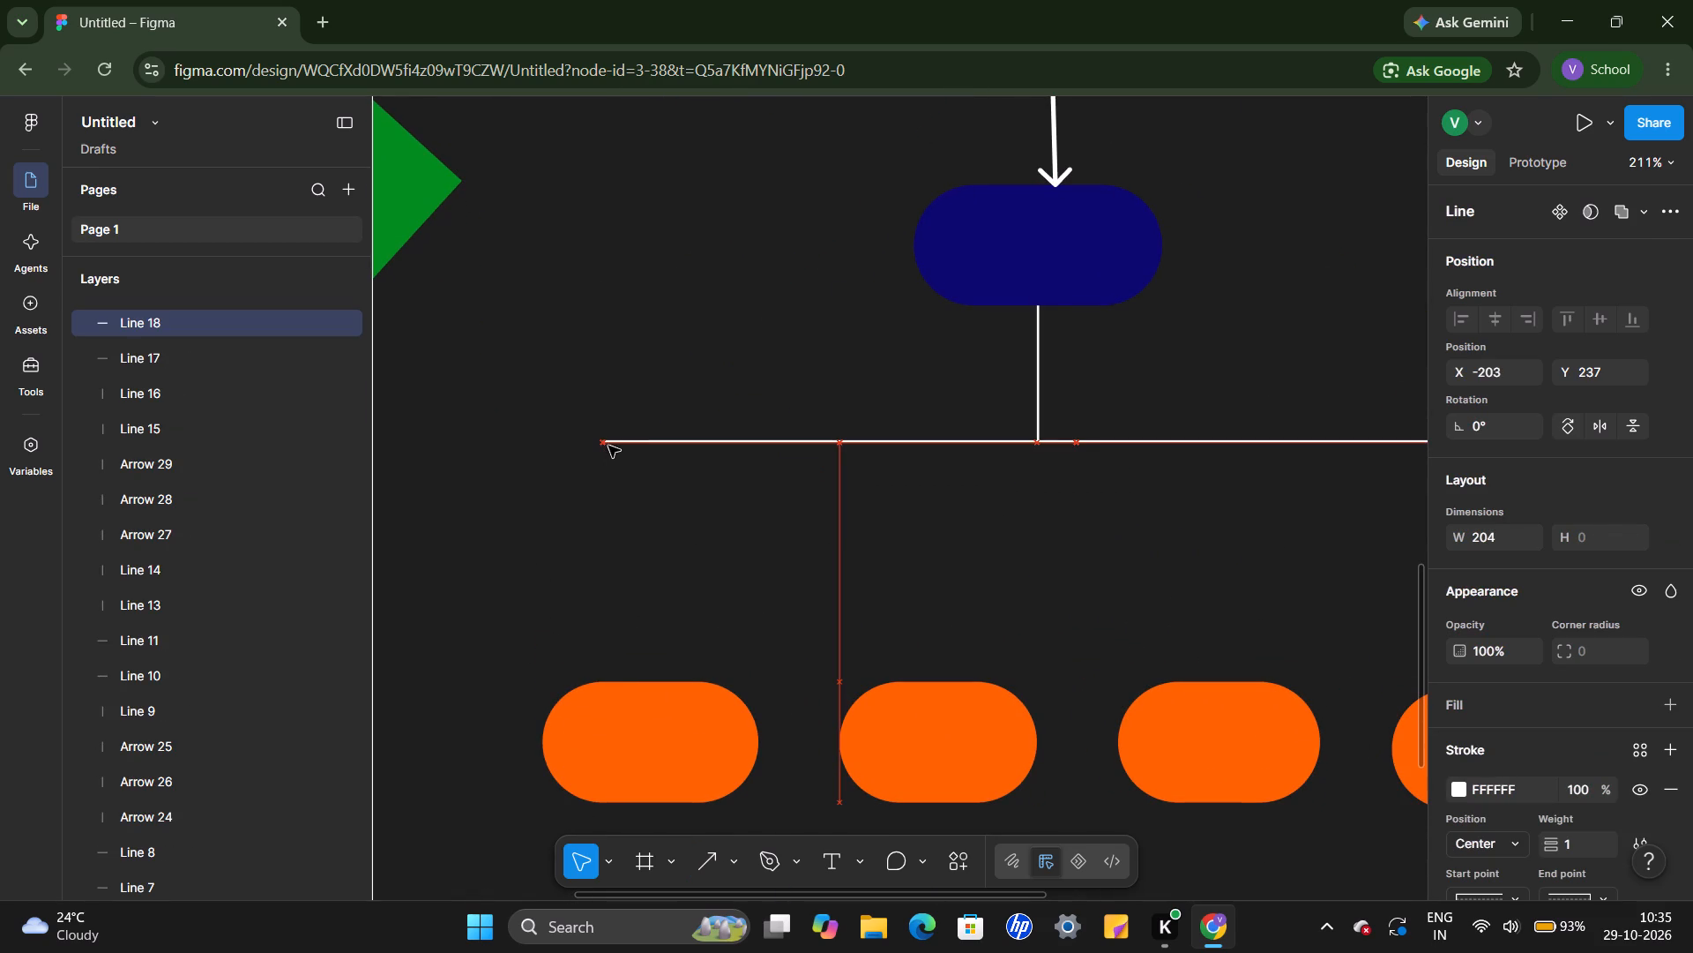
left_click_drag(608, 446, 646, 446)
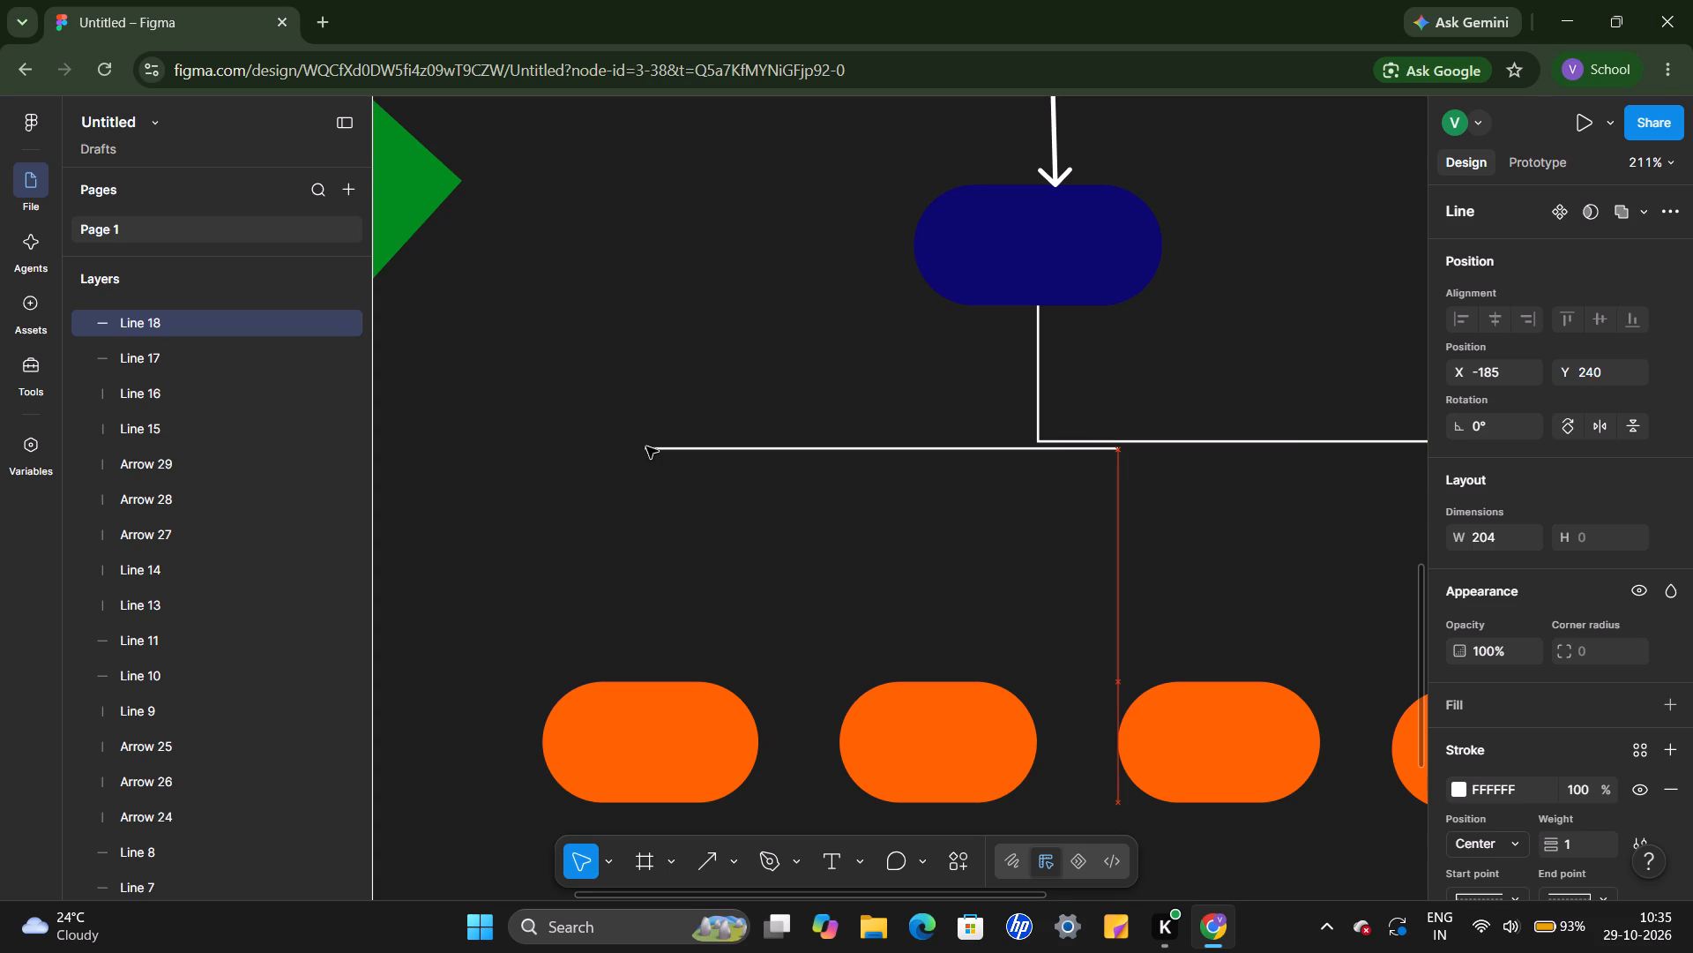
left_click_drag(646, 446, 631, 439)
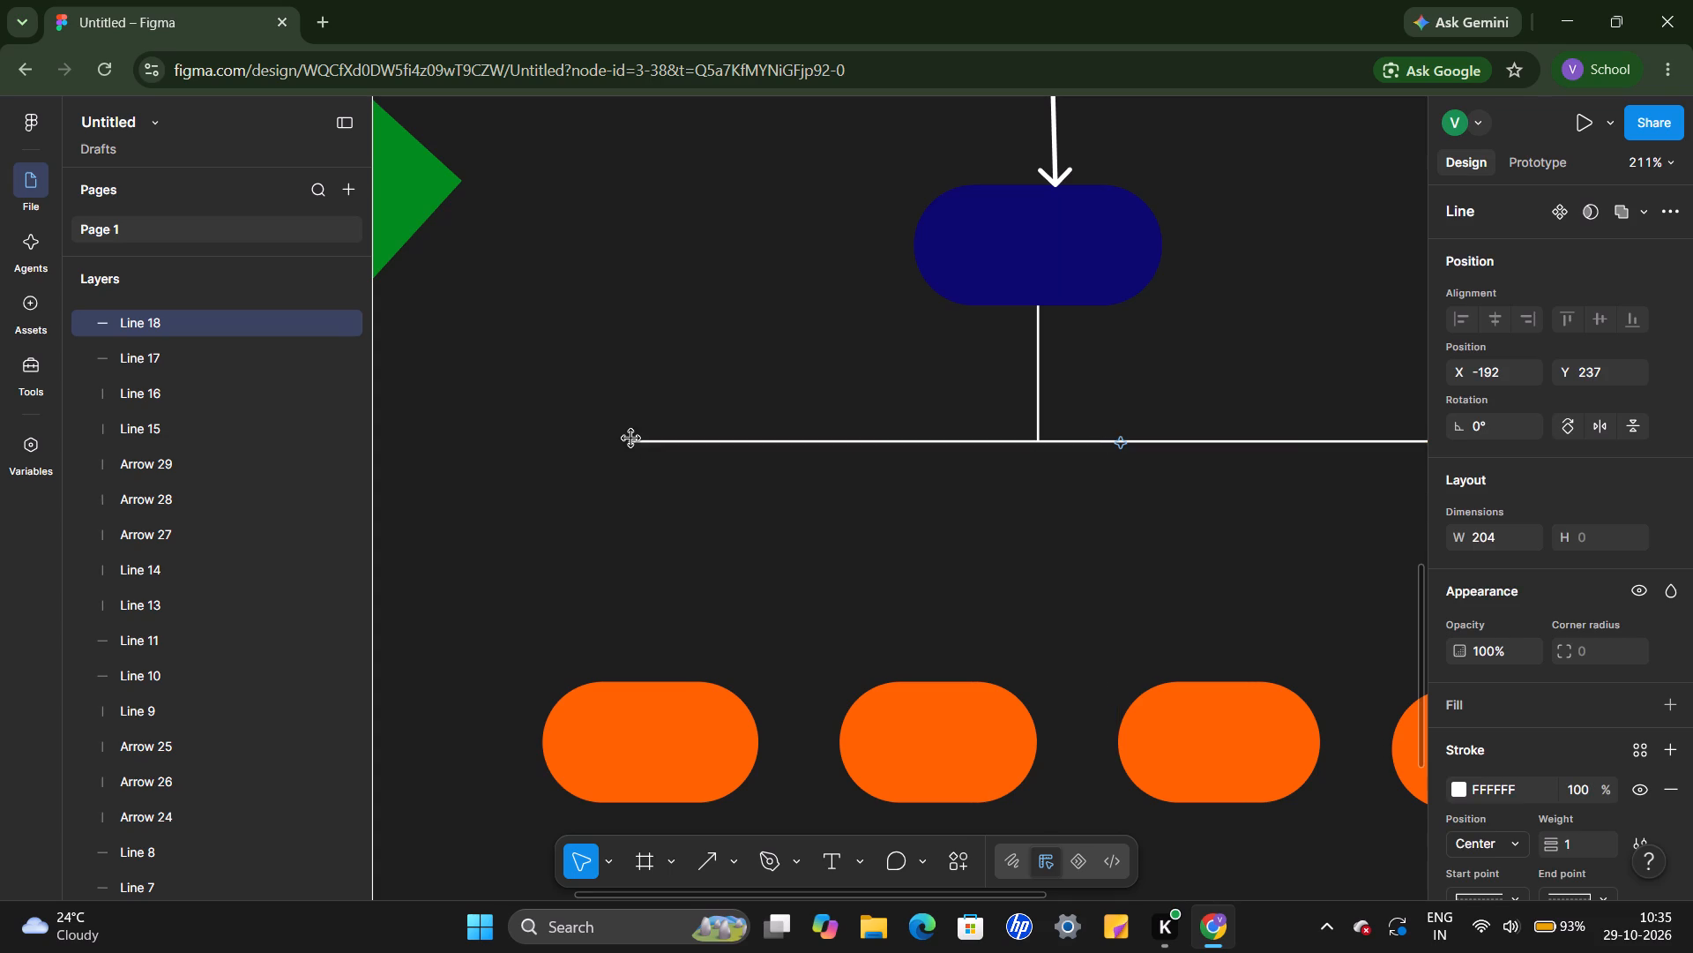
Shift the right half of the horizontal connector line leftward to X -23, Y 237.
scroll(709, 519, "left", 2)
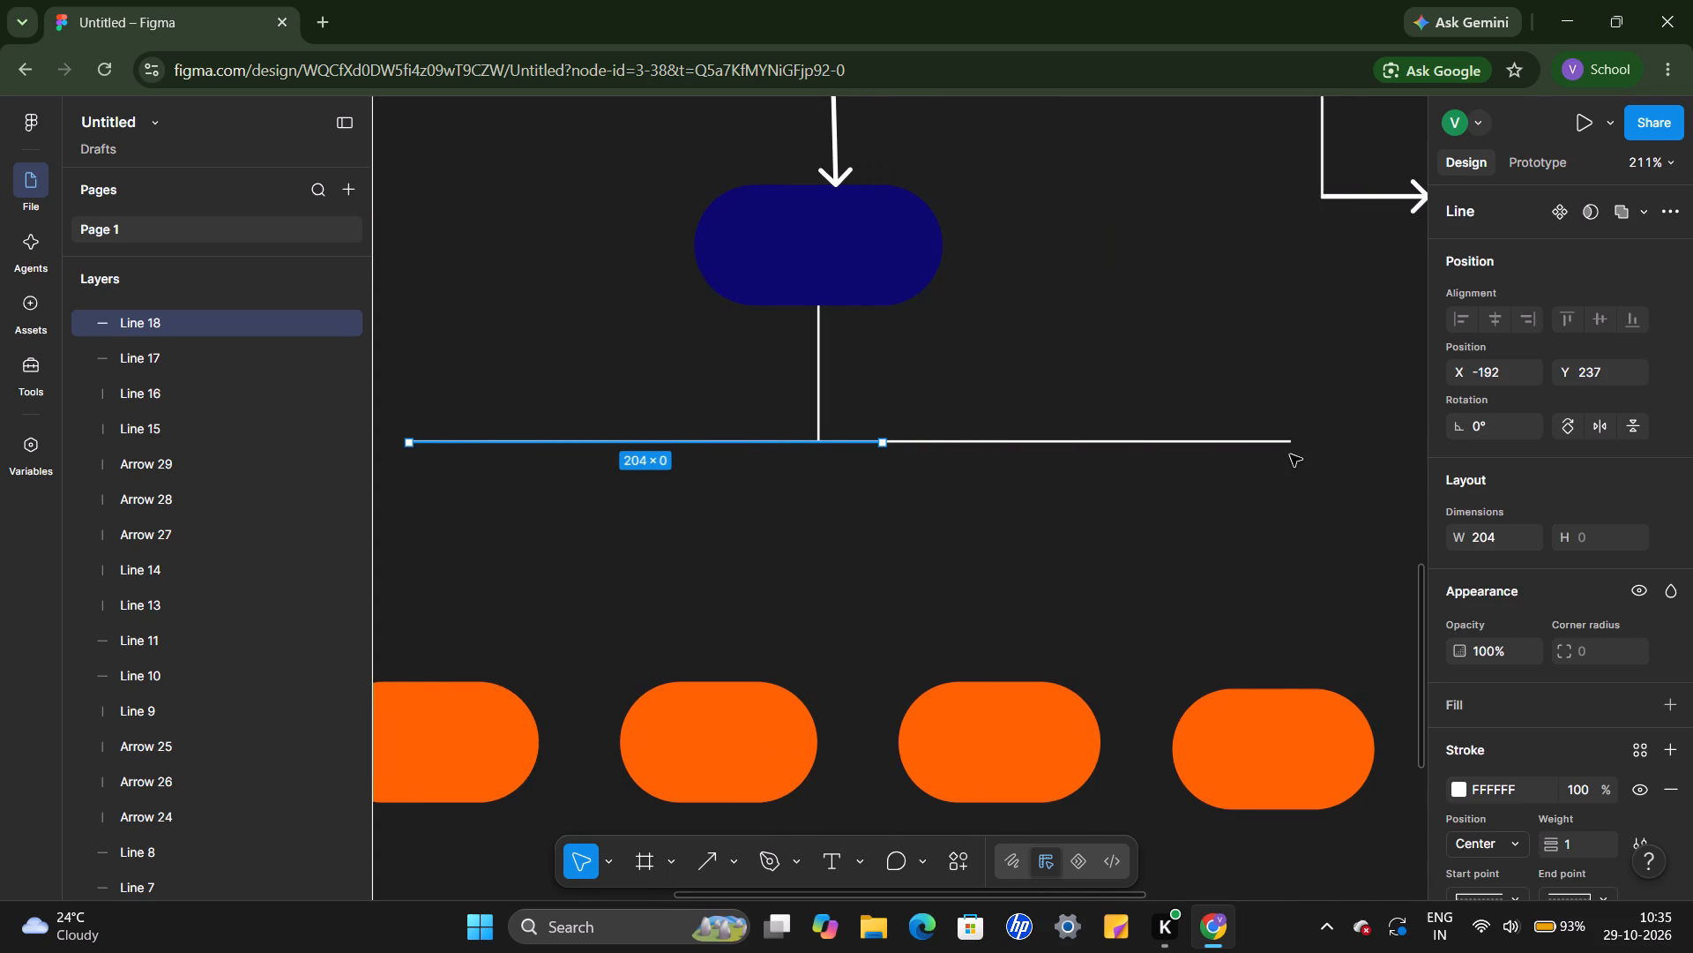
left_click_drag(1291, 440, 1273, 440)
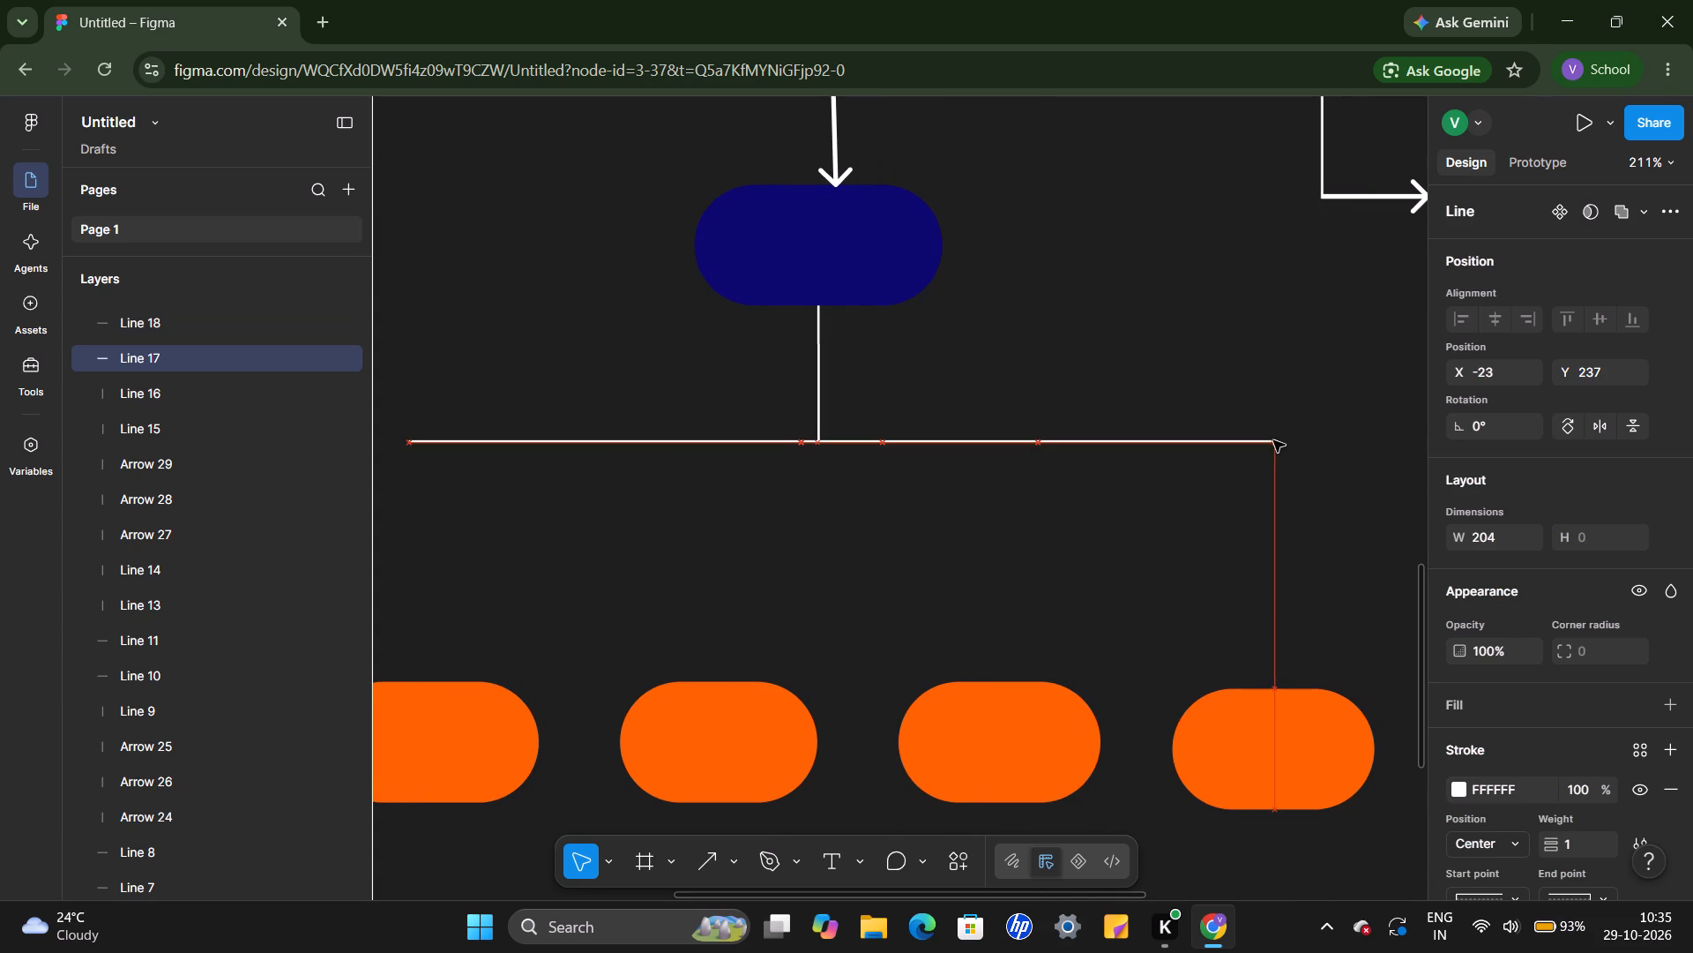
left_click_drag(1273, 440, 1272, 440)
left_click(1145, 549)
Draw a vertical arrow about 57 long from the horizontal connector's left end down toward the first orange shape.
scroll(1145, 549, "right", 1)
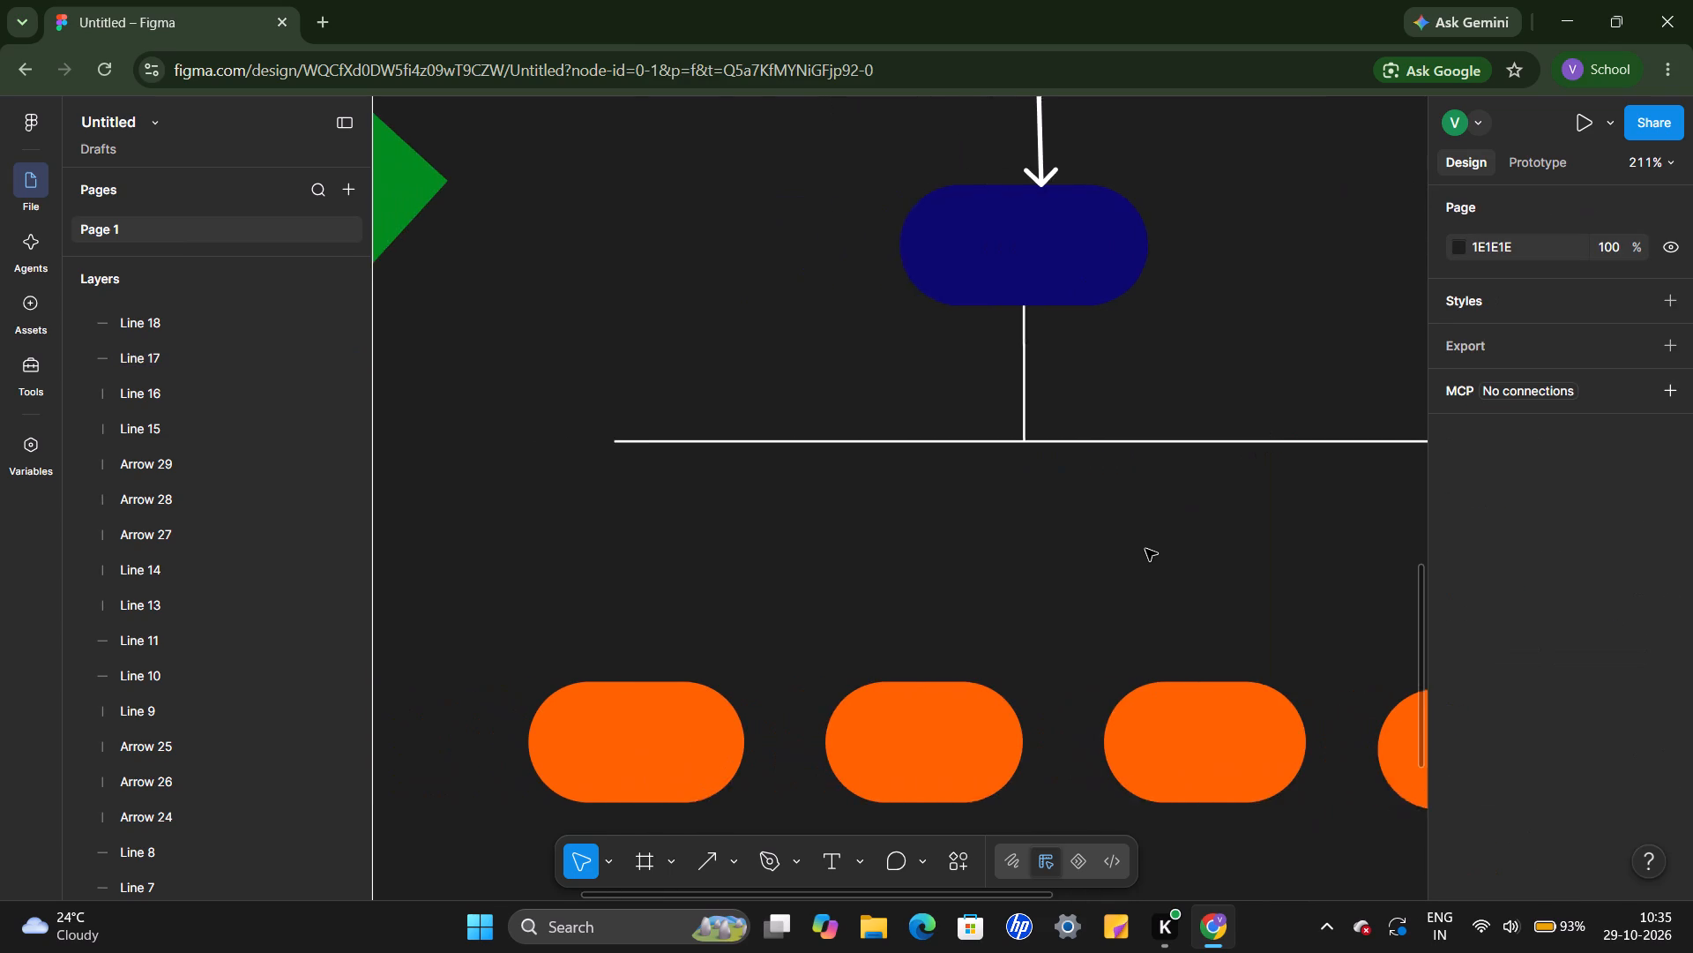
scroll(1145, 549, "right", 1)
left_click(706, 859)
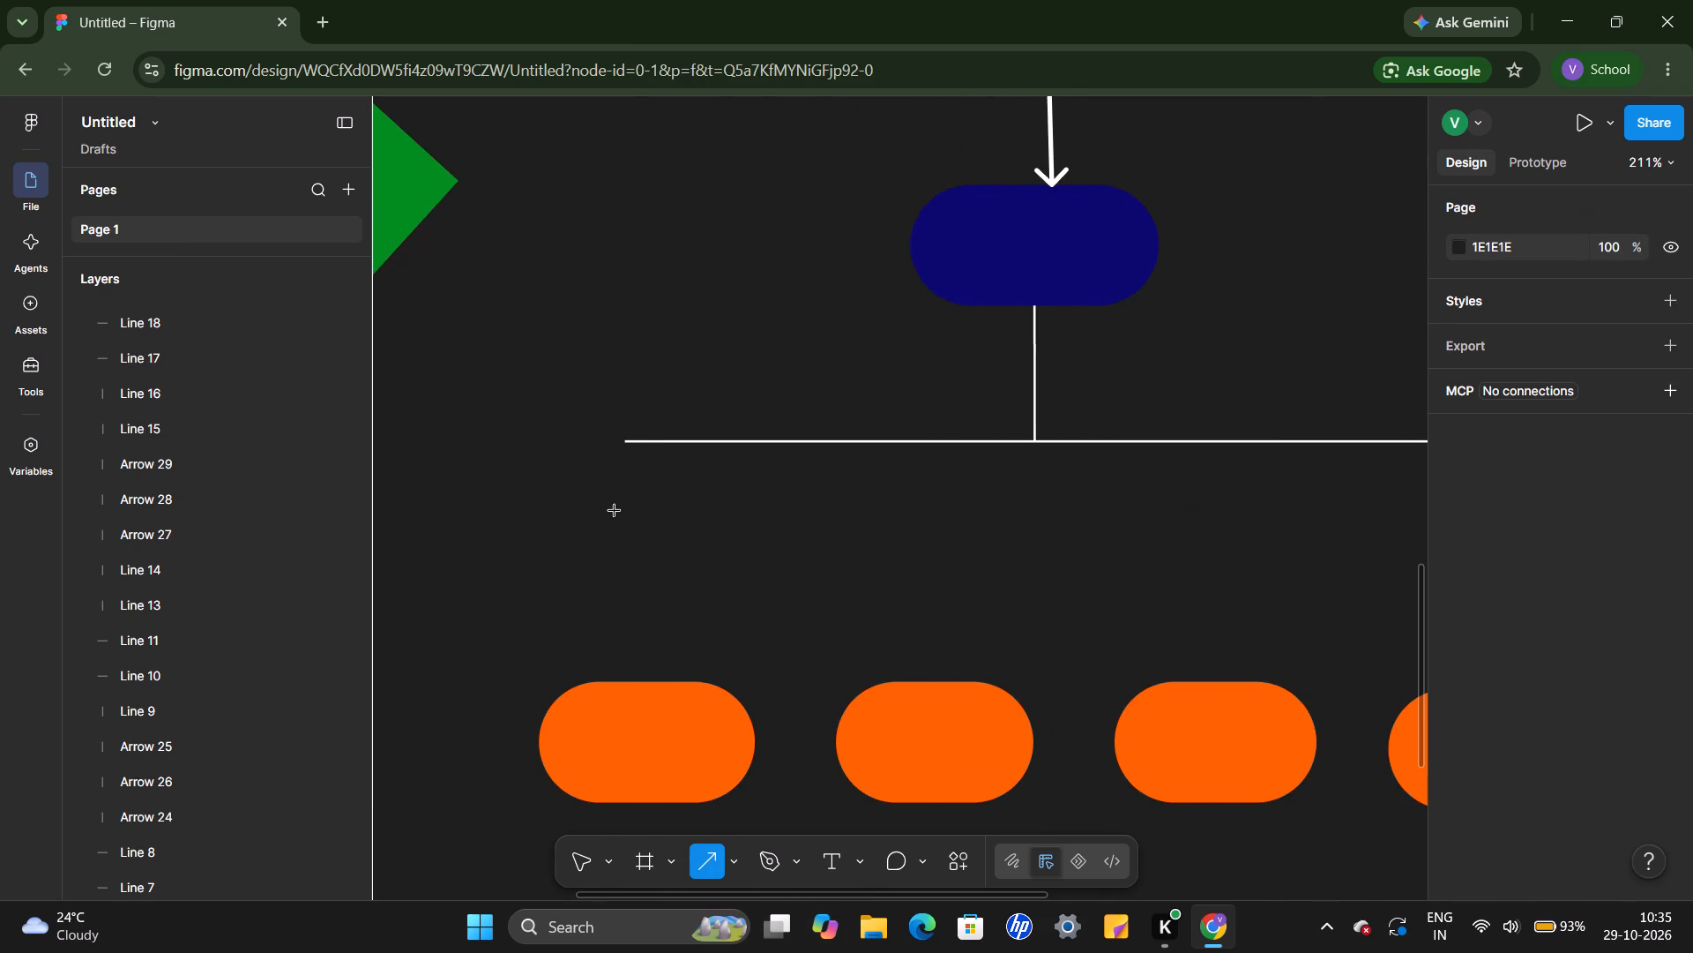
left_click_drag(627, 441, 628, 561)
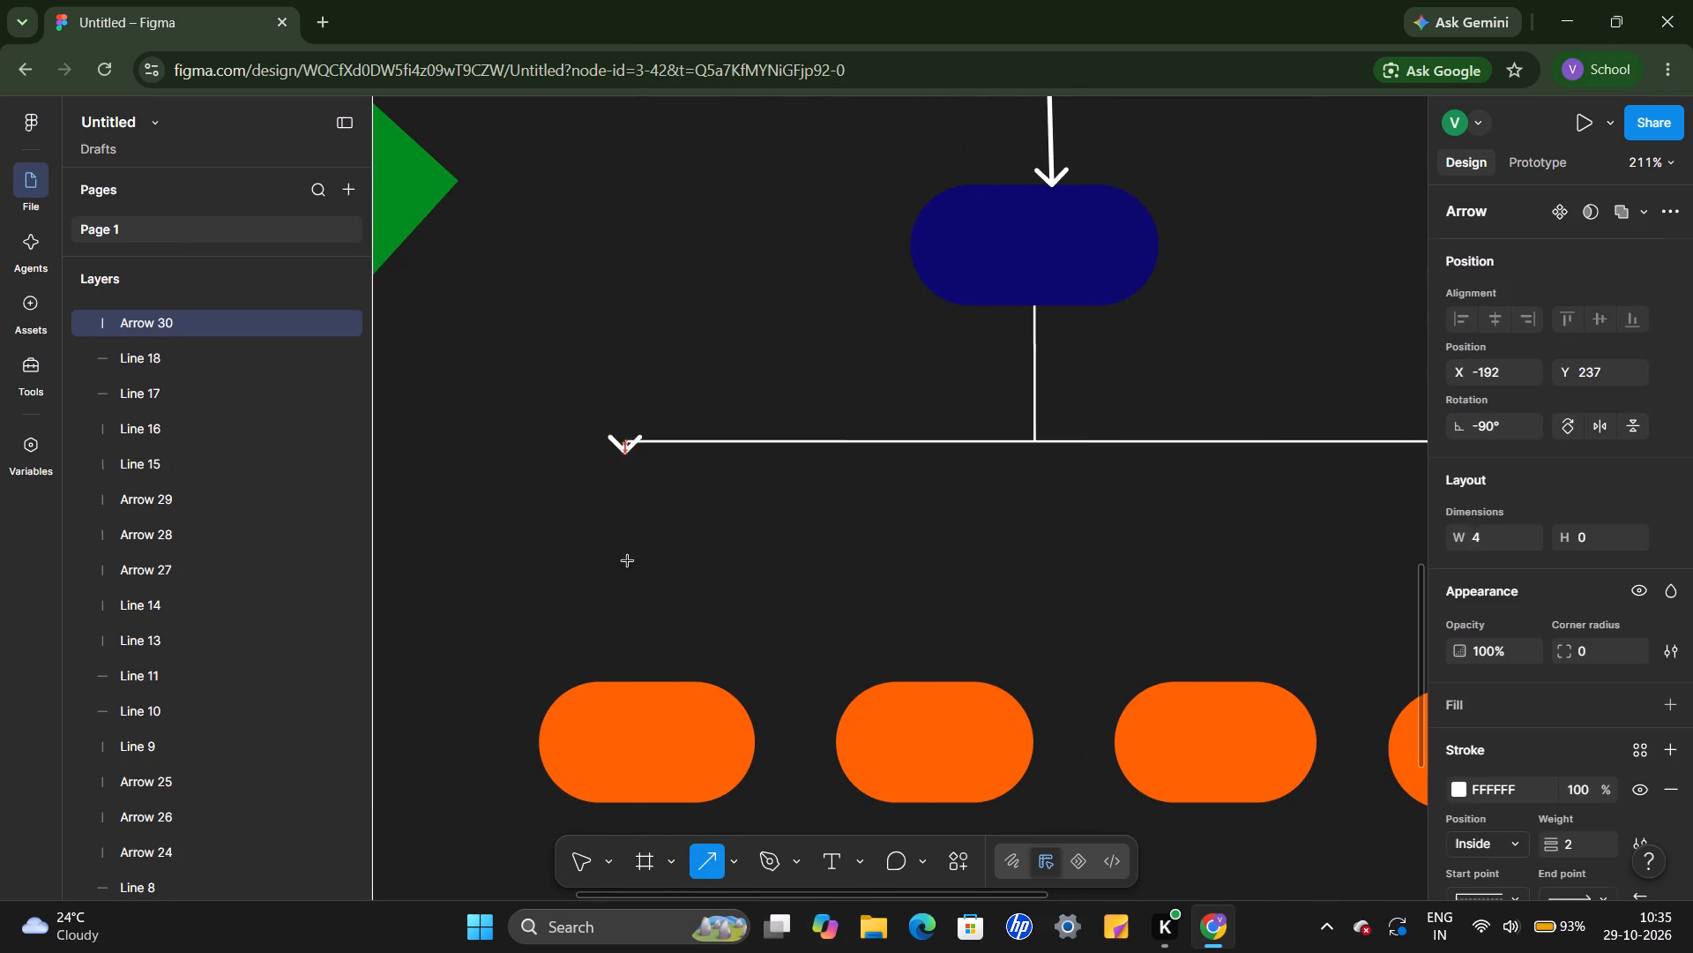
left_click_drag(628, 561, 628, 604)
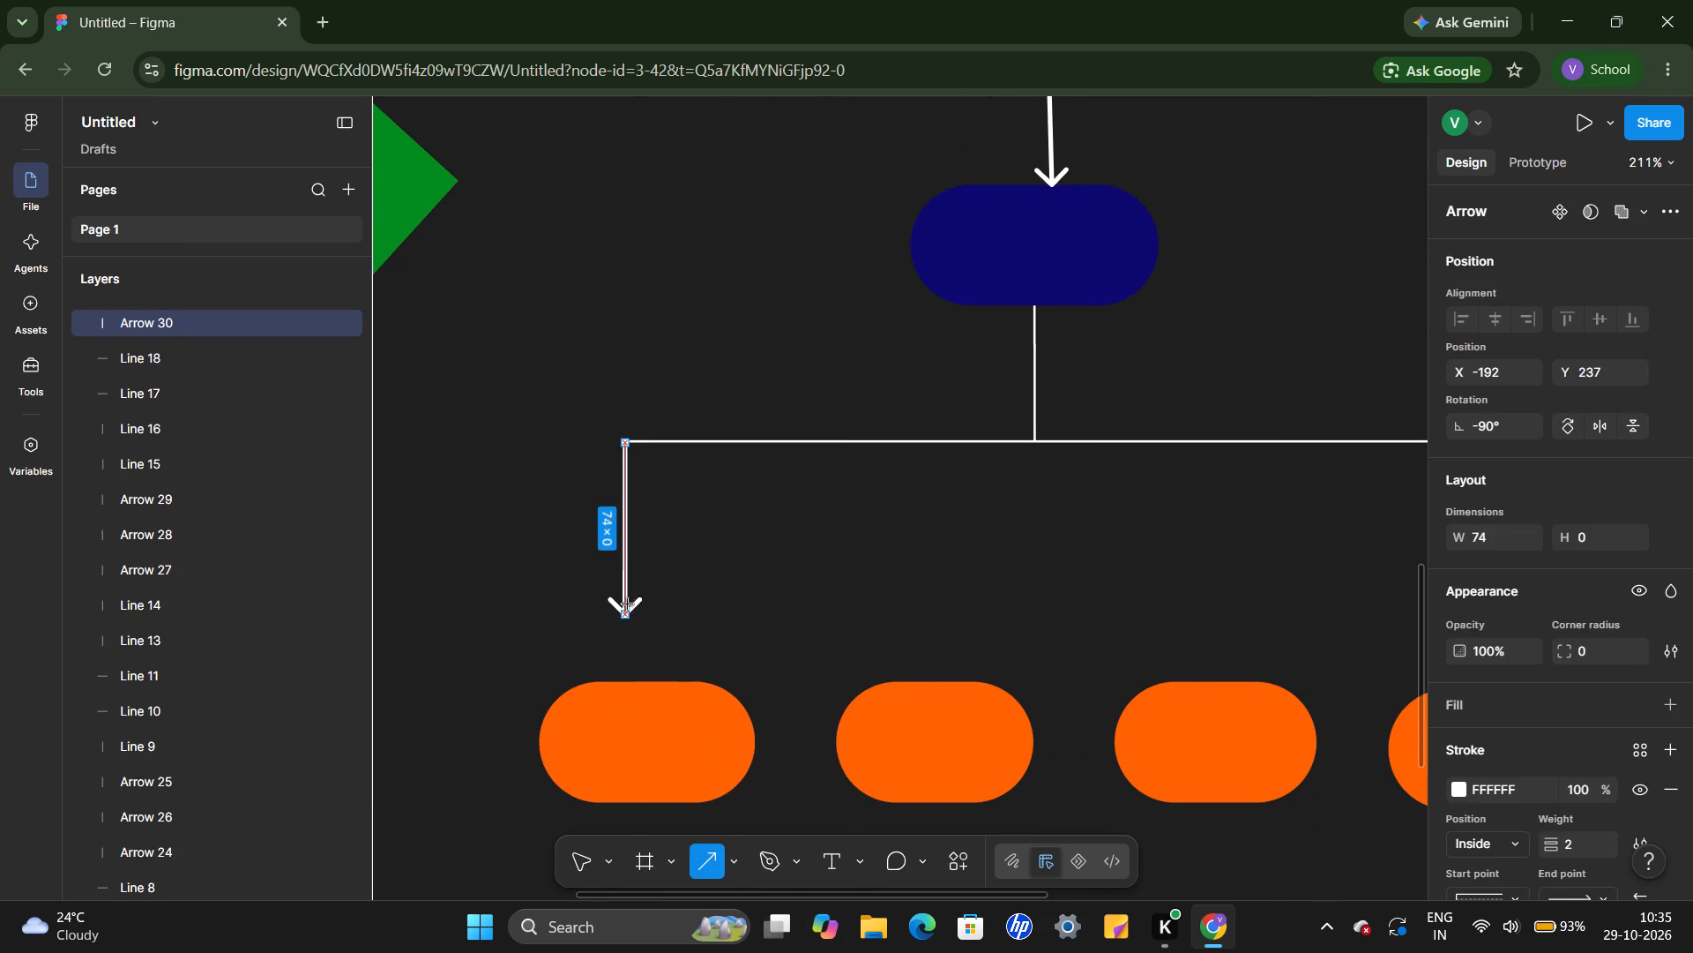
left_click_drag(628, 604, 632, 575)
left_click(632, 575)
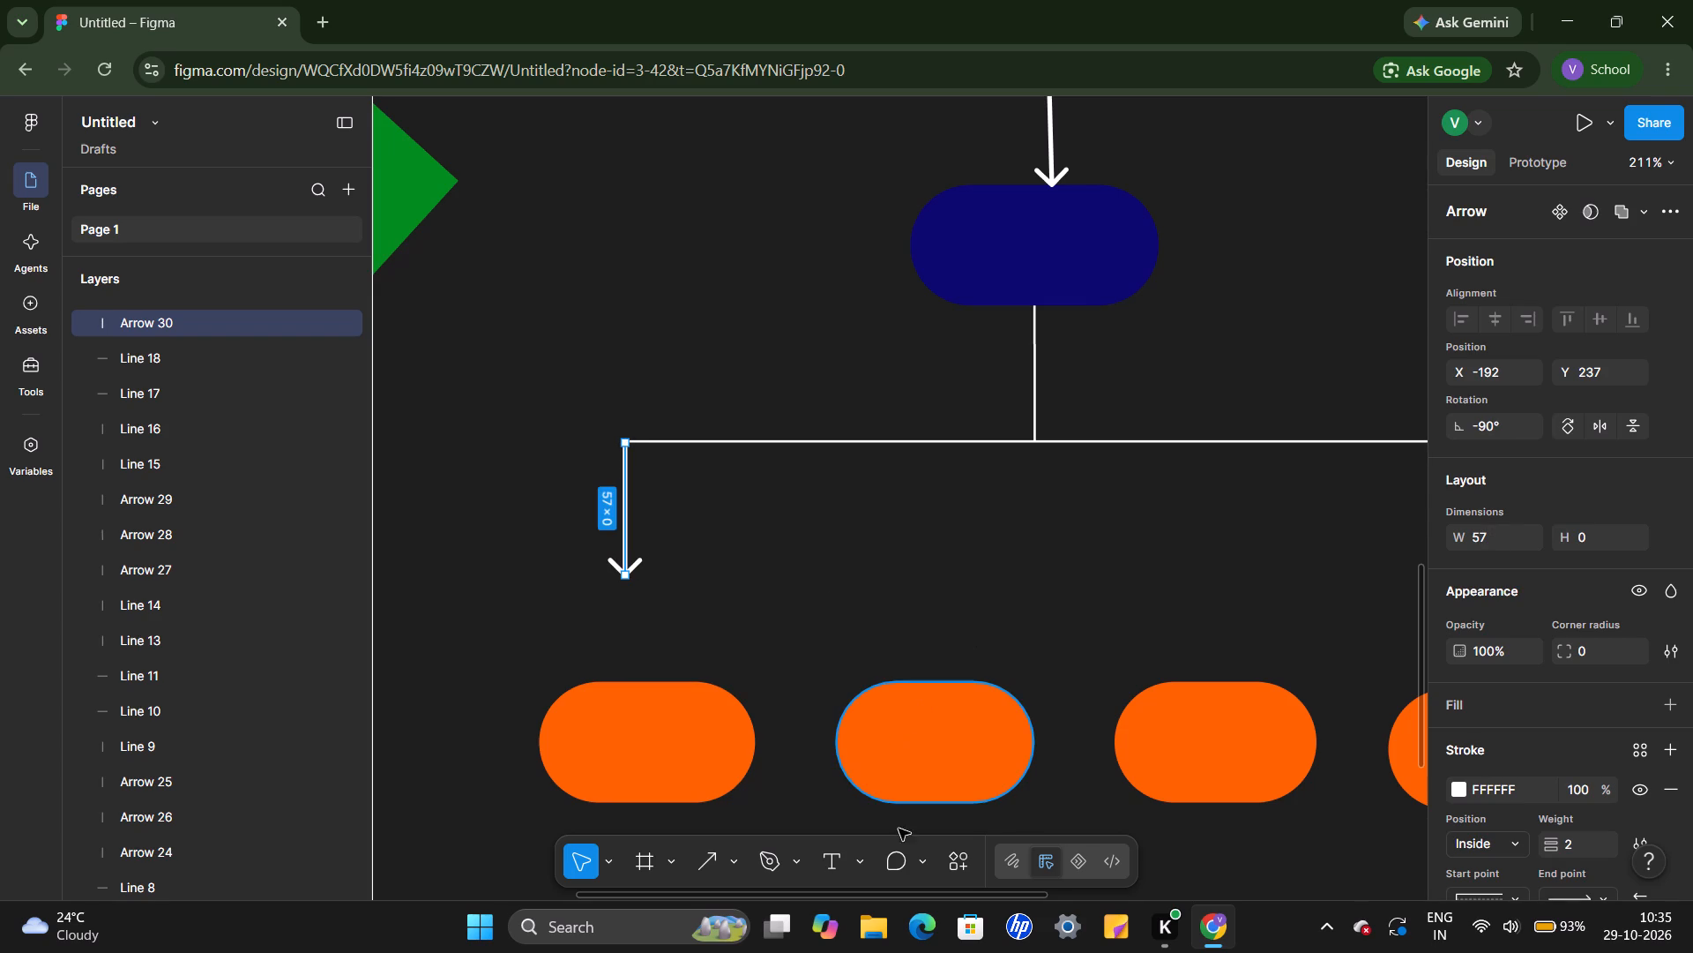
Draw a vertical arrow about 57 long from the horizontal connector at X -69, Y 237 down toward the second orange shape.
left_click(708, 858)
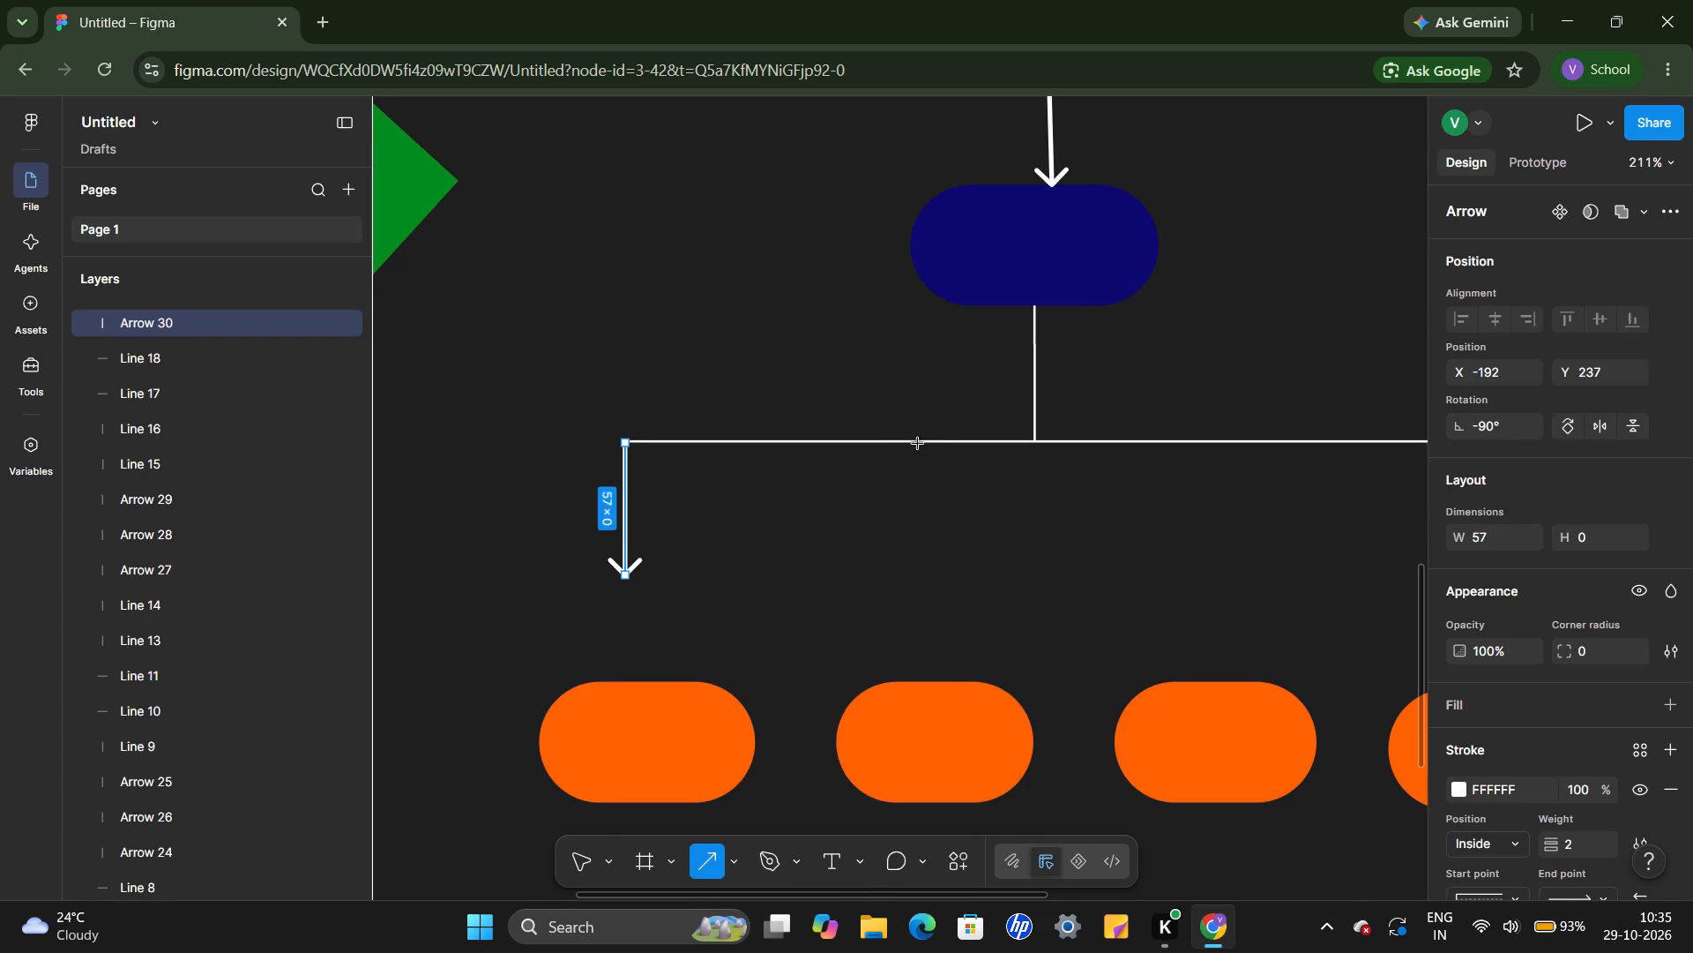
left_click_drag(918, 444, 917, 573)
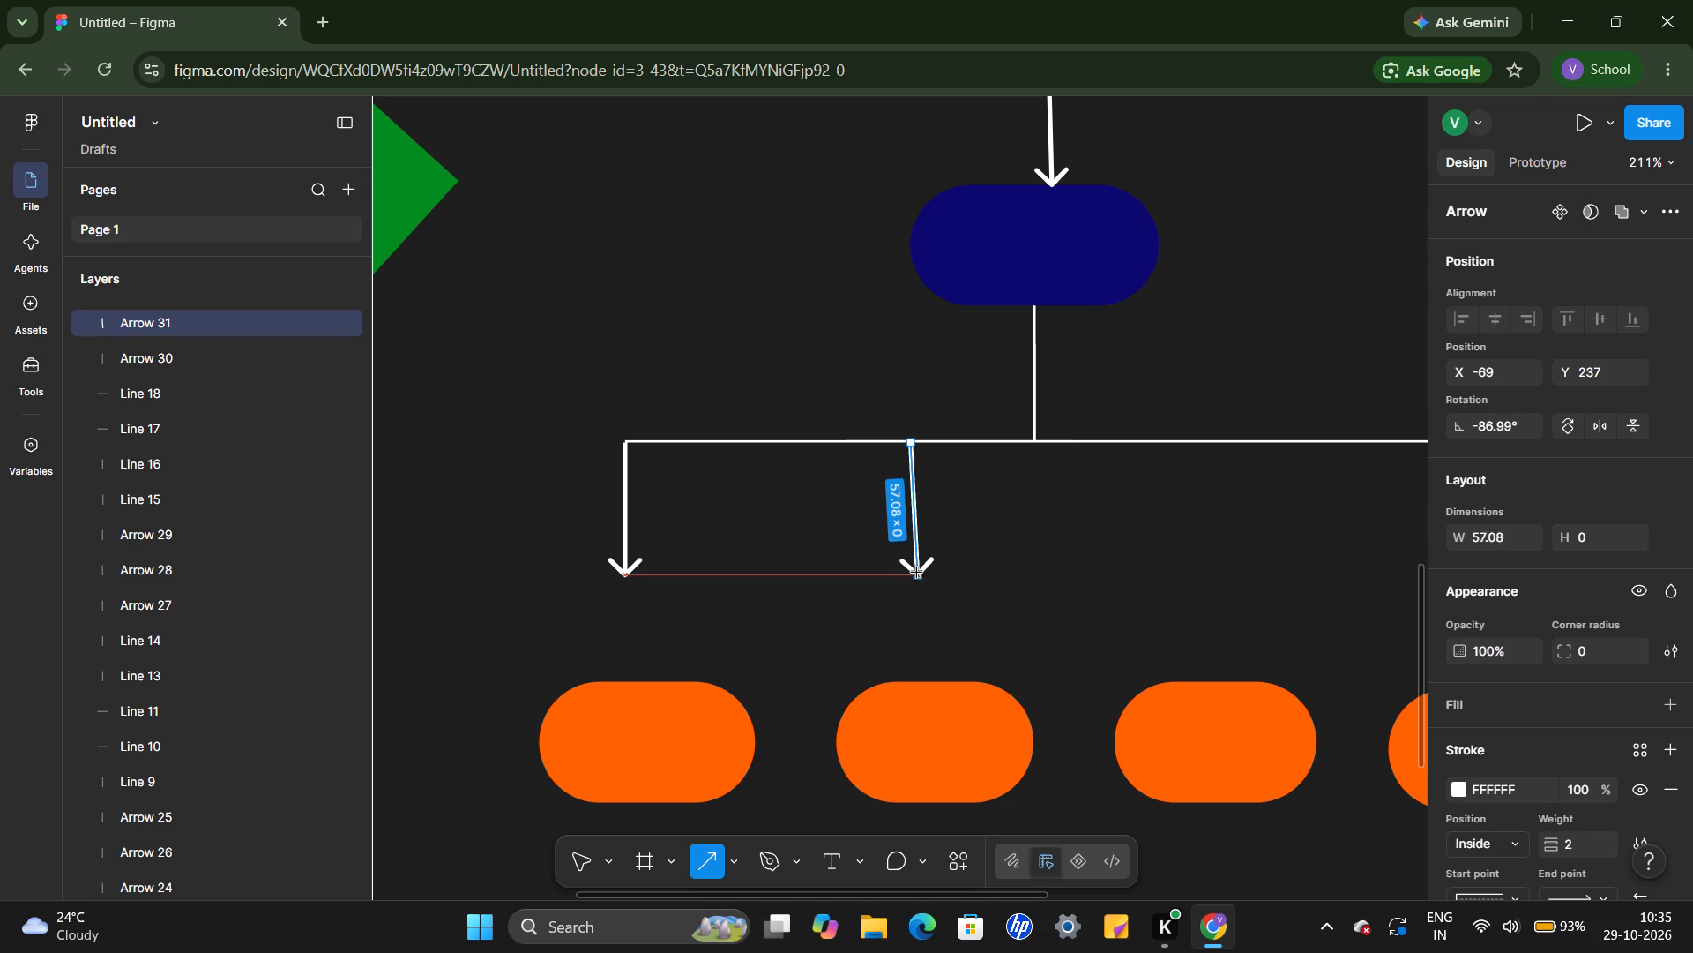
left_click_drag(917, 573, 910, 573)
Duplicate the second vertical arrow and place the copy above the third orange shape at X 63, Y 237.
scroll(910, 573, "left", 2)
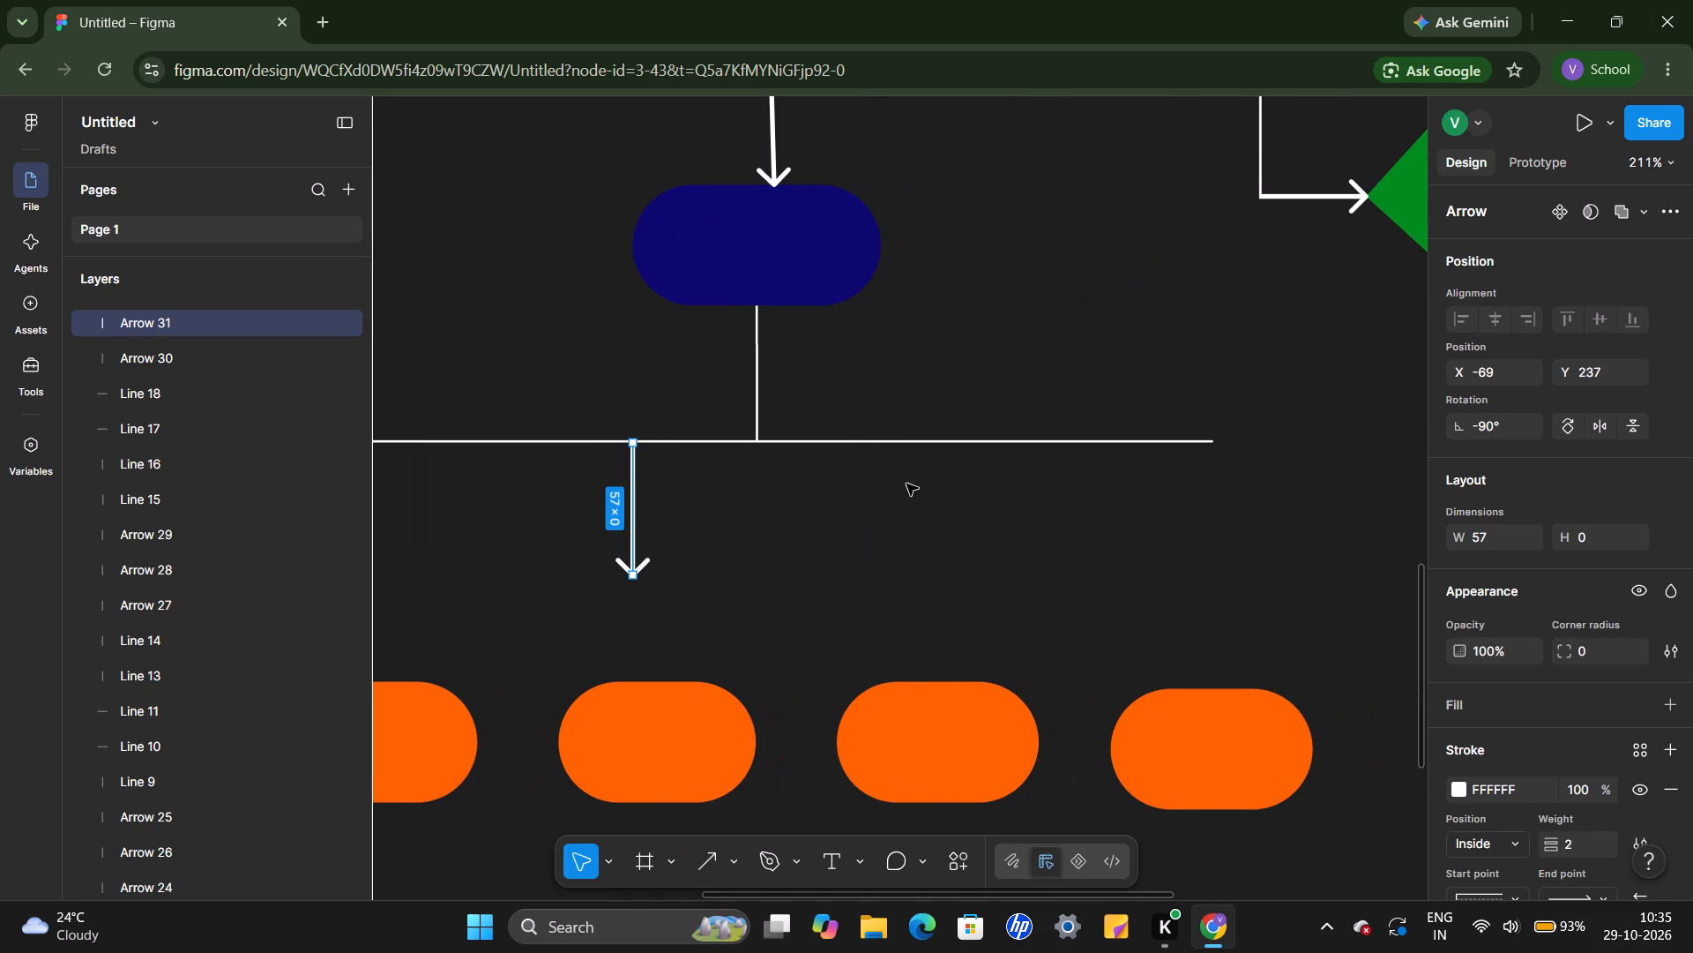
left_click(630, 523)
key("ctrl+c")
key("ctrl+v")
left_click_drag(634, 523, 945, 525)
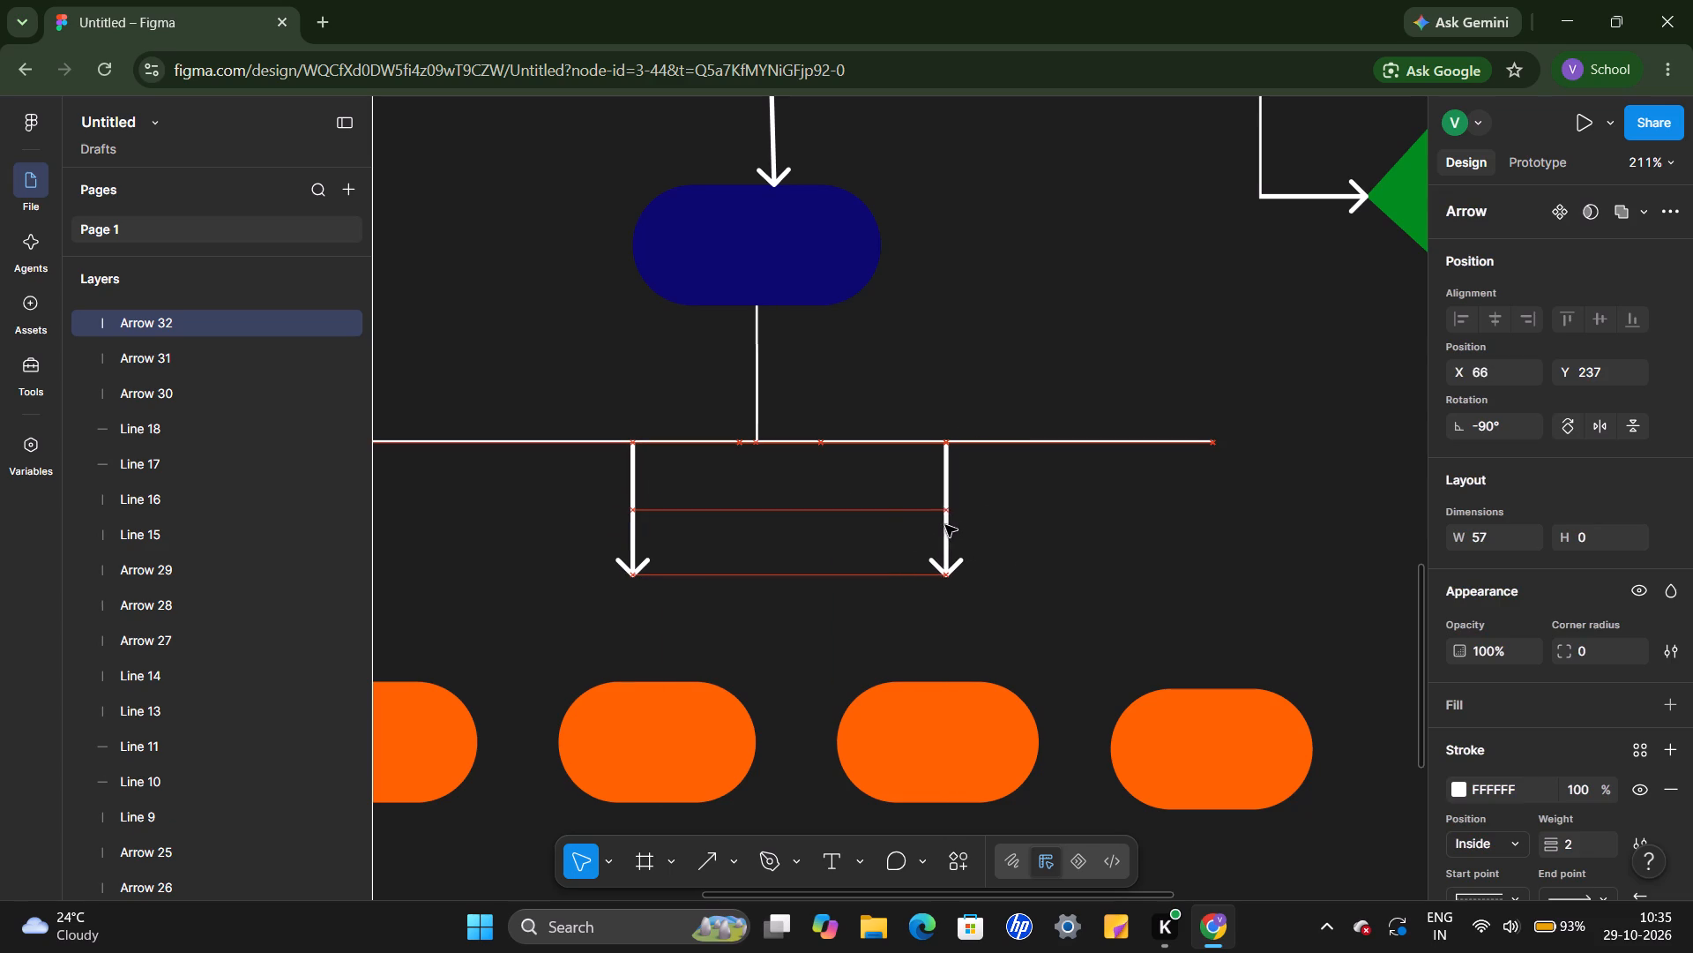
left_click_drag(945, 525, 942, 525)
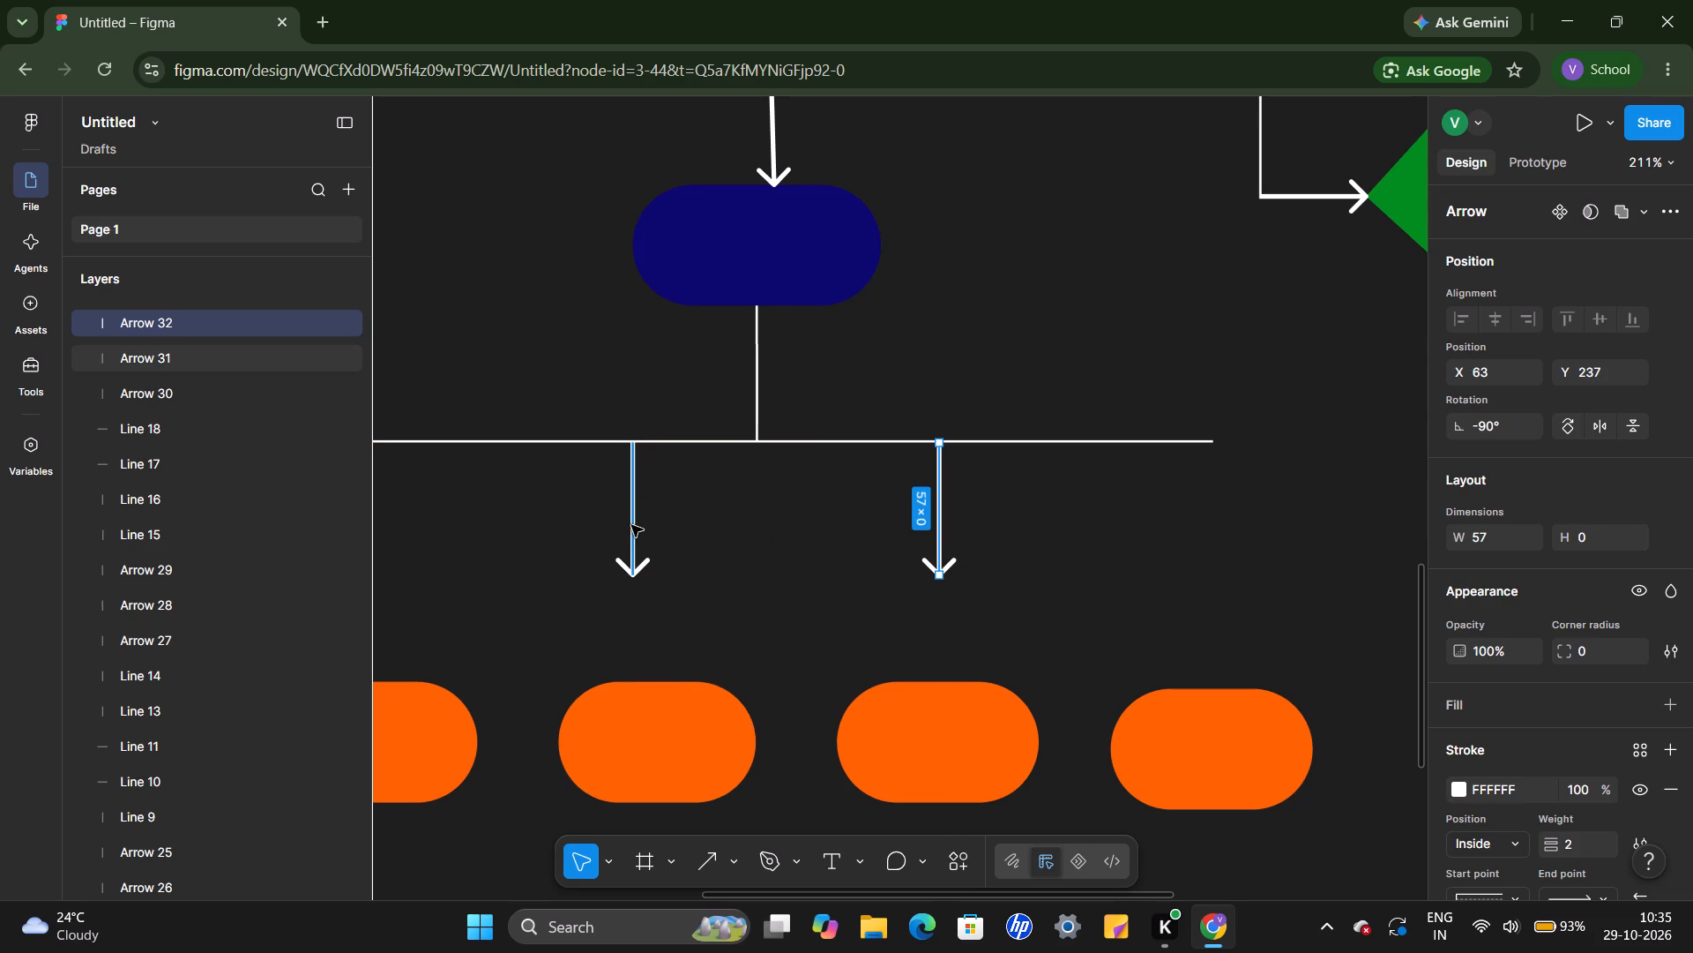
Duplicate the second vertical arrow again and place the copy at the horizontal connector's right end, at X 181, Y 237.
left_click(631, 525)
key("ctrl+v")
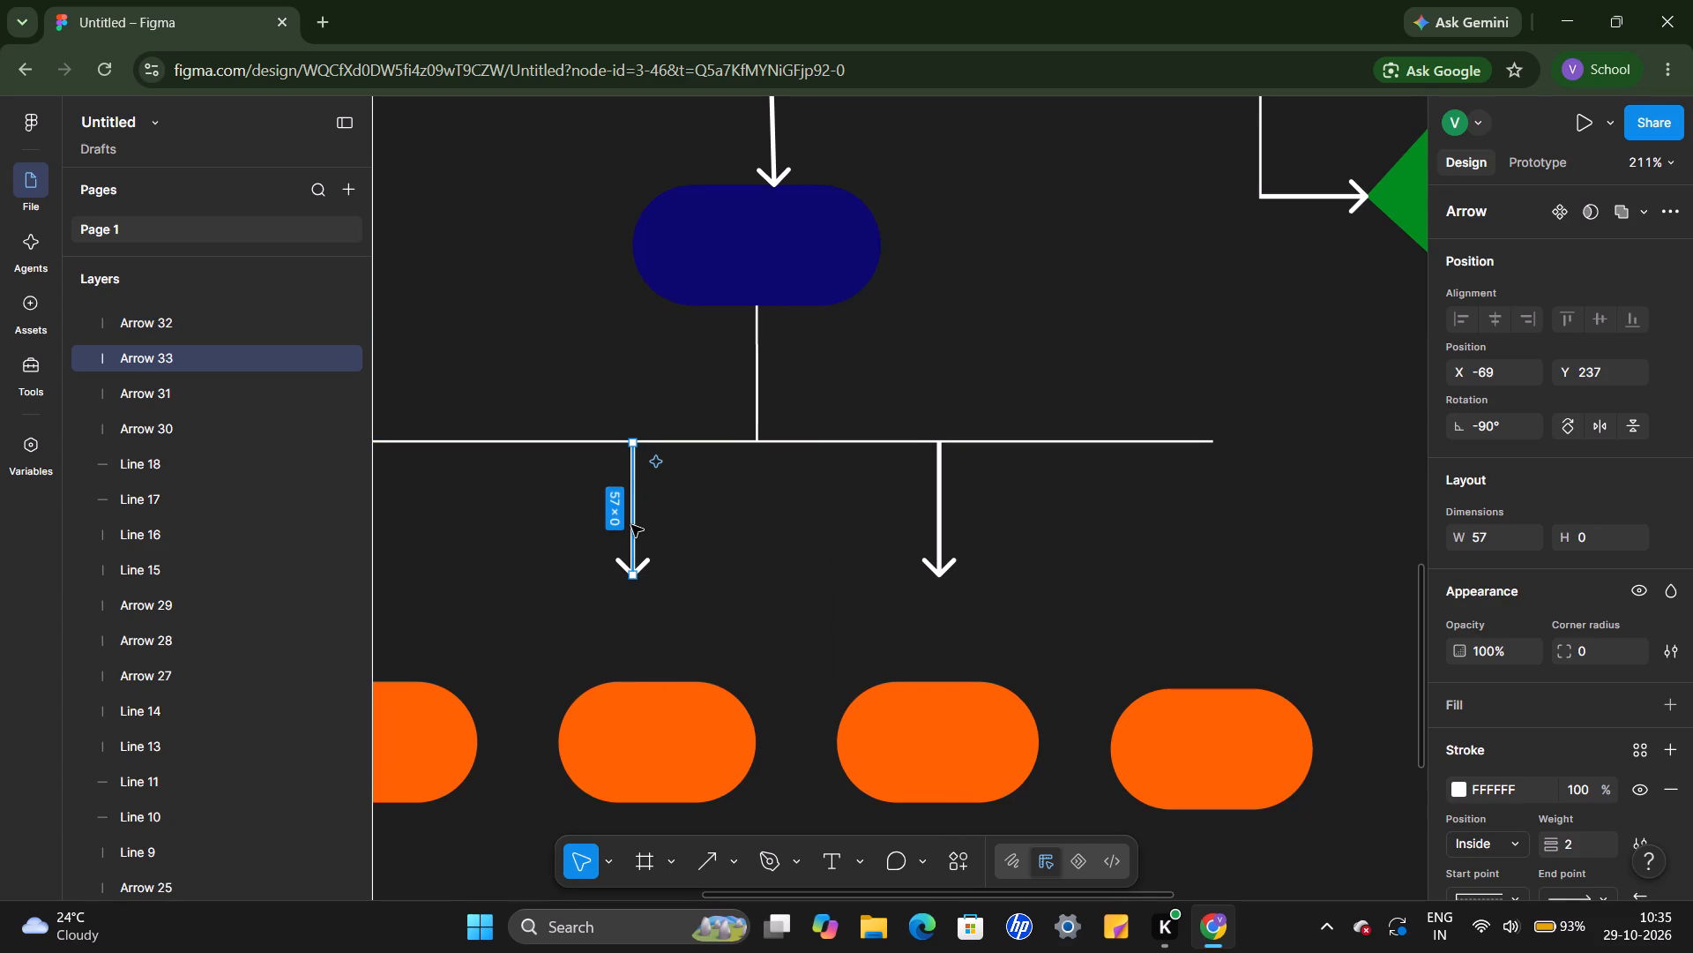
left_click_drag(631, 525, 1094, 532)
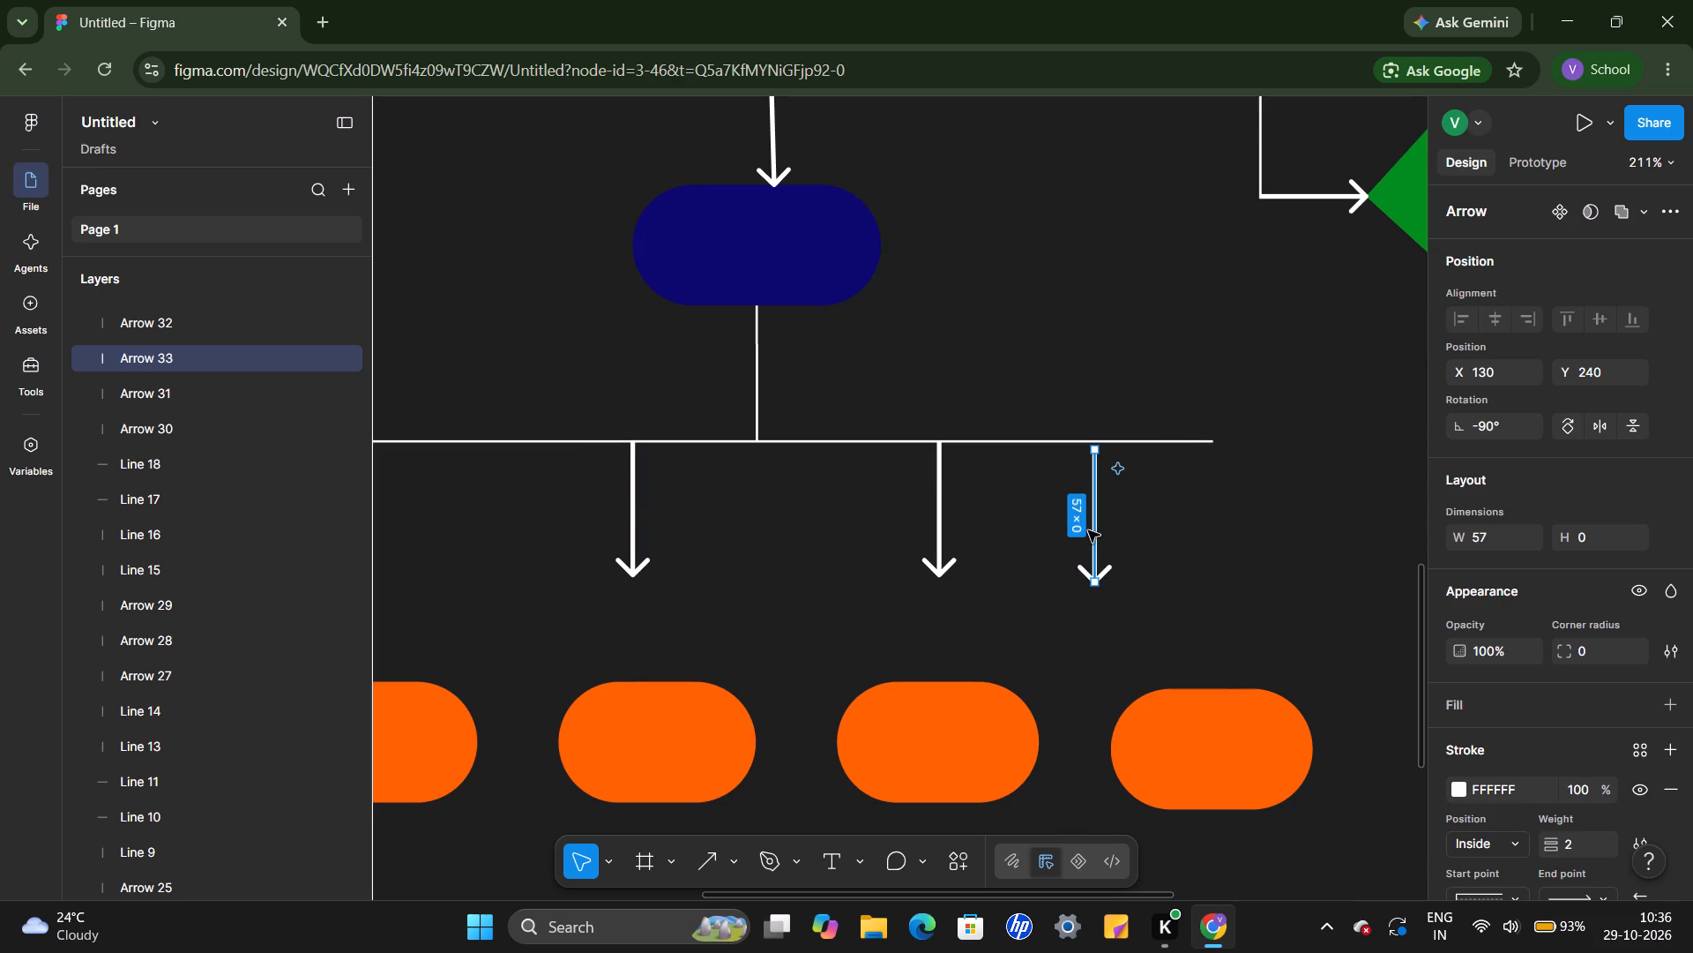
left_click_drag(1094, 534, 1197, 529)
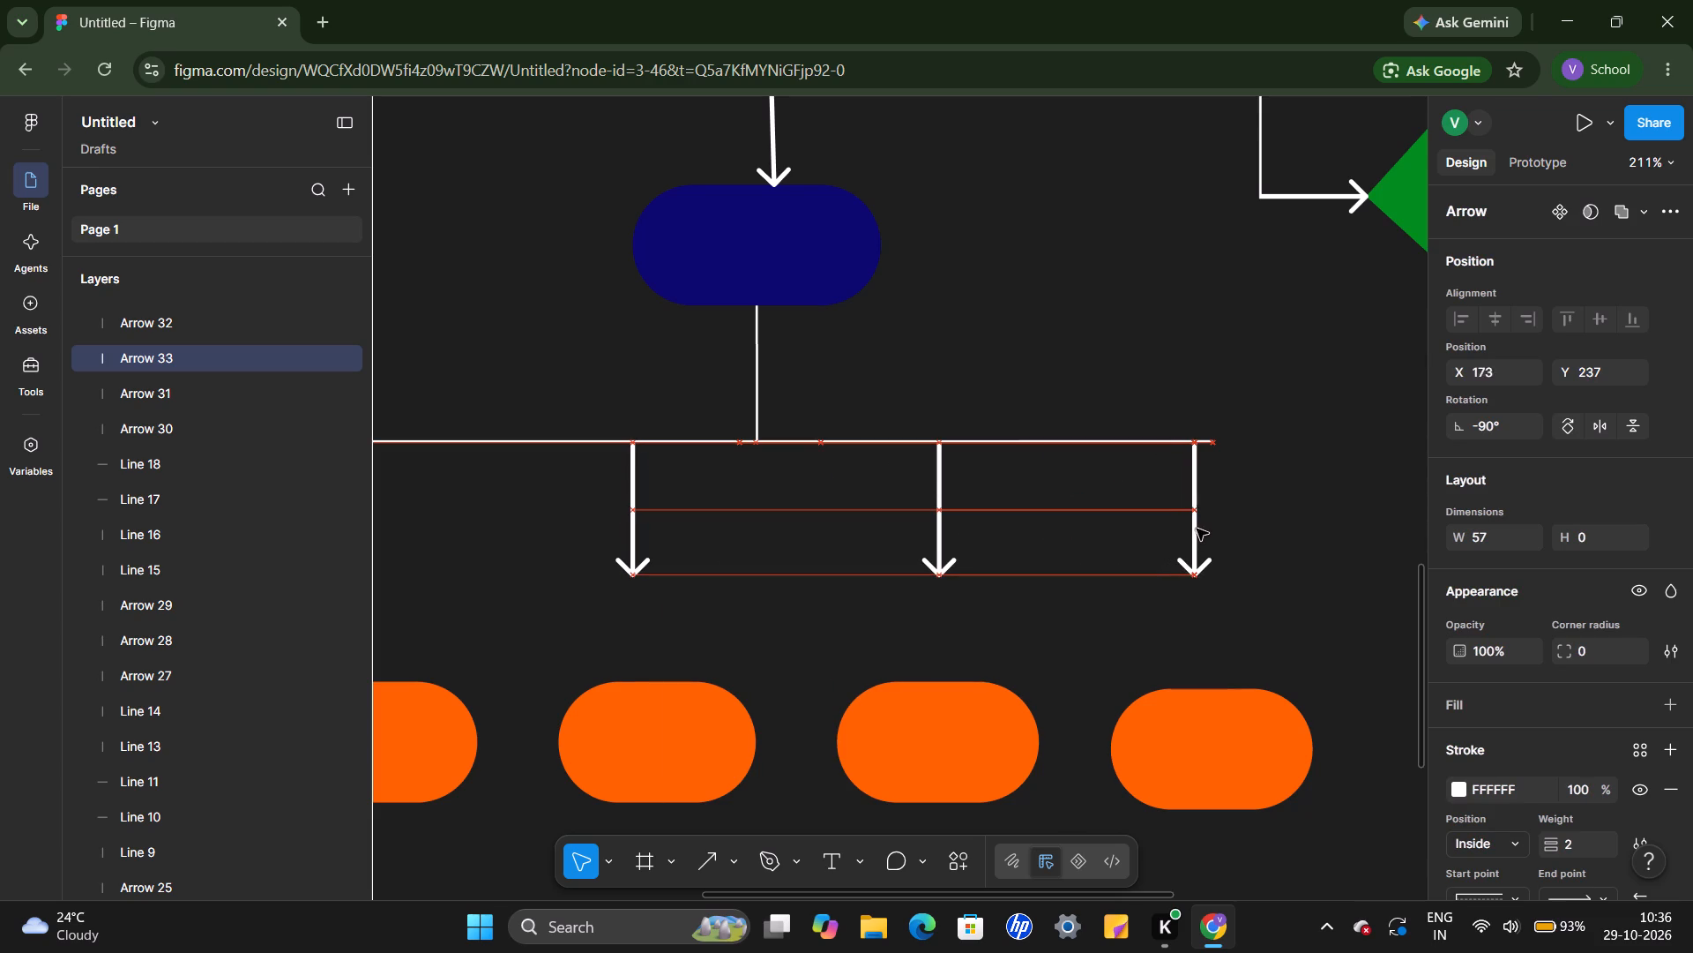
left_click_drag(1197, 529, 1211, 532)
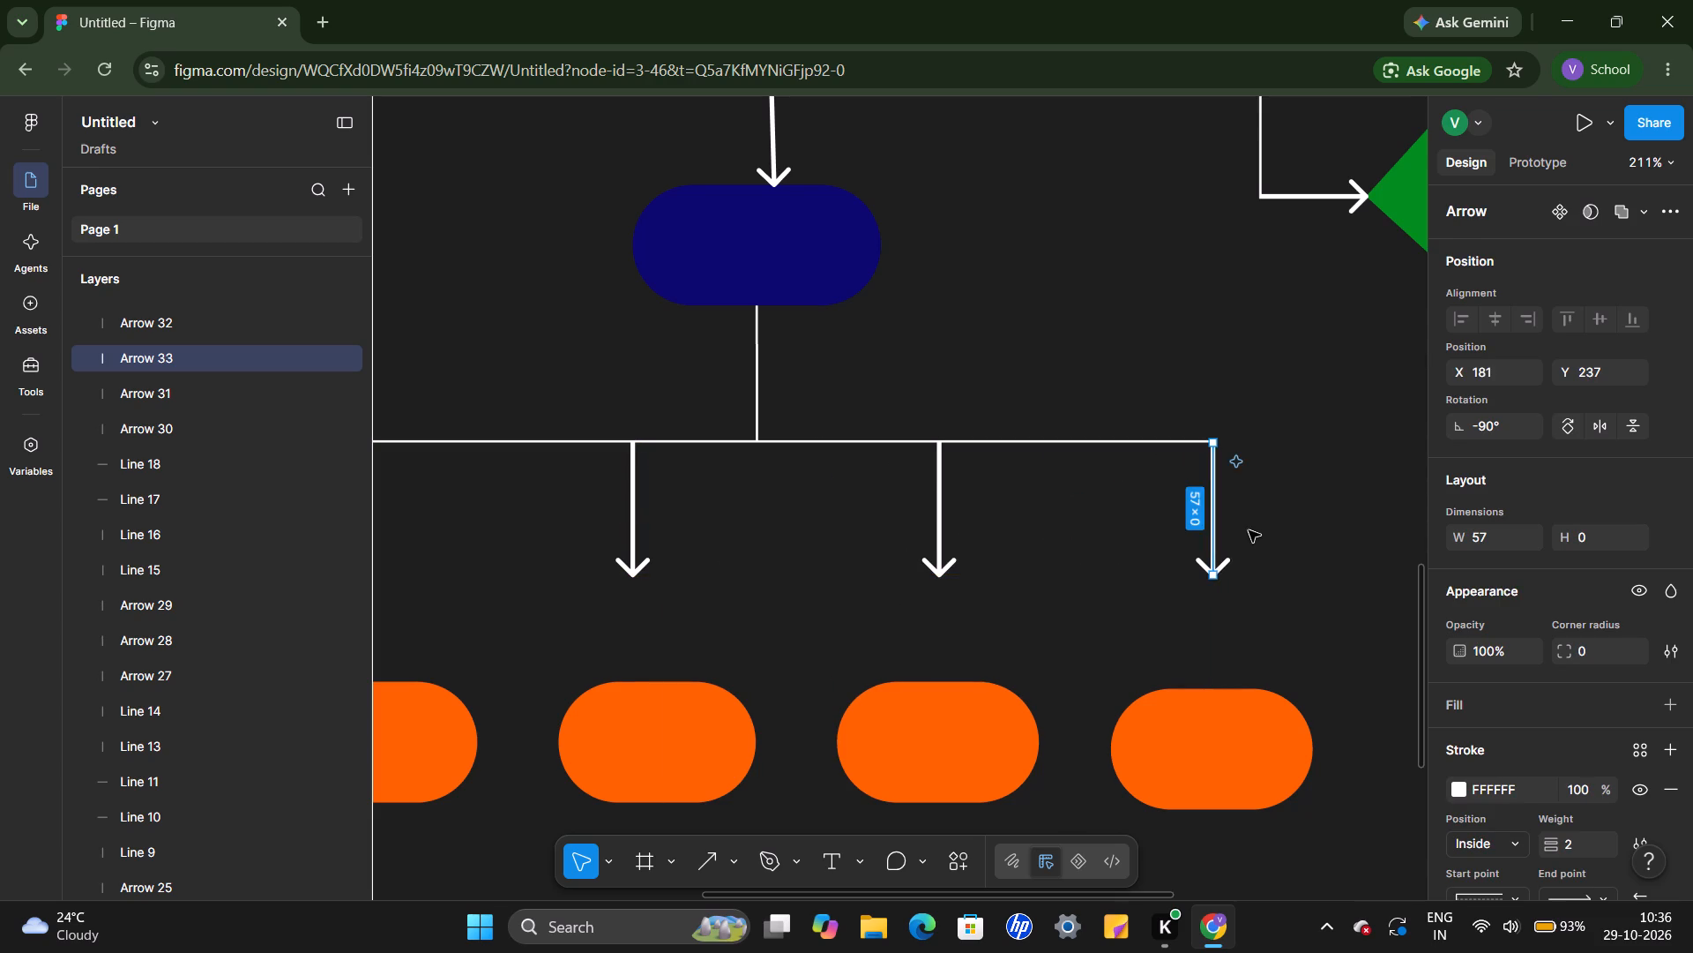
left_click(1249, 530)
Shift the bottom navy and orange pair beneath the row's second orange shape, both to X -112, at Y 481 and Y 579.
scroll(1249, 530, "up", 1)
scroll(1249, 530, "down", 1)
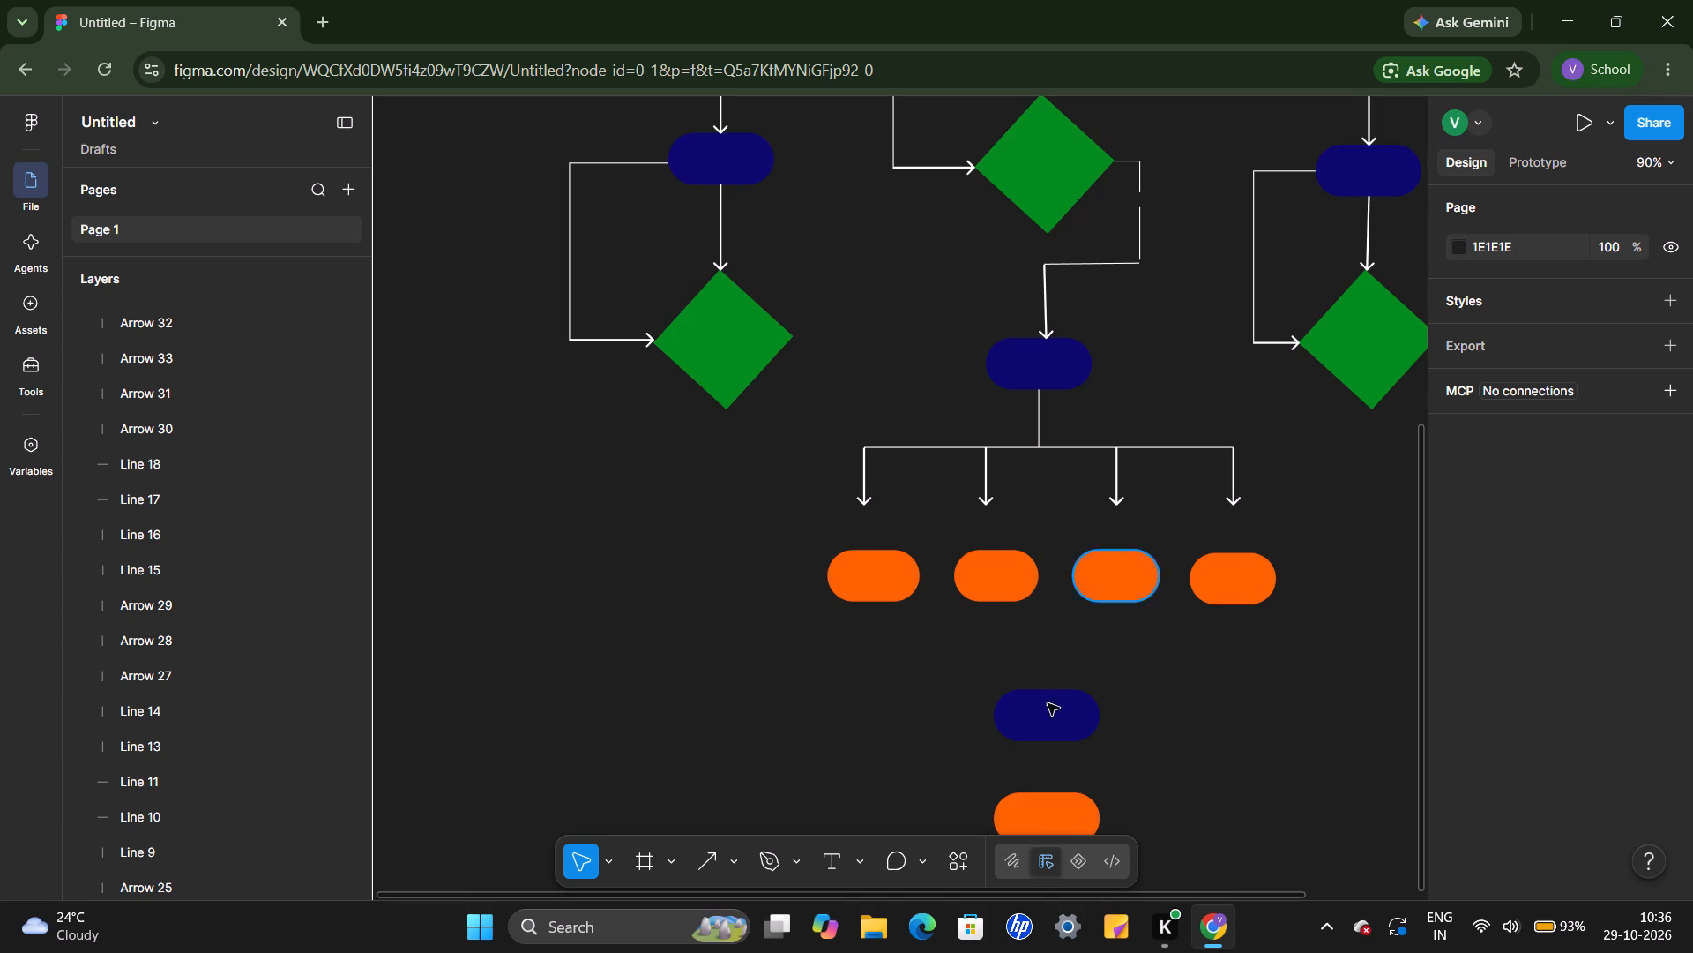
left_click(703, 858)
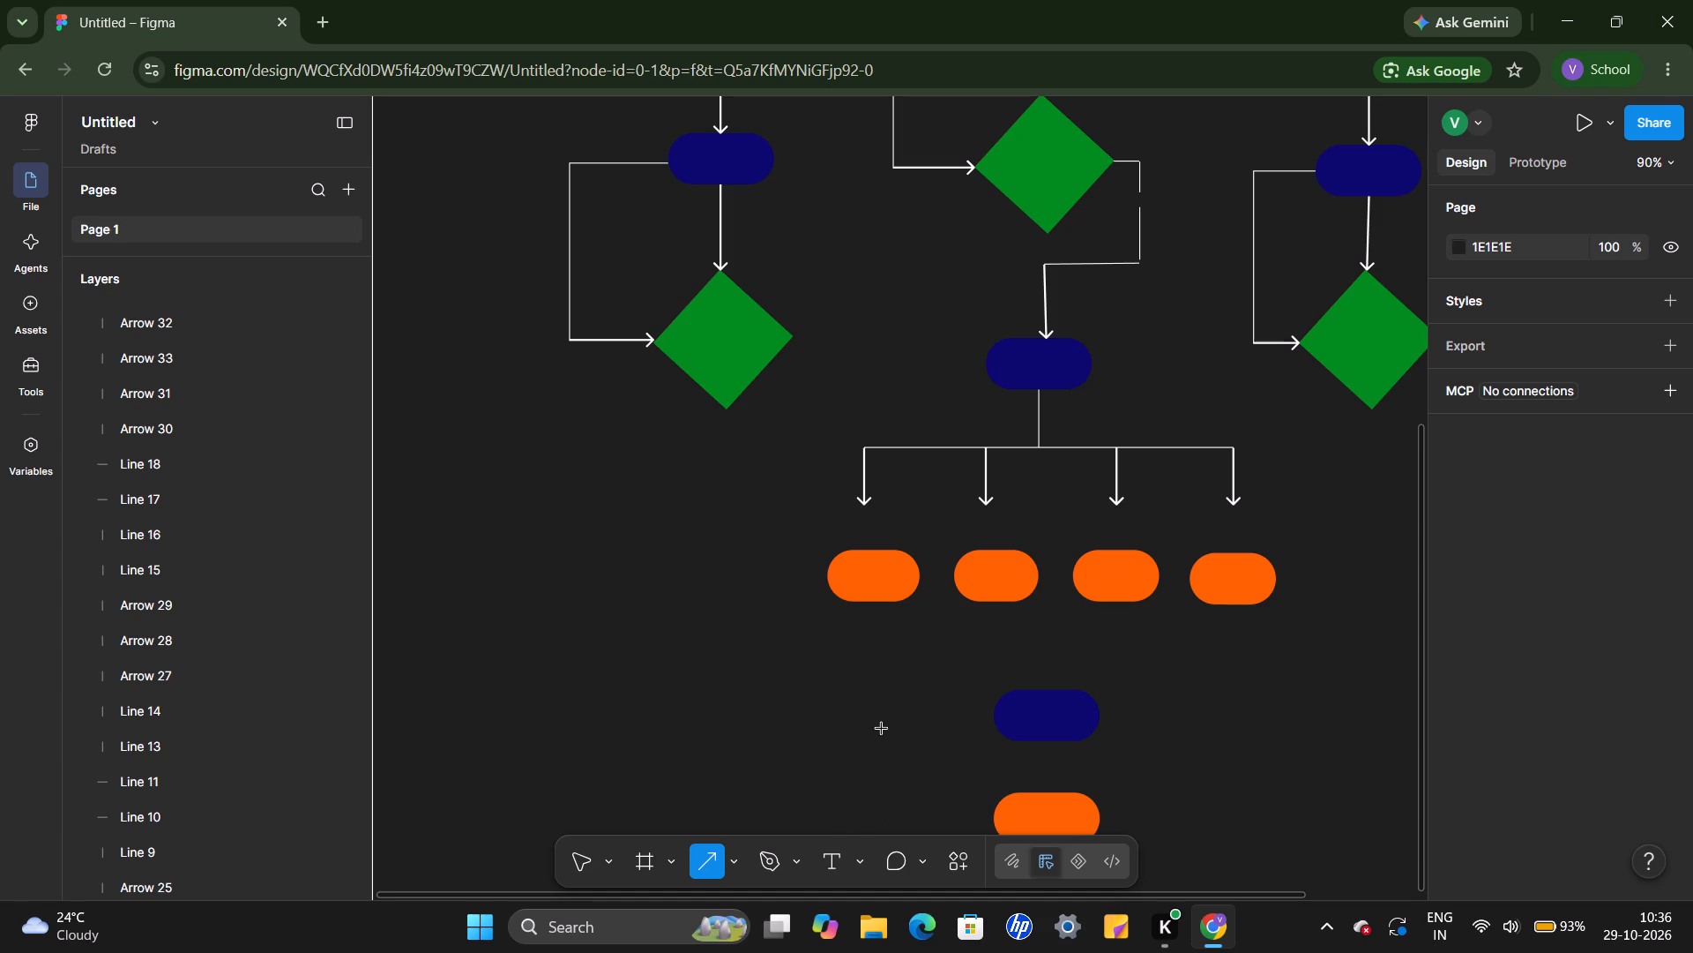
left_click(580, 867)
scroll(742, 679, "down", 1)
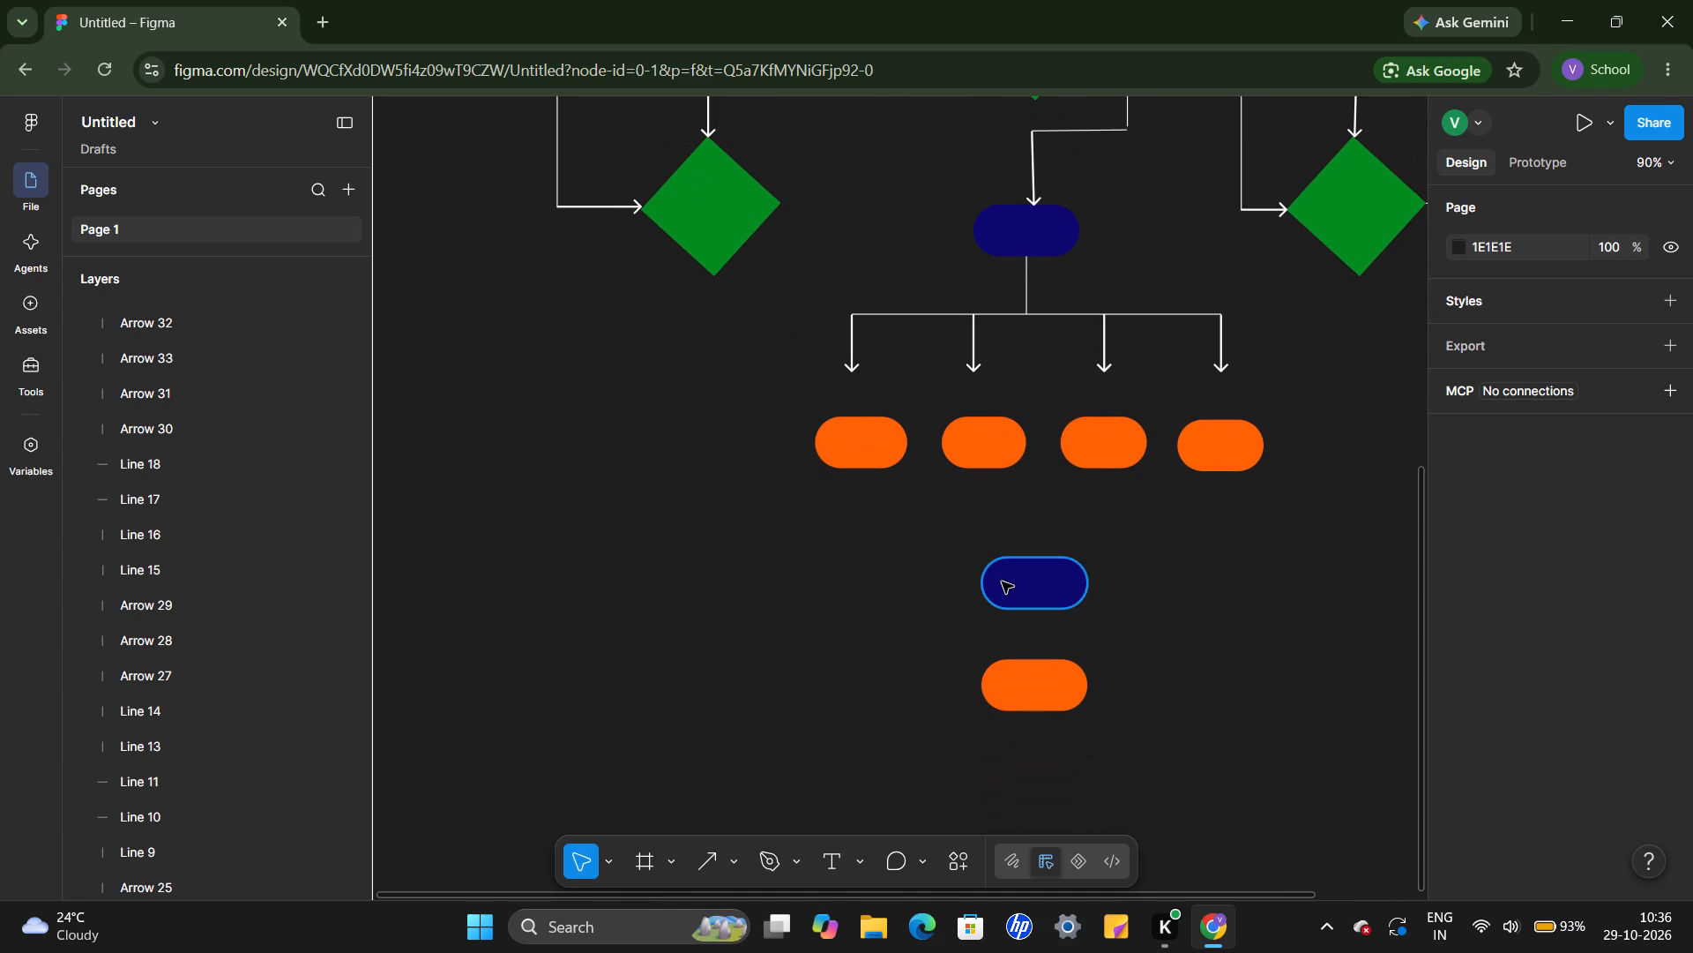
left_click_drag(1002, 582, 956, 582)
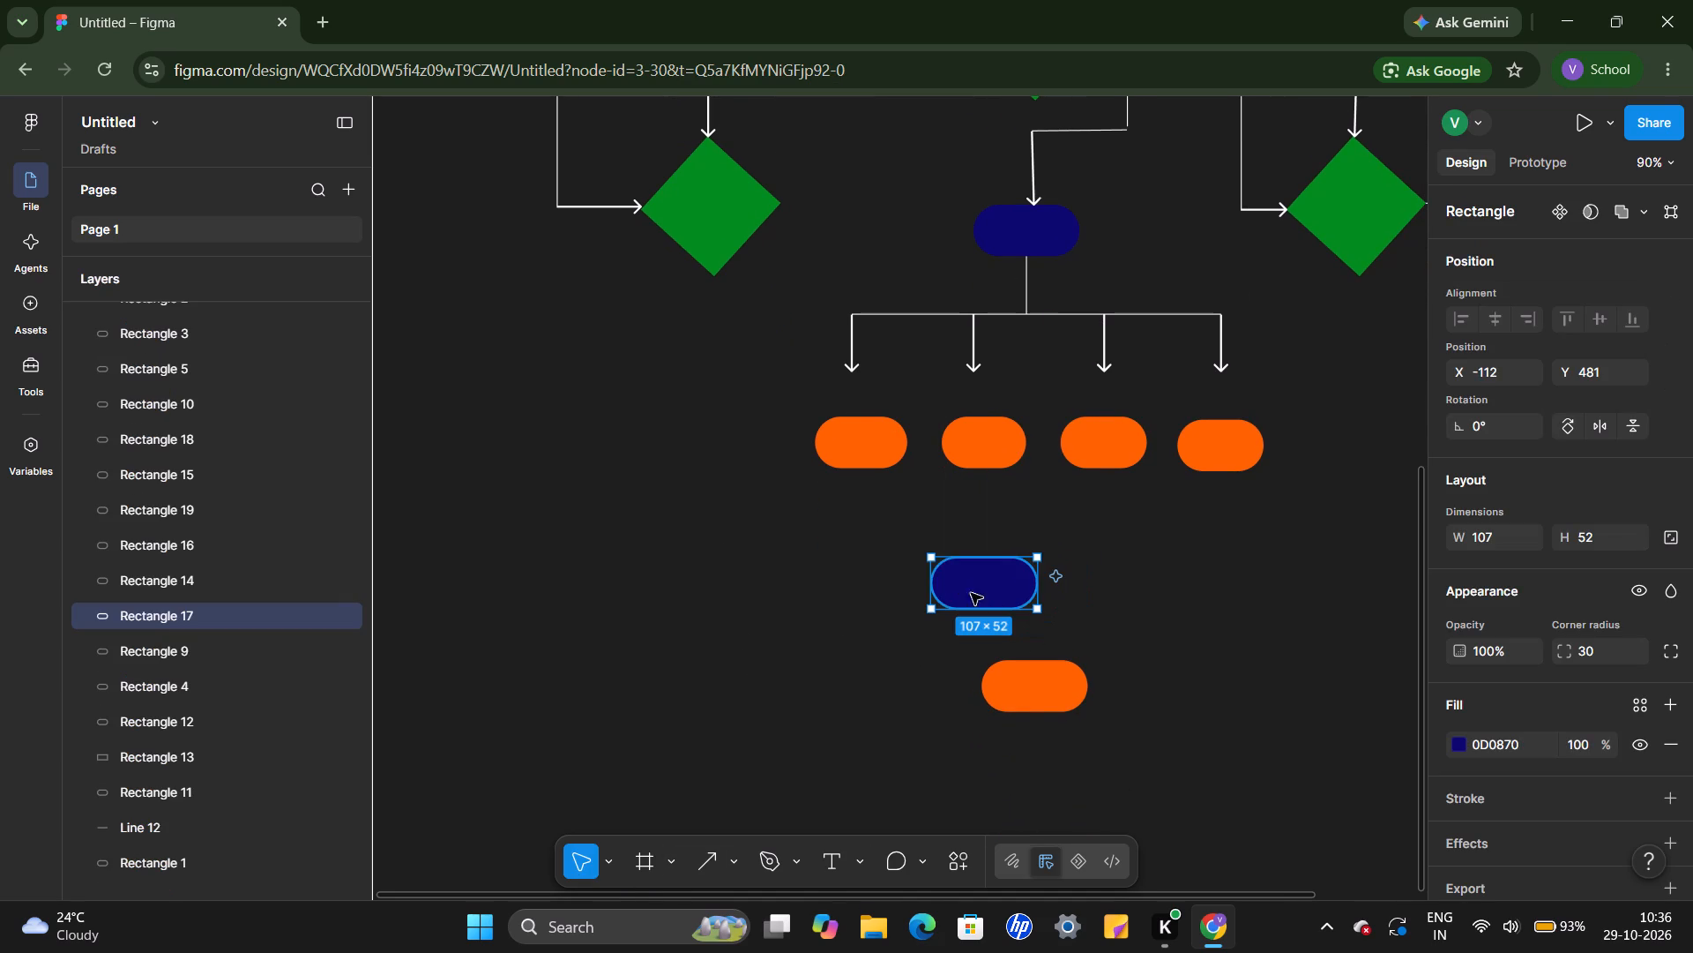
left_click_drag(1063, 687, 1010, 687)
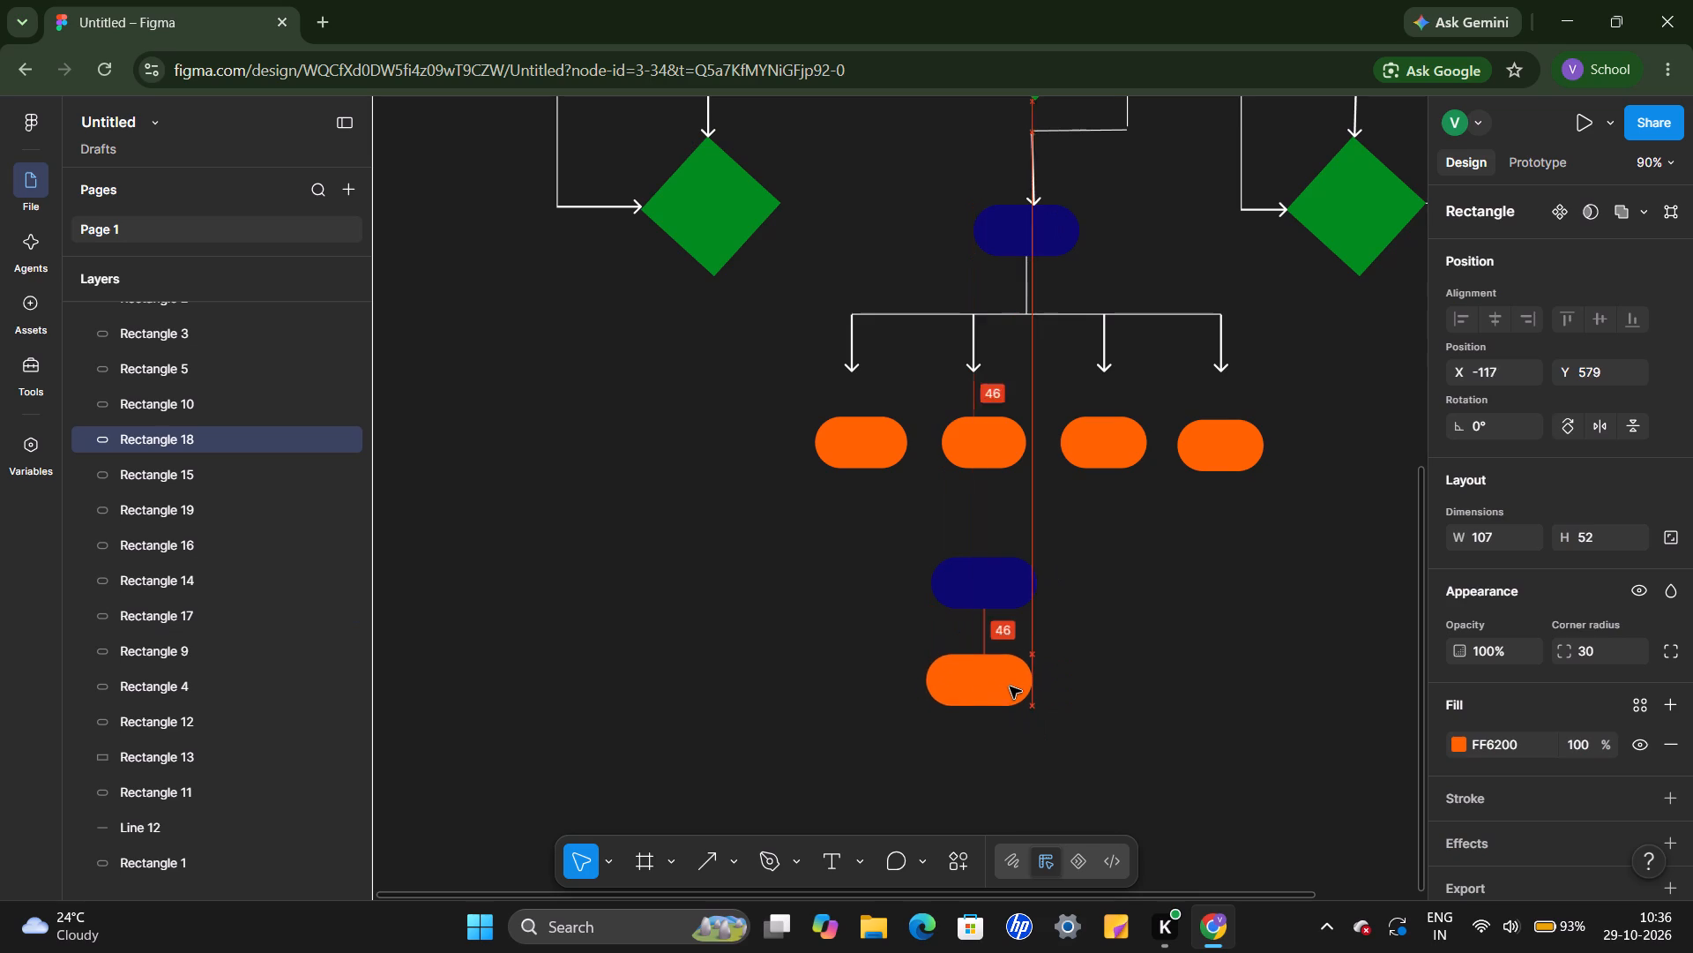
left_click_drag(1010, 687, 1018, 683)
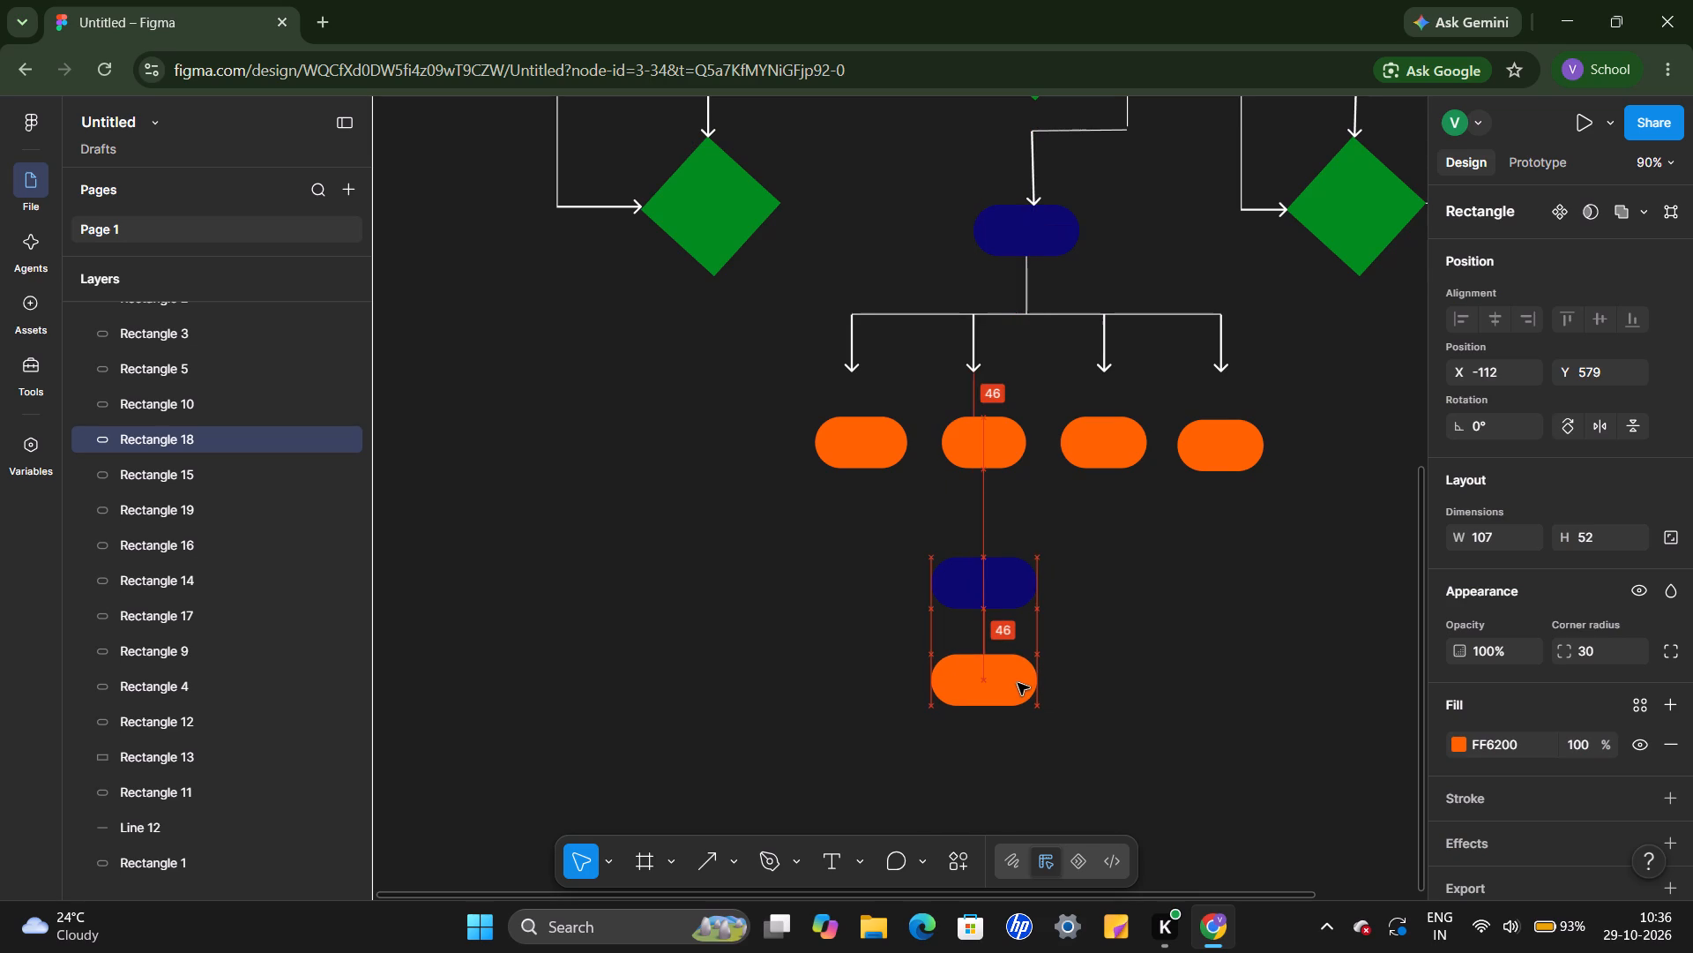
left_click_drag(1018, 683, 1018, 679)
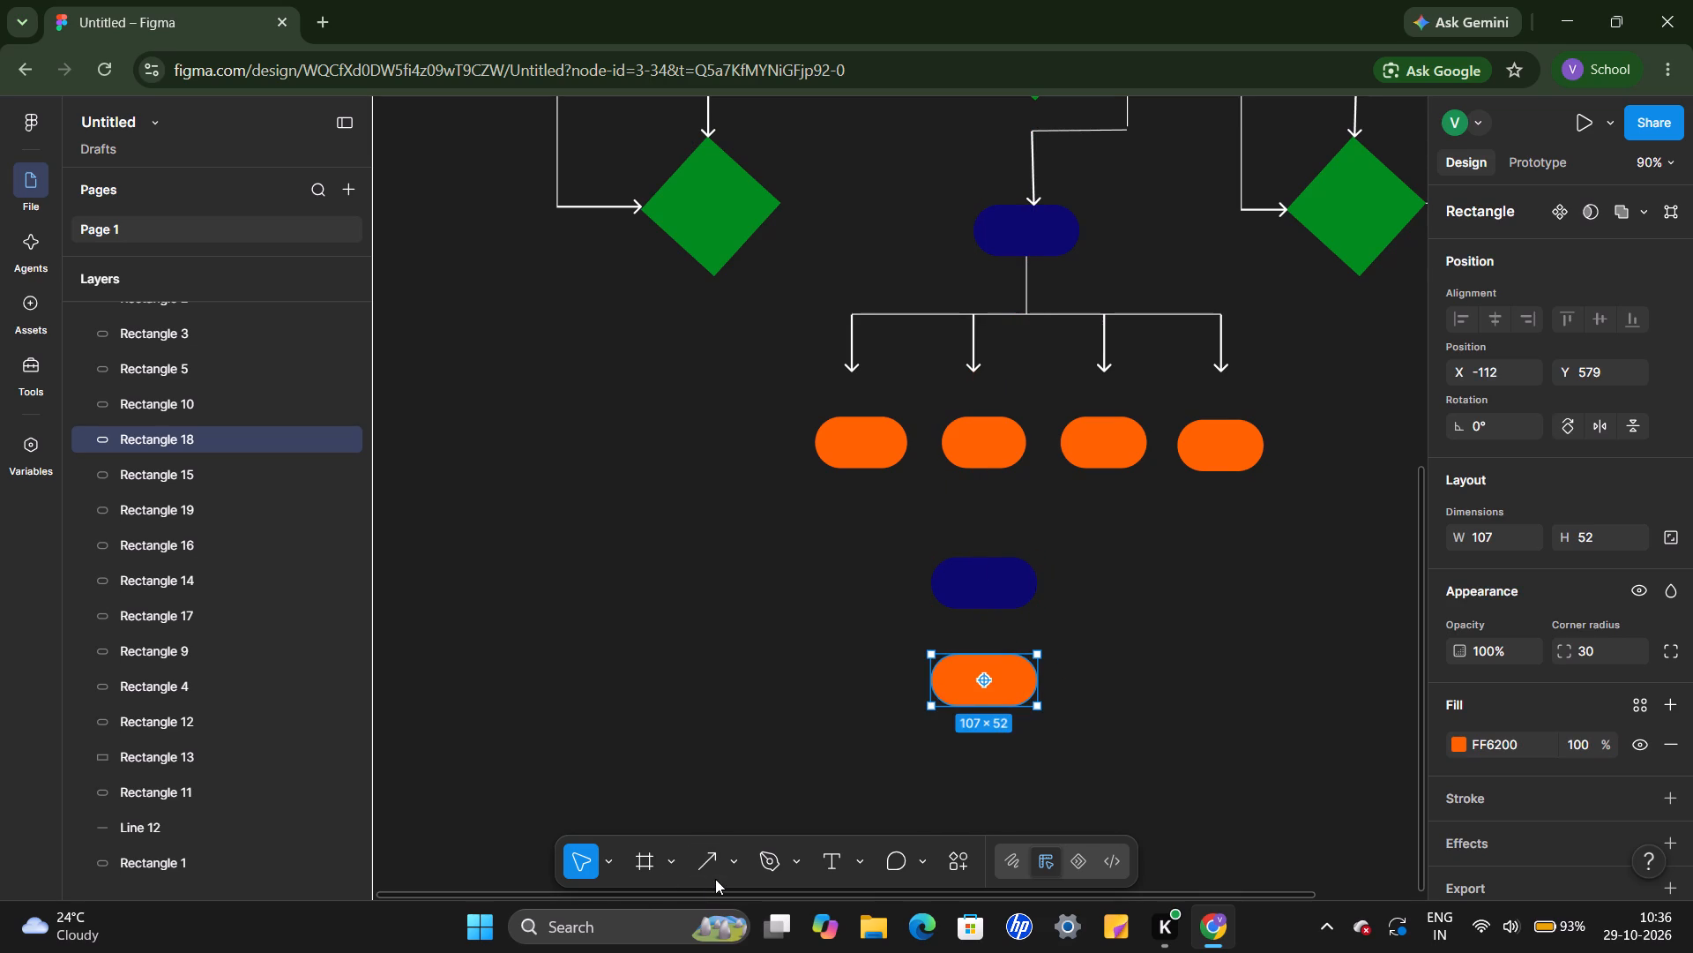
Draw a vertical arrow about 89 long from the row's second orange shape down to the navy shape beneath it.
left_click(709, 867)
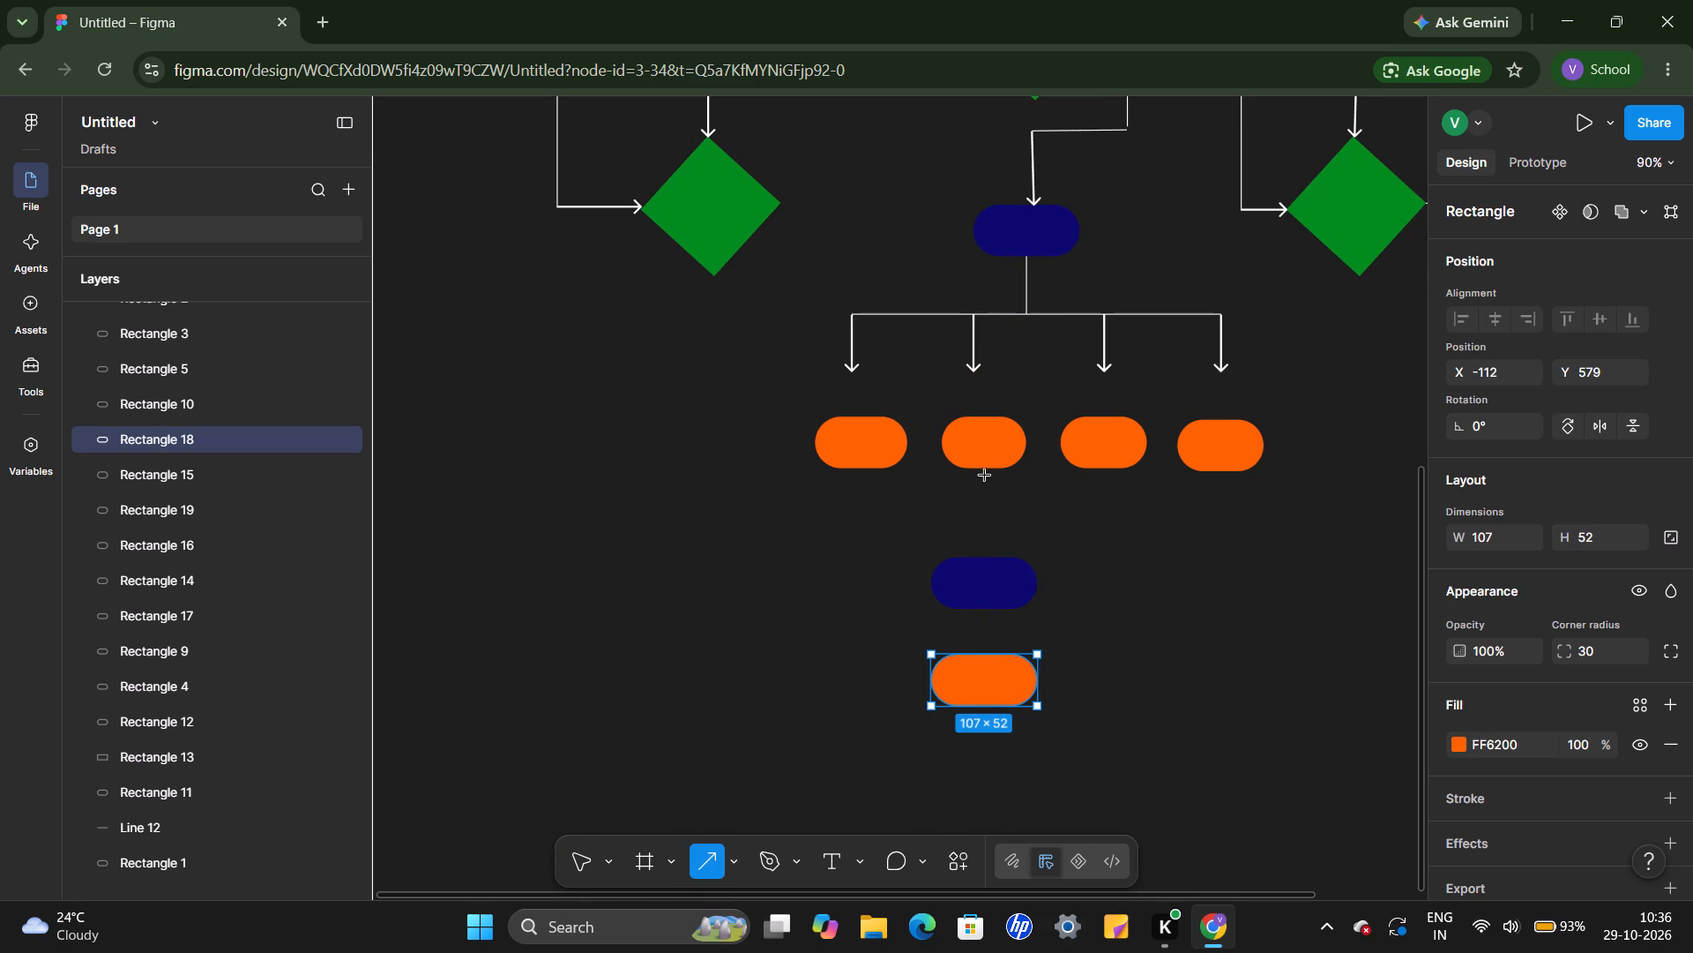
left_click_drag(983, 468, 988, 558)
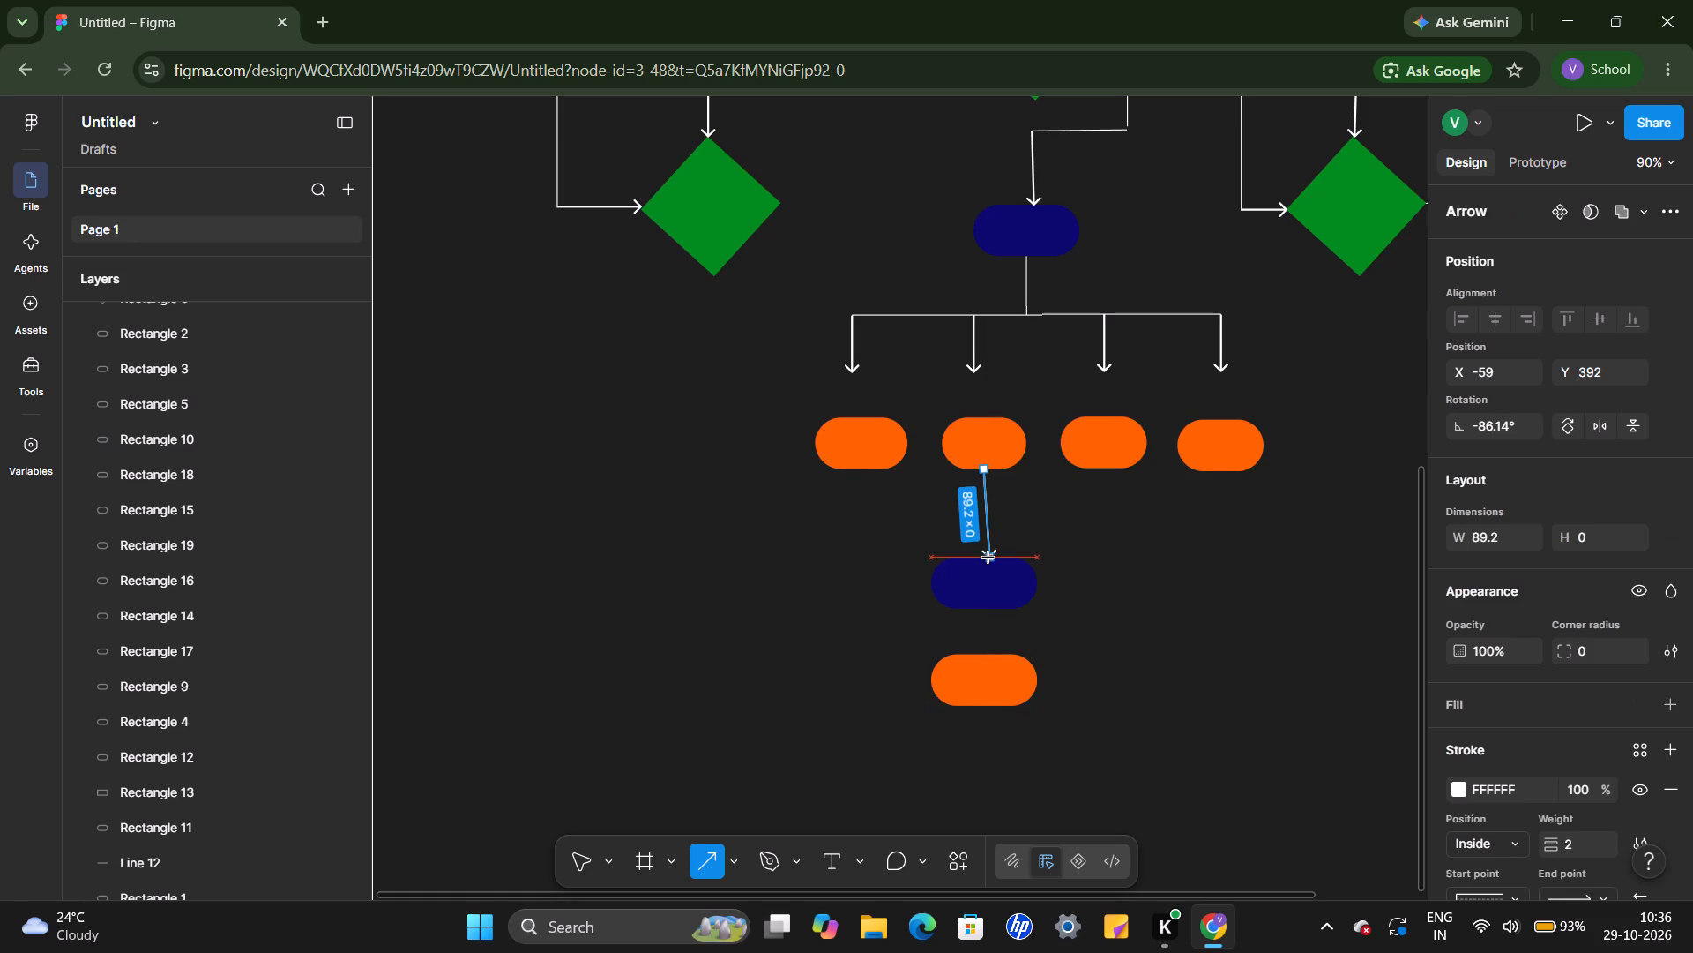
left_click_drag(988, 558, 985, 557)
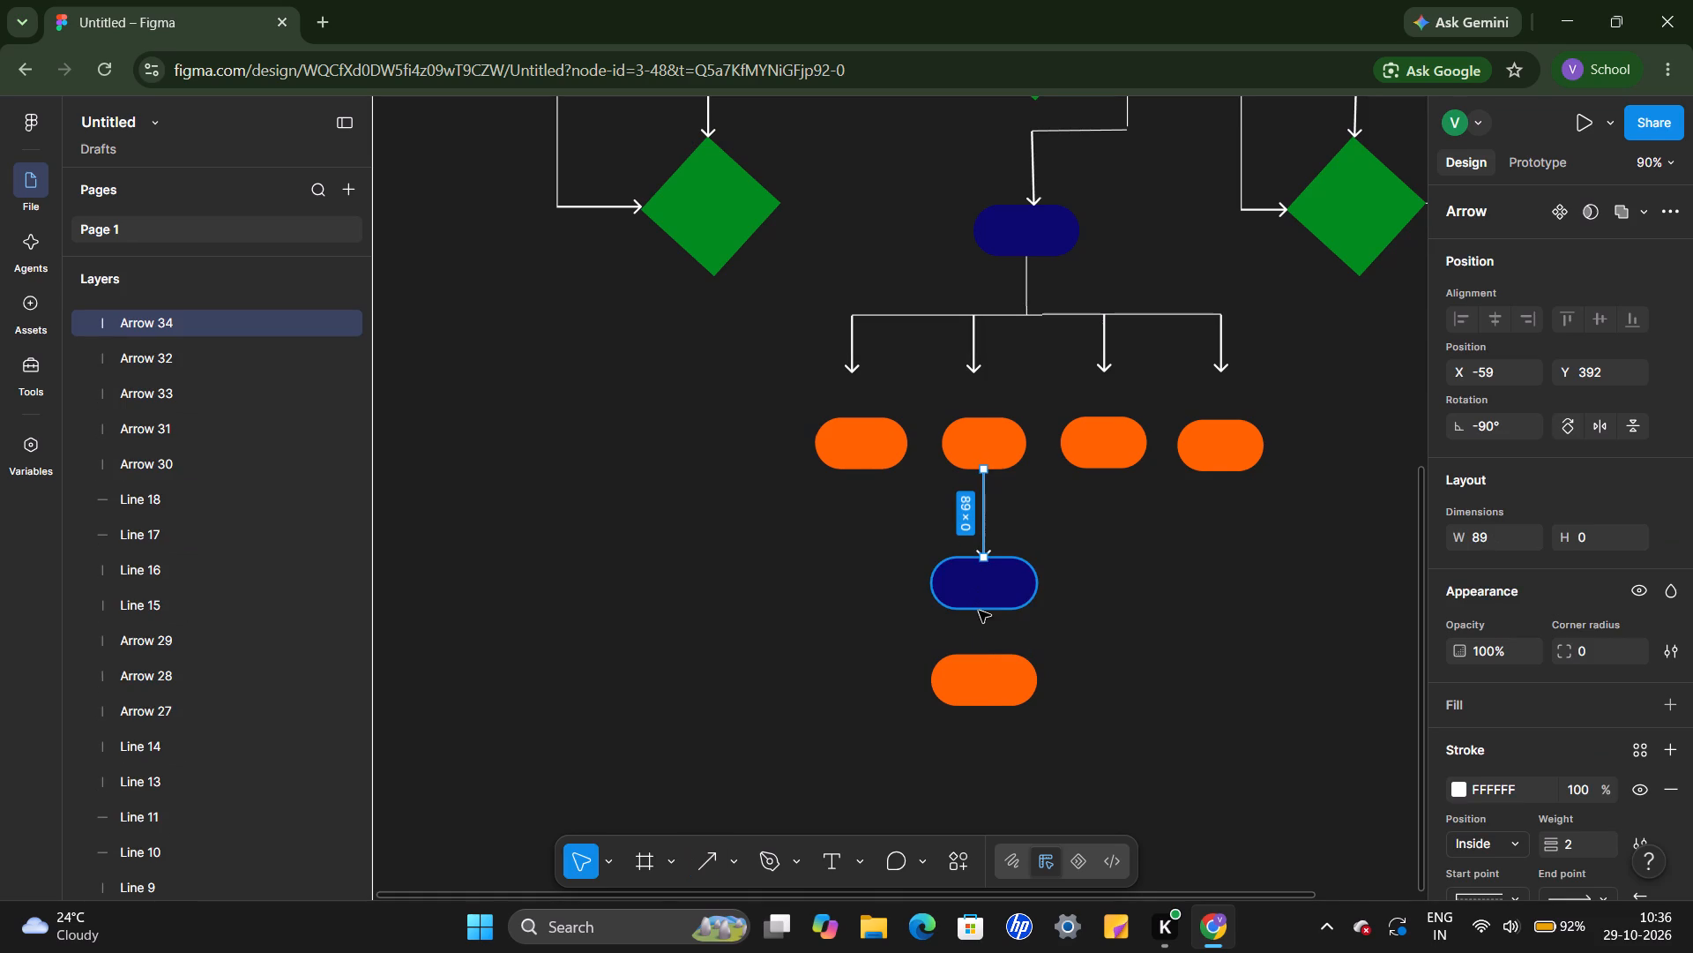
Draw a short vertical arrow from the bottom navy shape down toward the orange shape below it.
left_click(702, 874)
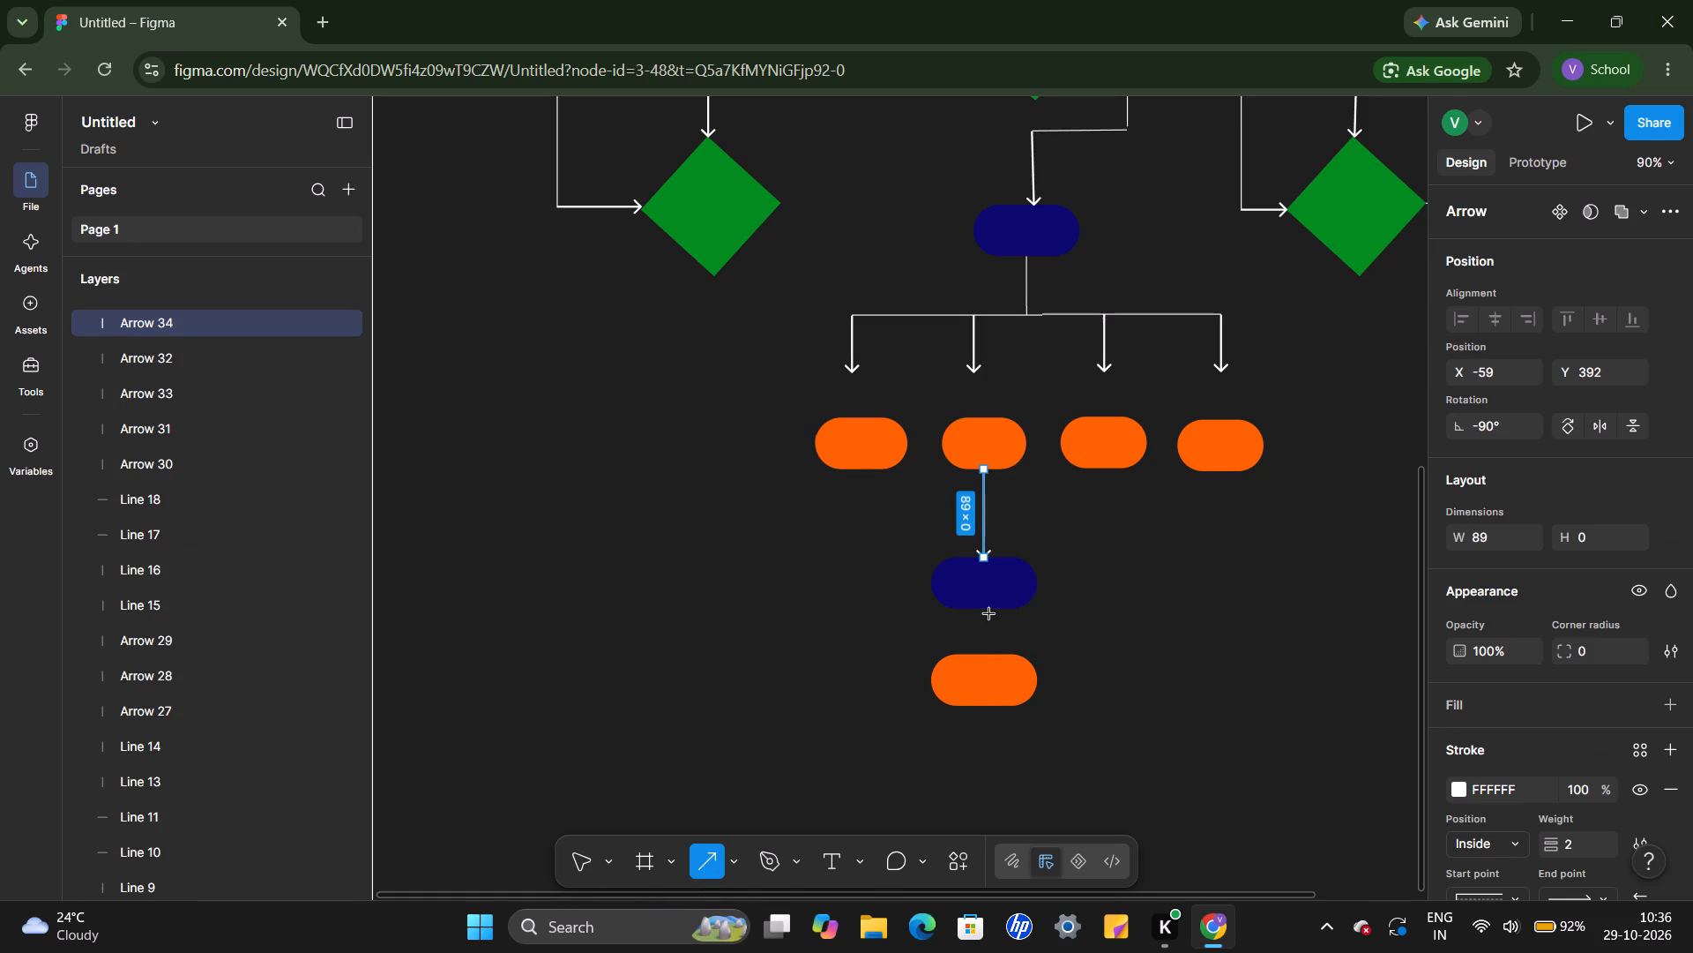
left_click_drag(988, 612, 987, 649)
left_click(1115, 654)
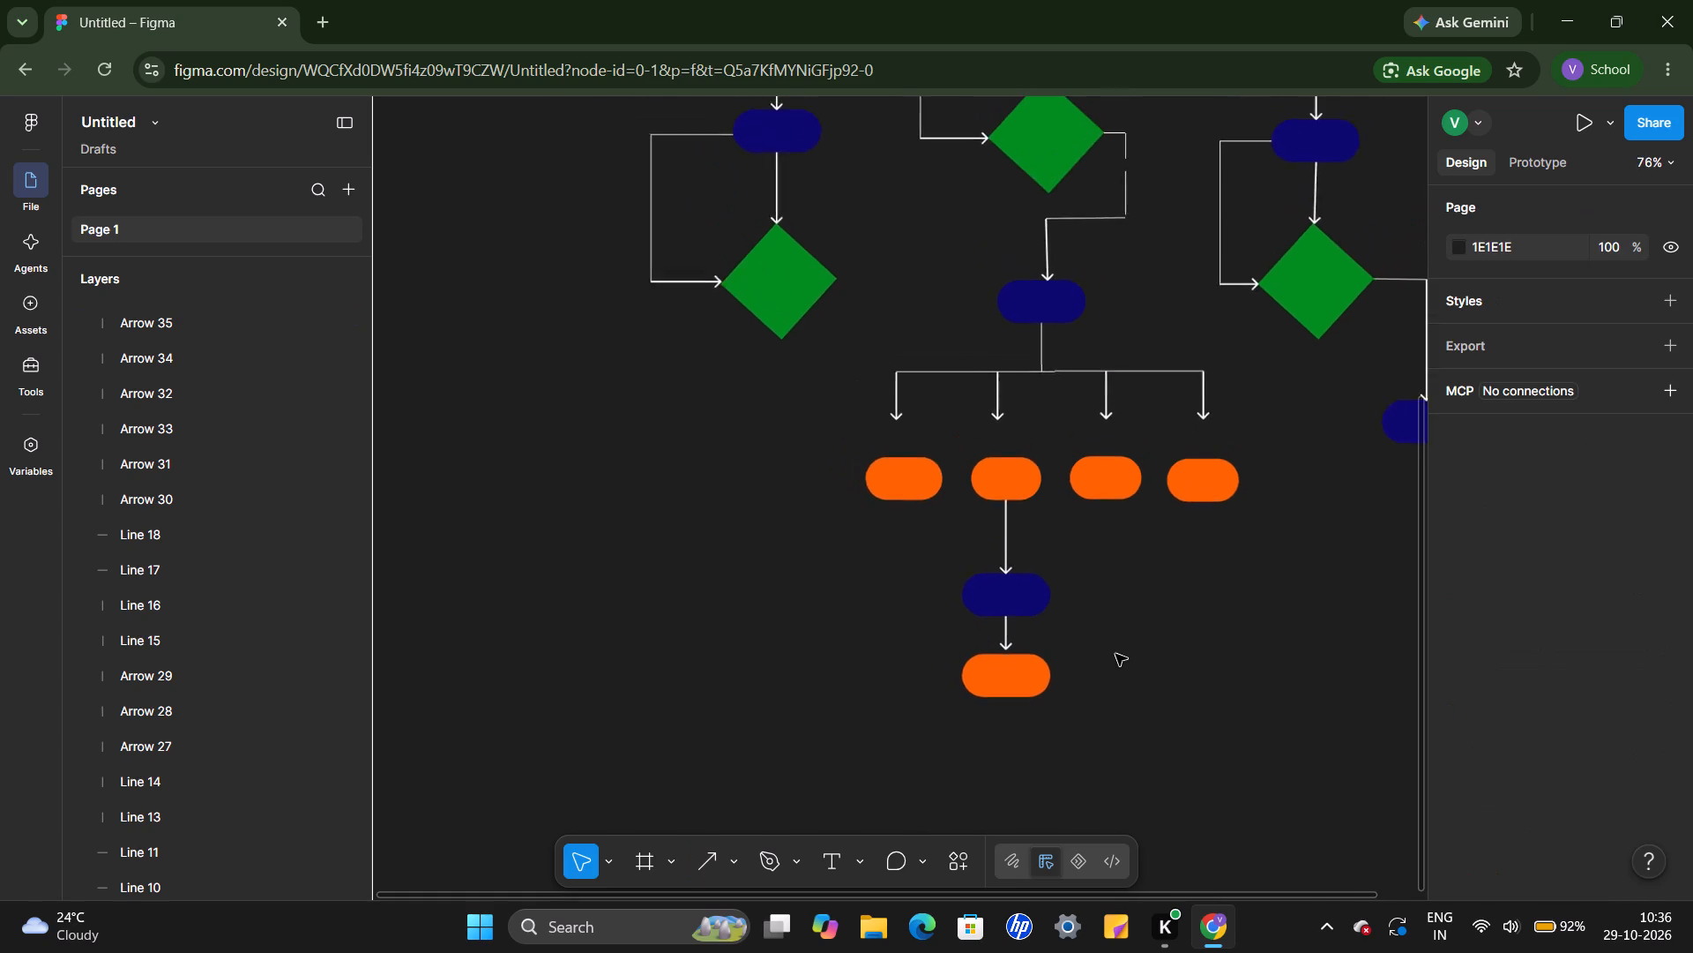
Add a text box about 76 by 27 reading "Start" inside the navy rectangle at the top of the flowchart.
scroll(1115, 654, "up", 2)
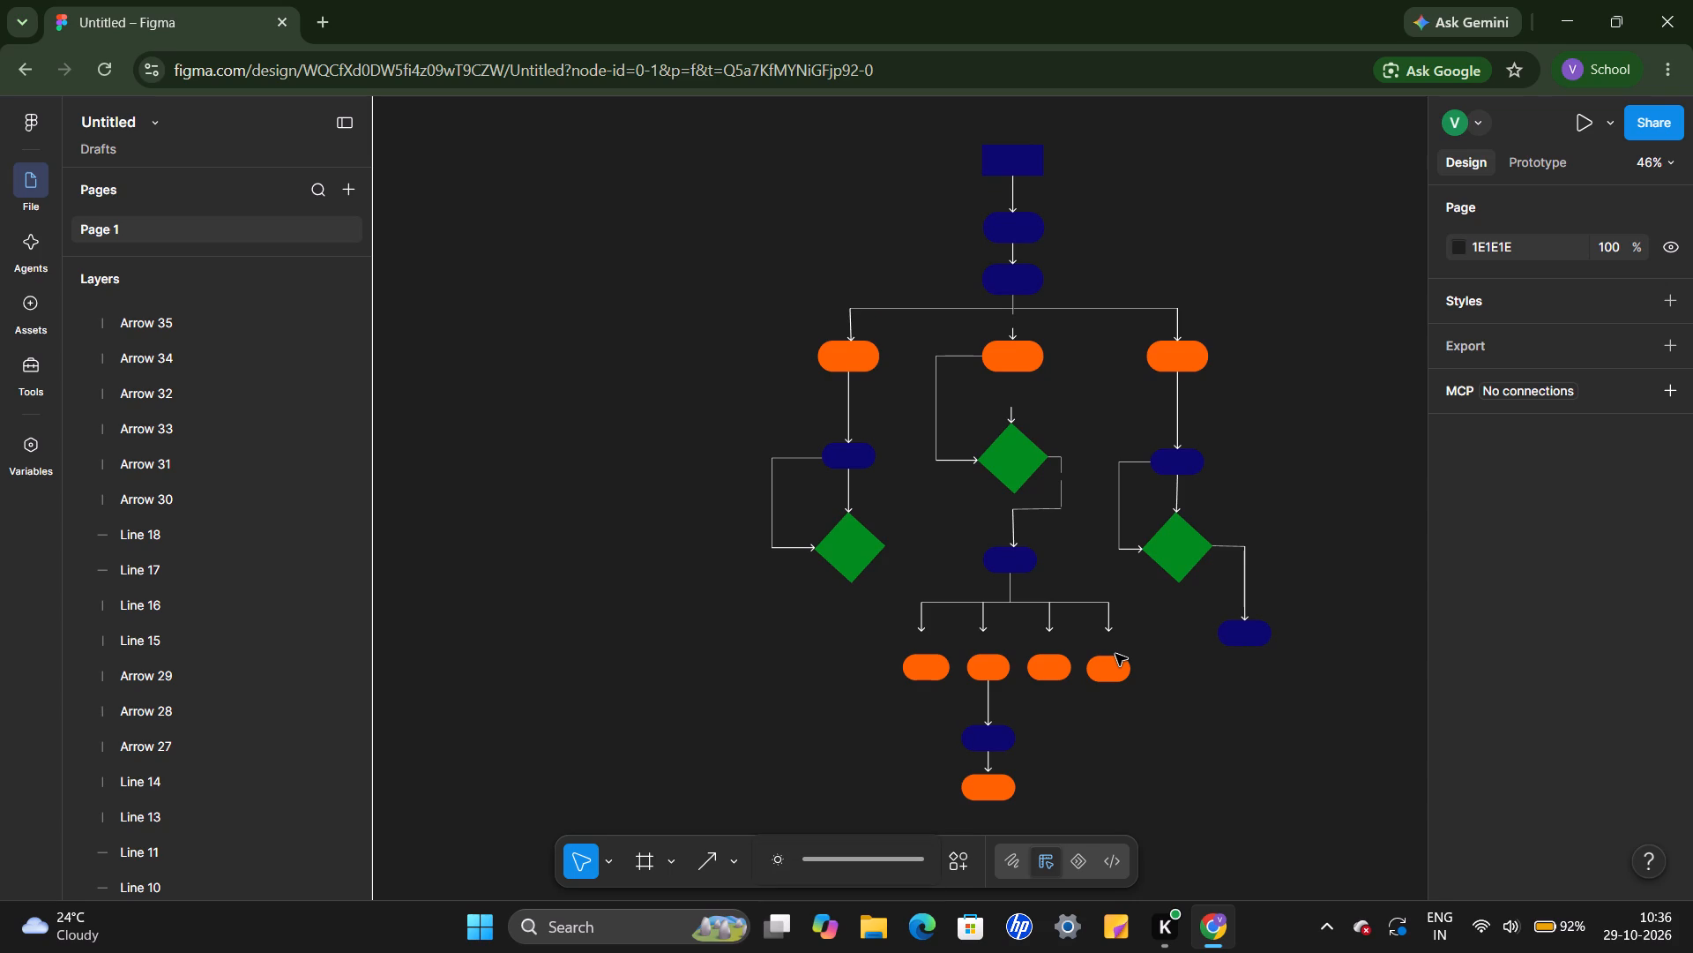
left_click(638, 786)
scroll(972, 772, "left", 1)
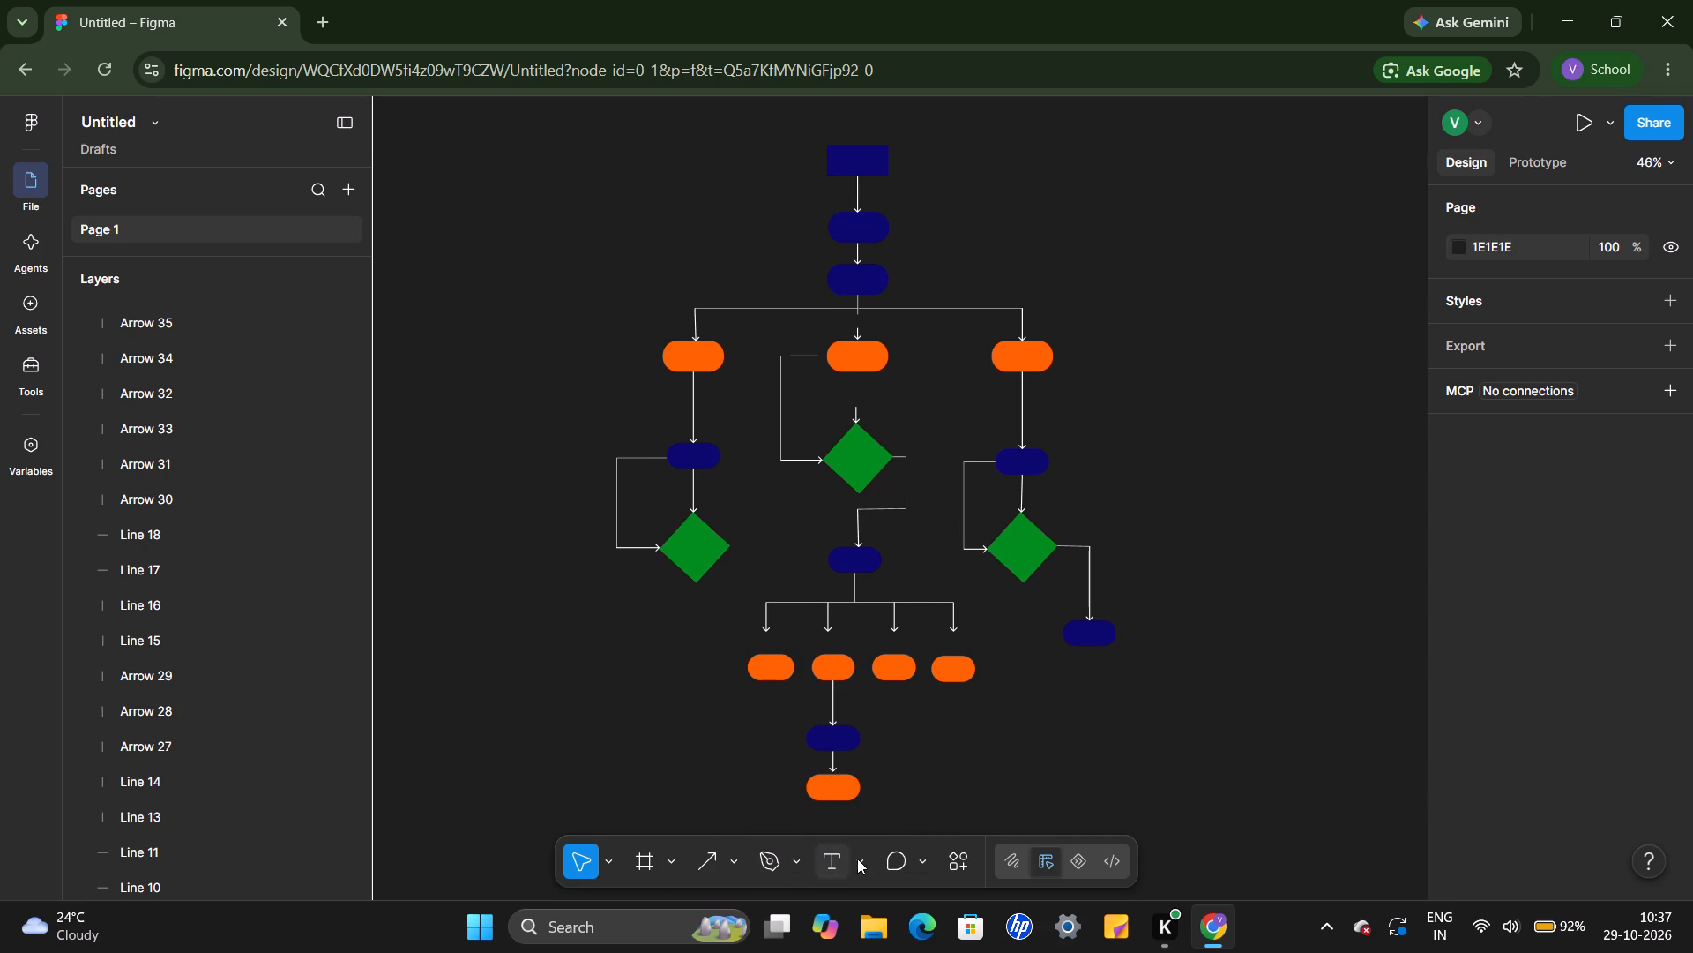
left_click(841, 860)
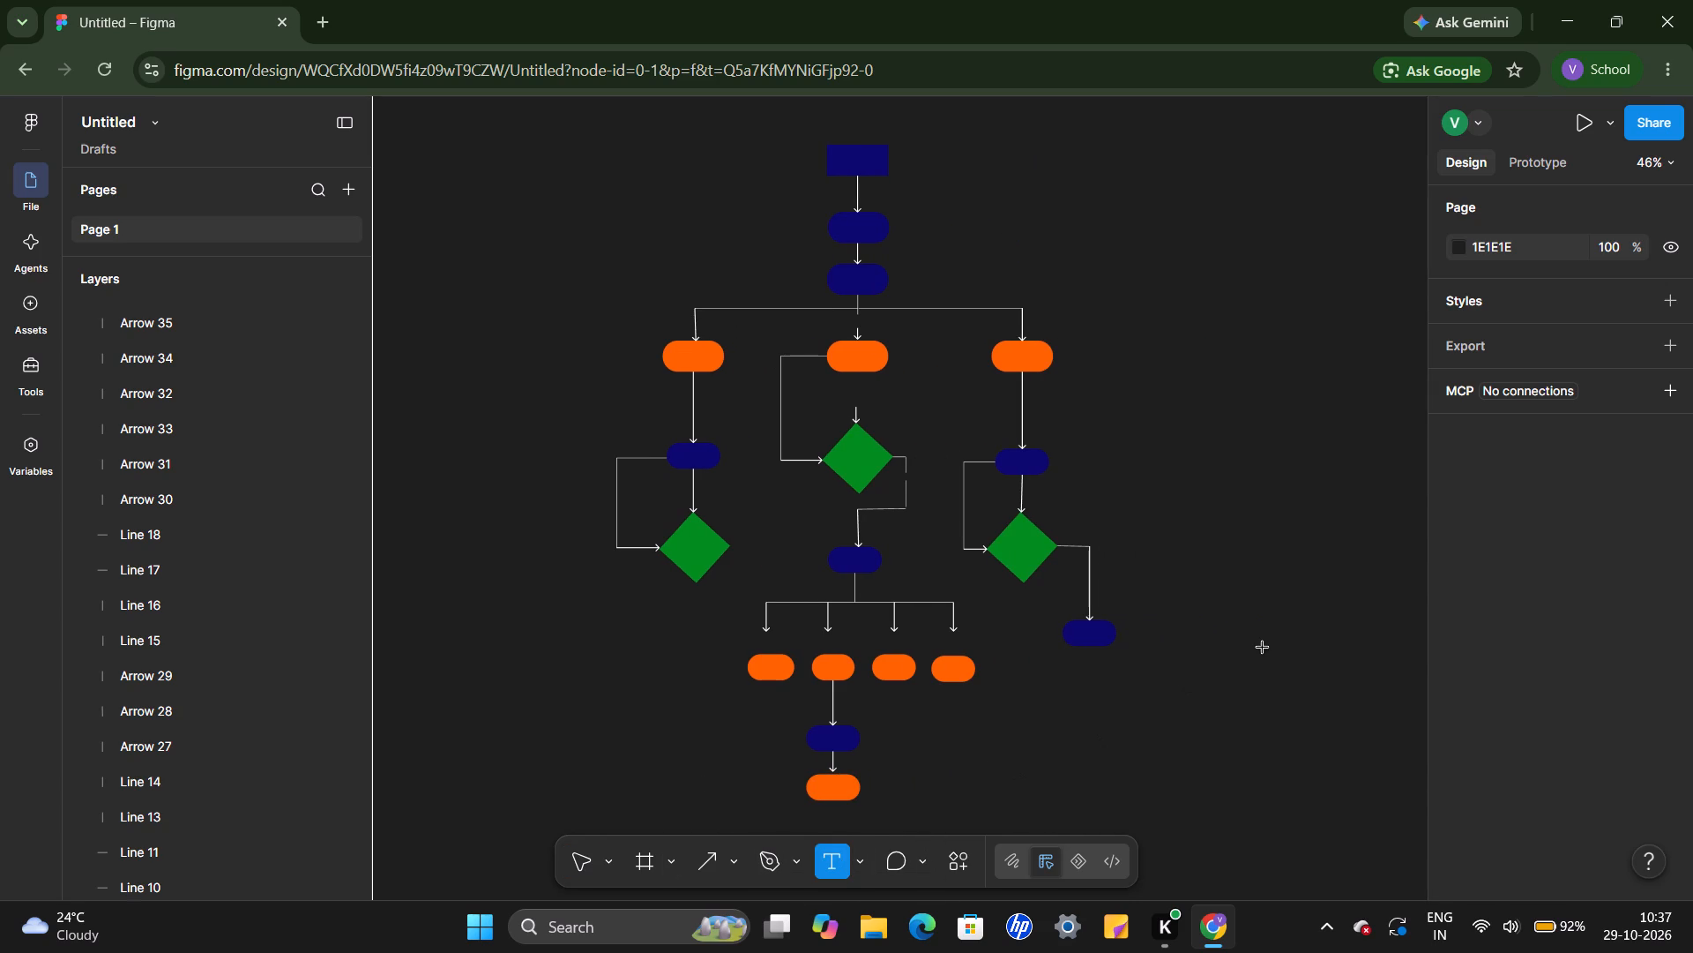
double_click(1263, 648)
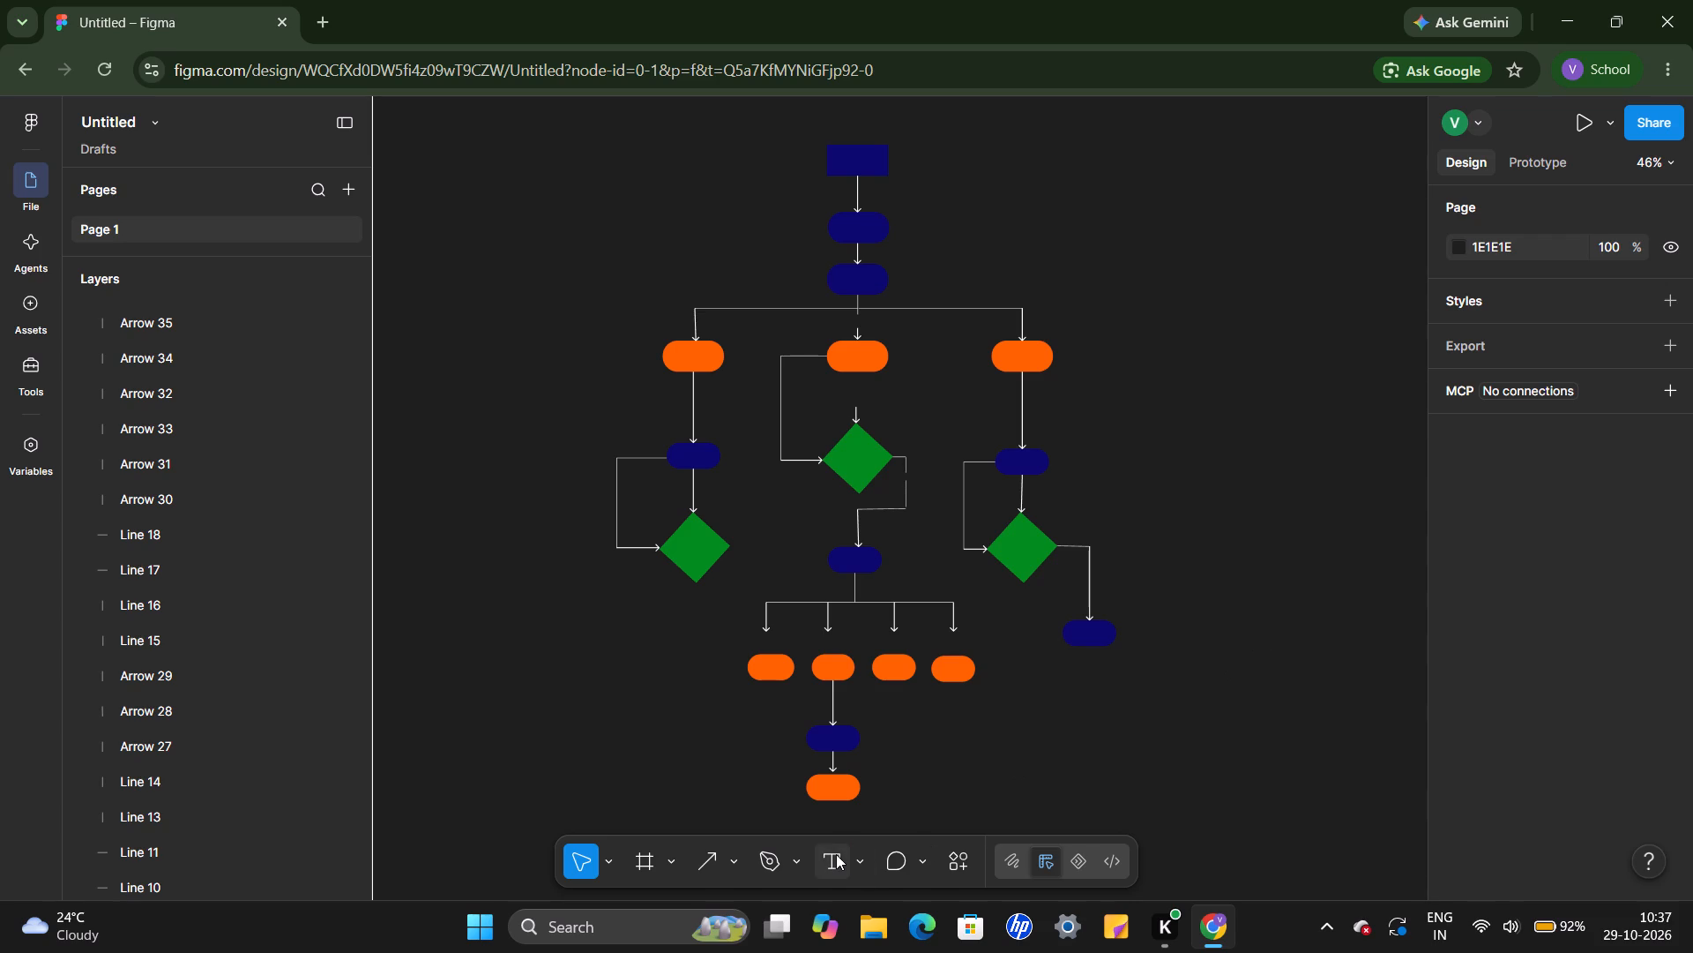
left_click(836, 854)
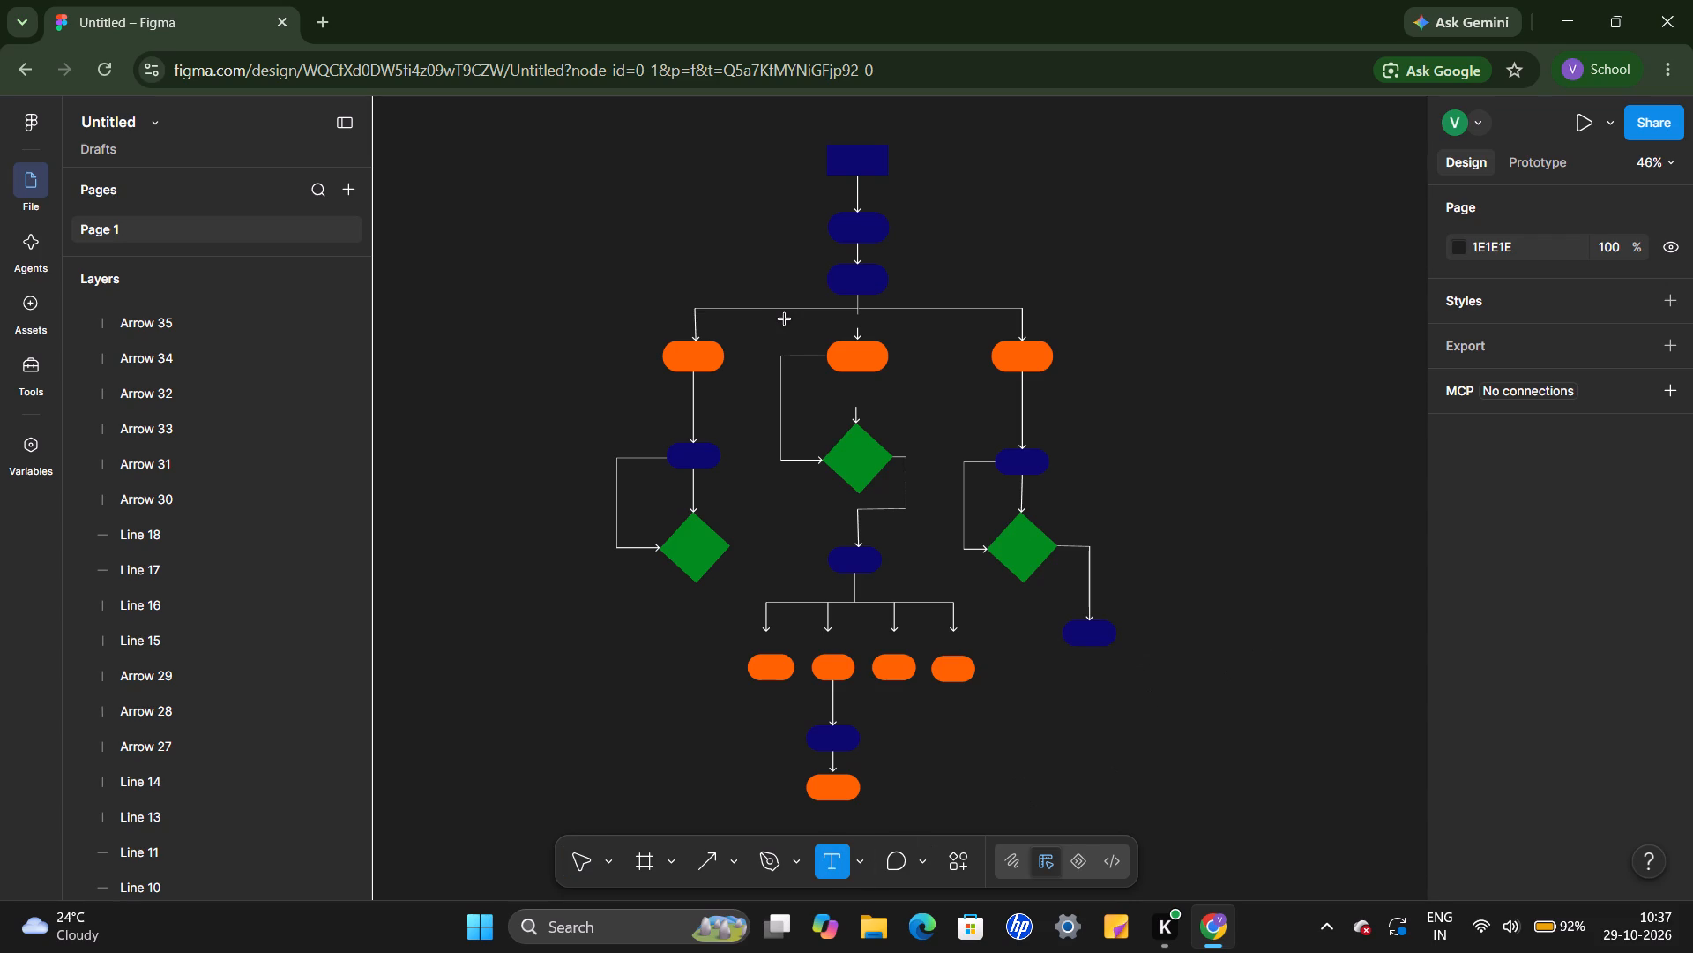
scroll(785, 319, "up", 4)
scroll(785, 319, "down", 1)
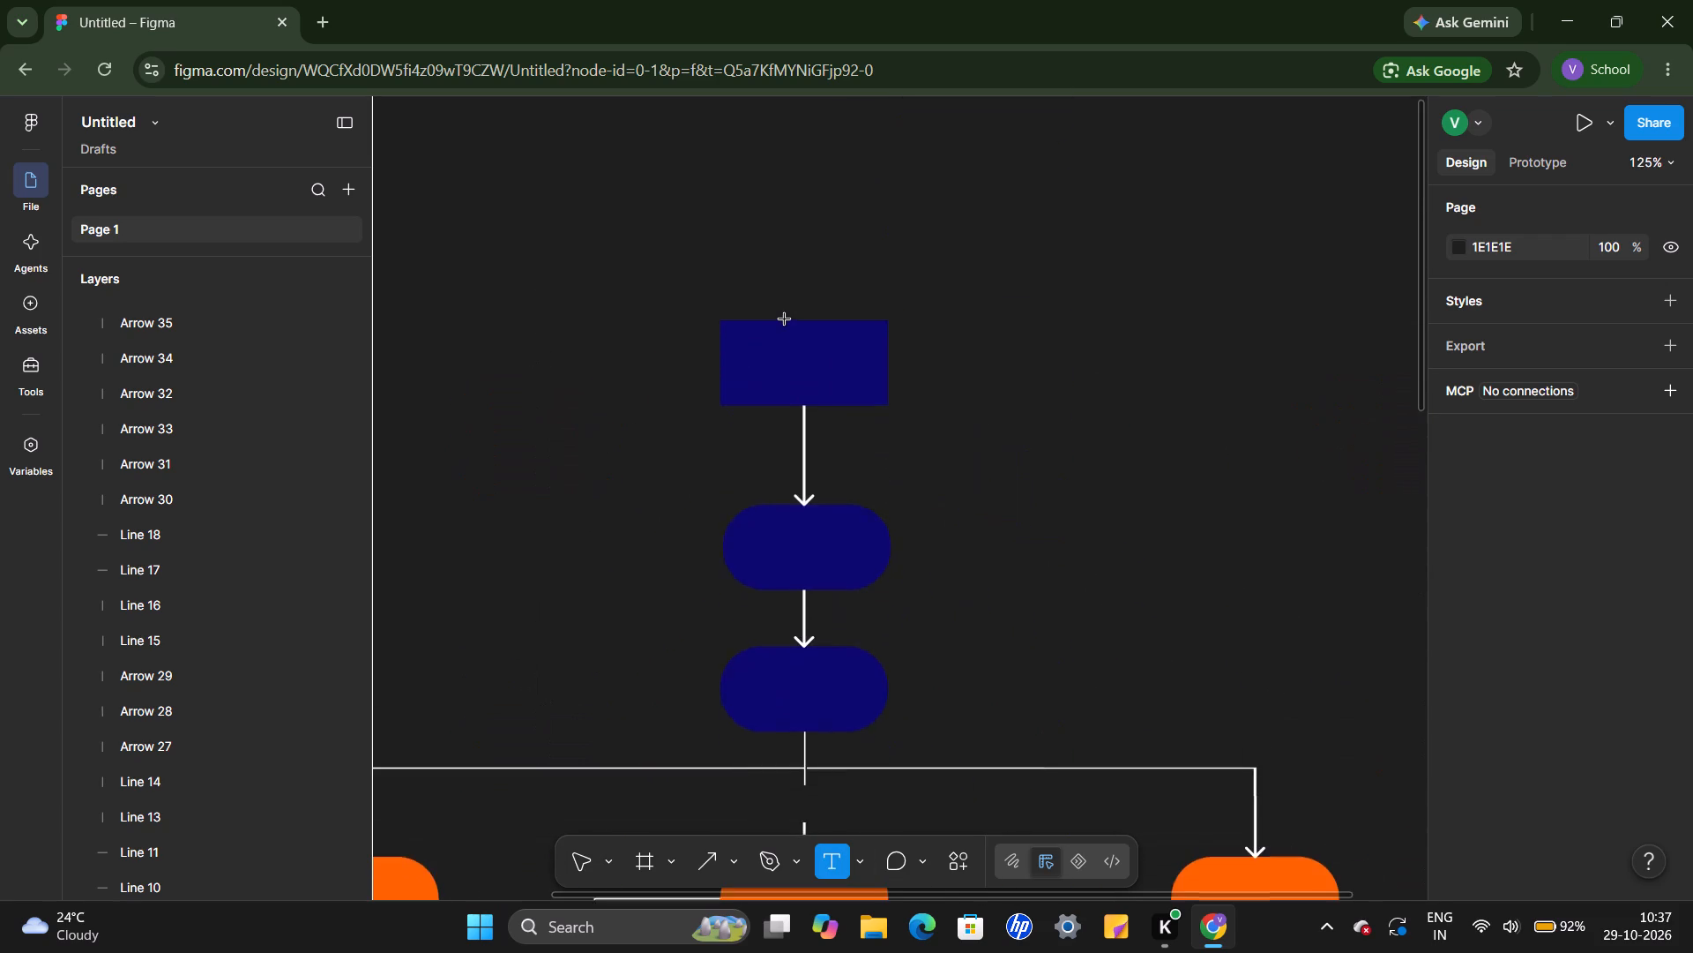
scroll(785, 319, "down", 1)
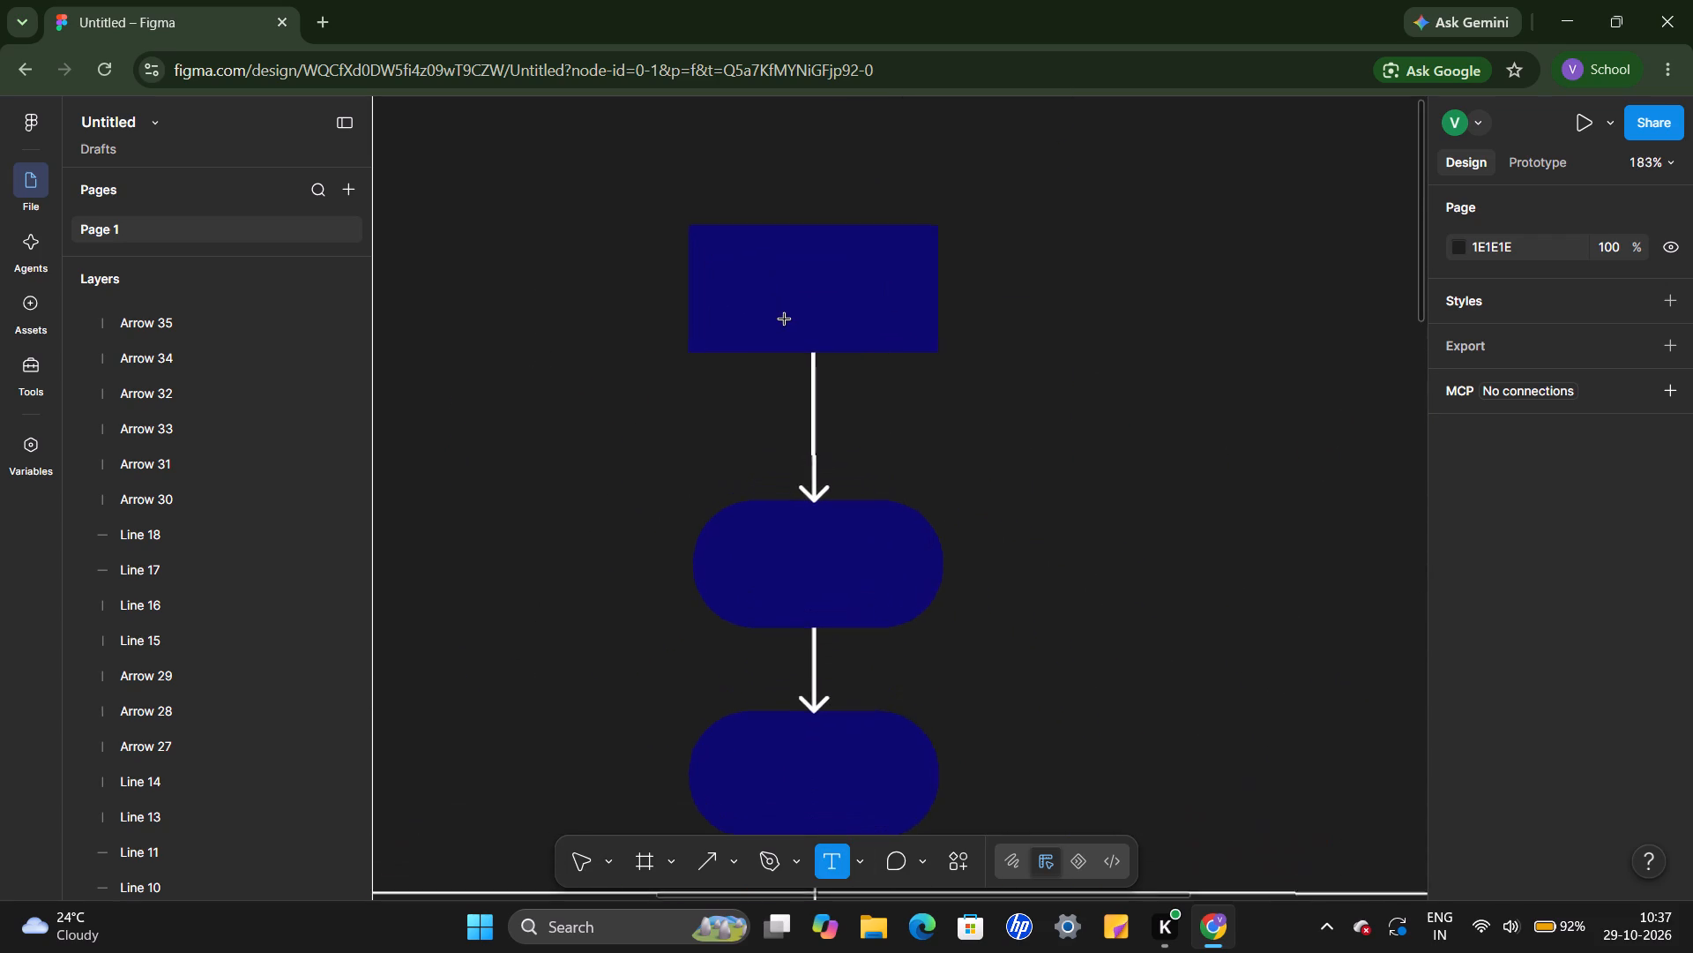
left_click_drag(737, 265, 866, 306)
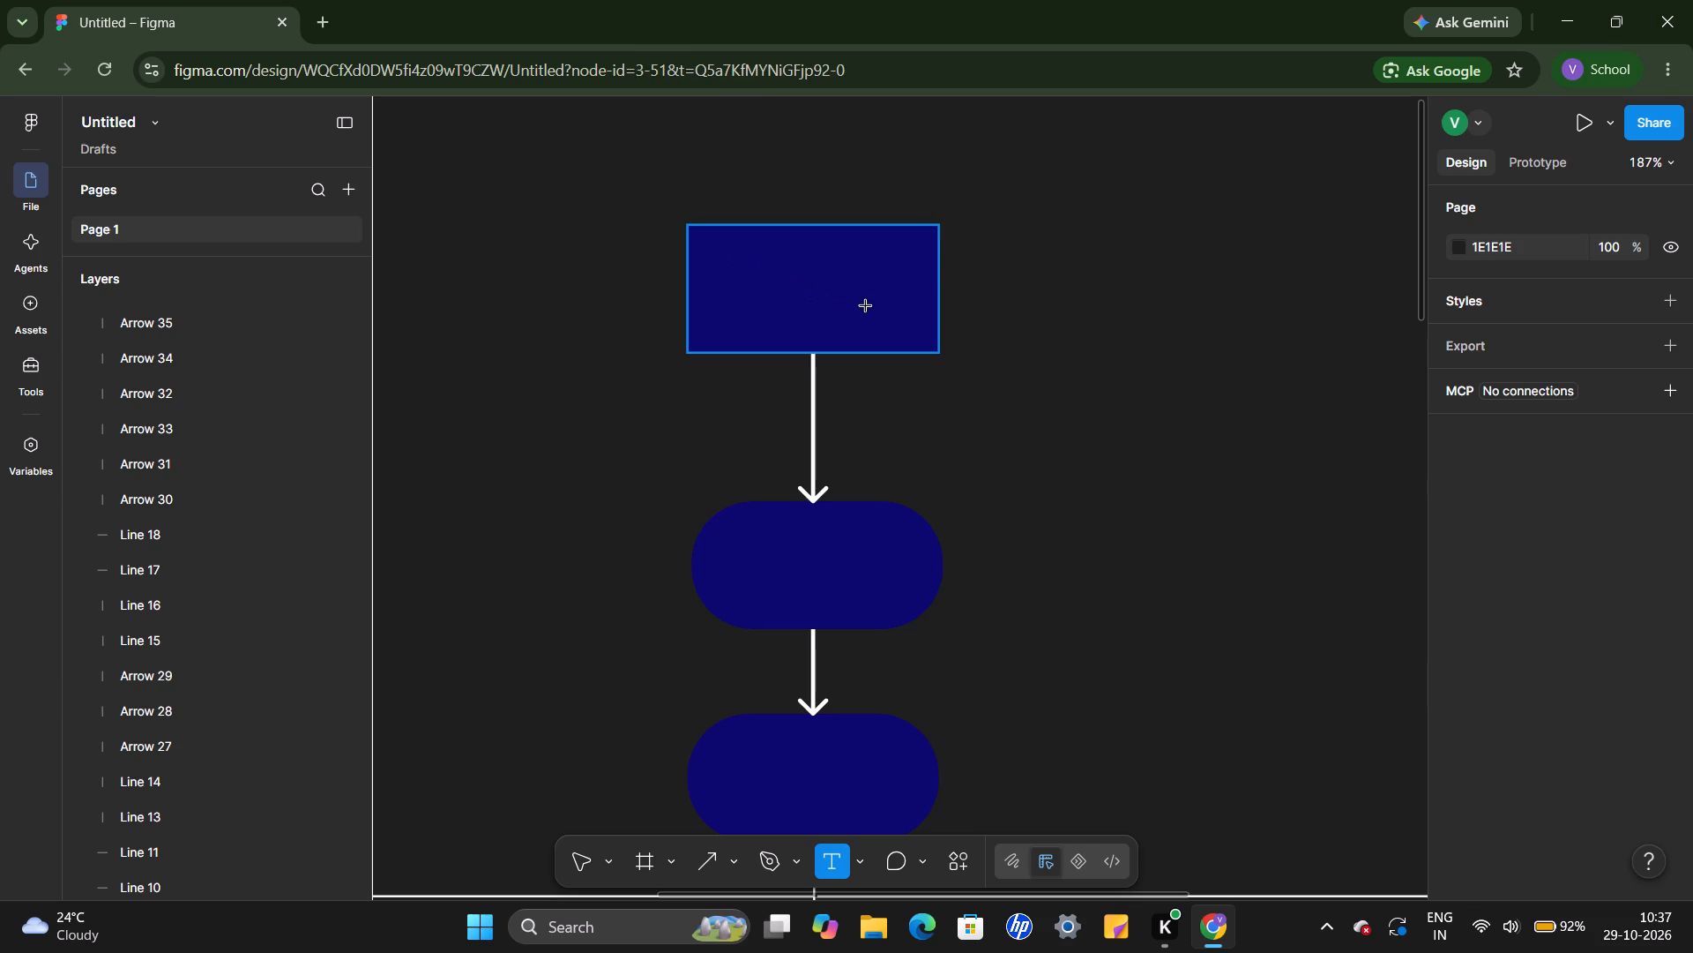
left_click_drag(866, 306, 894, 319)
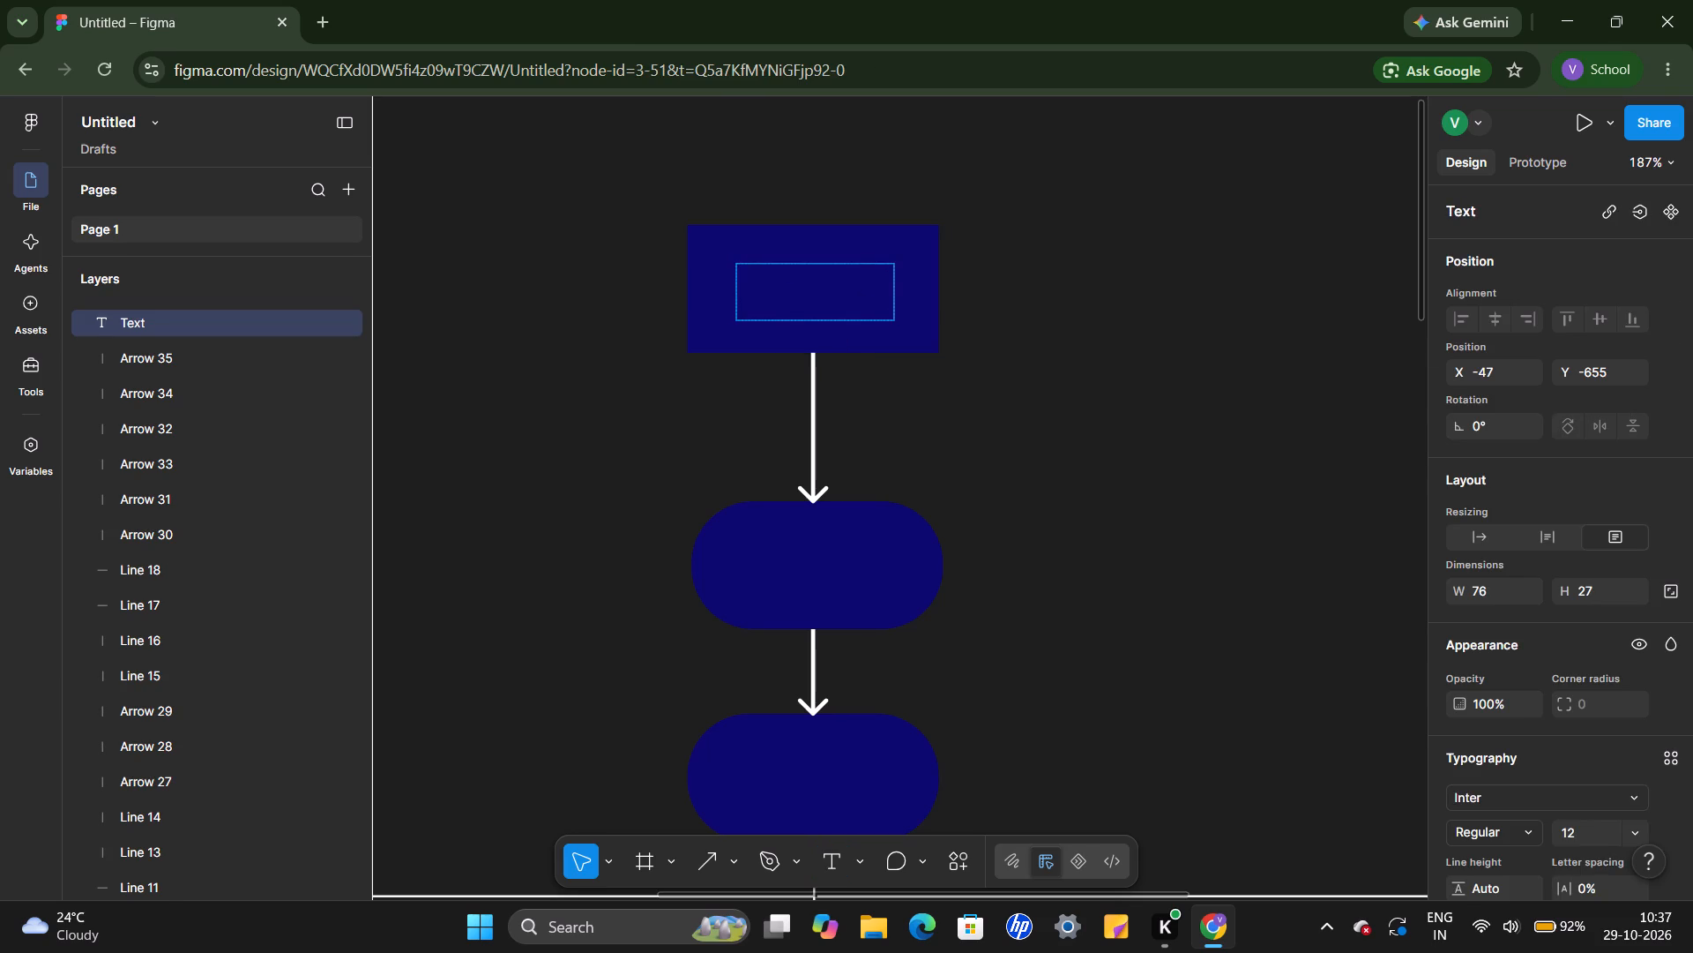
key("s")
type("tart")
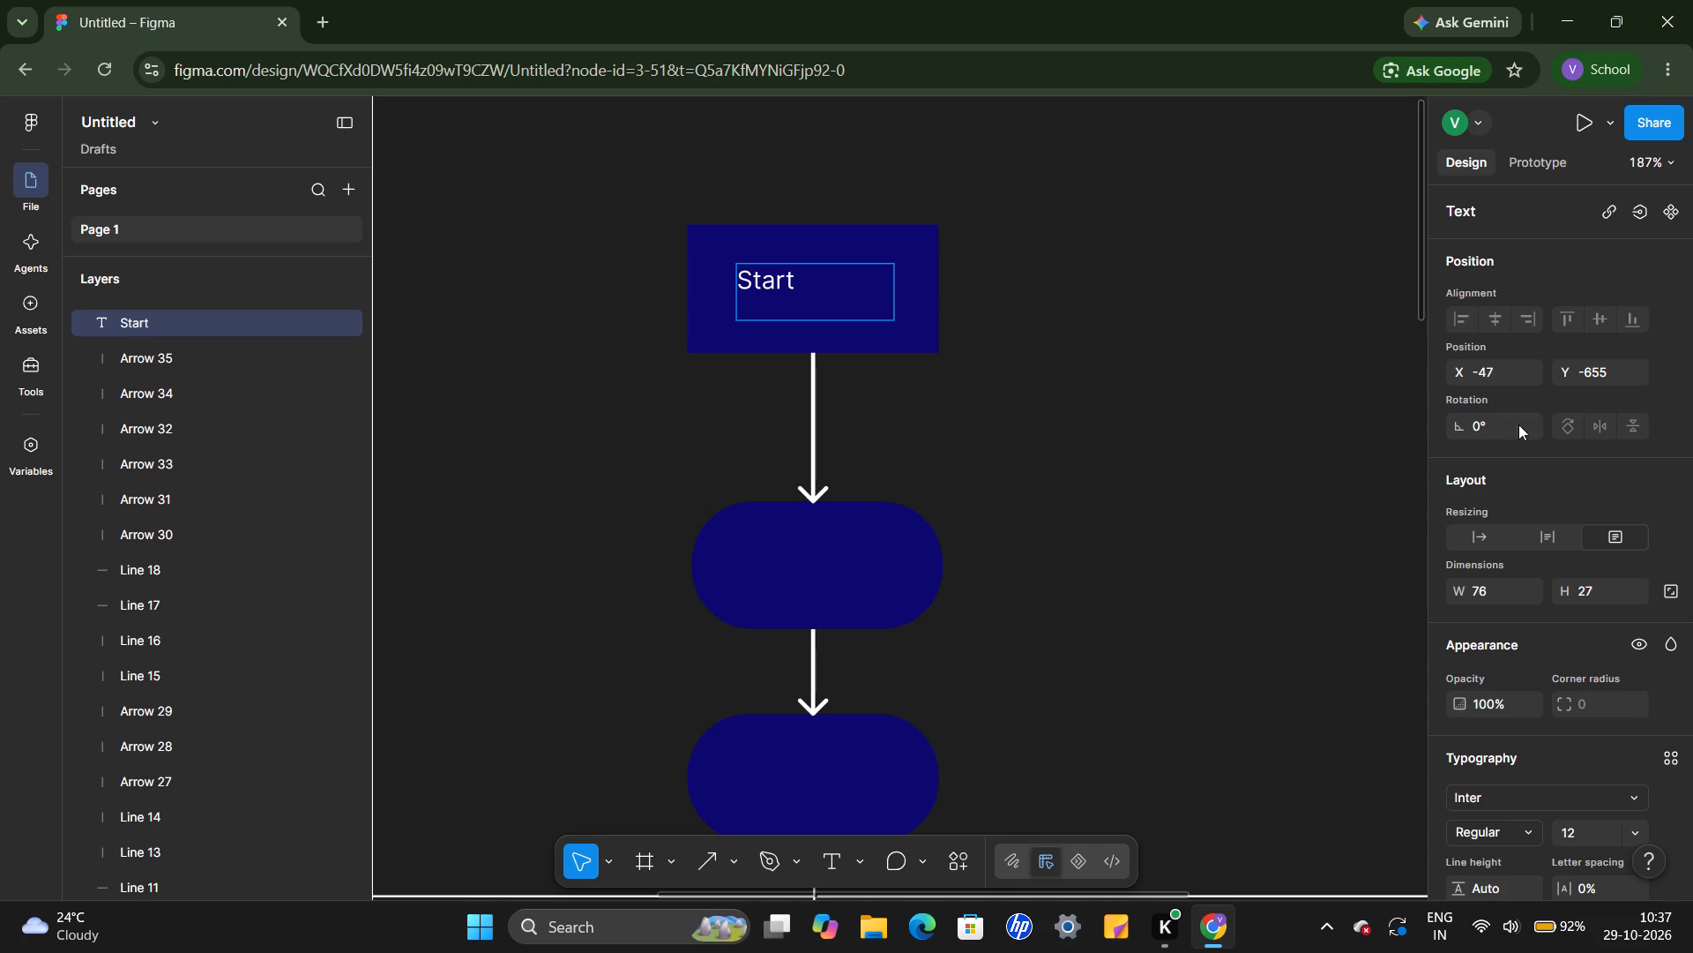
Center-align the "Start" text horizontally within its text box in the top navy rectangle.
left_click(1495, 321)
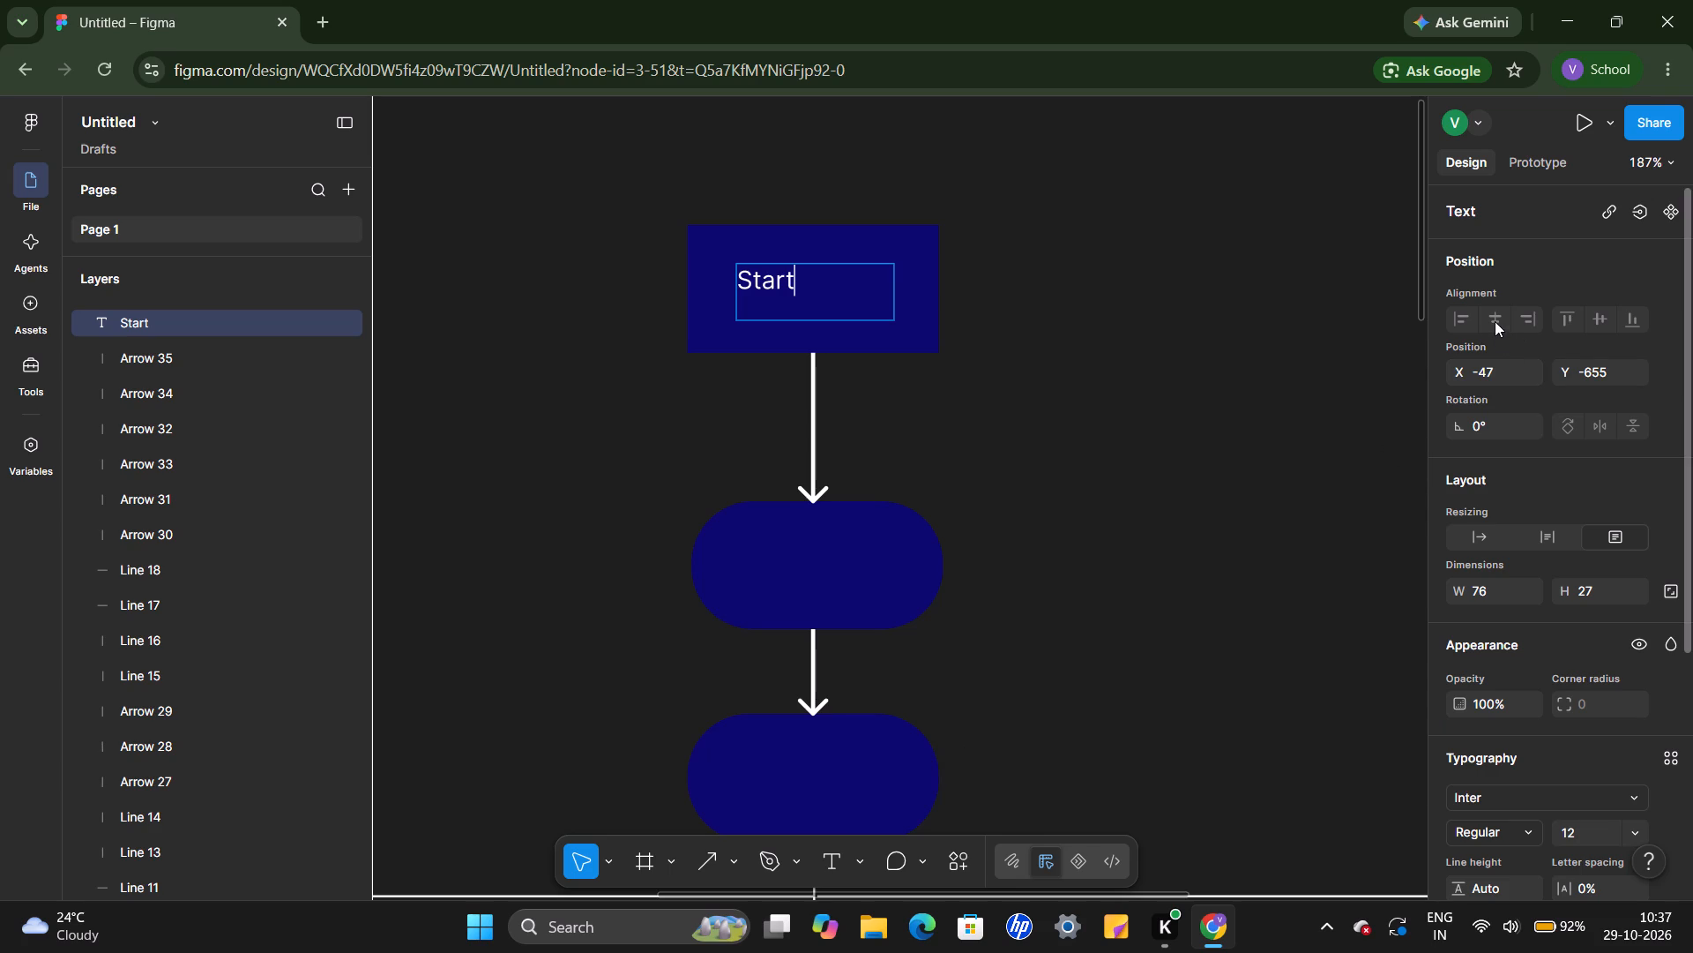
left_click(1306, 484)
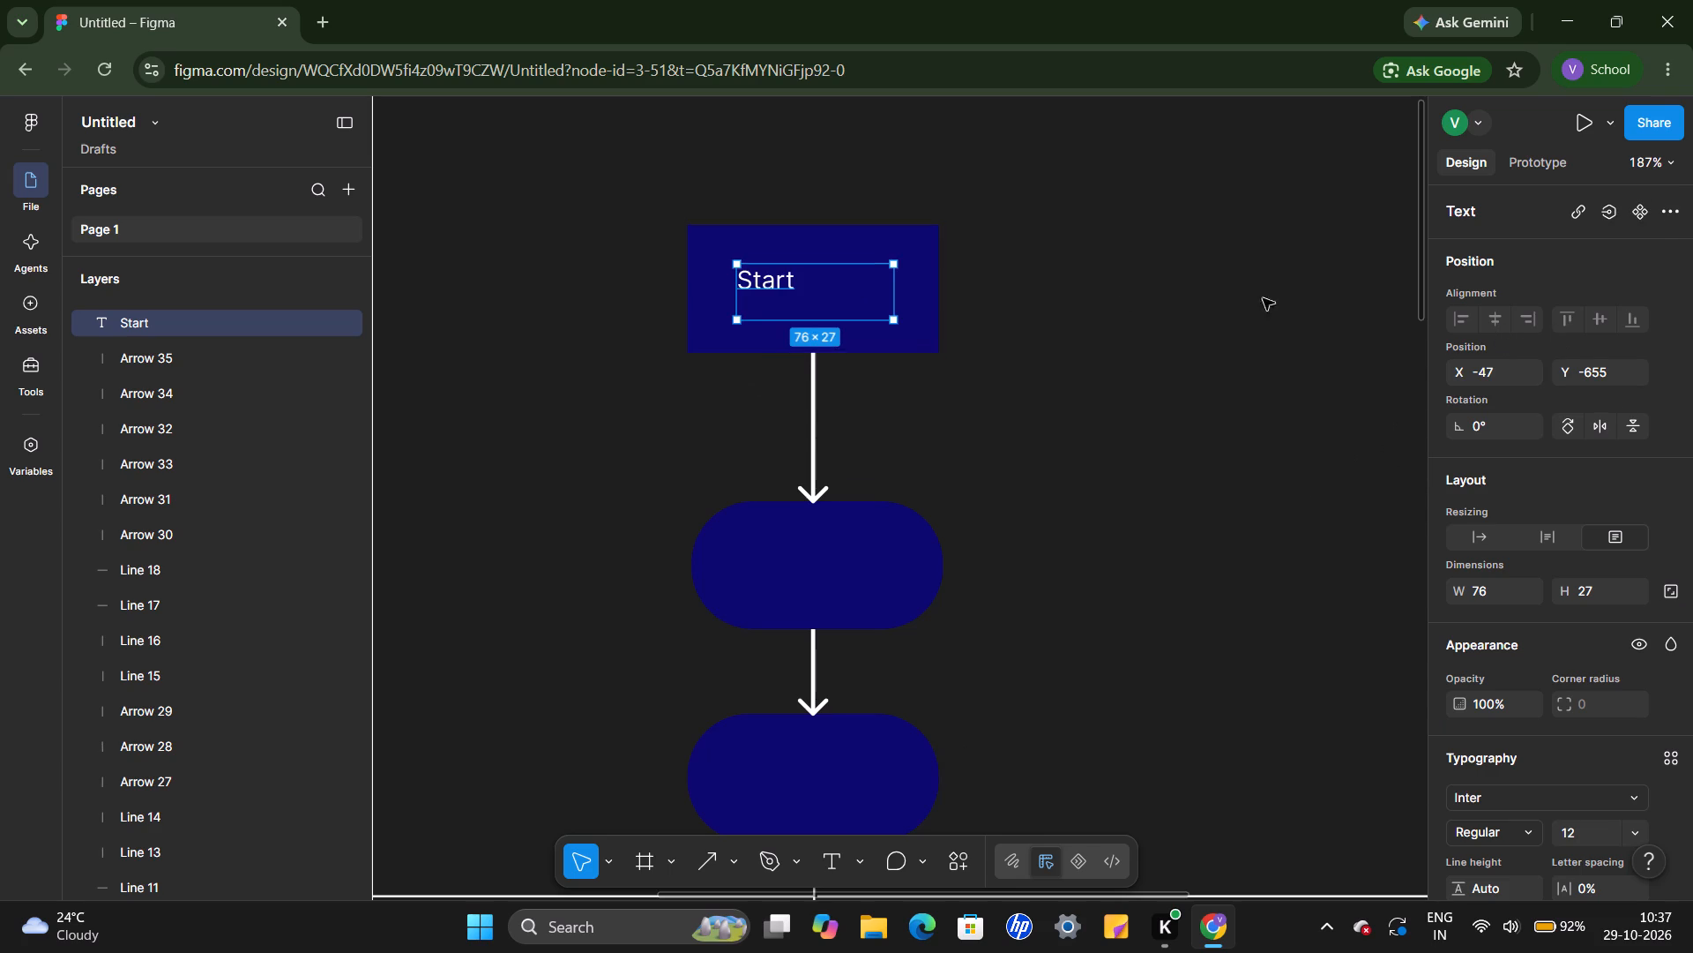
left_click(1500, 316)
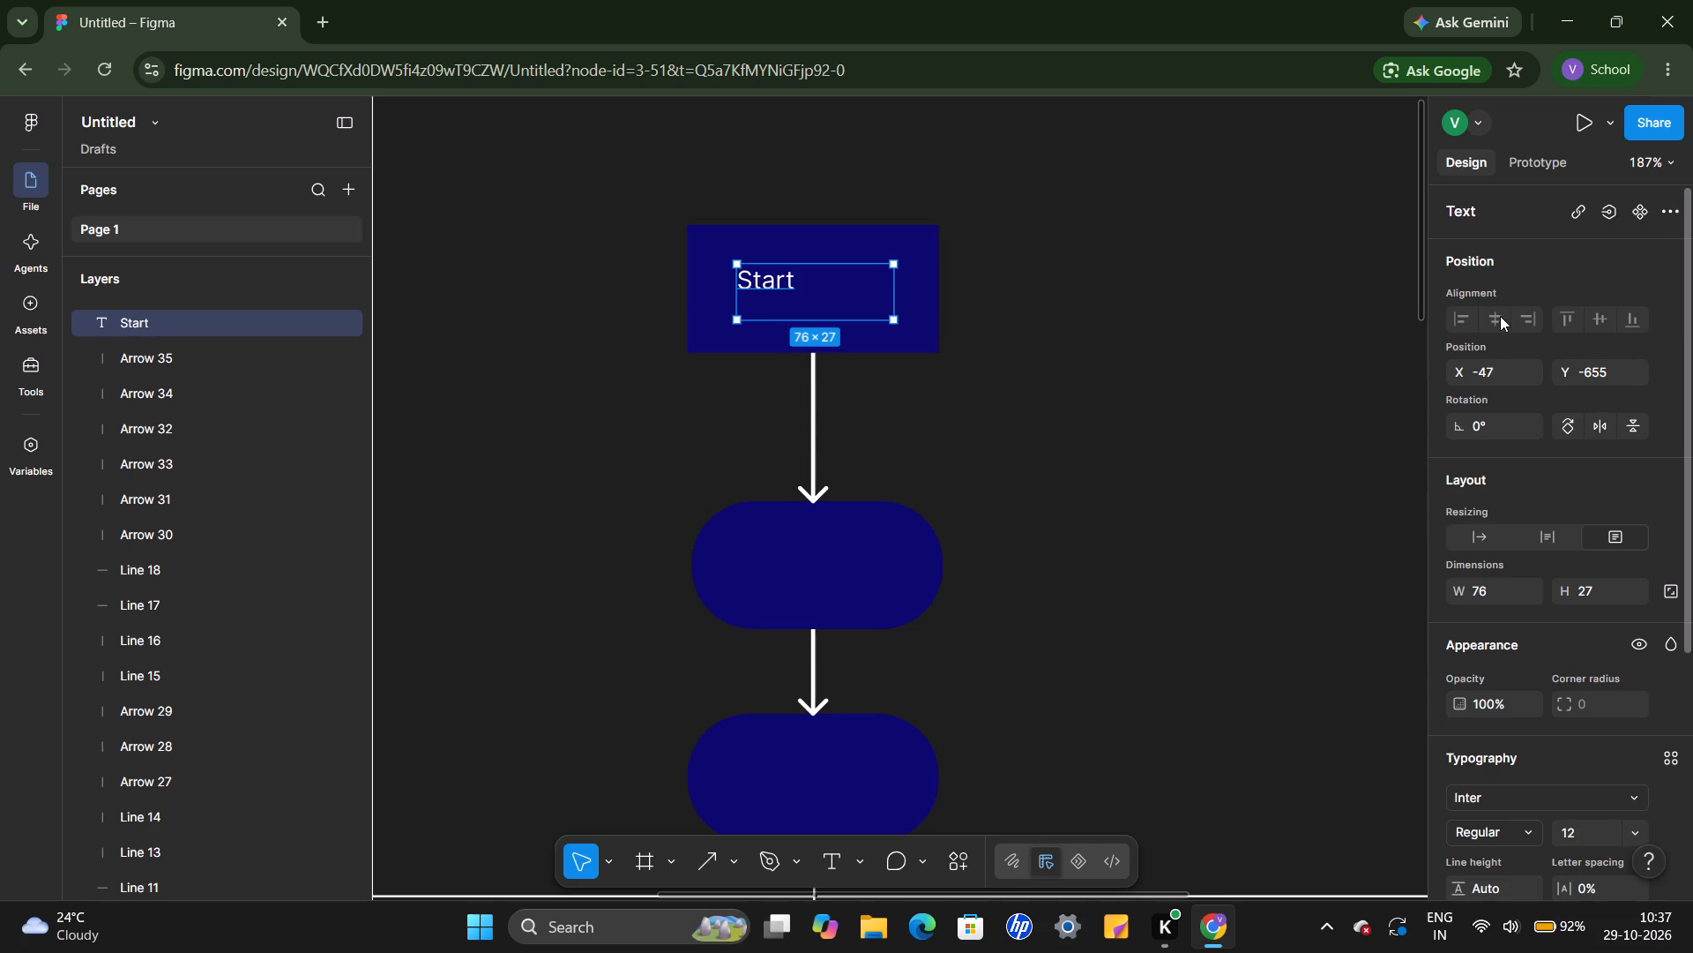
left_click(1495, 317)
left_click(1073, 534)
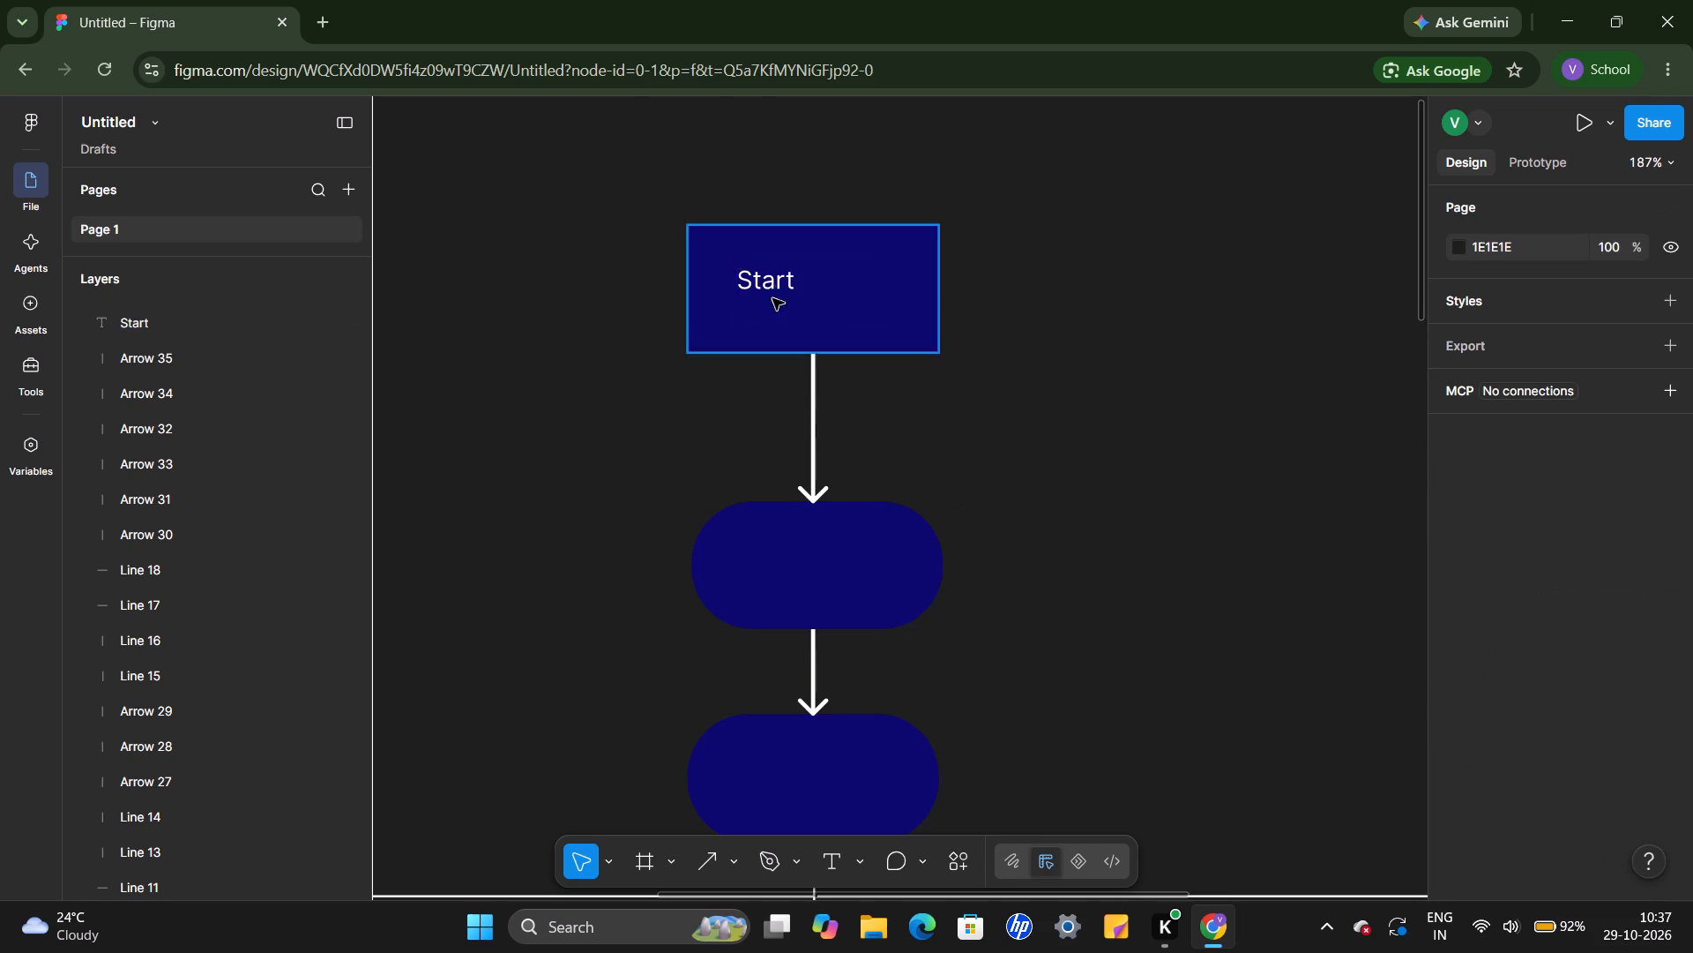
left_click(777, 284)
left_click(1490, 319)
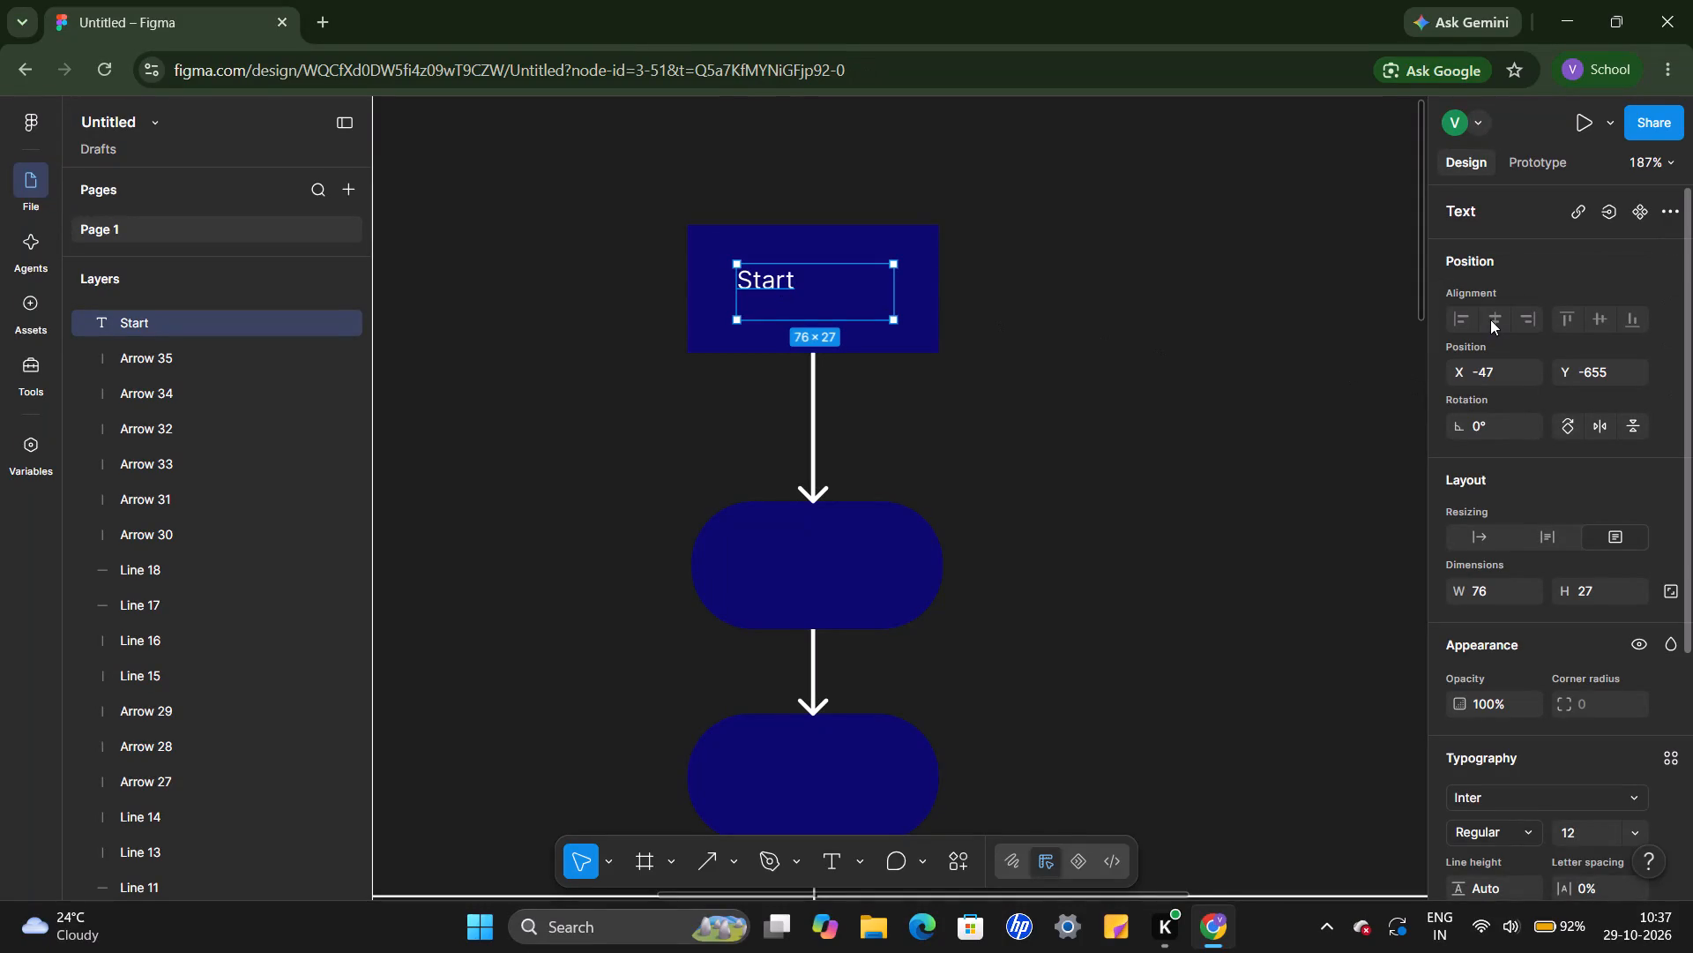
scroll(1543, 745, "down", 3)
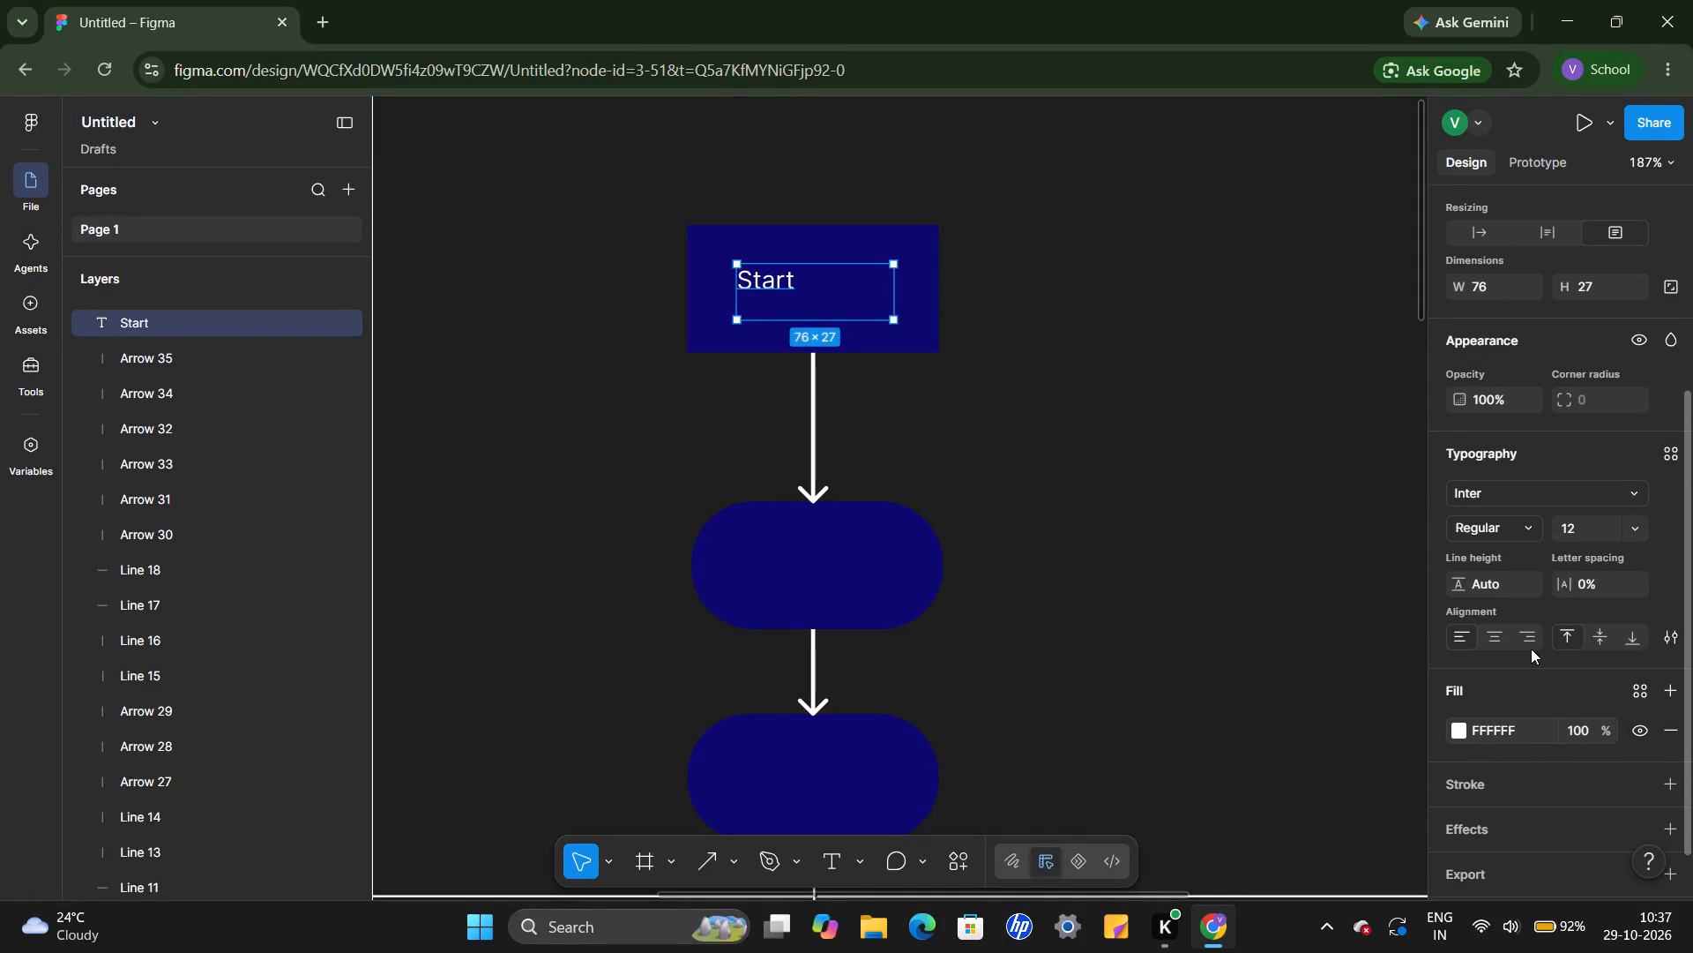
left_click(1495, 637)
left_click(1270, 589)
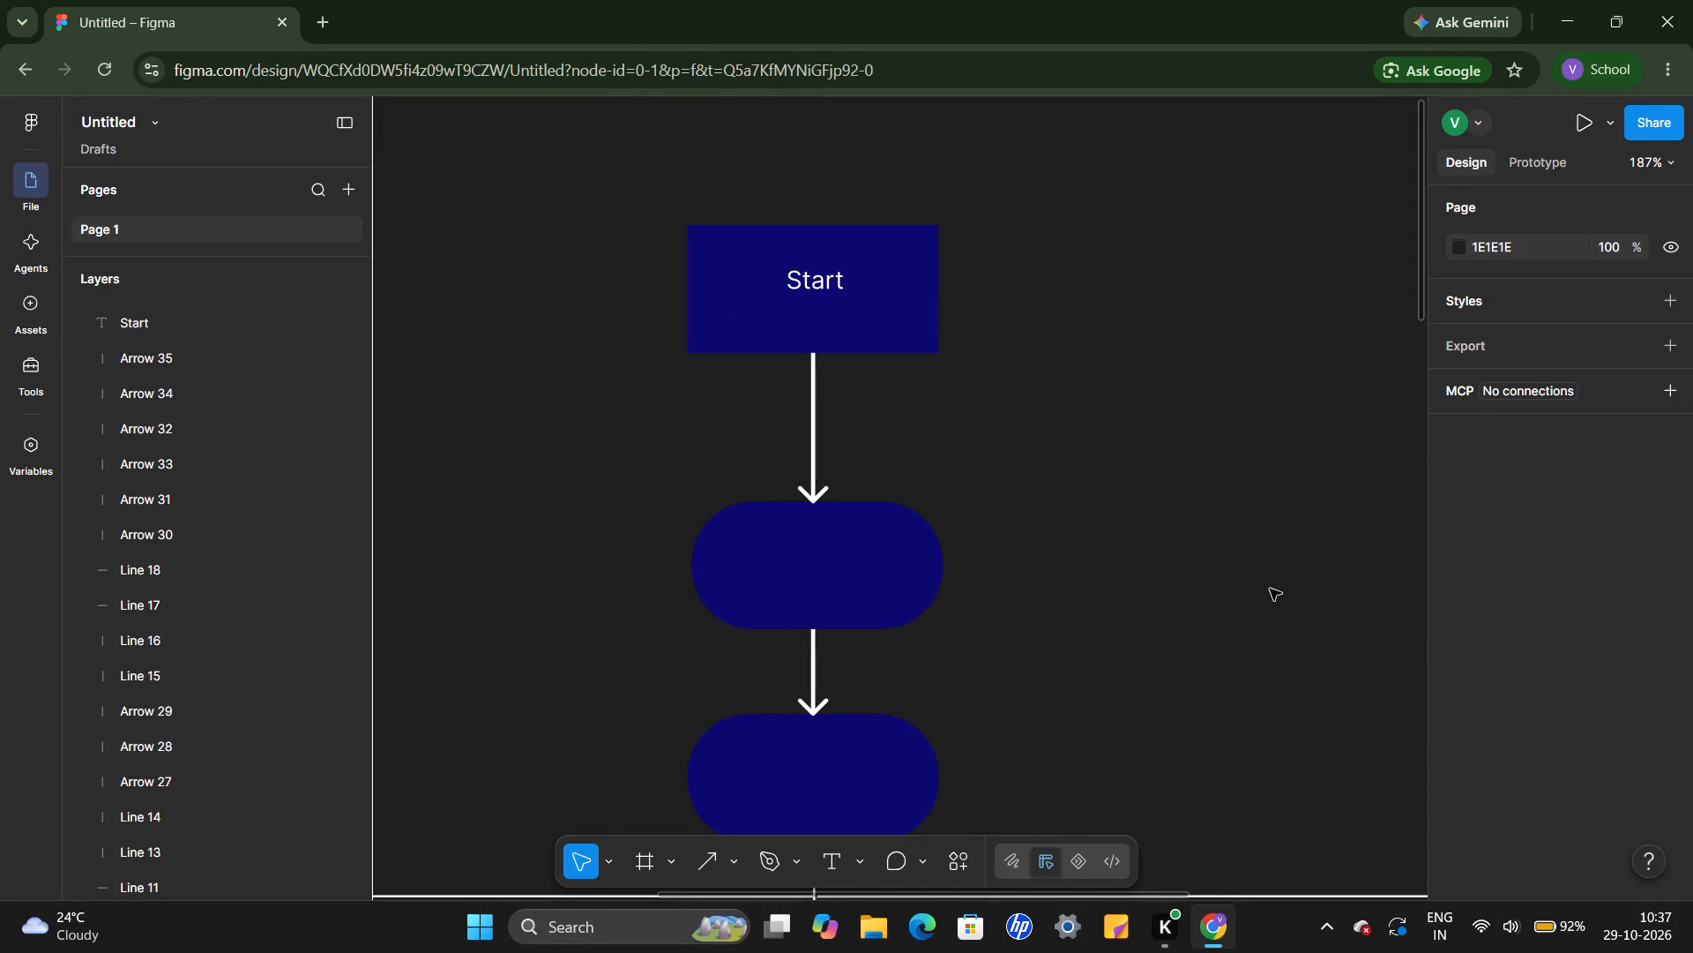
Set the font size of the "Start" label in the top navy rectangle to 20.
left_click(831, 292)
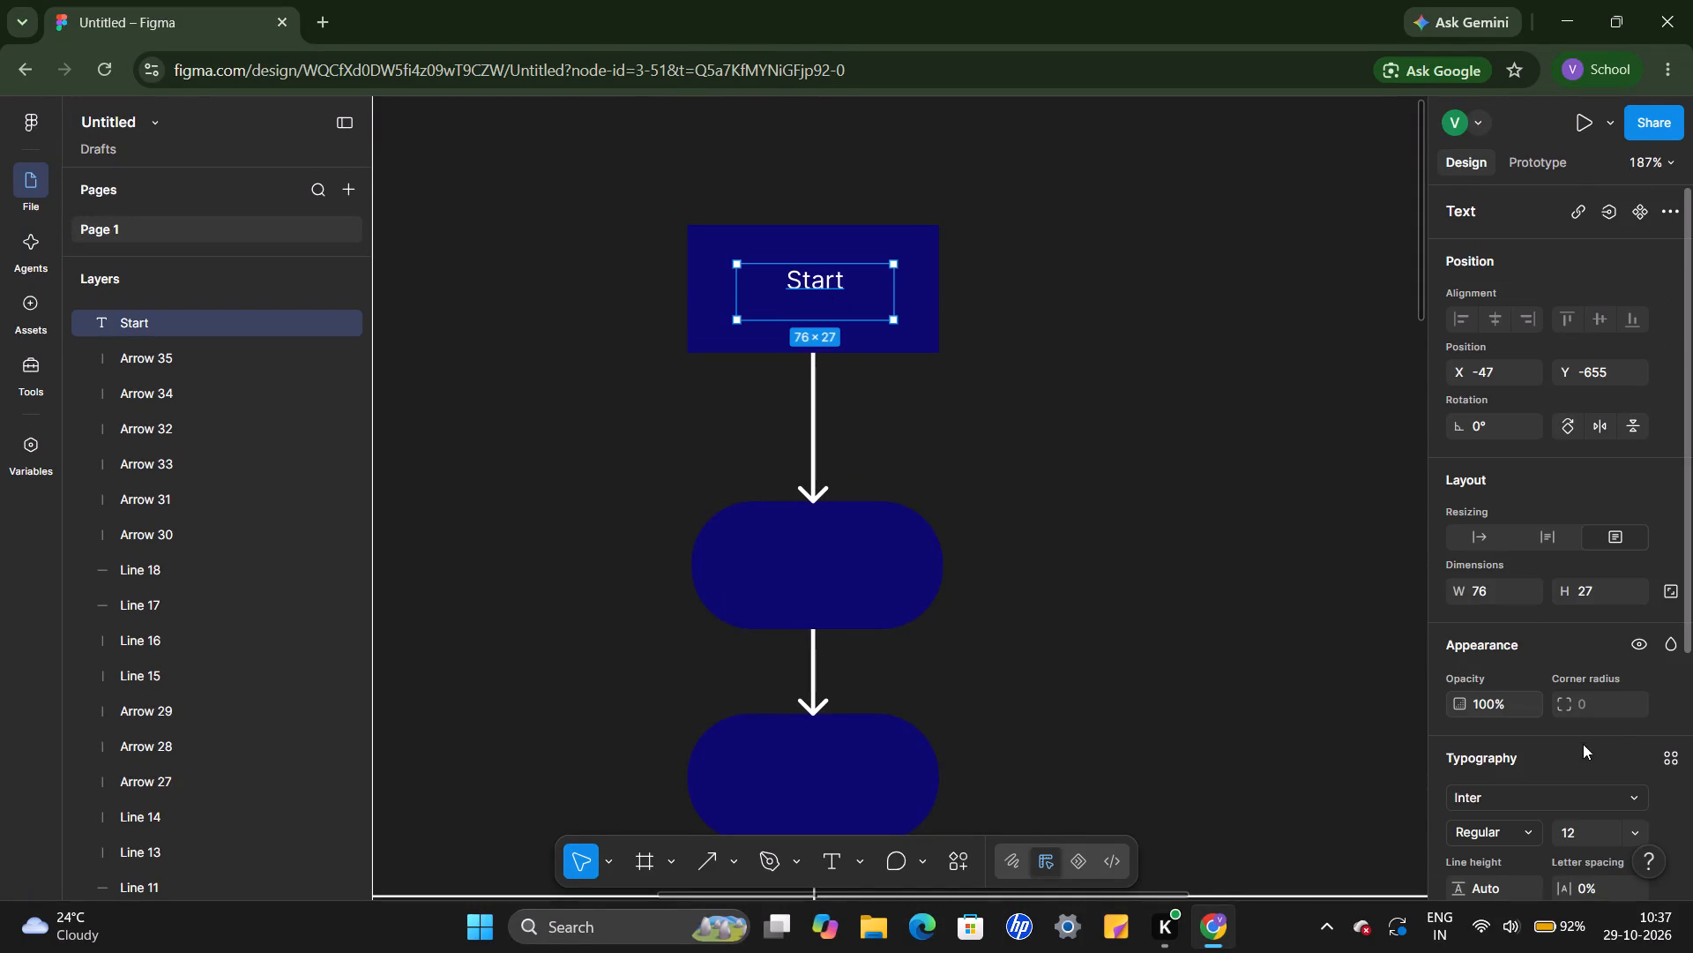
left_click(1634, 824)
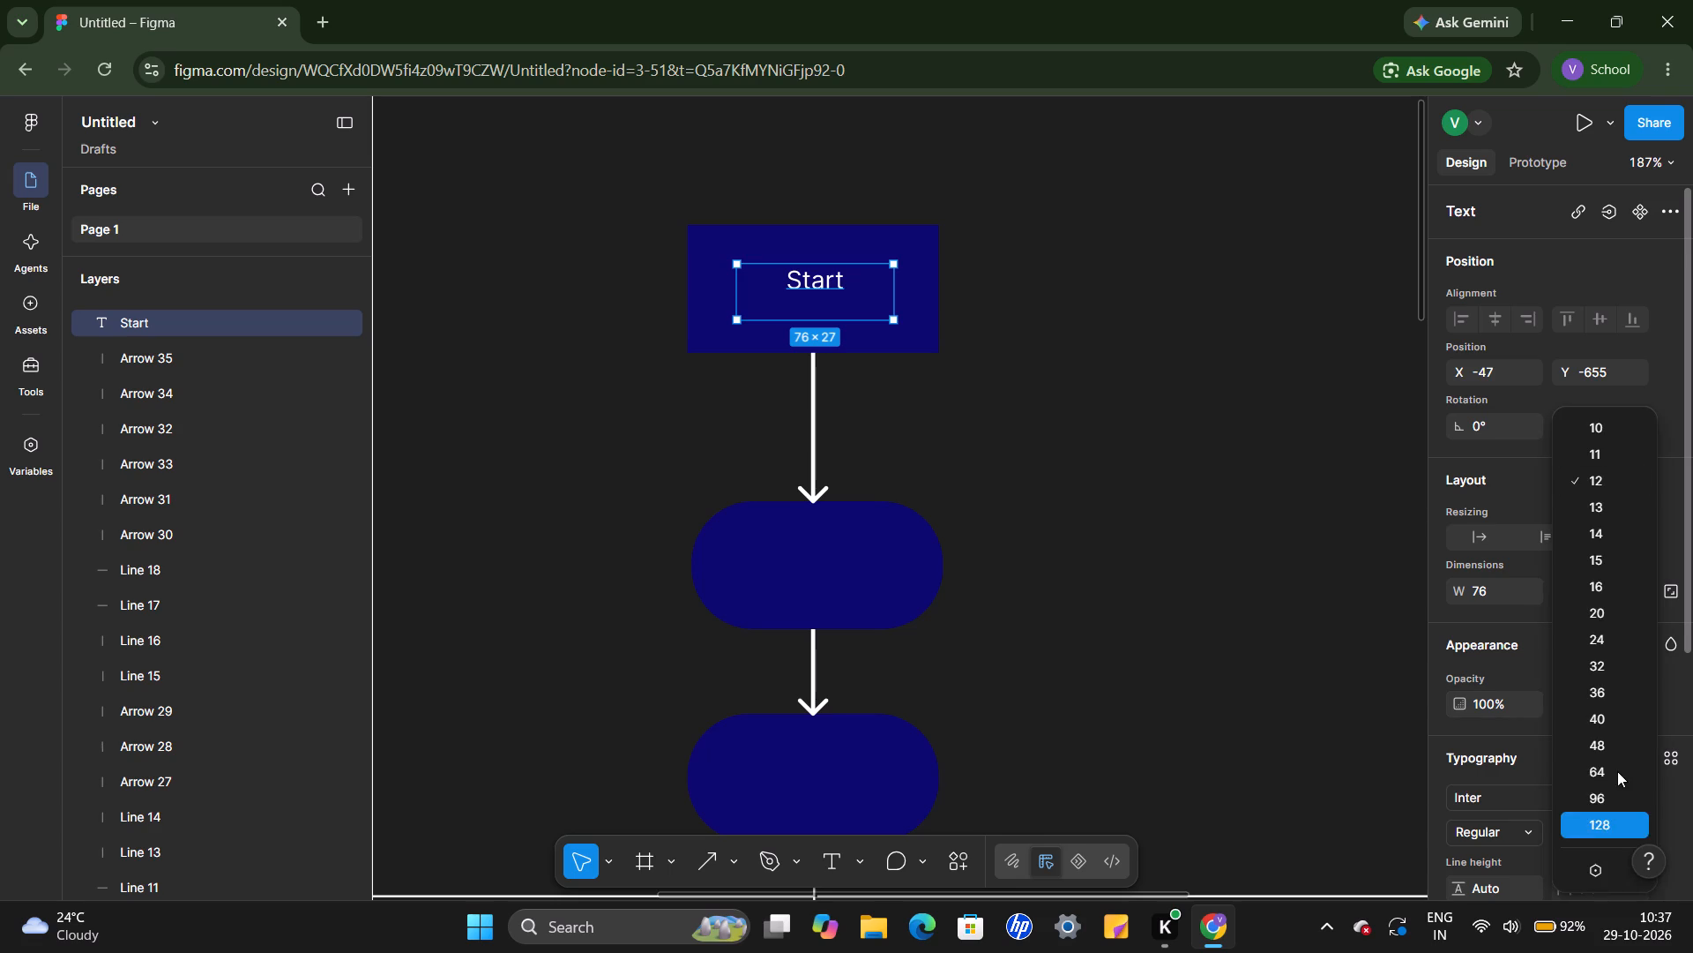
left_click(1583, 618)
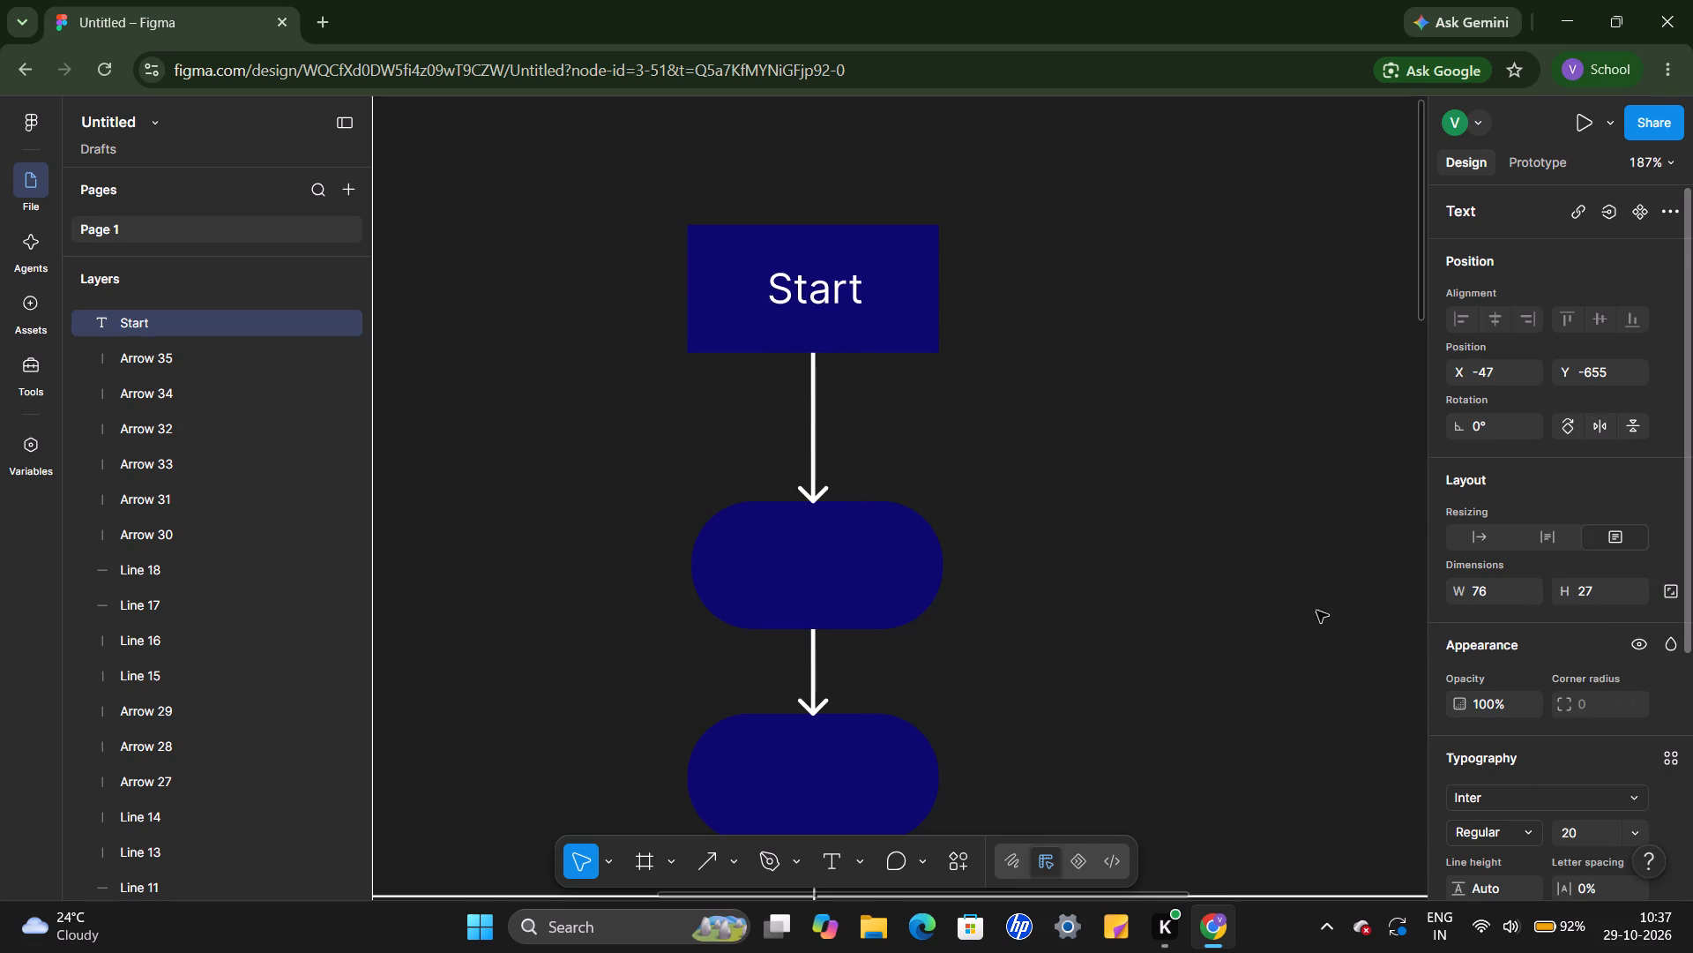
left_click(1201, 544)
Copy the "Start" label onto the two navy rounded shapes below the top rectangle, at X -47, Y -522 and X -48, Y -416.
left_click(825, 291)
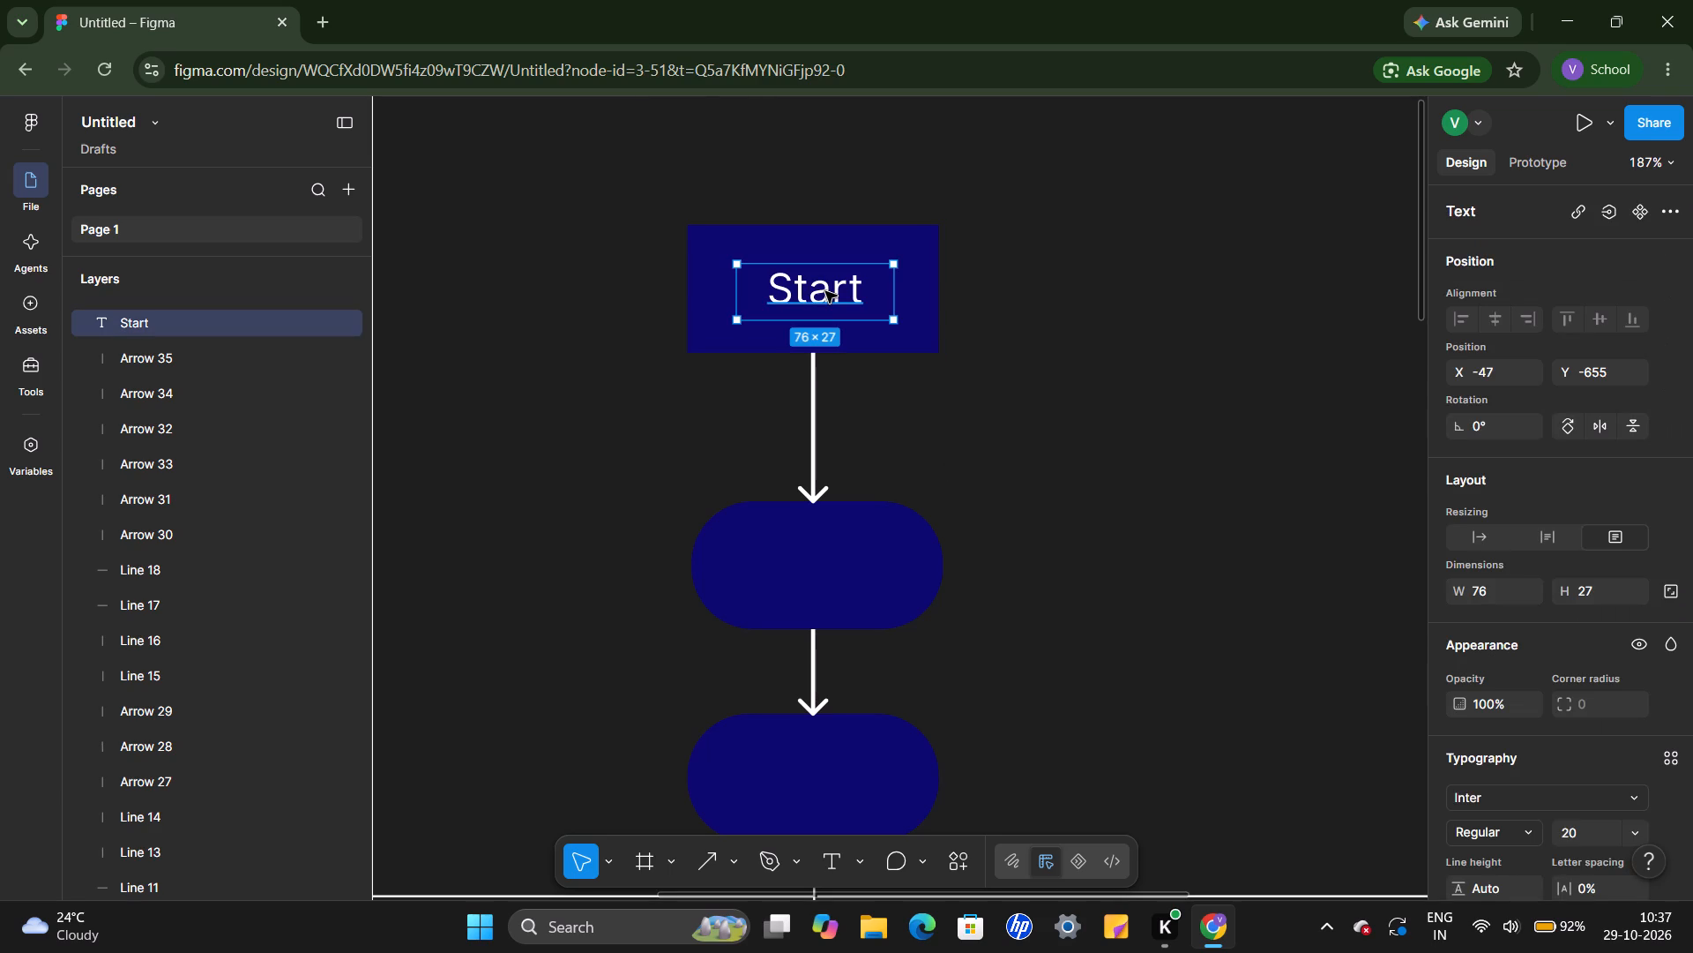
key("ctrl+c")
key("ctrl+v")
left_click_drag(825, 291, 825, 564)
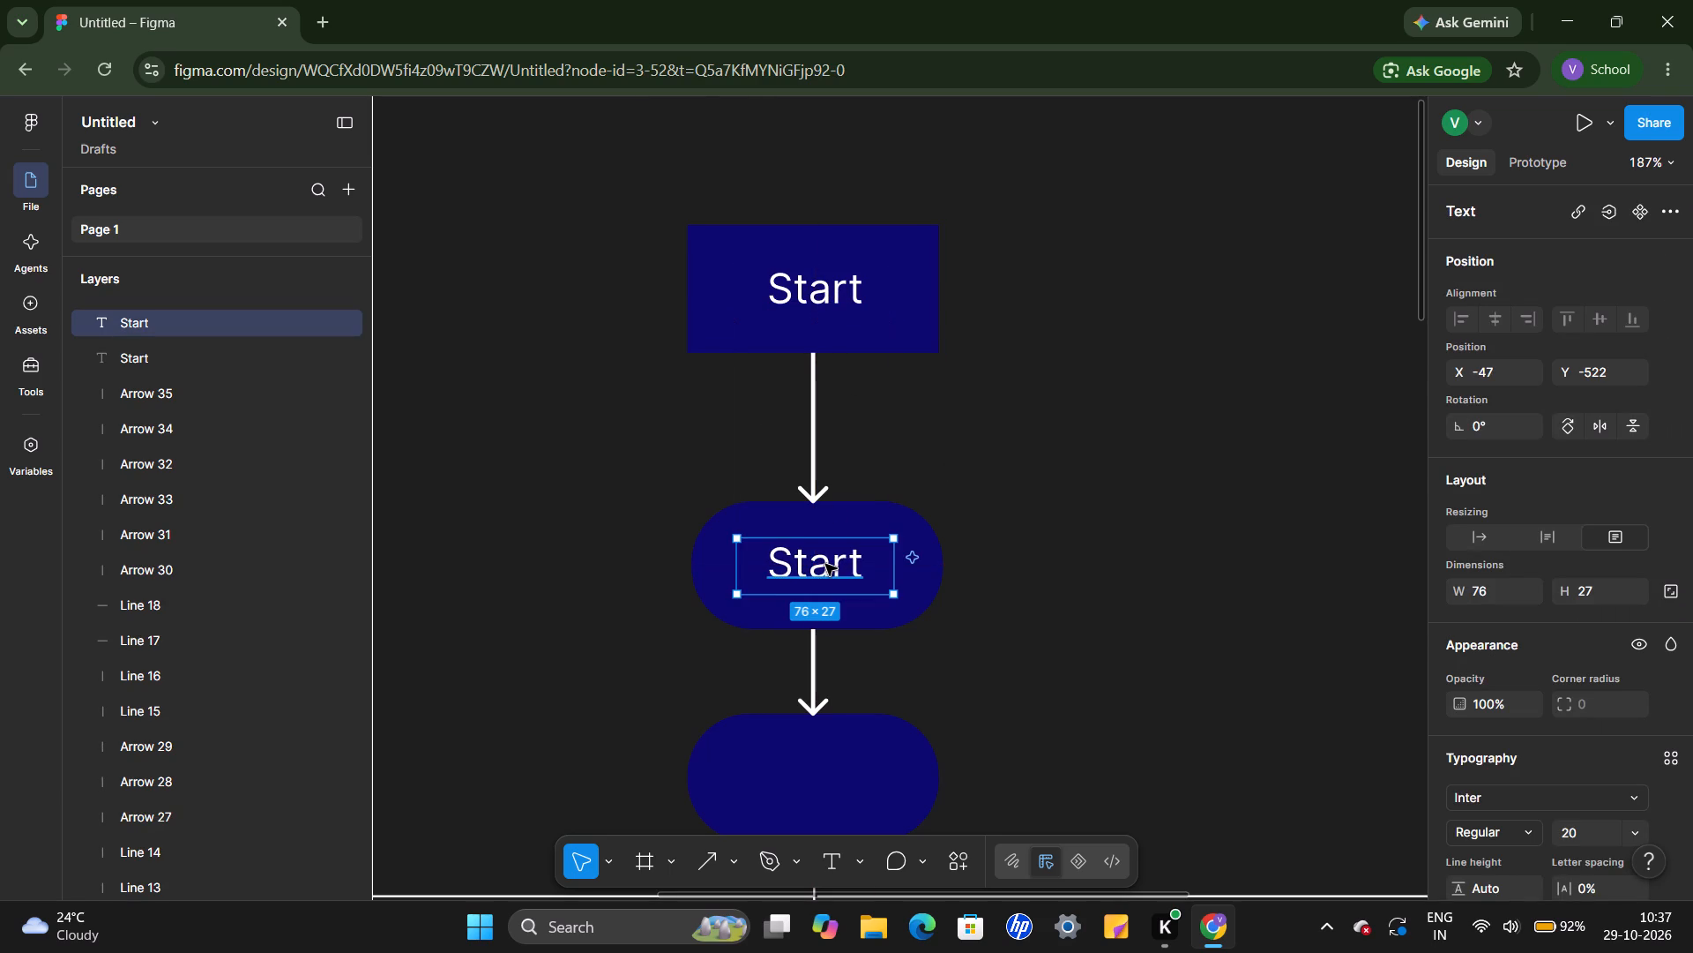
scroll(965, 665, "down", 2)
left_click(829, 514)
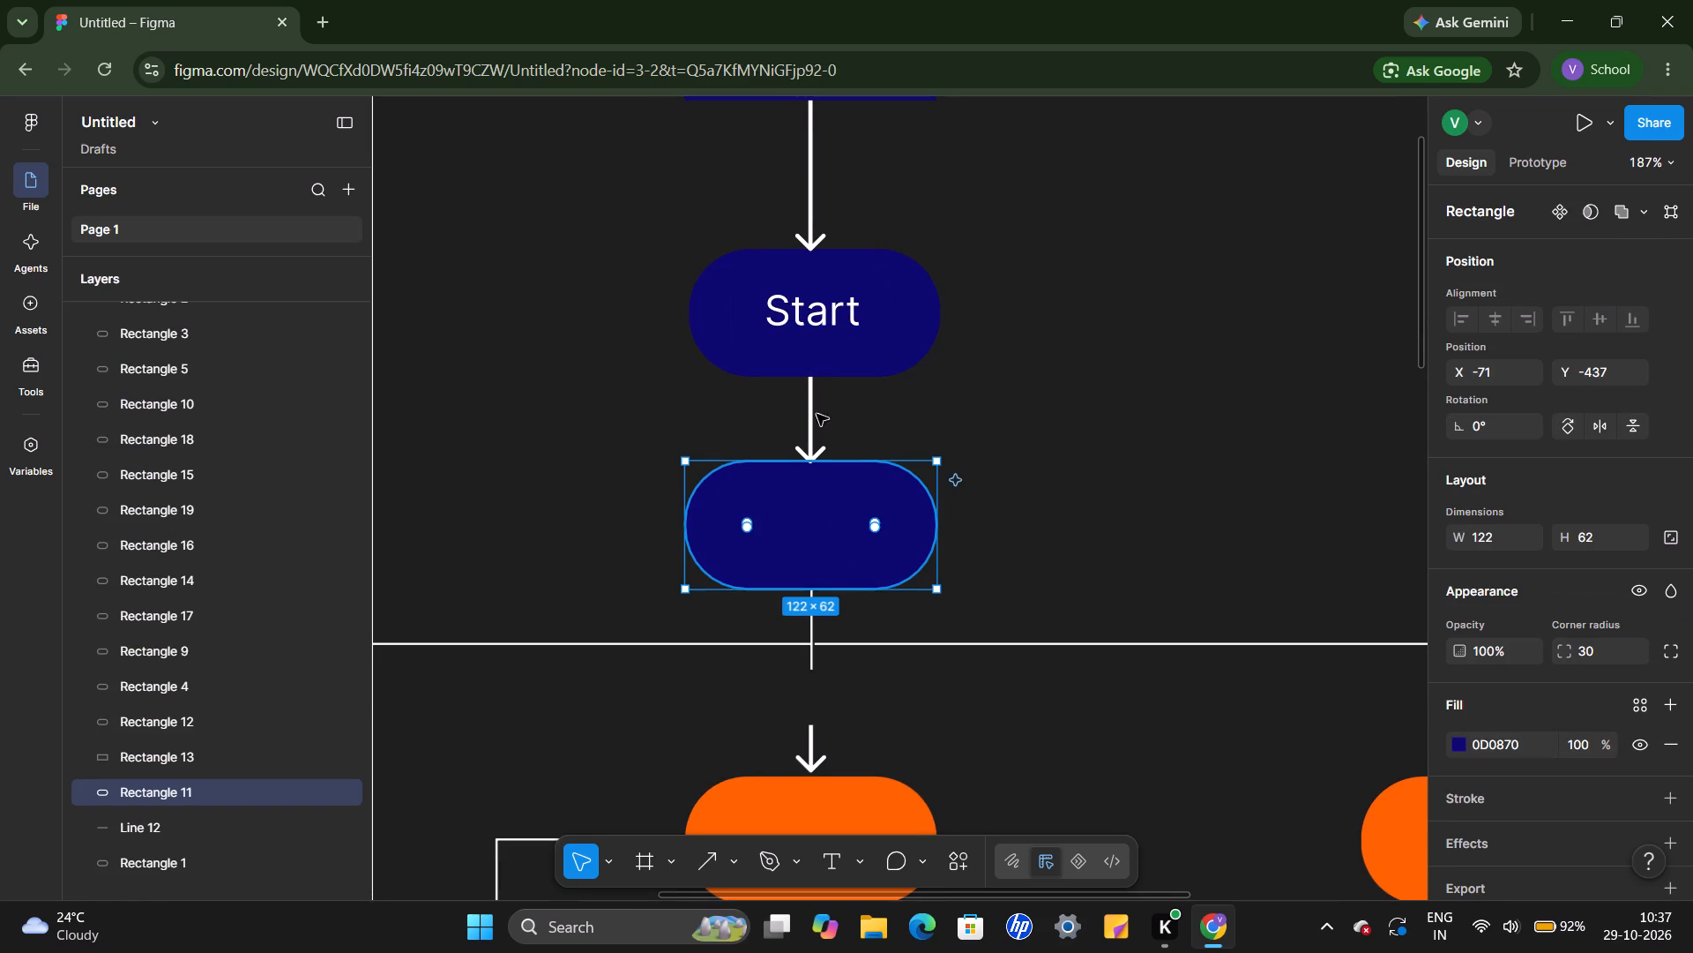
left_click(817, 306)
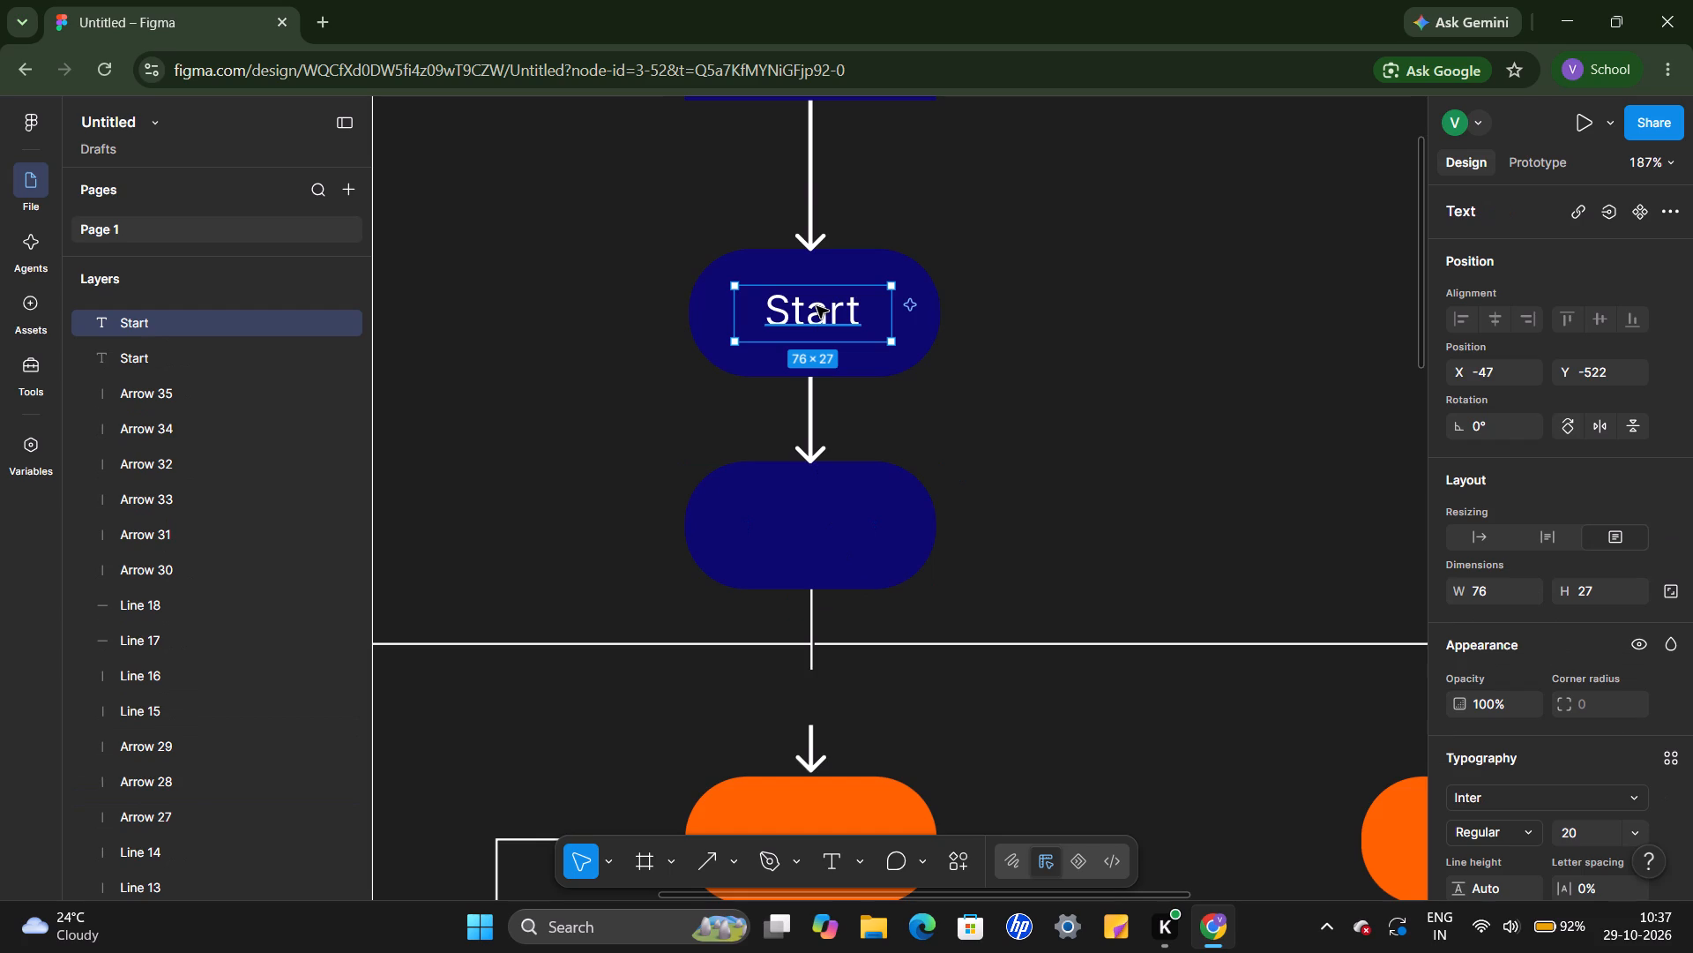
left_click(807, 522)
key("ctrl+v")
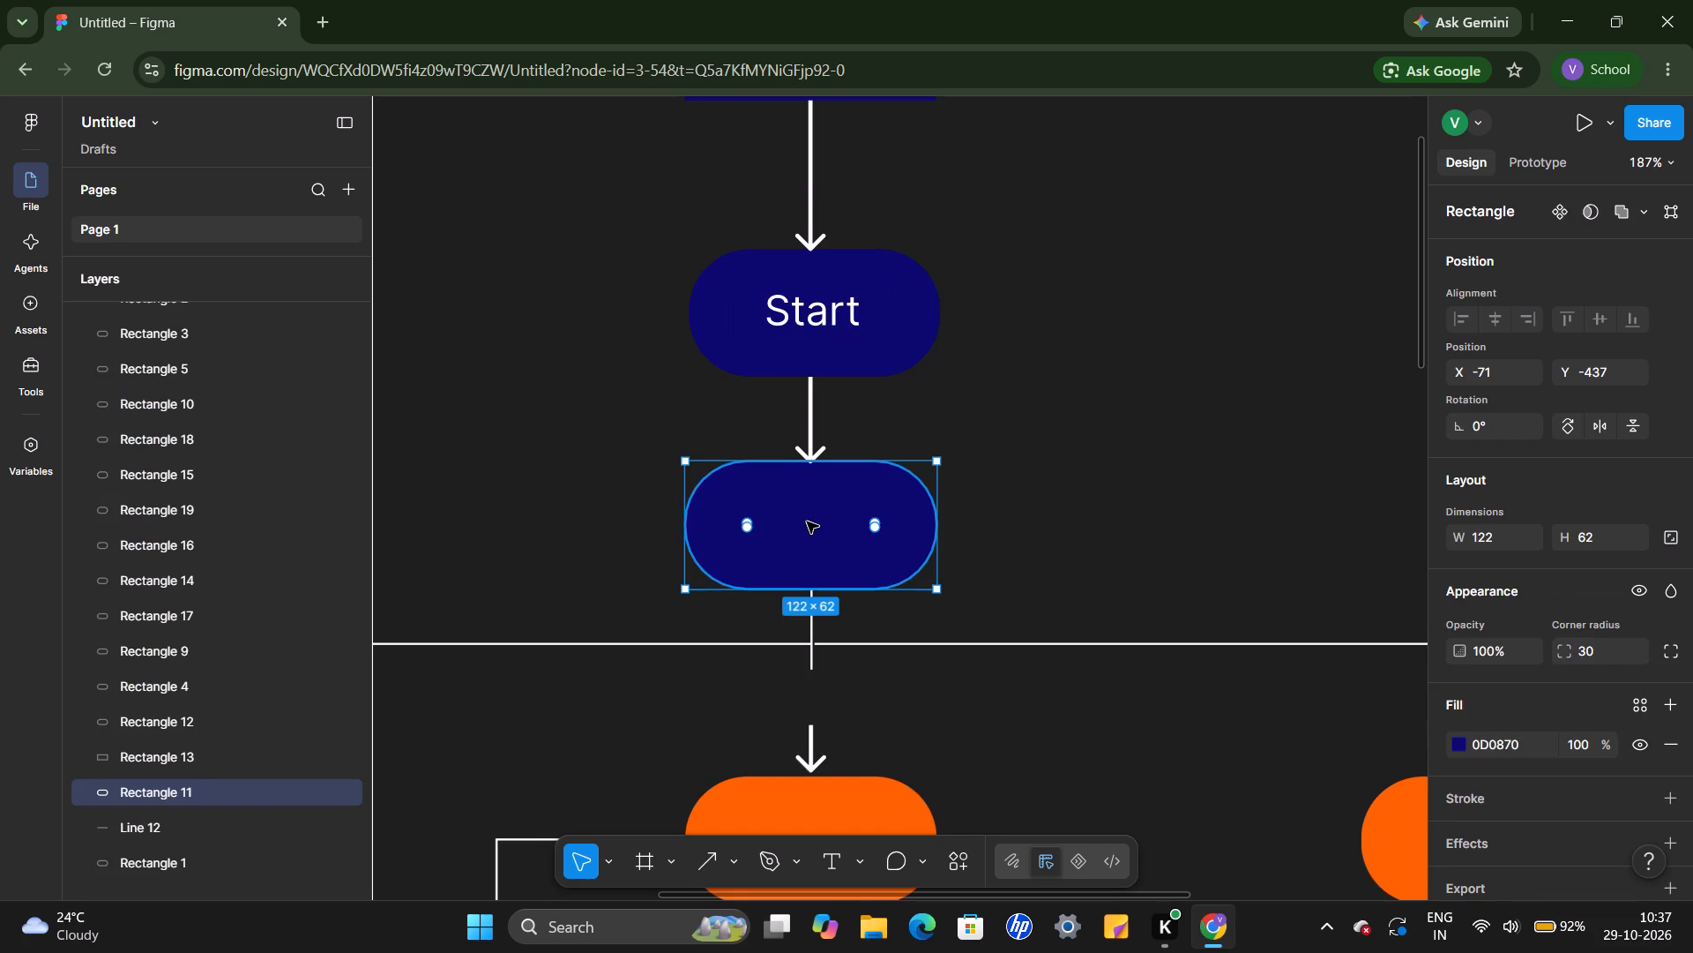
left_click_drag(914, 507, 826, 534)
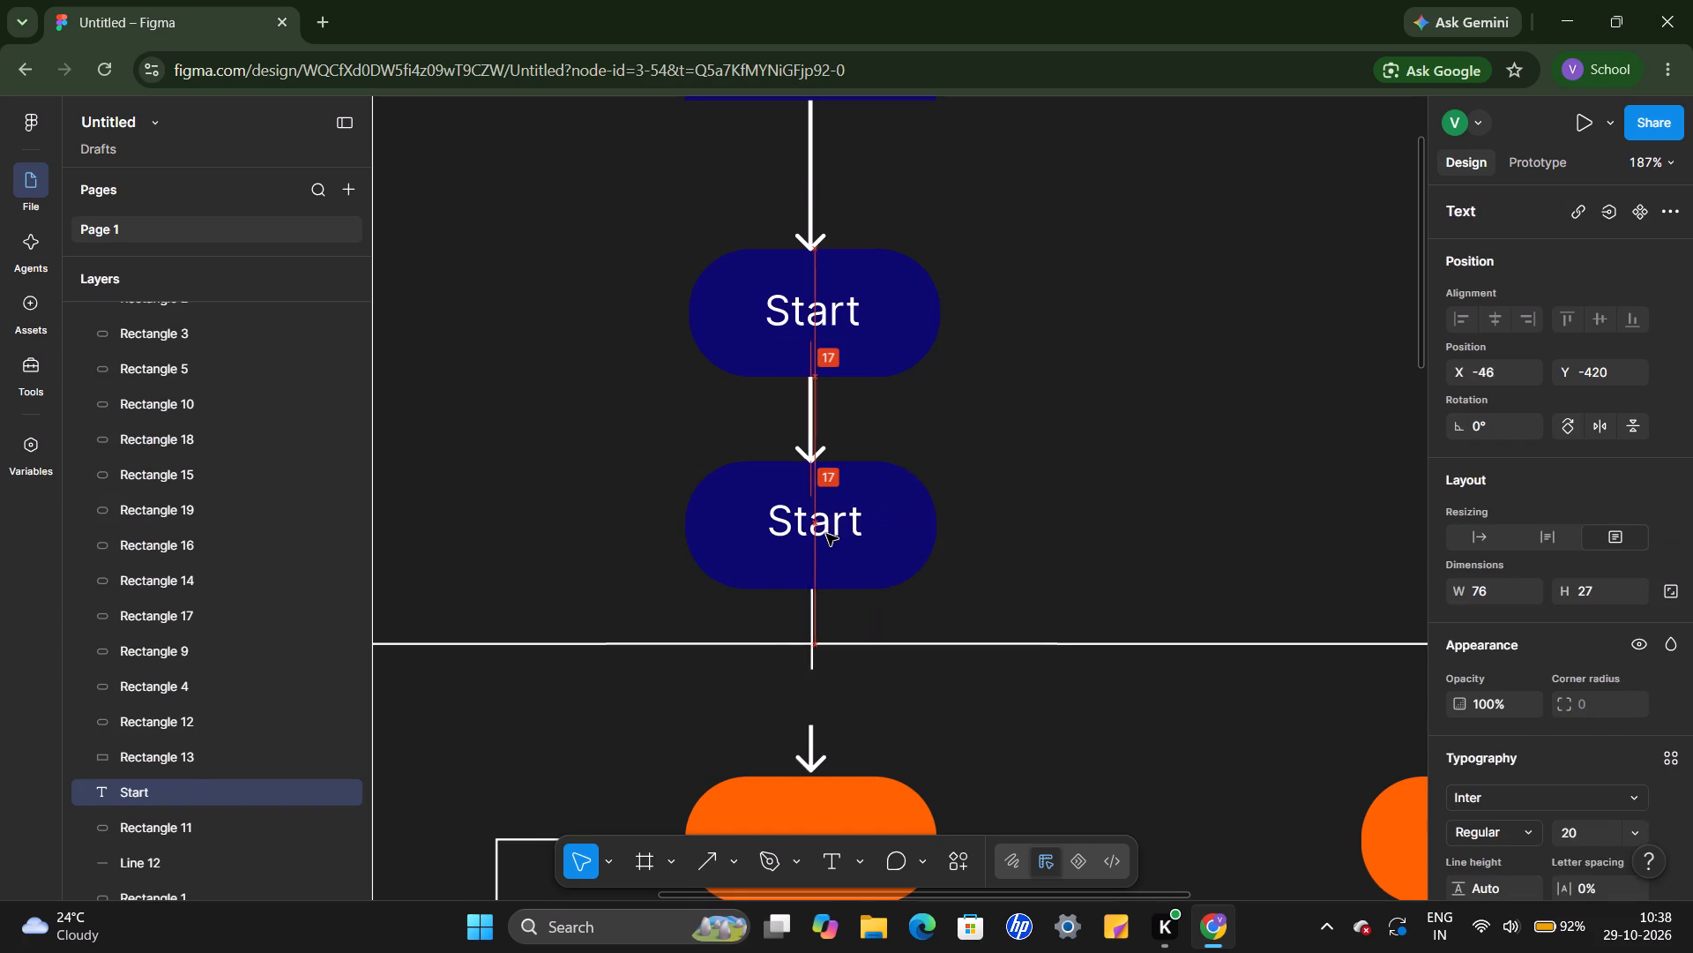
left_click_drag(826, 534, 822, 539)
Paste a copy of the "Start" label onto the middle orange rounded shape below the navy column.
scroll(822, 539, "down", 2)
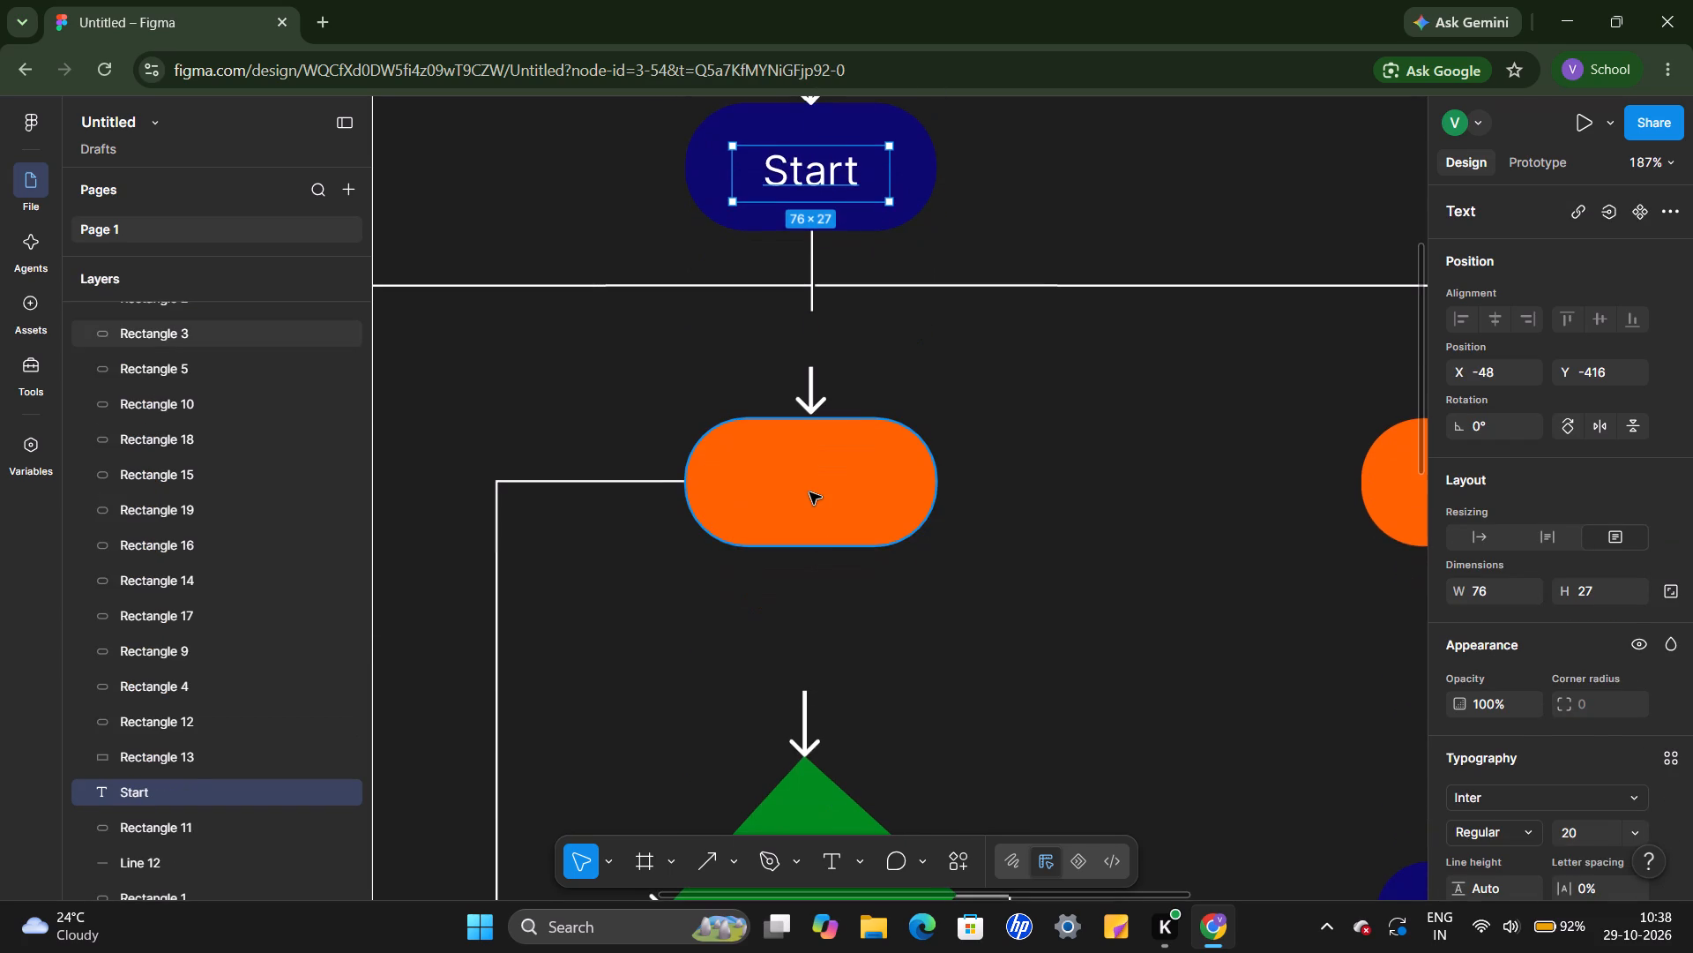
left_click(809, 492)
key("ctrl+v")
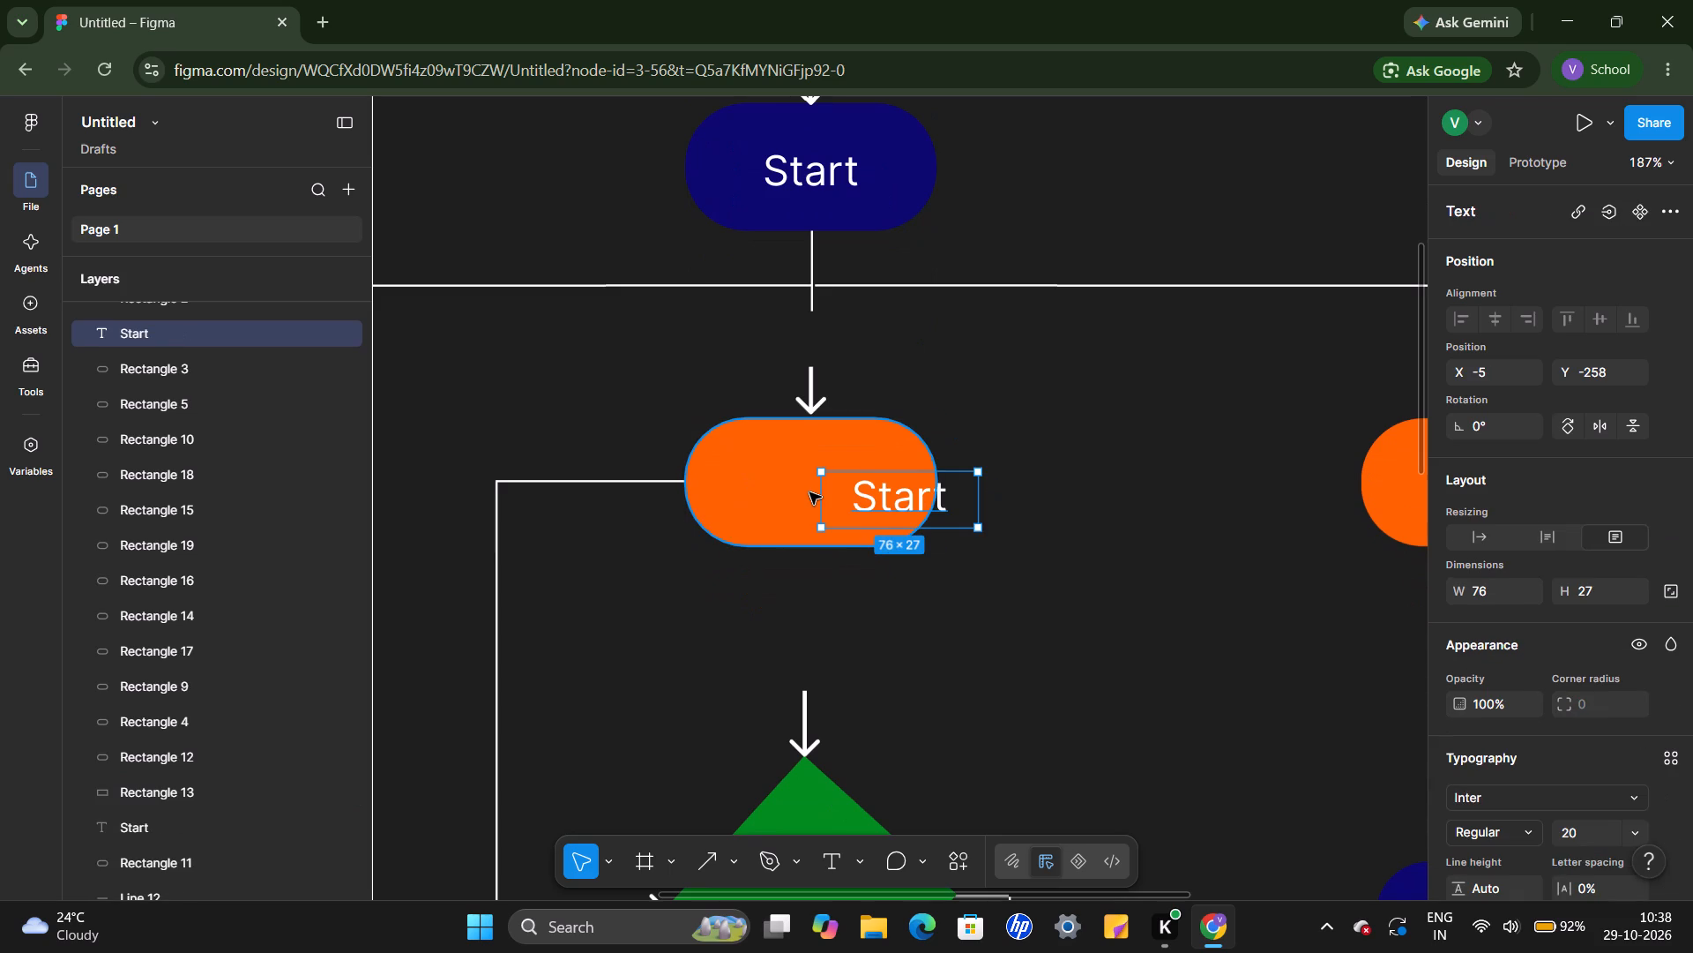
left_click_drag(911, 492, 812, 482)
Paste a "Start" label onto the leftmost orange rounded shape of the upper row, at X -375, Y -266.
scroll(812, 482, "right", 4)
left_click(651, 469)
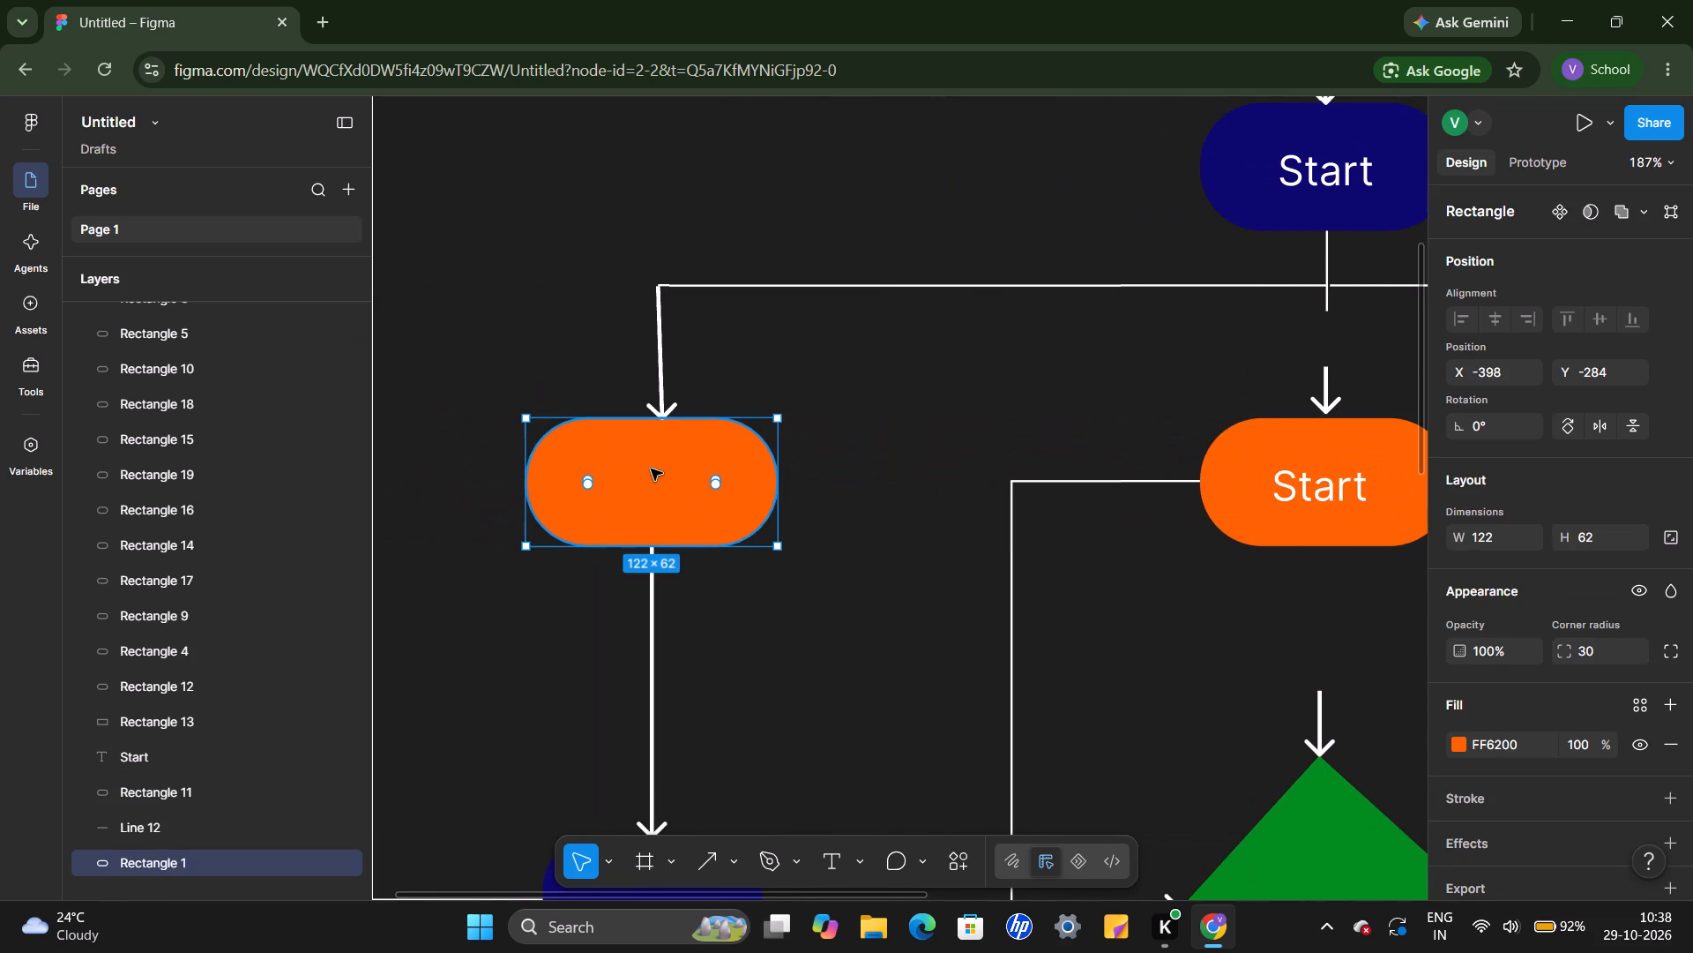
key("ctrl+v")
left_click_drag(867, 507, 827, 505)
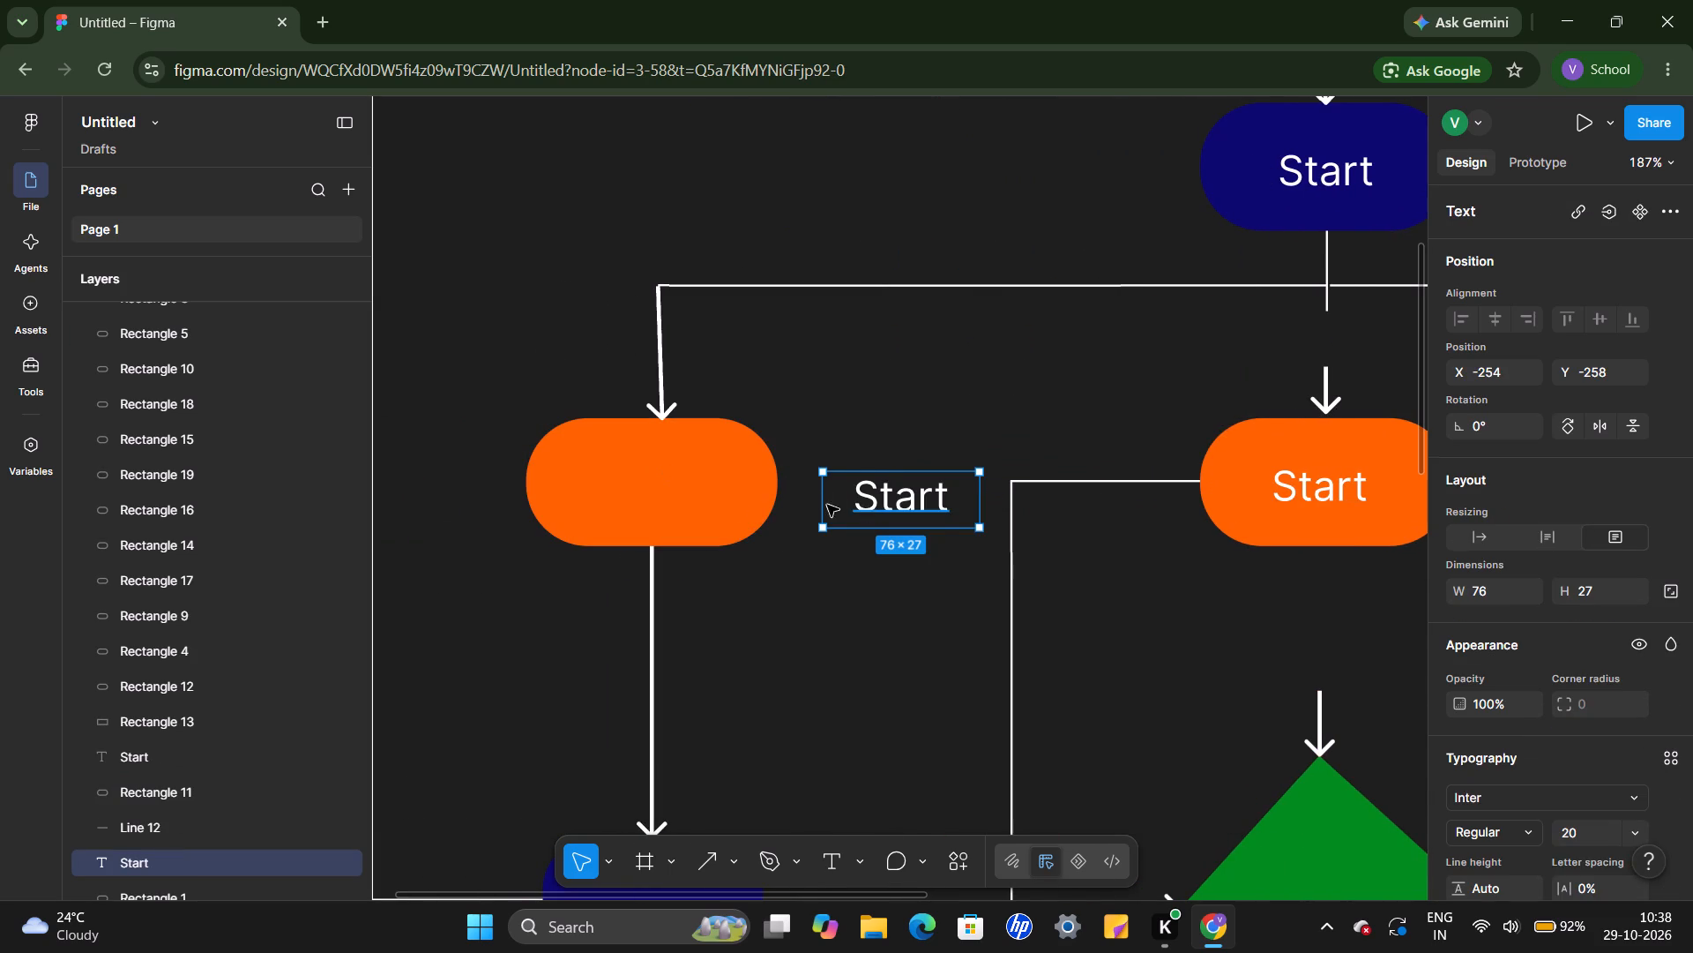
left_click_drag(827, 505, 617, 489)
Paste a "Start" label onto the rightmost orange rounded shape of the upper row, centred at X 281, Y -266.
scroll(883, 544, "left", 4)
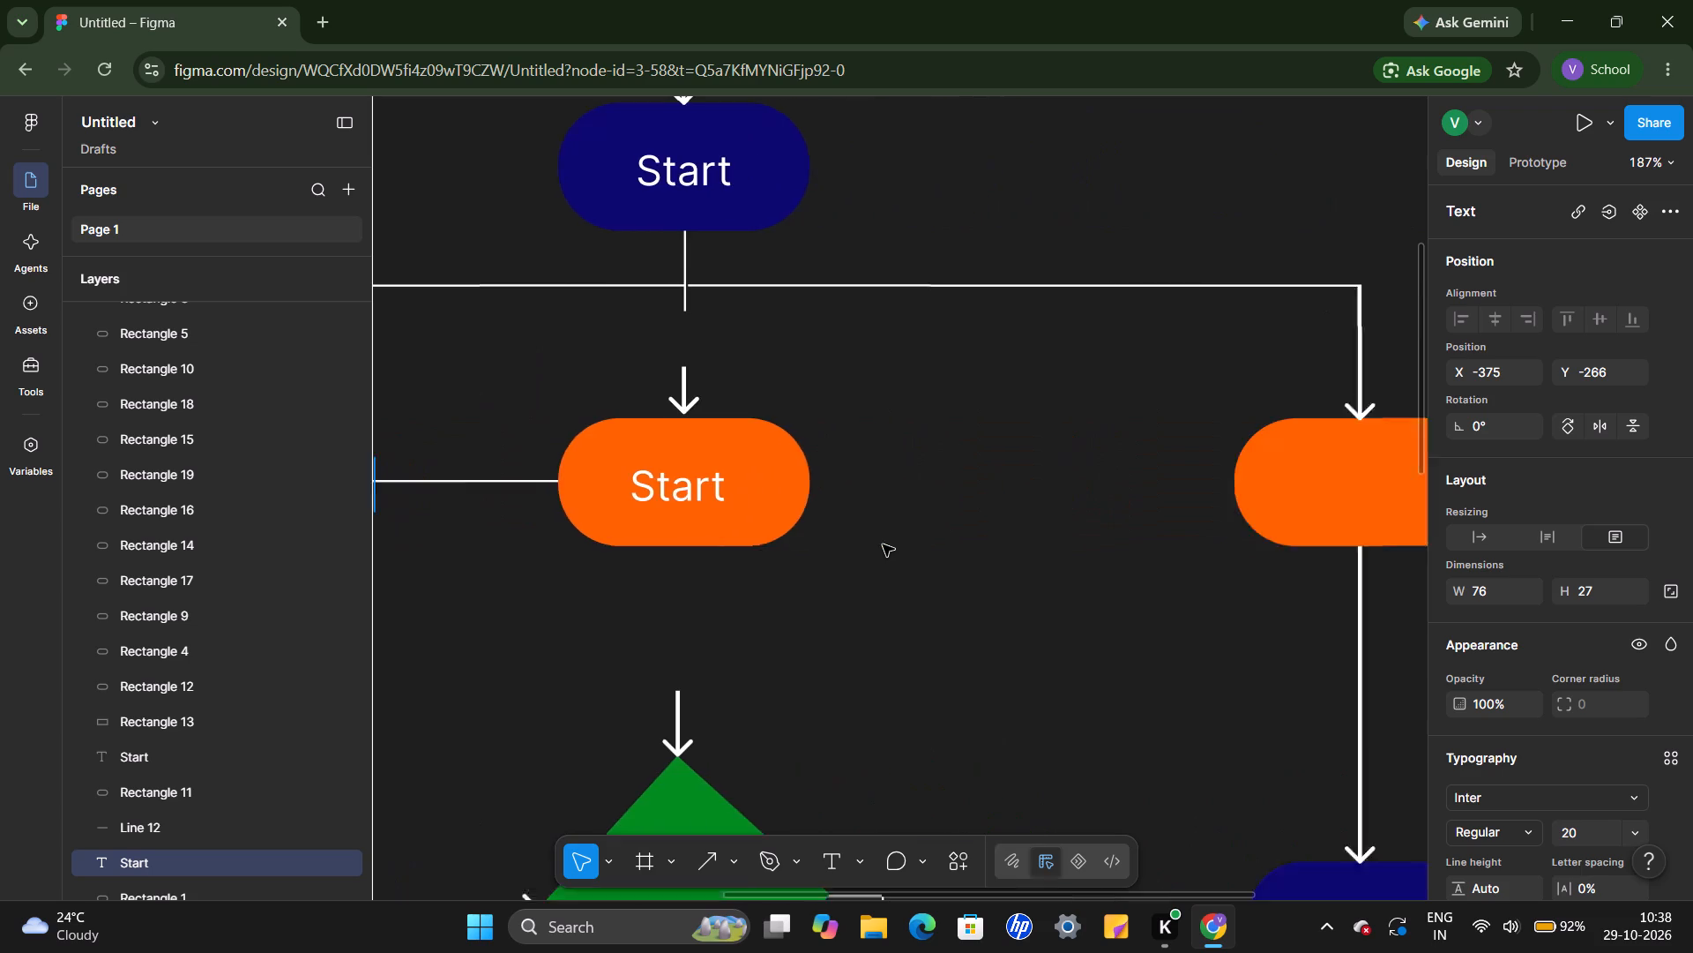
scroll(883, 544, "left", 2)
left_click(874, 495)
key("ctrl+v")
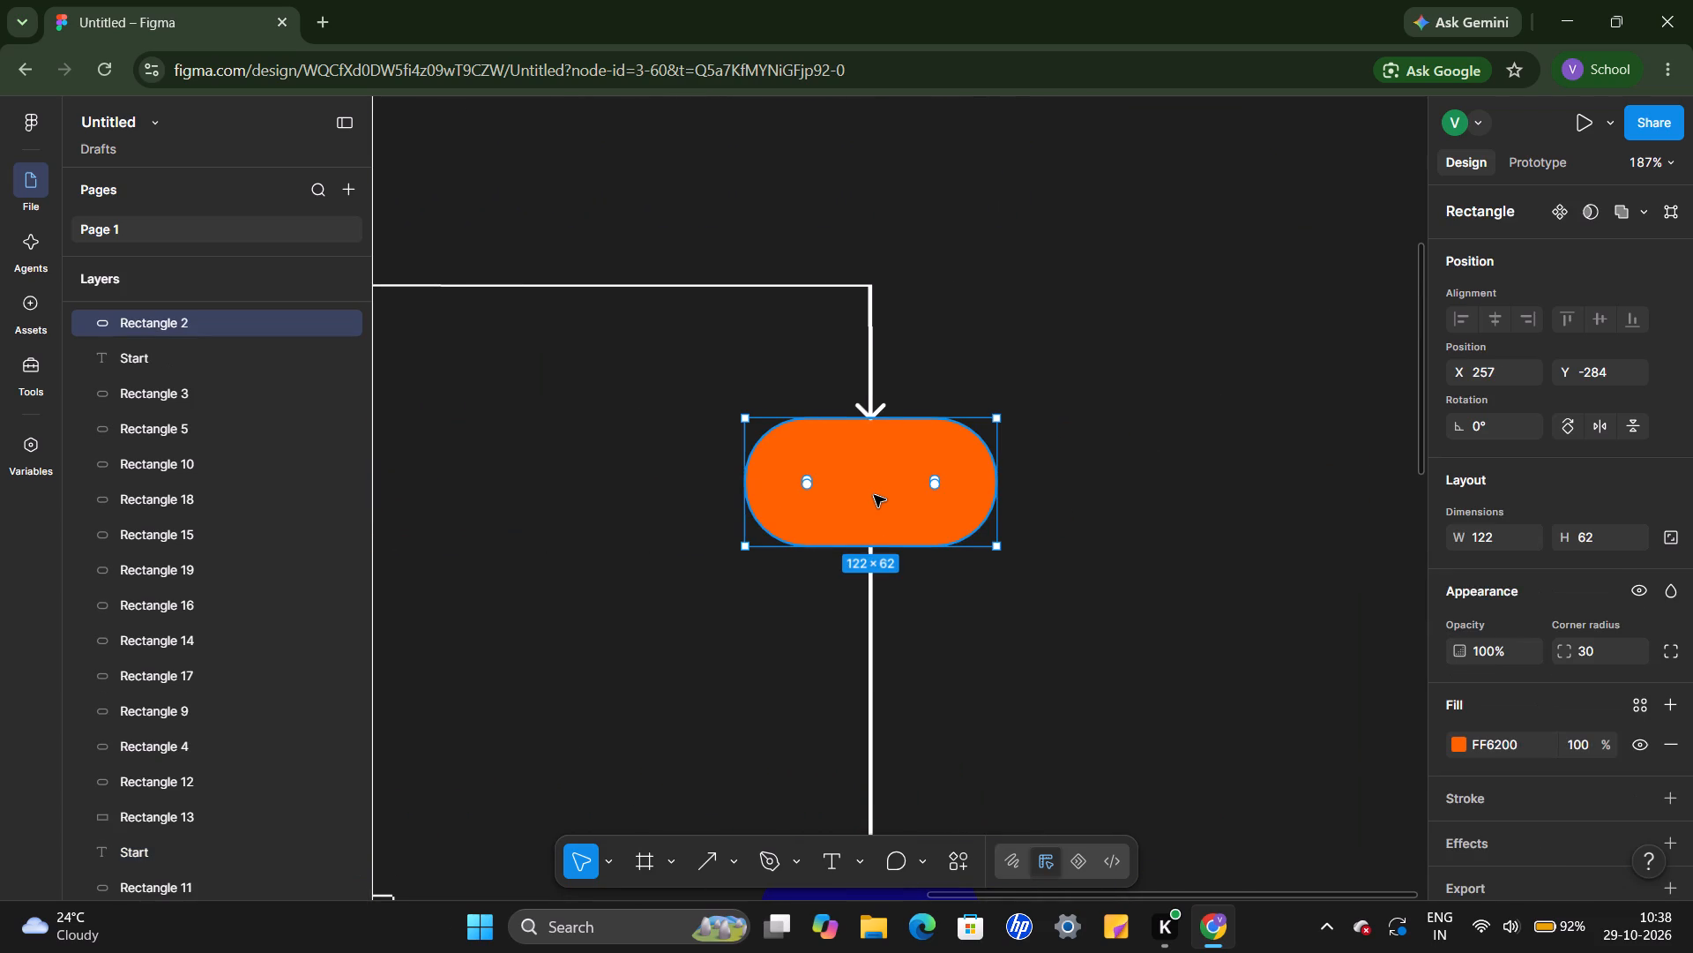
left_click_drag(889, 501, 864, 481)
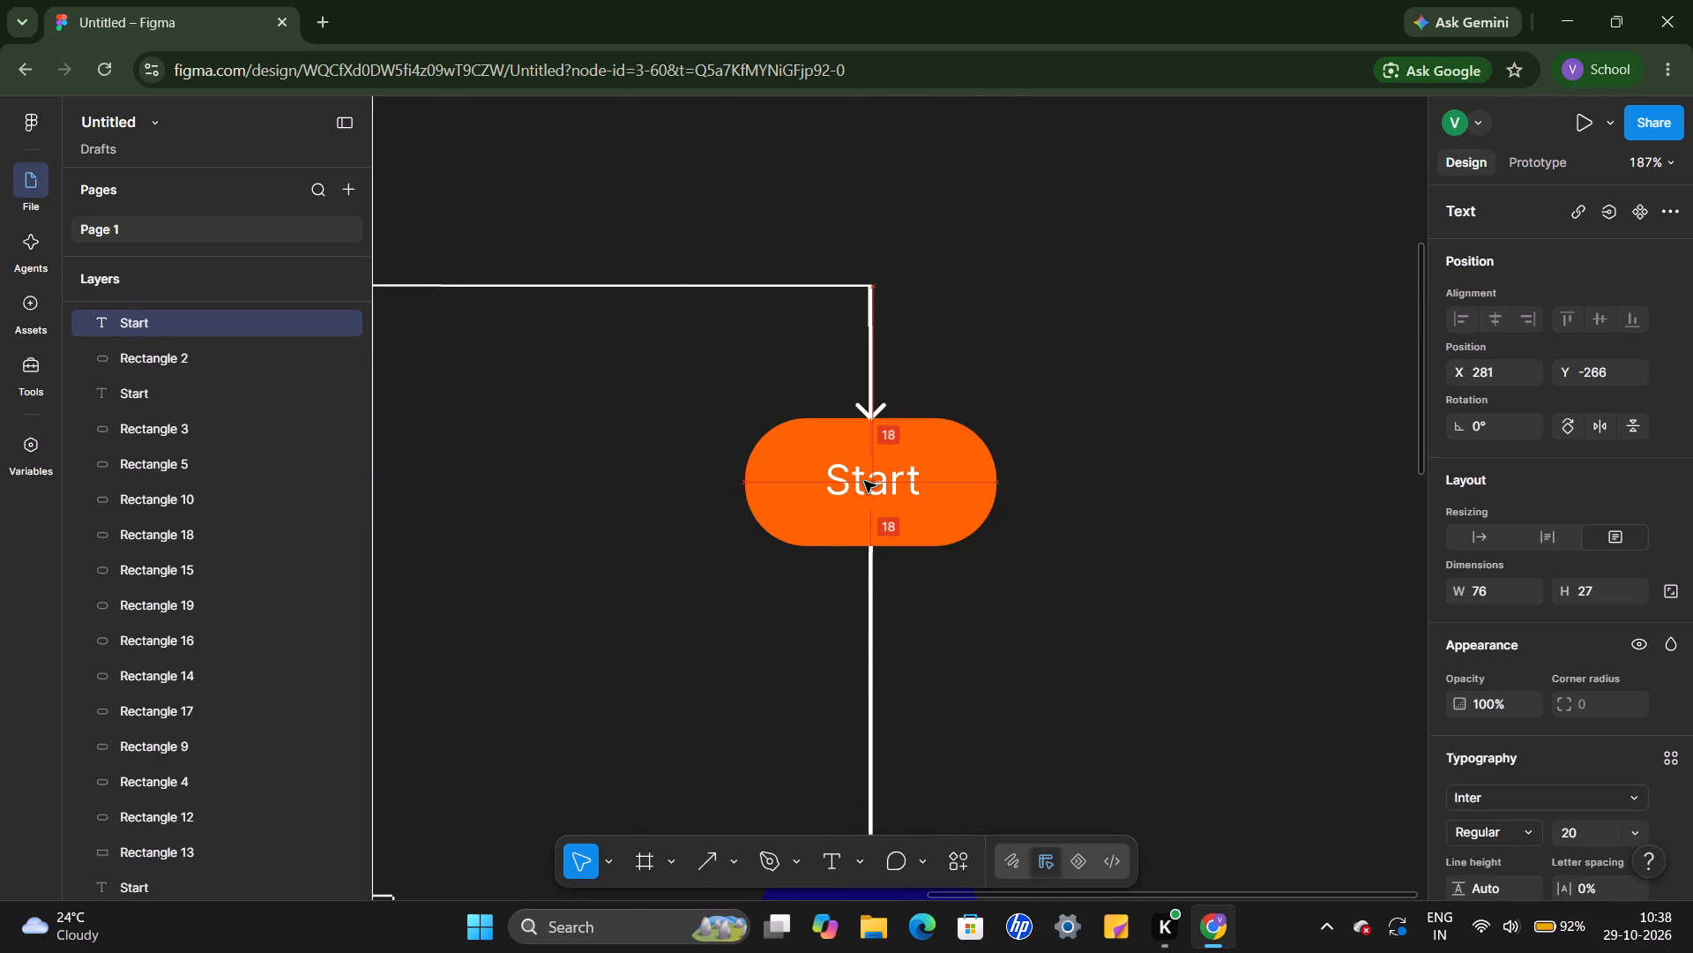
Nudge the "Start" label on the middle orange shape to centre it and line it up with the row's other labels.
scroll(864, 481, "right", 4)
left_click_drag(737, 487, 750, 483)
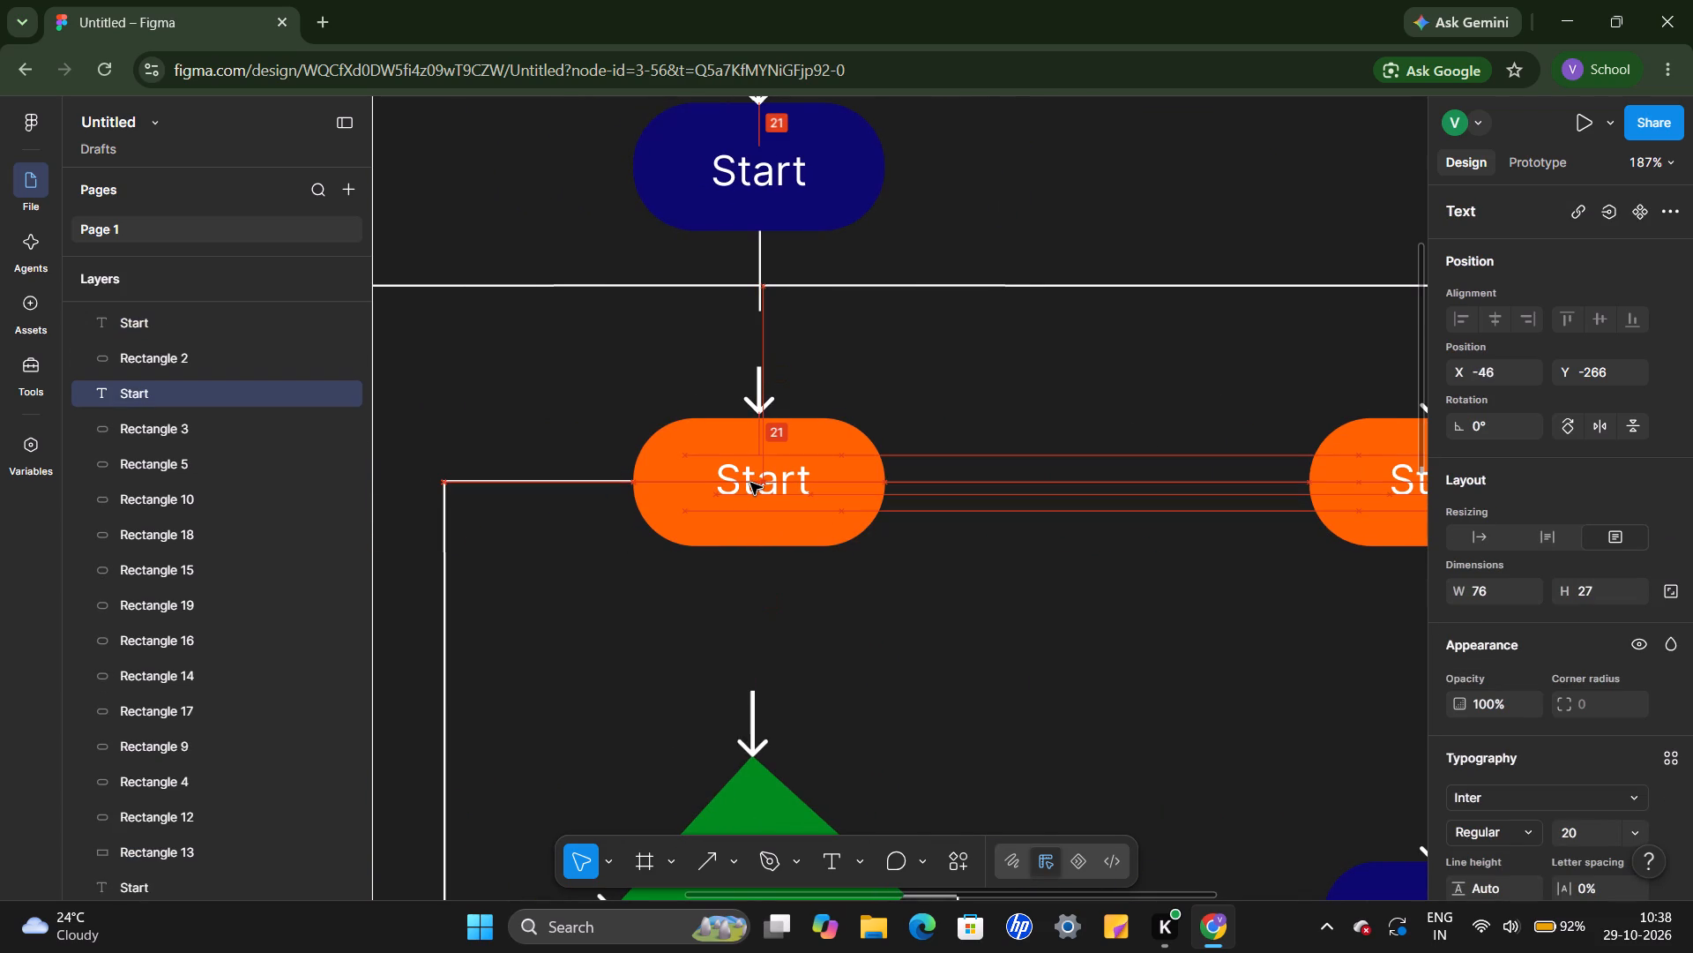
left_click_drag(750, 483, 750, 483)
left_click(891, 657)
Paste a "Start" label into the centre of the green diamond below the middle orange shape.
scroll(891, 657, "down", 2)
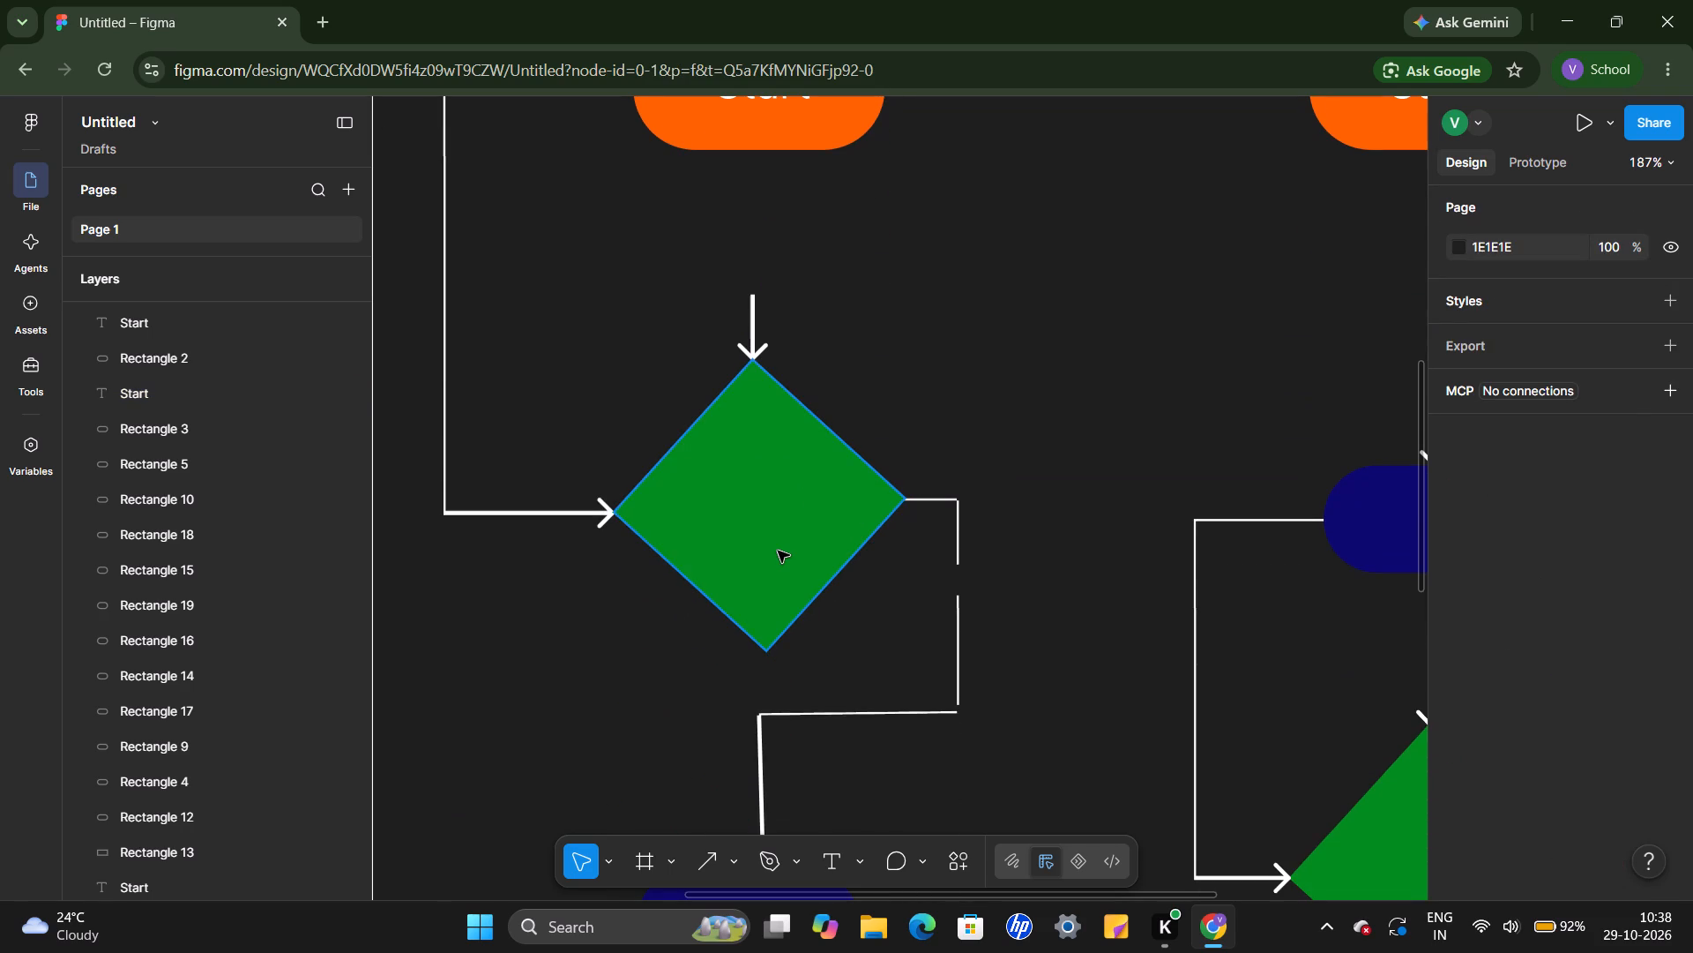
left_click(778, 551)
key("ctrl+v")
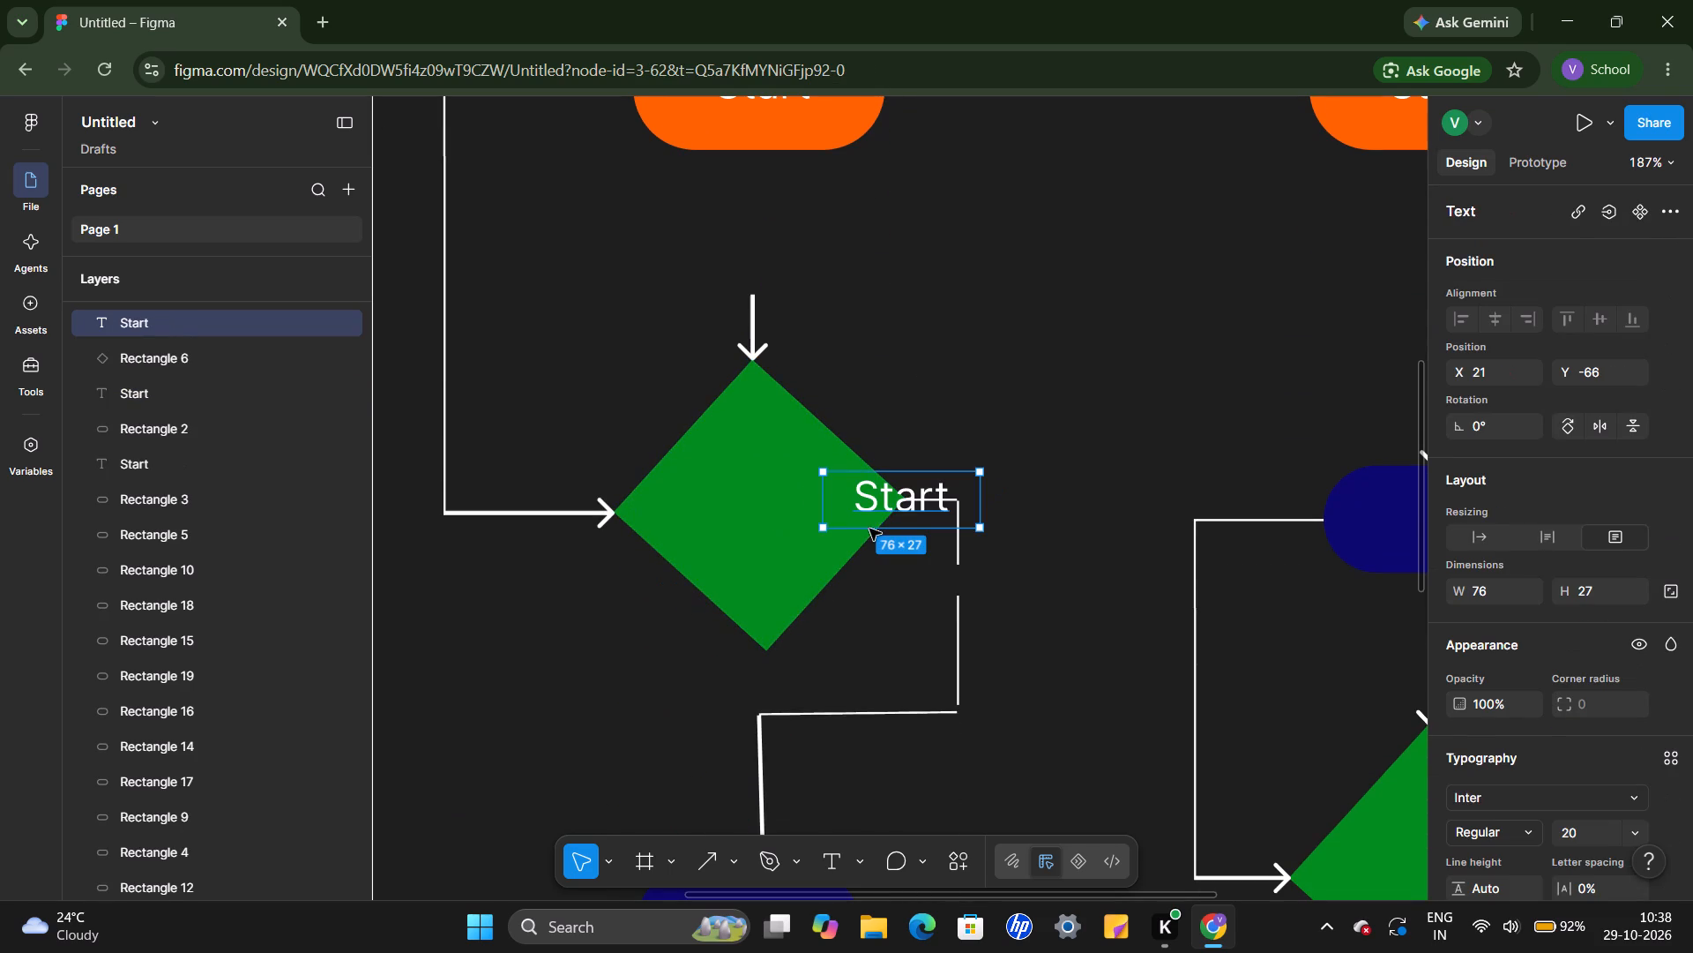
left_click_drag(909, 491, 764, 493)
Paste a "Start" label onto the navy rounded shape below the rightmost orange shape, at X 281, Y -56.
scroll(1130, 560, "left", 3)
left_click(1018, 514)
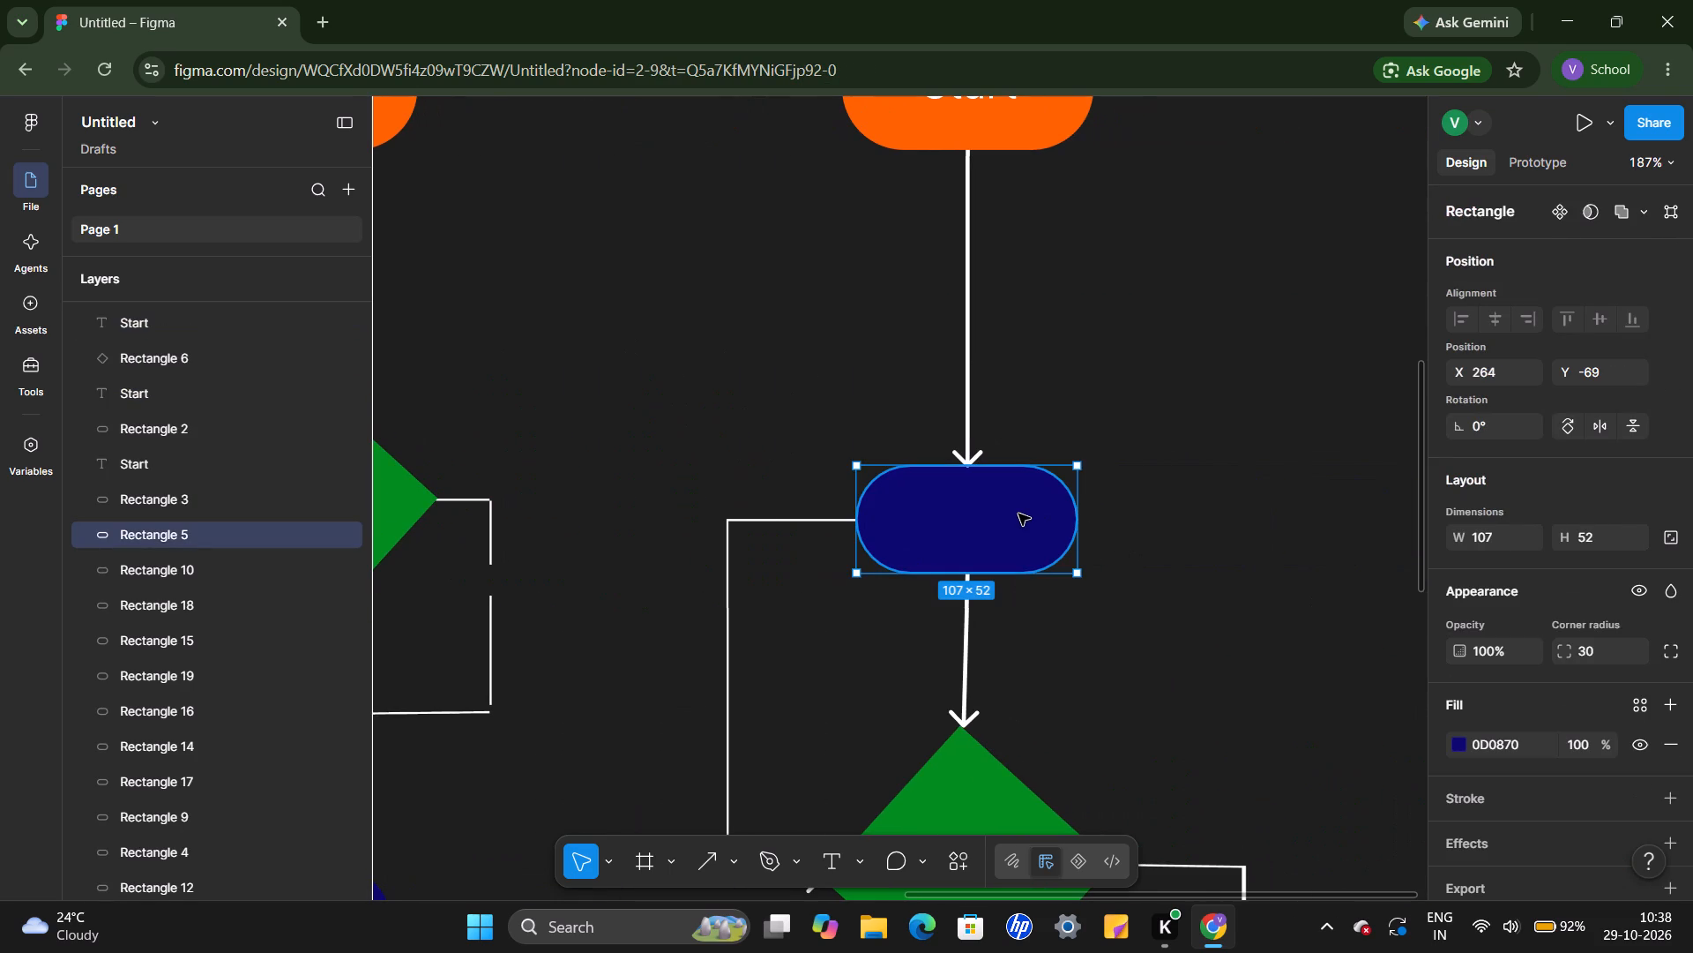
key("ctrl+v")
left_click_drag(893, 487, 965, 510)
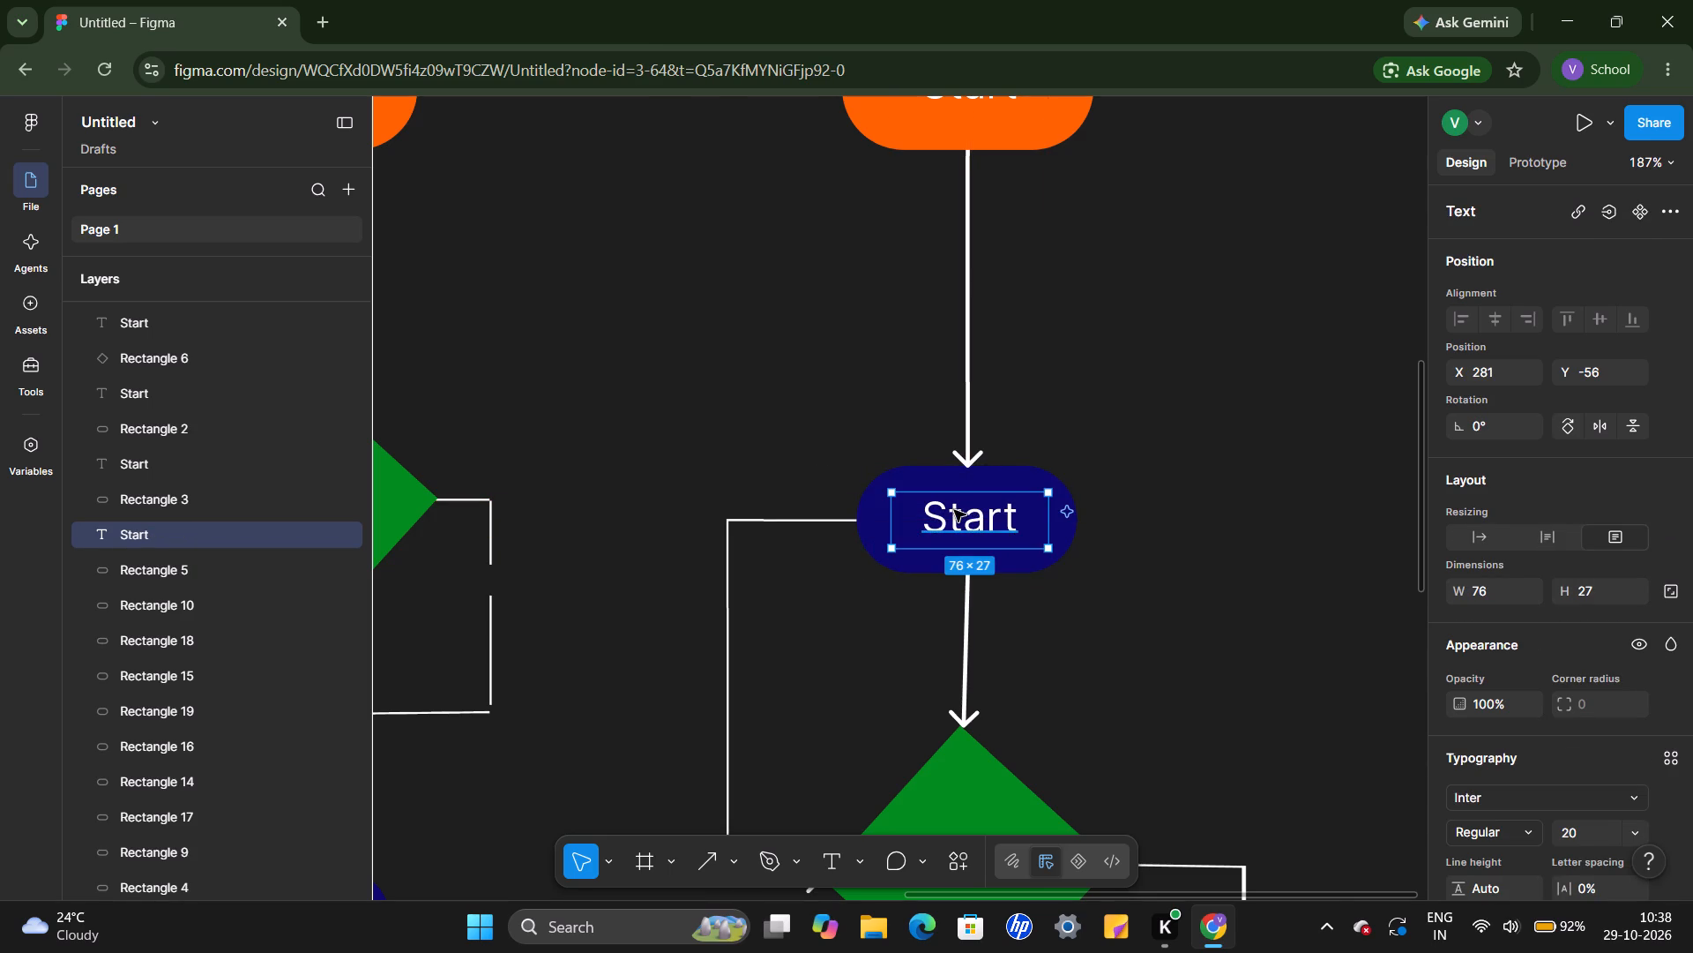
Paste a "Start" label onto the centre of the navy rounded shape below the leftmost orange shape.
scroll(1108, 517, "right", 8)
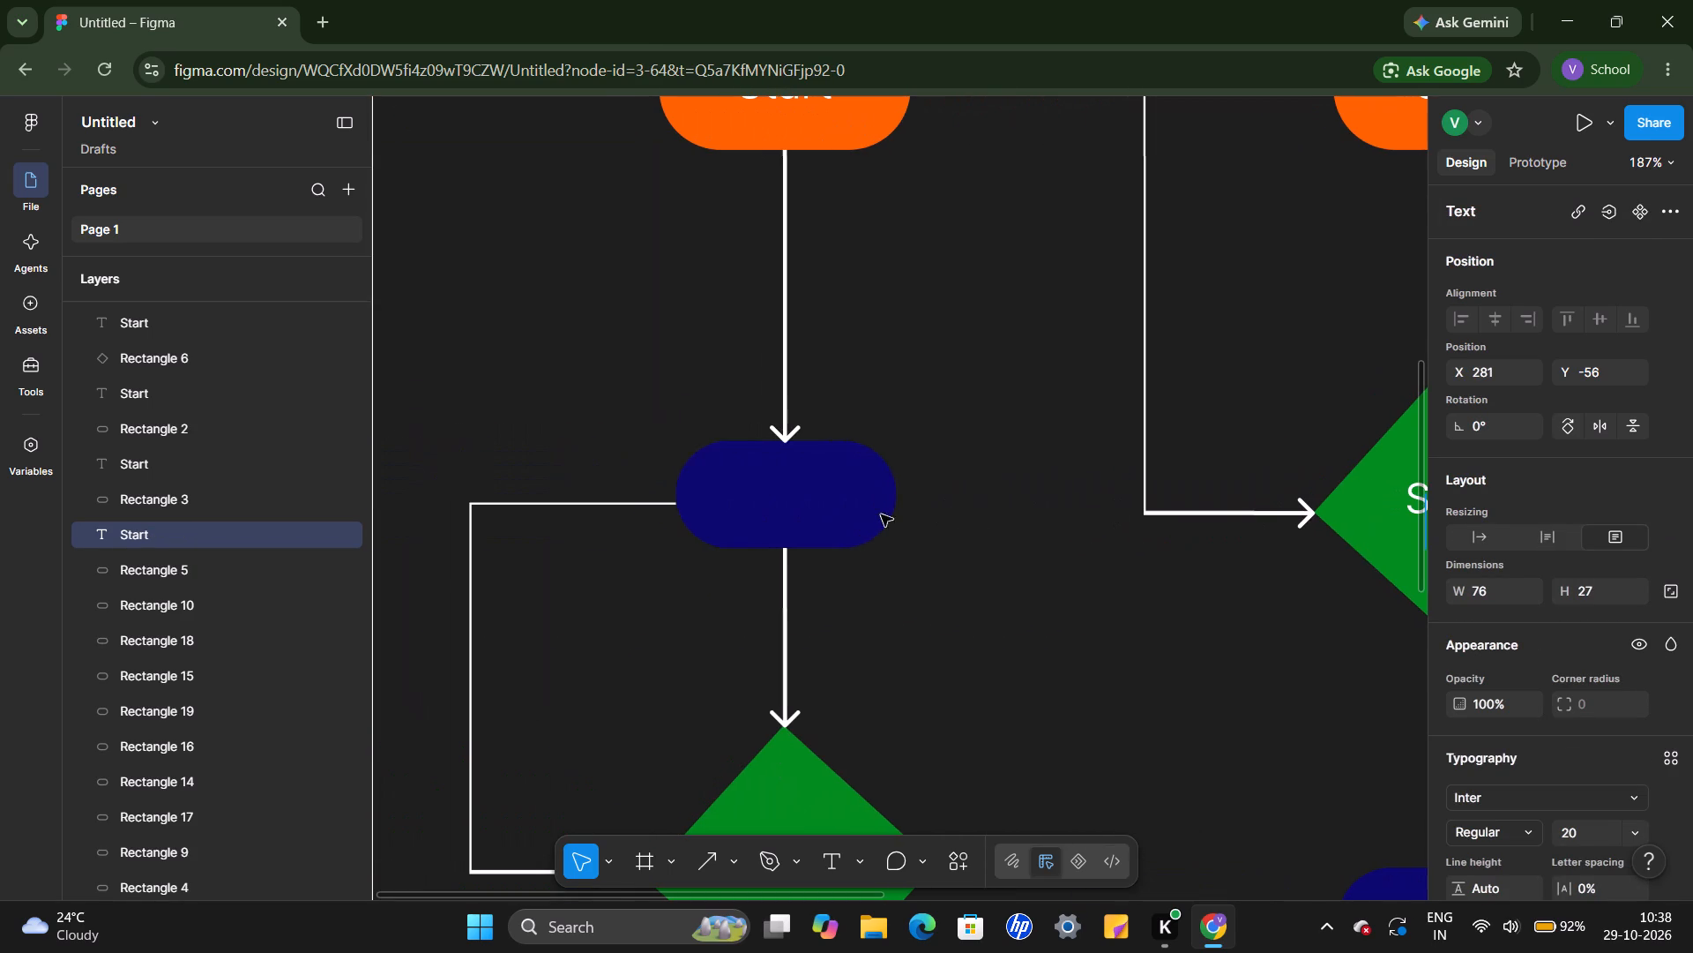
left_click(819, 511)
key("ctrl+v")
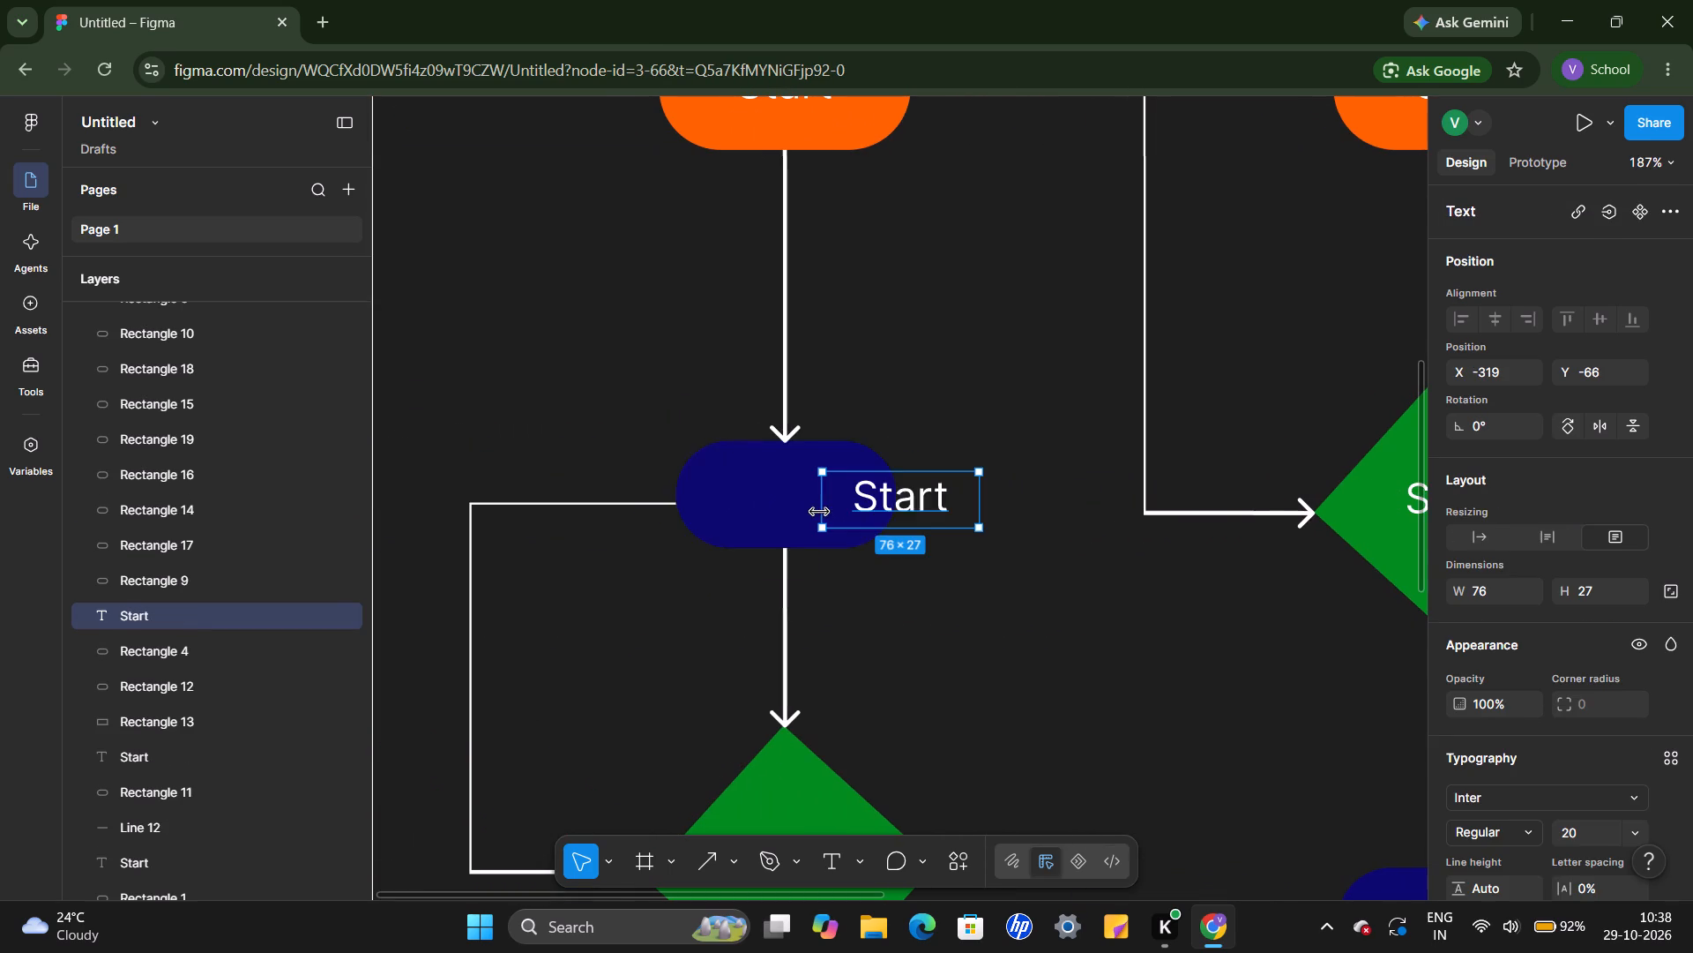
left_click_drag(934, 499, 817, 501)
Paste a "Start" label into the green diamond of the left branch, at X -375, Y 114.
scroll(817, 501, "down", 3)
left_click(776, 508)
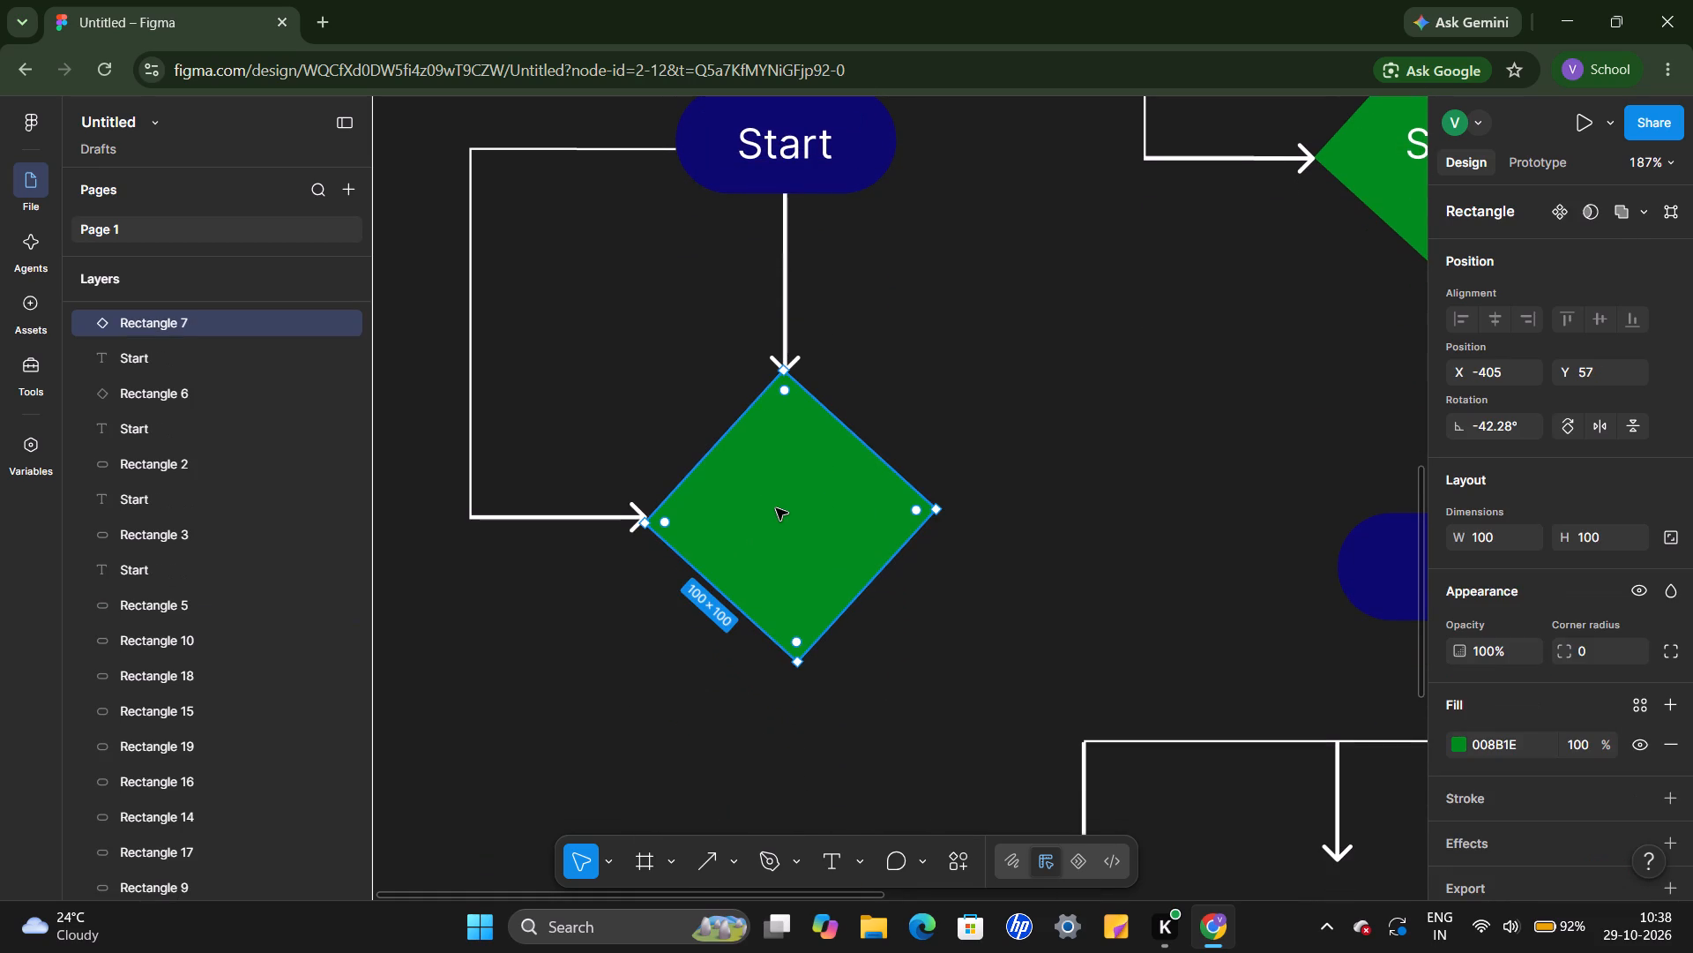
key("ctrl+v")
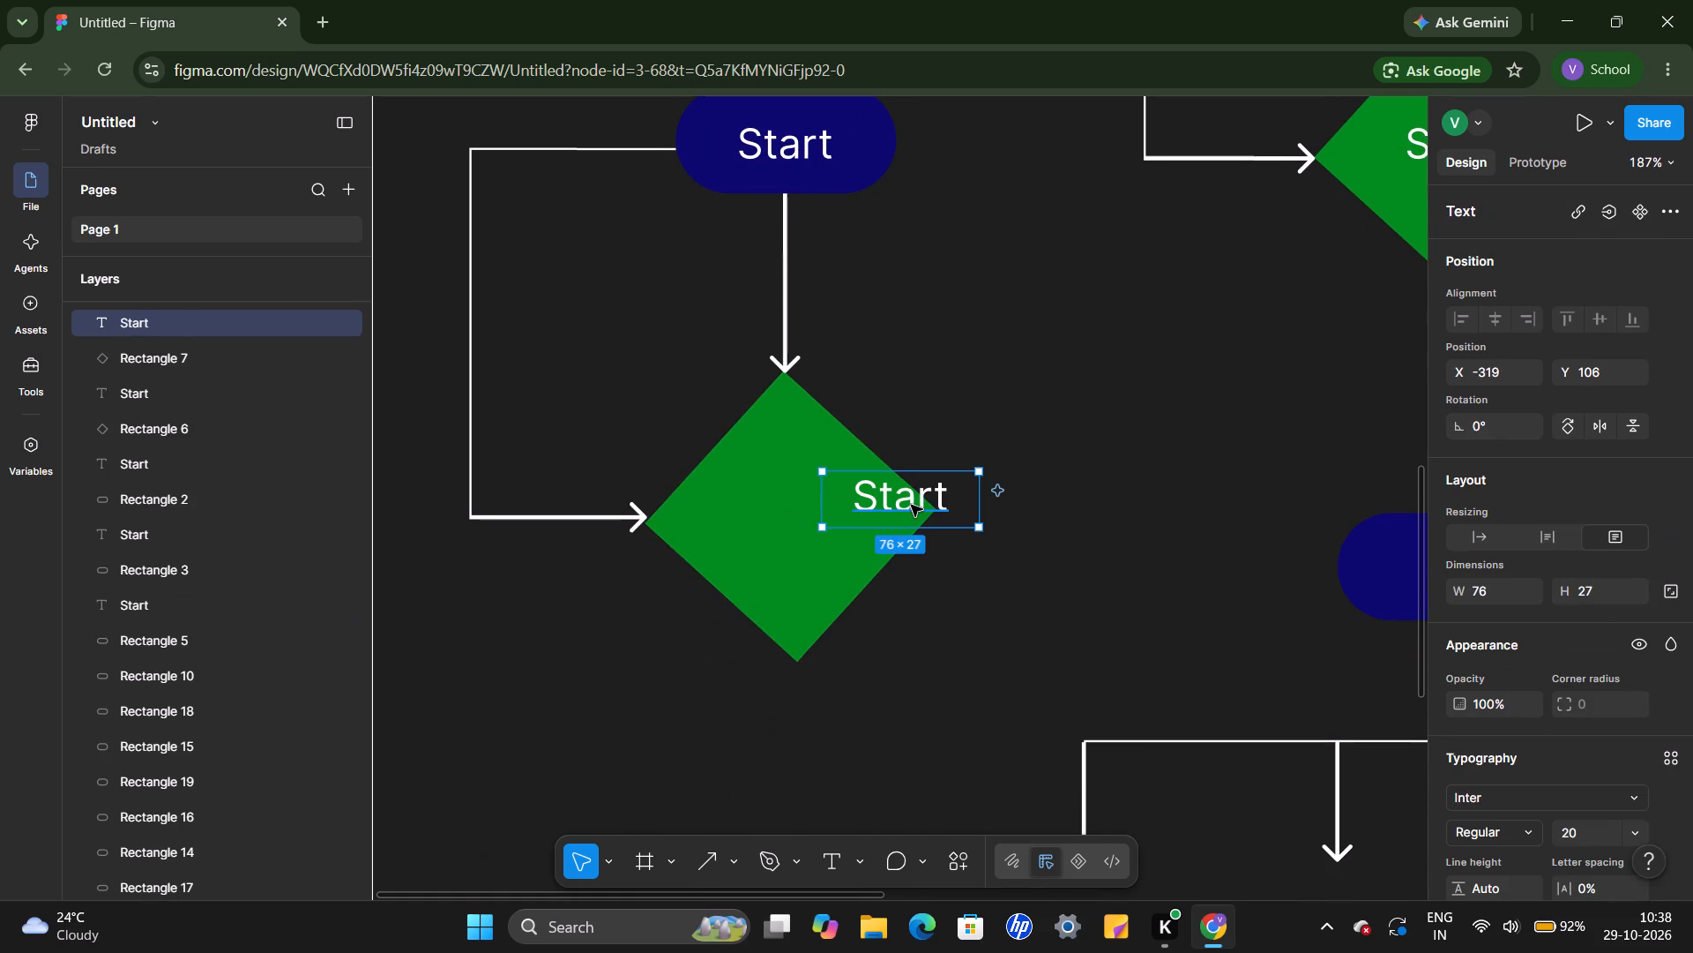
left_click_drag(915, 507, 785, 518)
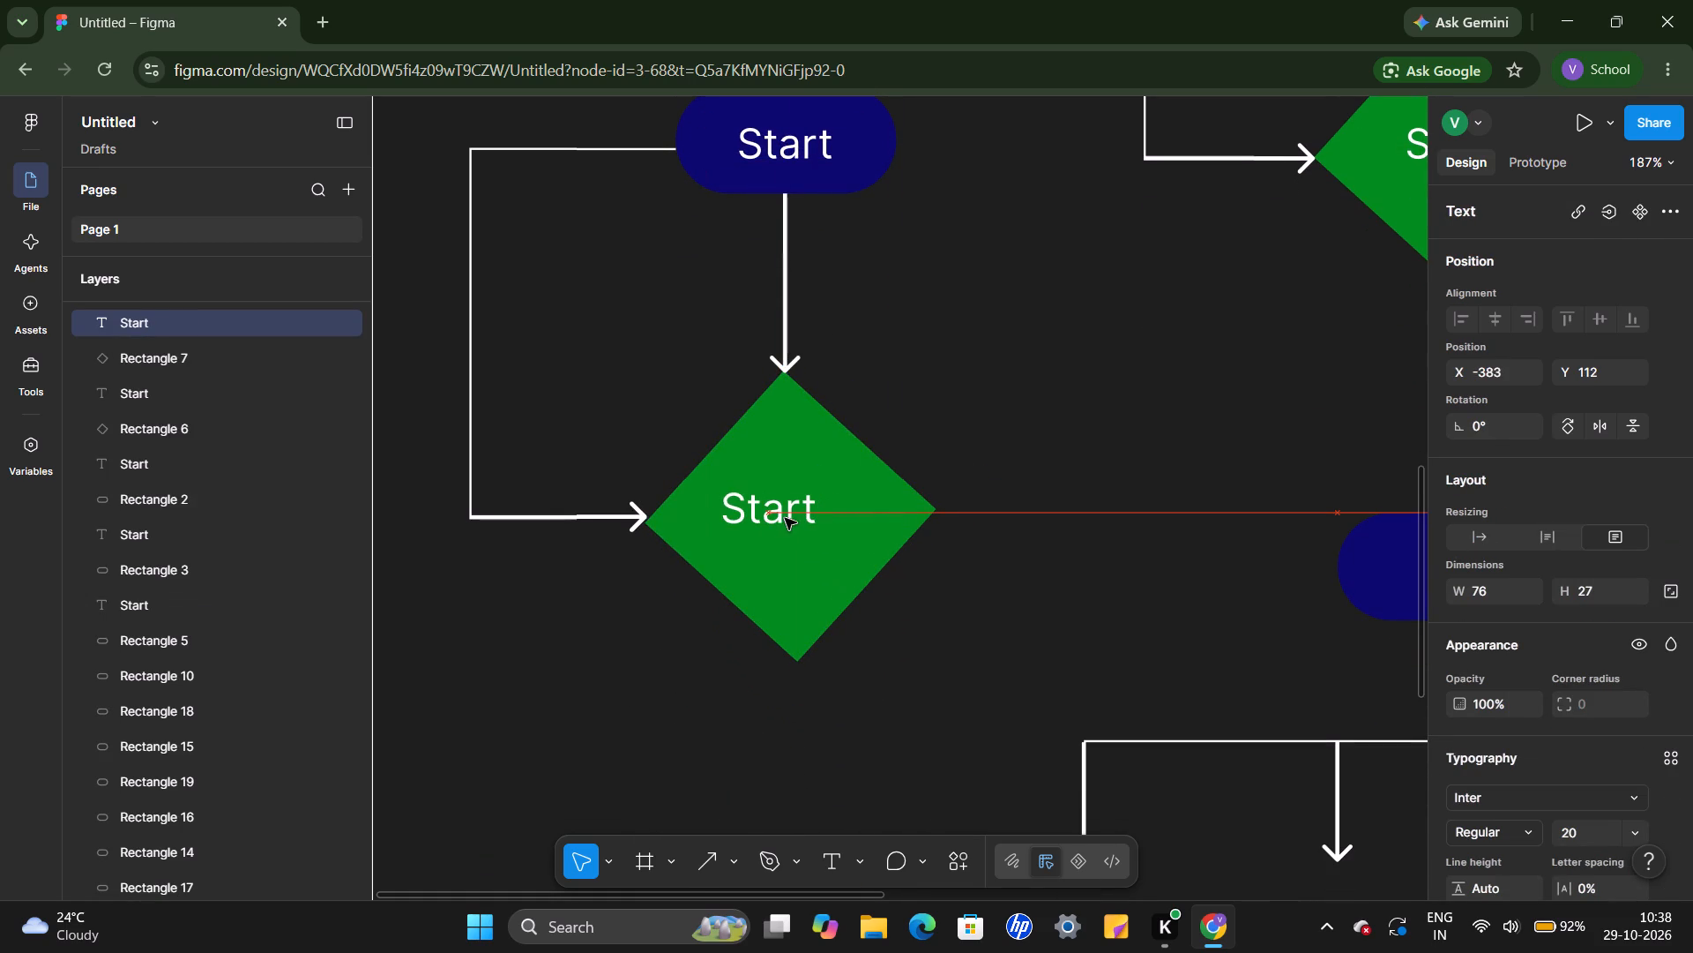
left_click_drag(785, 518, 796, 527)
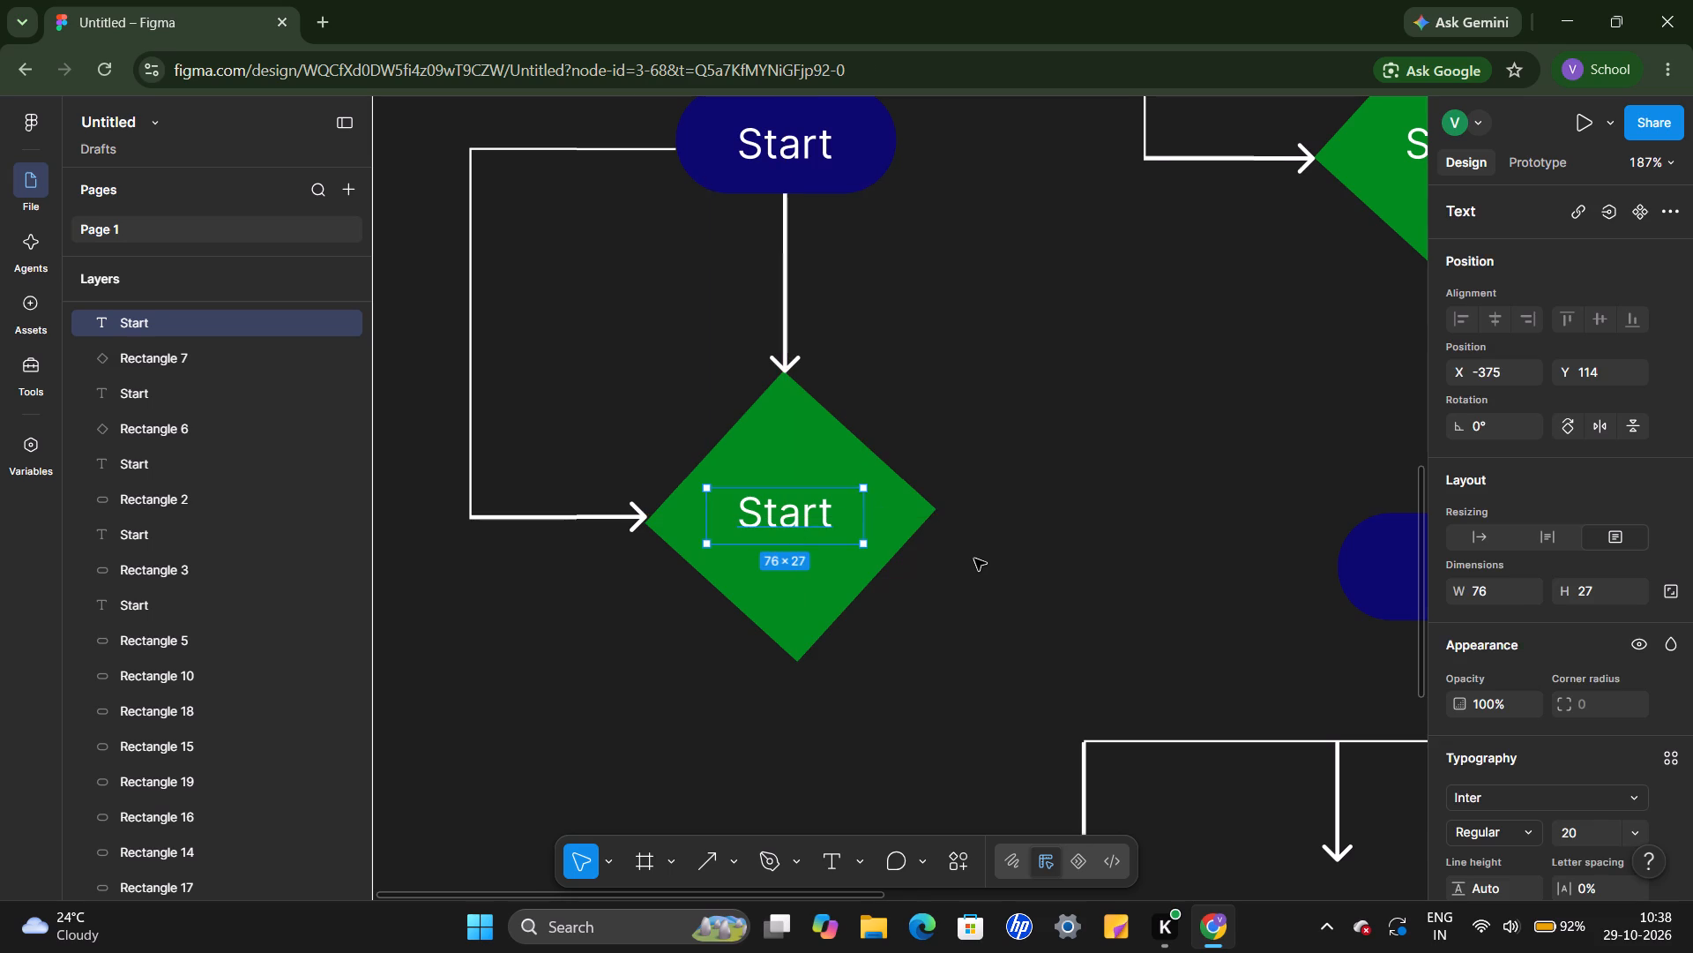
left_click(974, 559)
Paste a "Start" label onto the centre of the navy rounded shape below the middle green diamond, at X -51, Y 138.
scroll(974, 559, "left", 4)
left_click(974, 559)
key("ctrl+v")
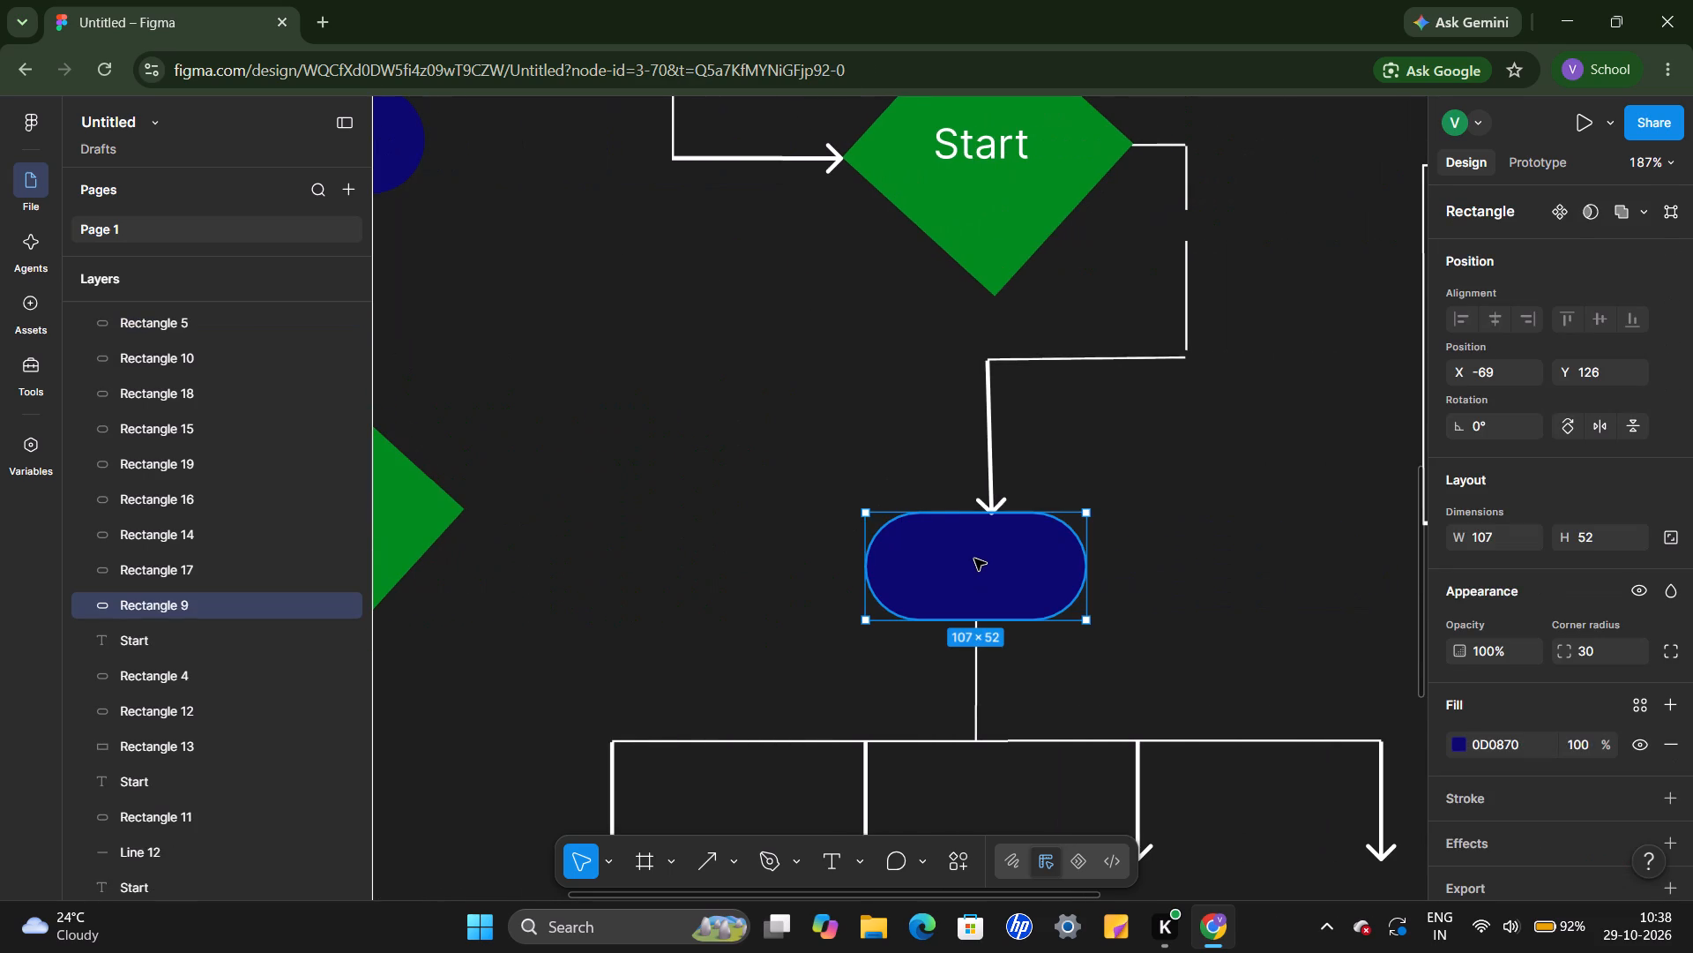
left_click_drag(888, 502, 958, 567)
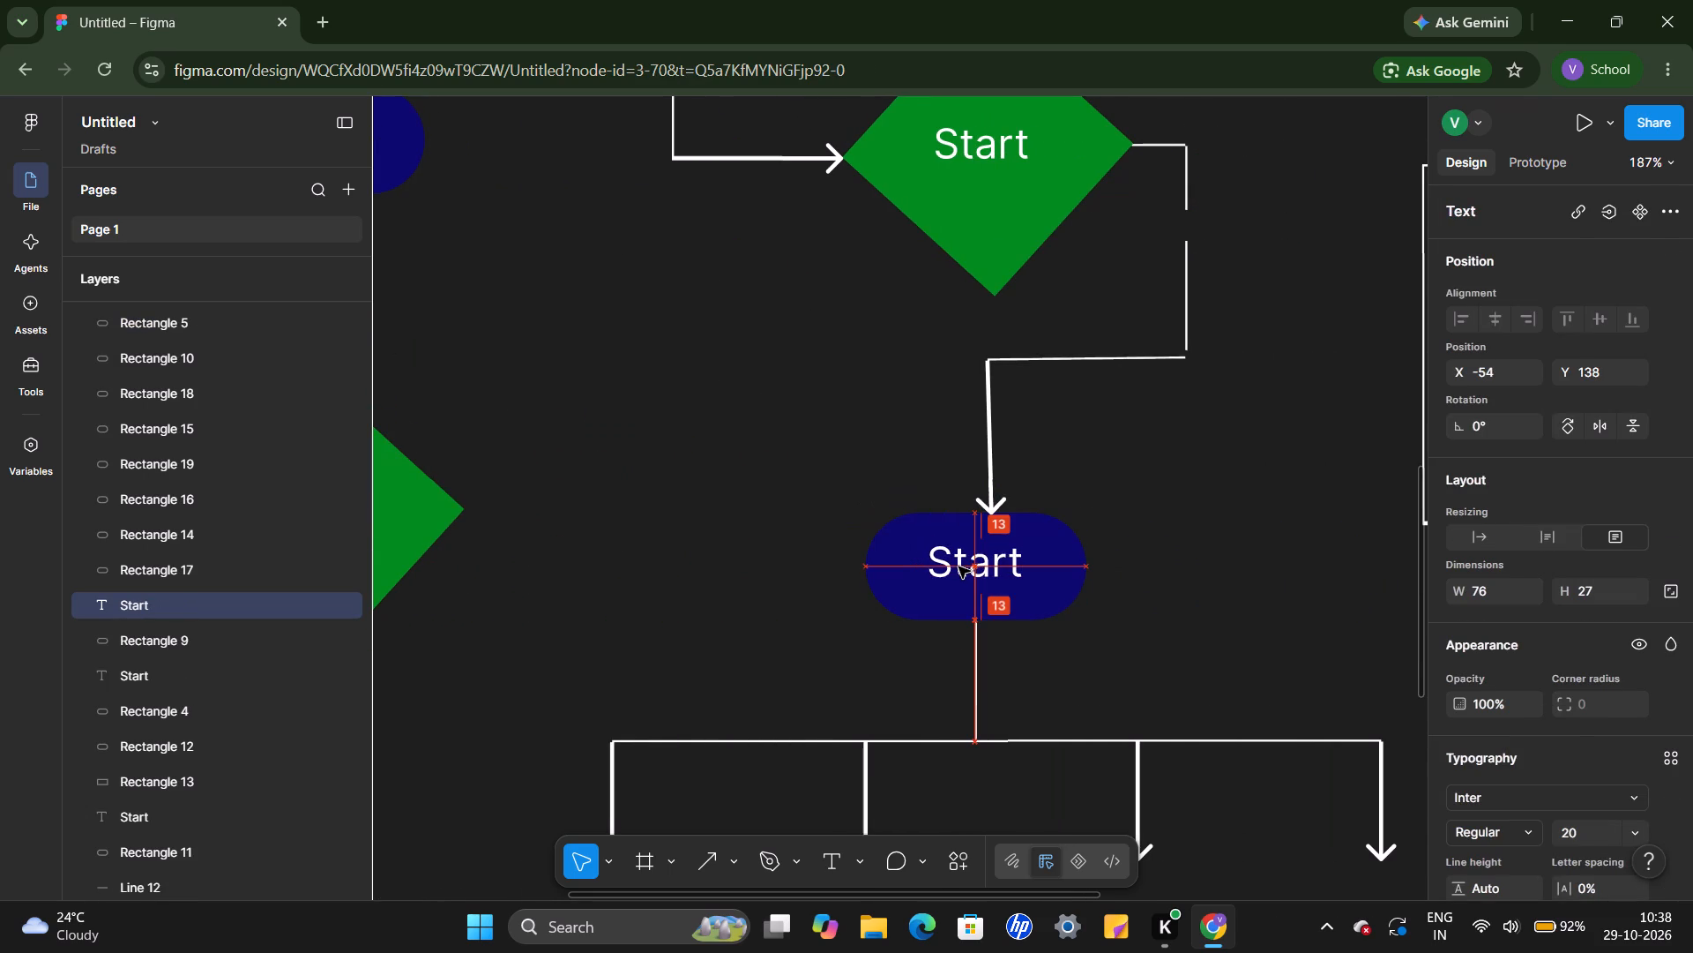
left_click_drag(958, 567, 967, 568)
Paste a "Start" label into the green diamond of the right branch, at X 278, Y 111.
scroll(967, 568, "left", 3)
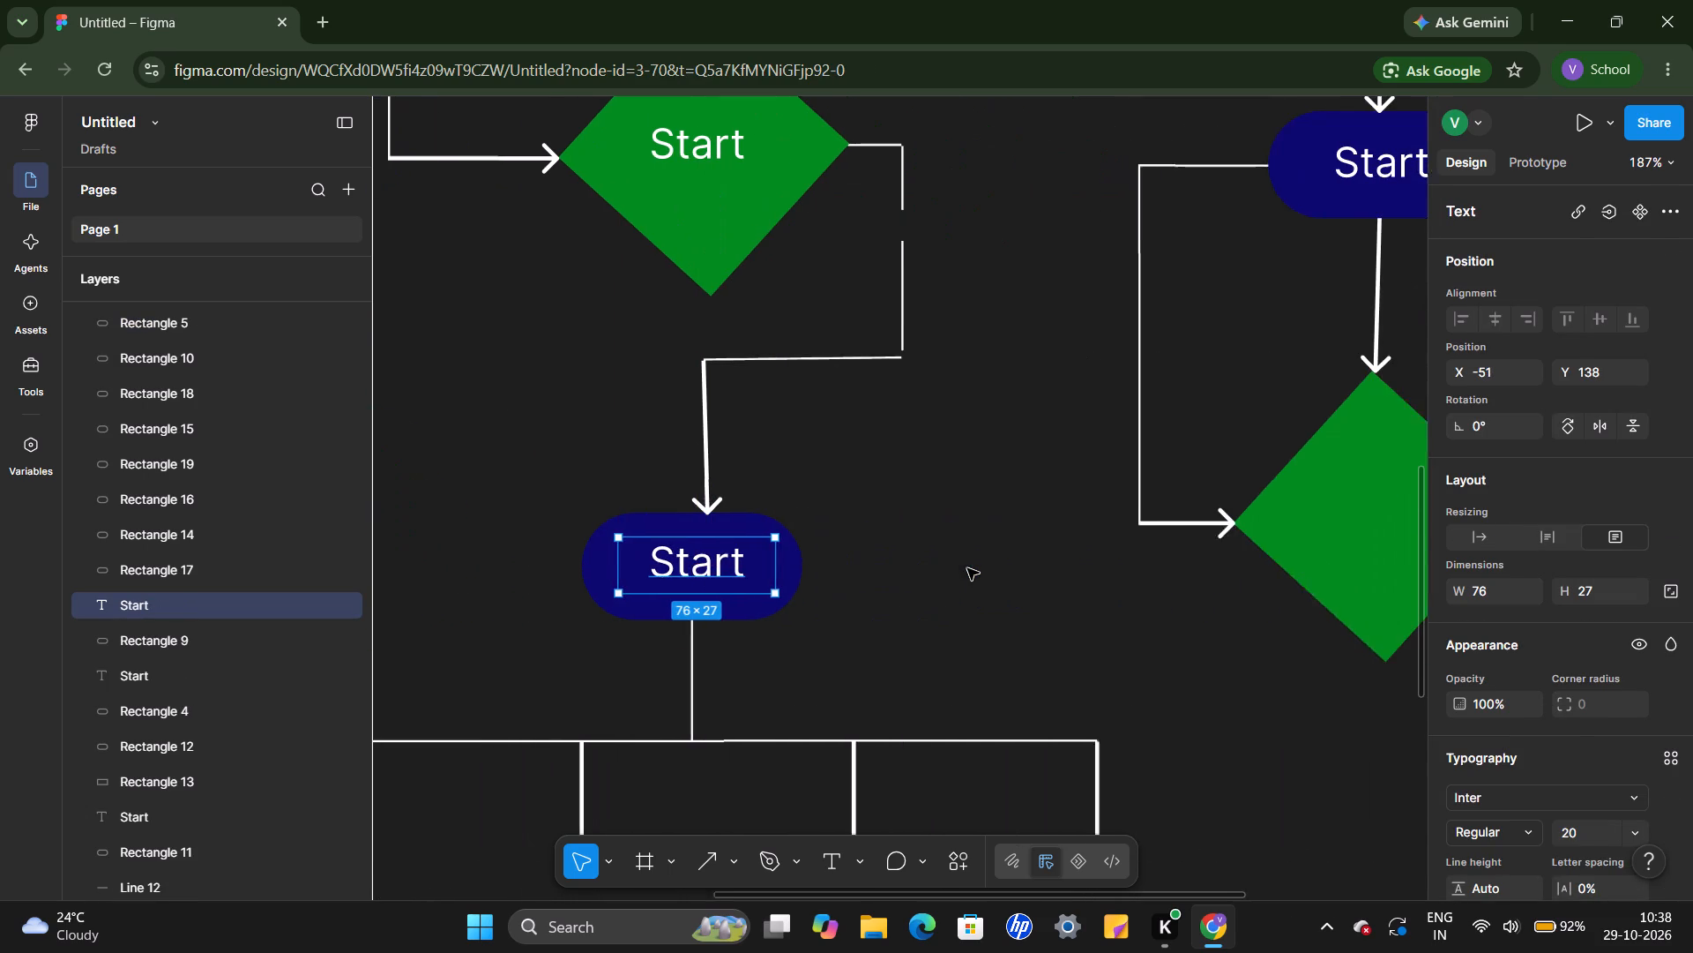
scroll(967, 568, "left", 2)
left_click(1043, 541)
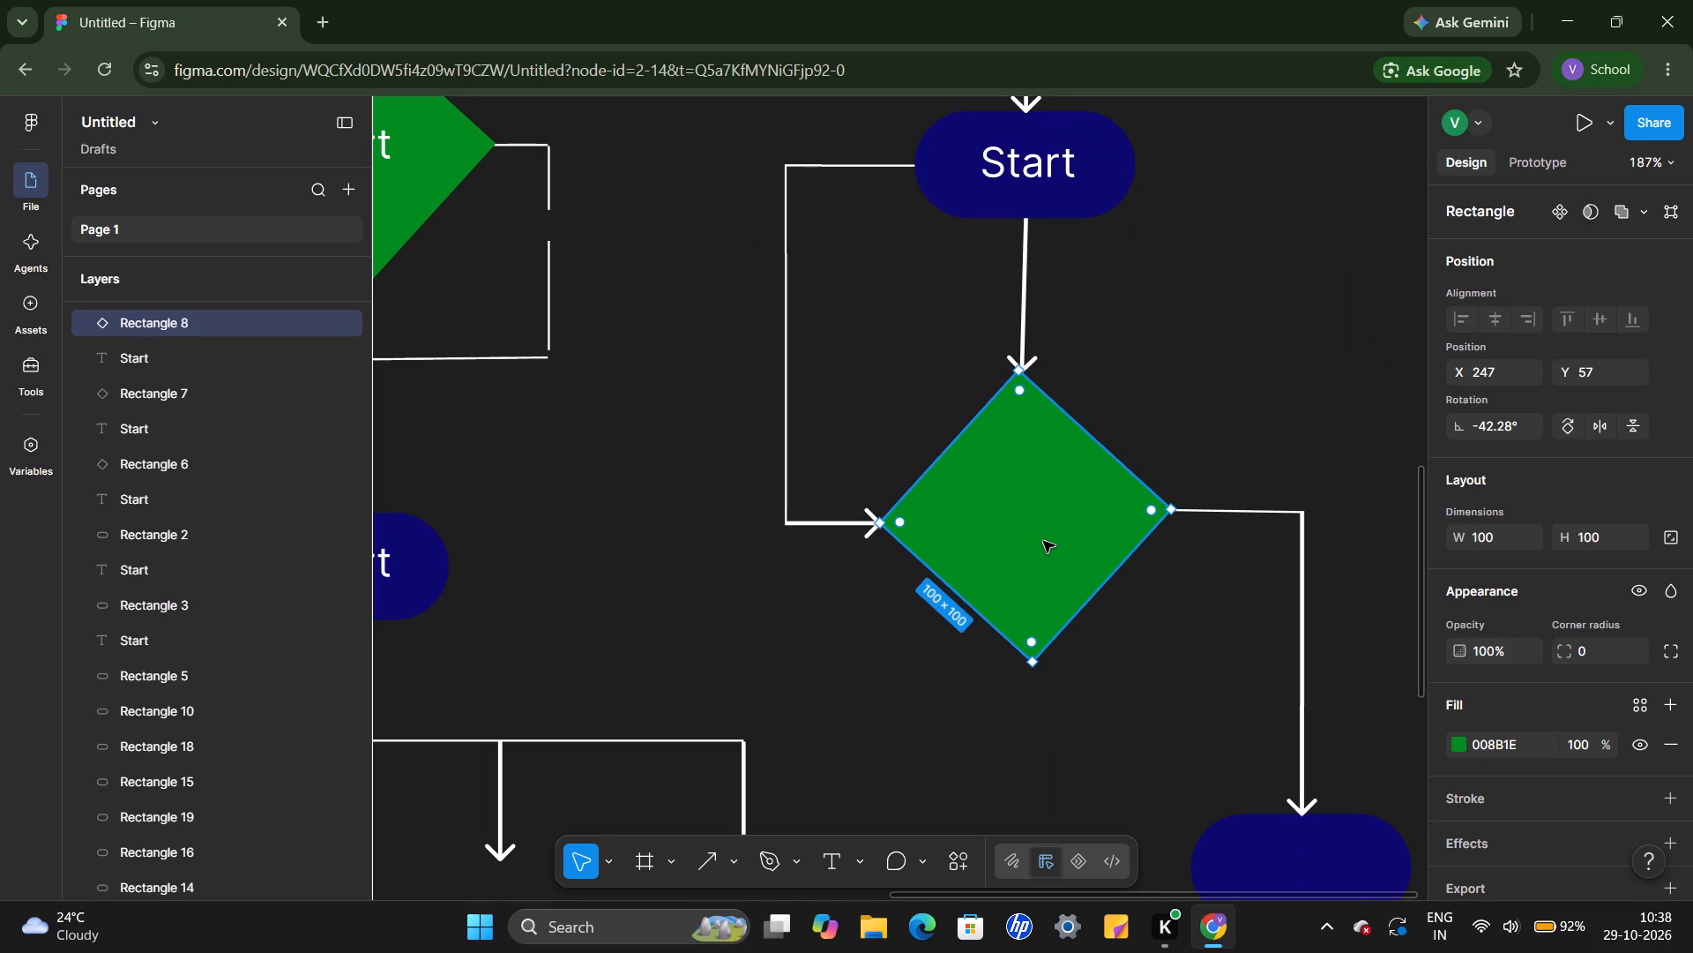
key("ctrl+v")
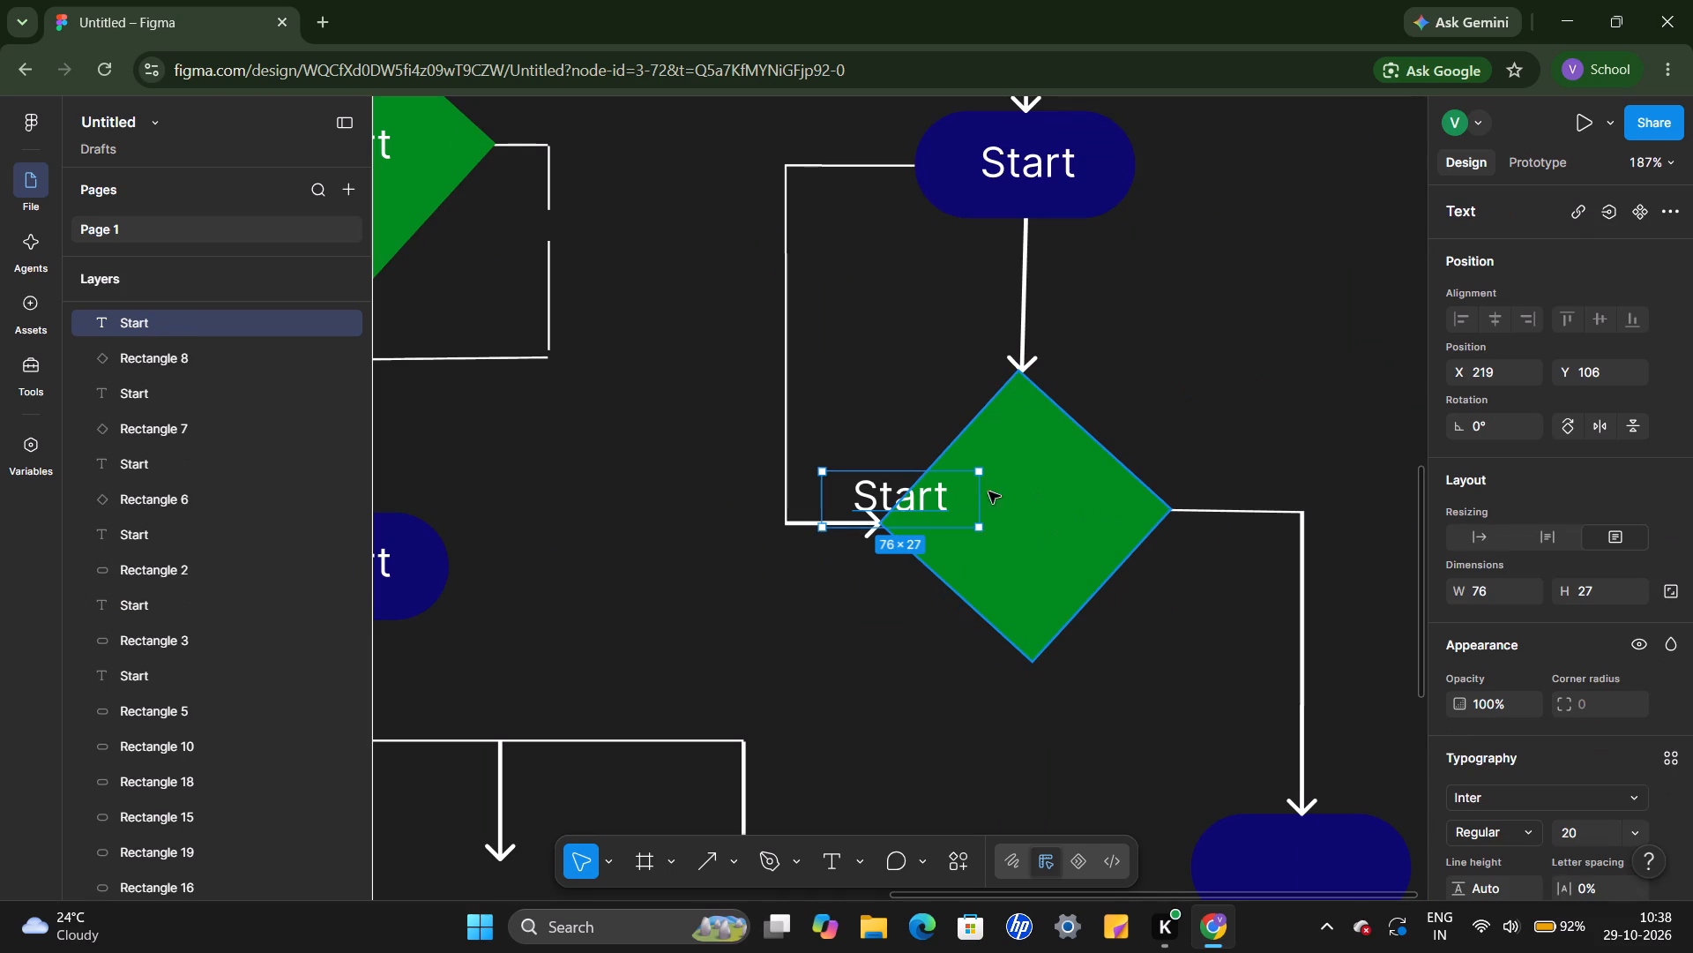
left_click_drag(947, 479, 1069, 488)
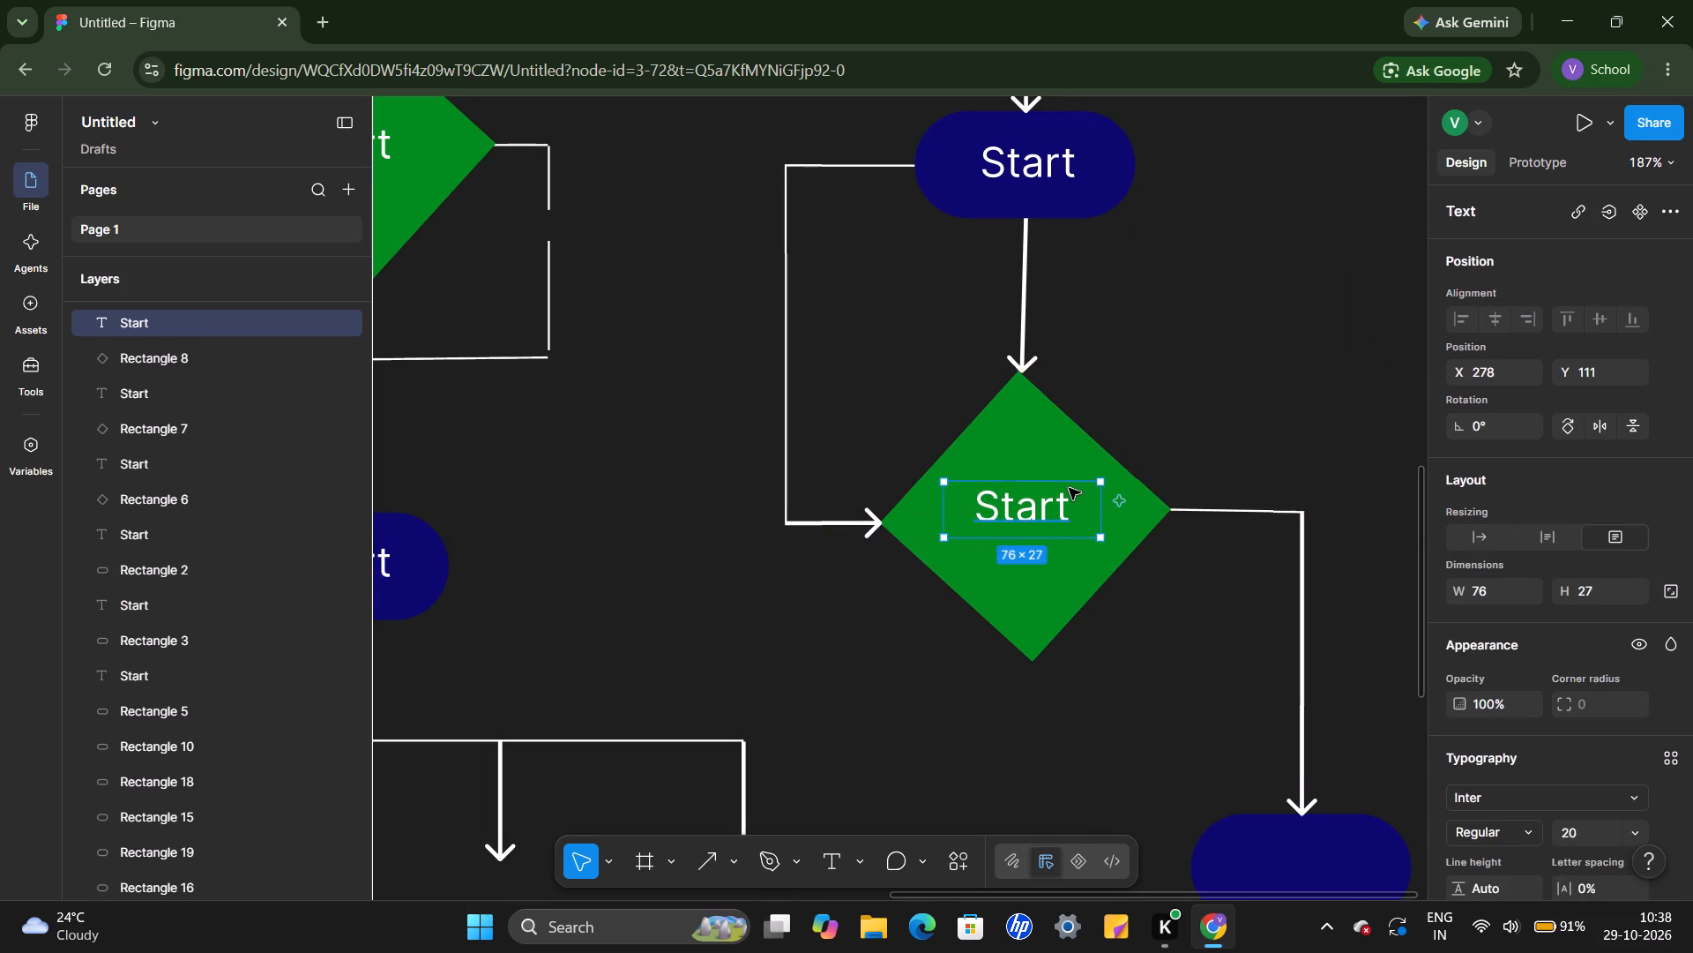
Paste a "Start" label onto the navy rounded shape below the right branch's green diamond, at X 414, Y 284.
scroll(1069, 488, "down", 2)
left_click(1275, 510)
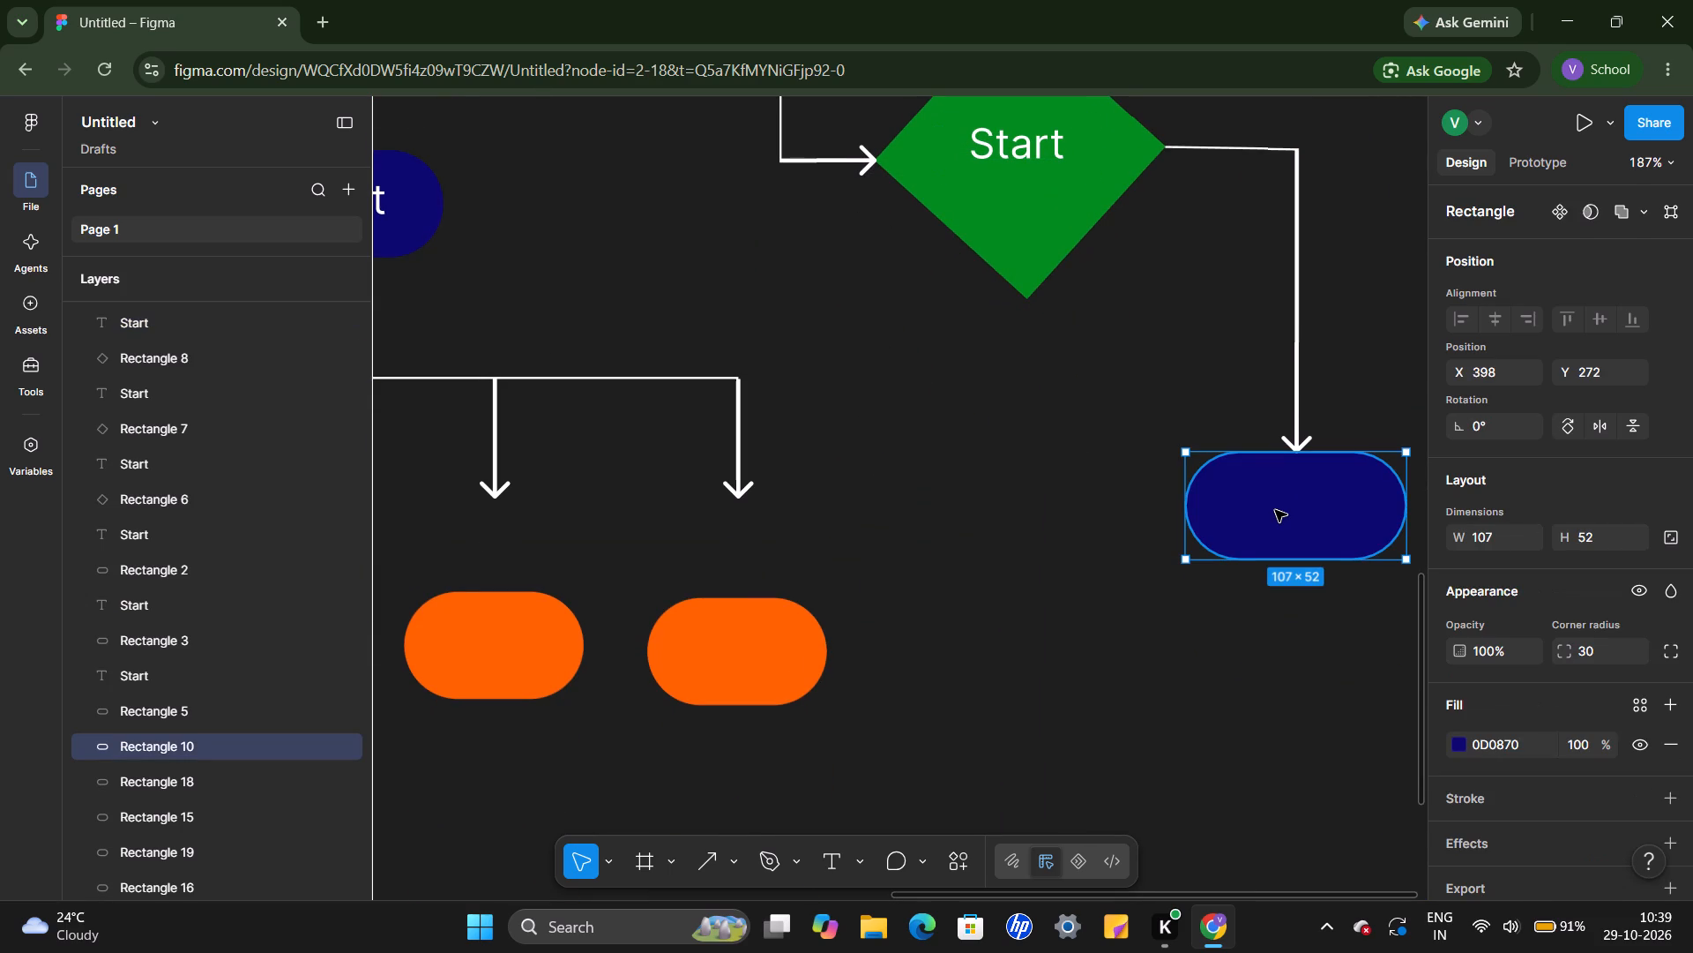
key("ctrl+v")
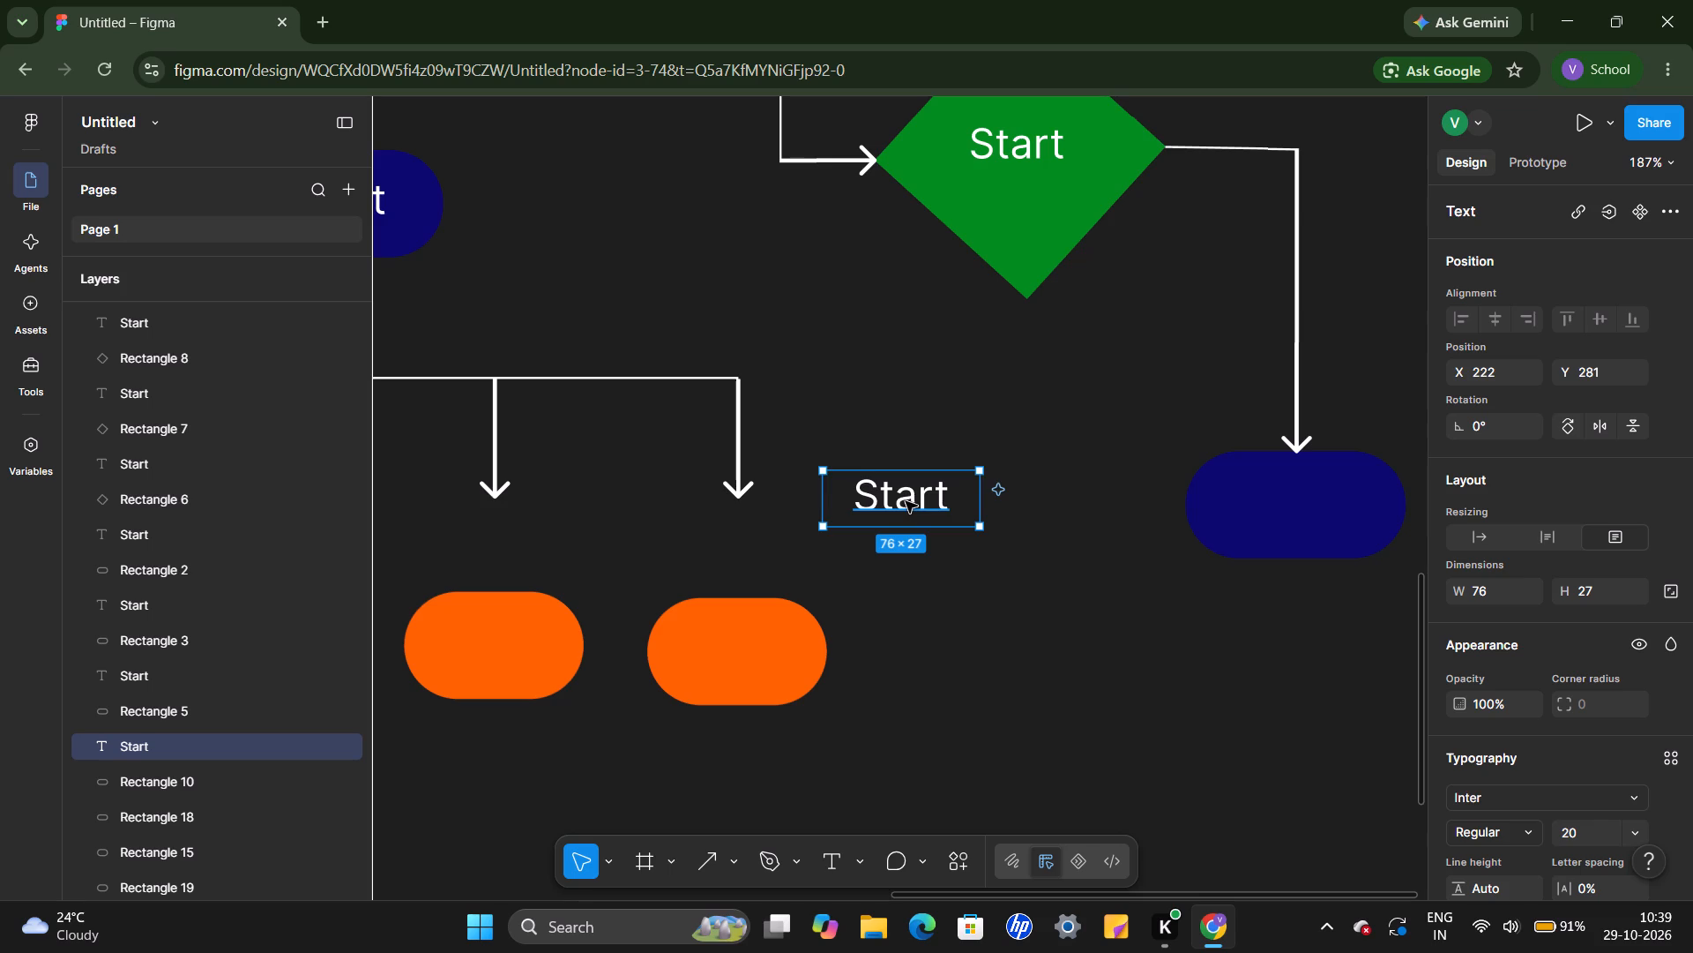
left_click_drag(906, 501, 1298, 506)
Paste a "Start" label onto the leftmost orange shape of the lower four-shape row, at X -221, Y 352.
scroll(1063, 537, "right", 6)
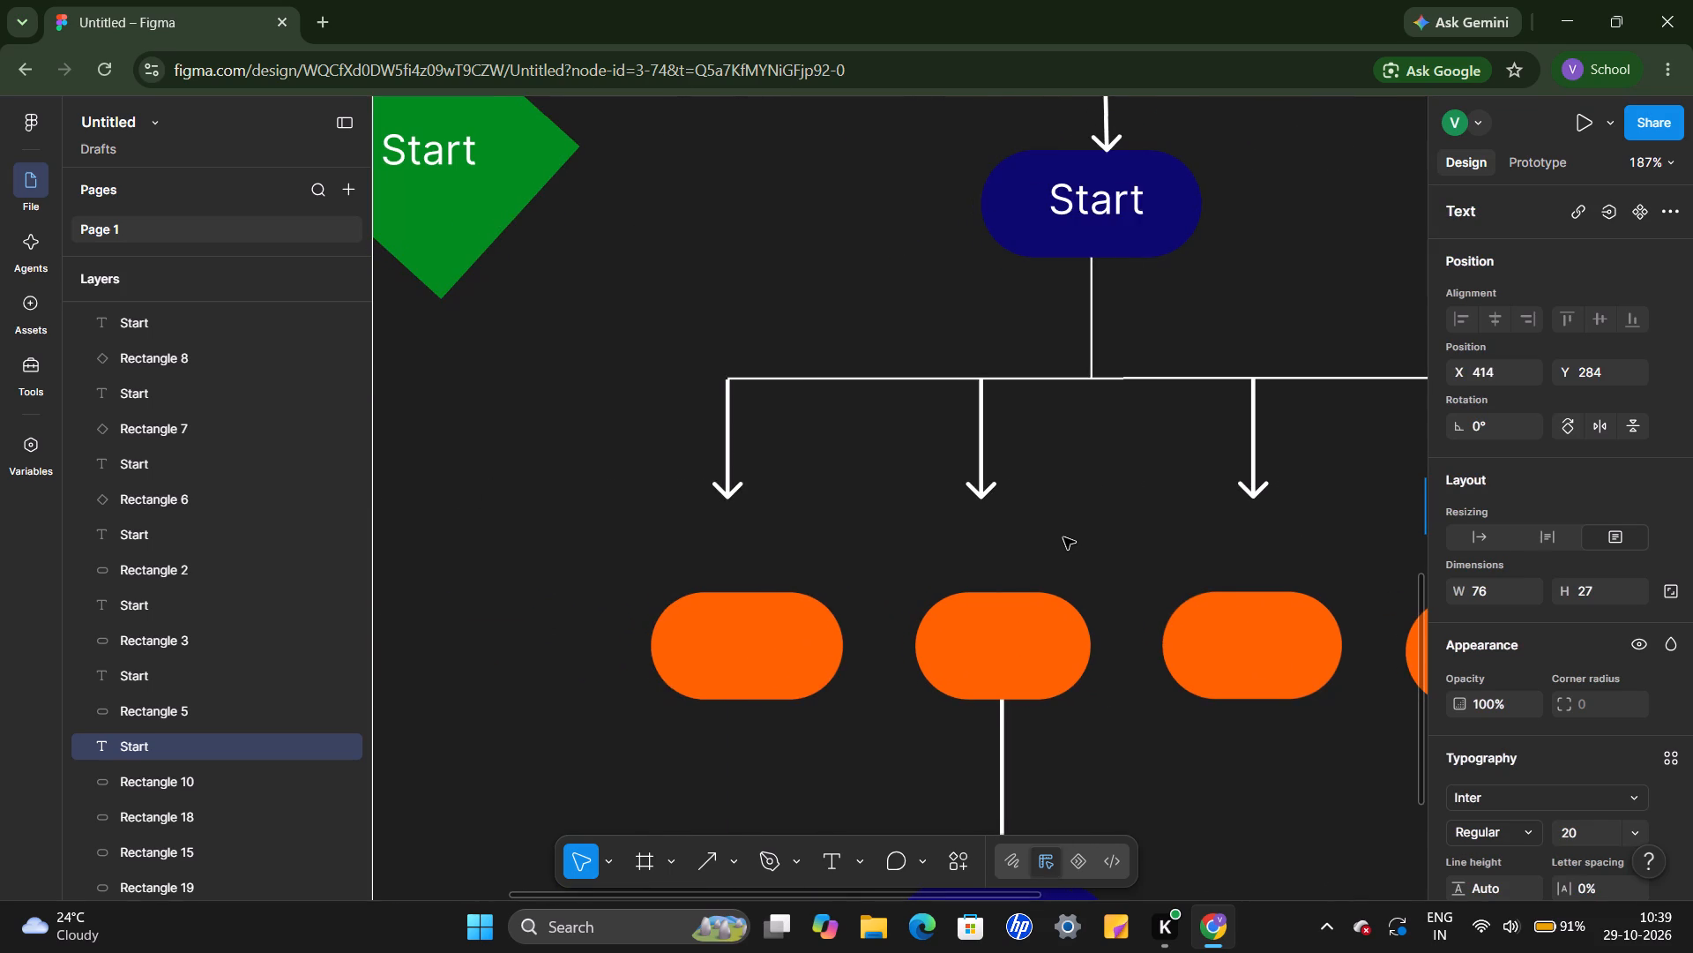
left_click(755, 651)
key("ctrl+v")
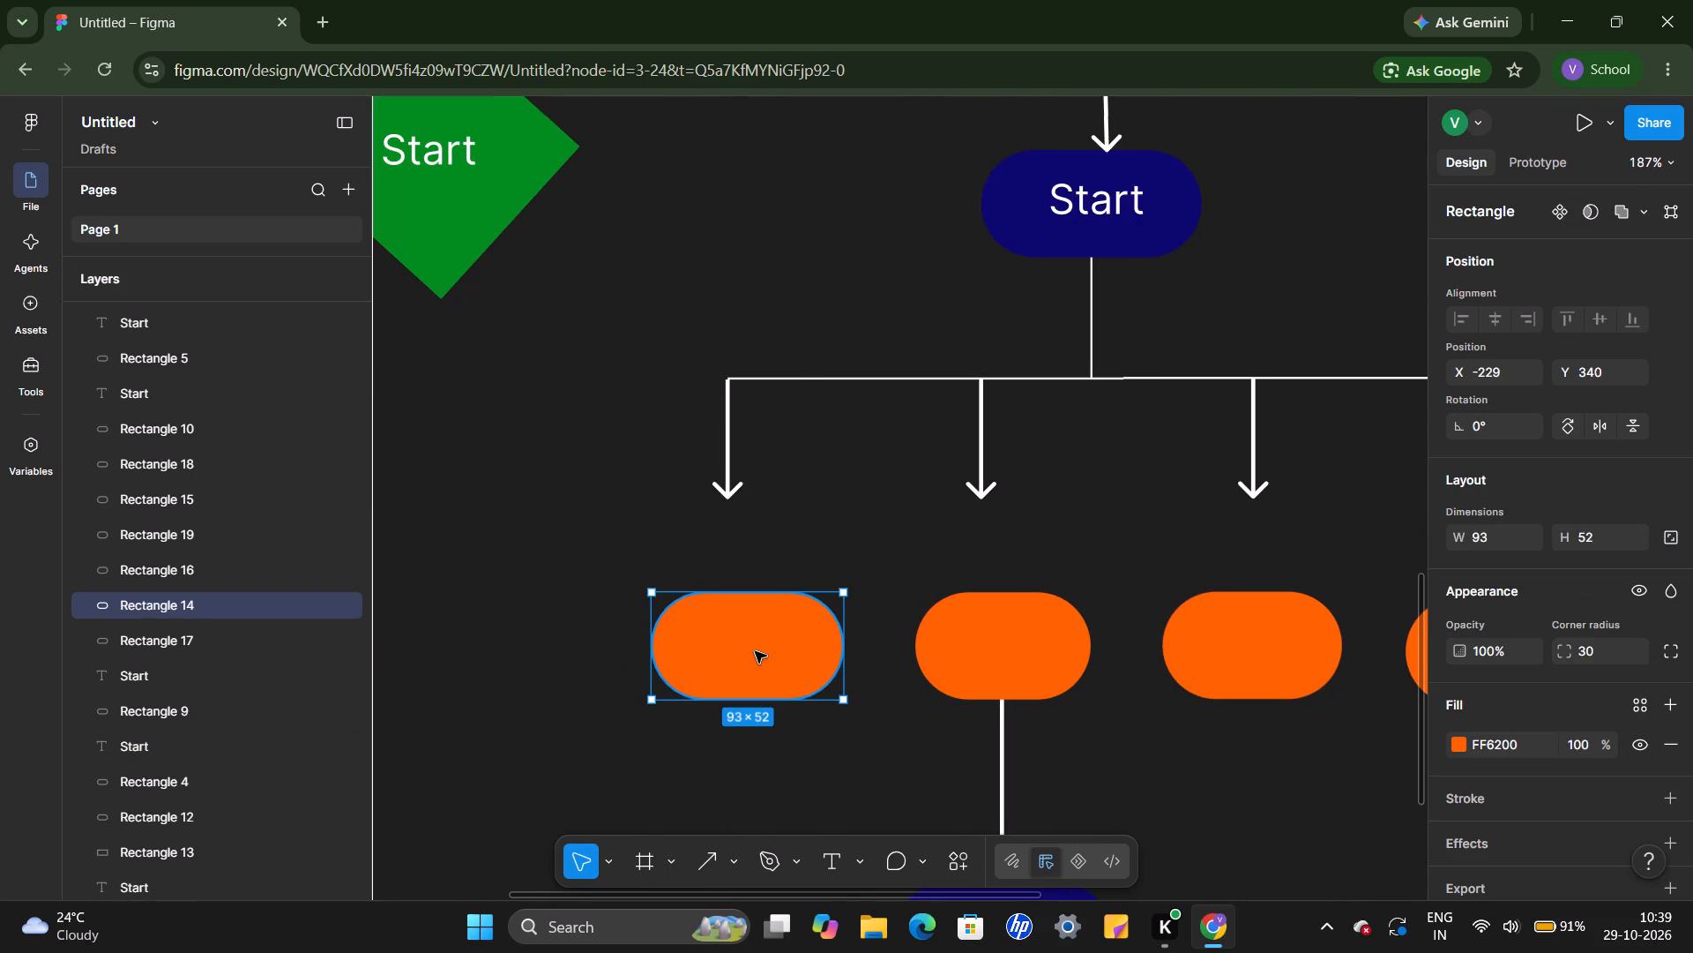
left_click_drag(900, 504, 796, 581)
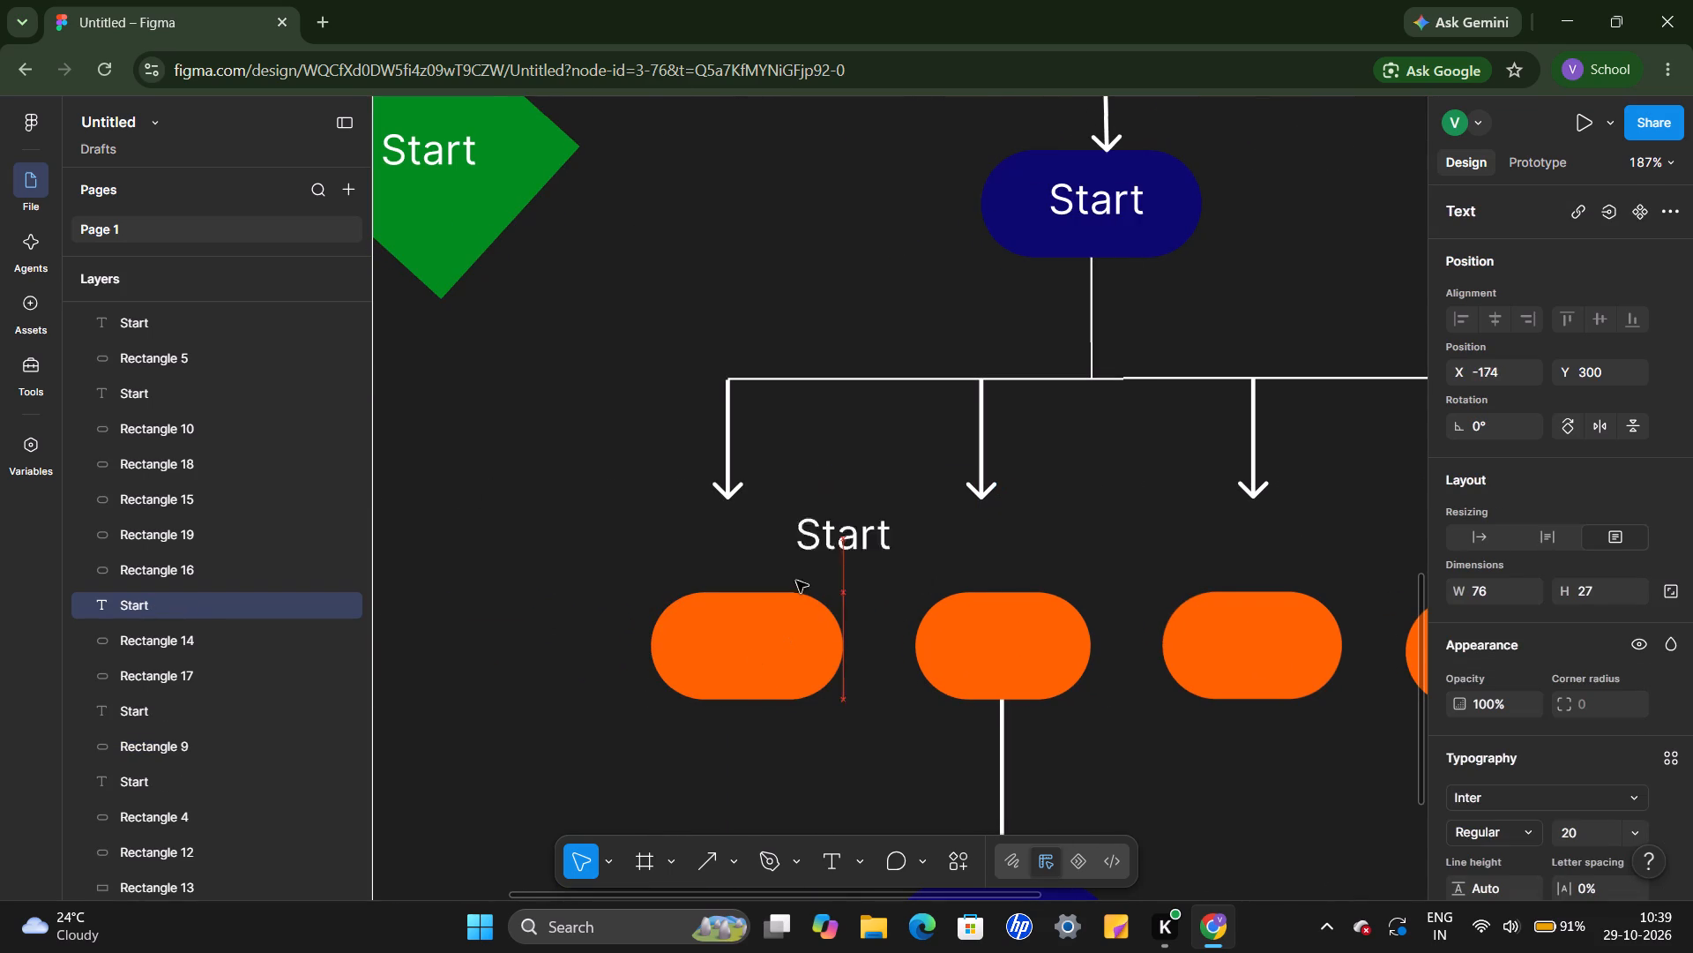
left_click_drag(796, 581, 745, 653)
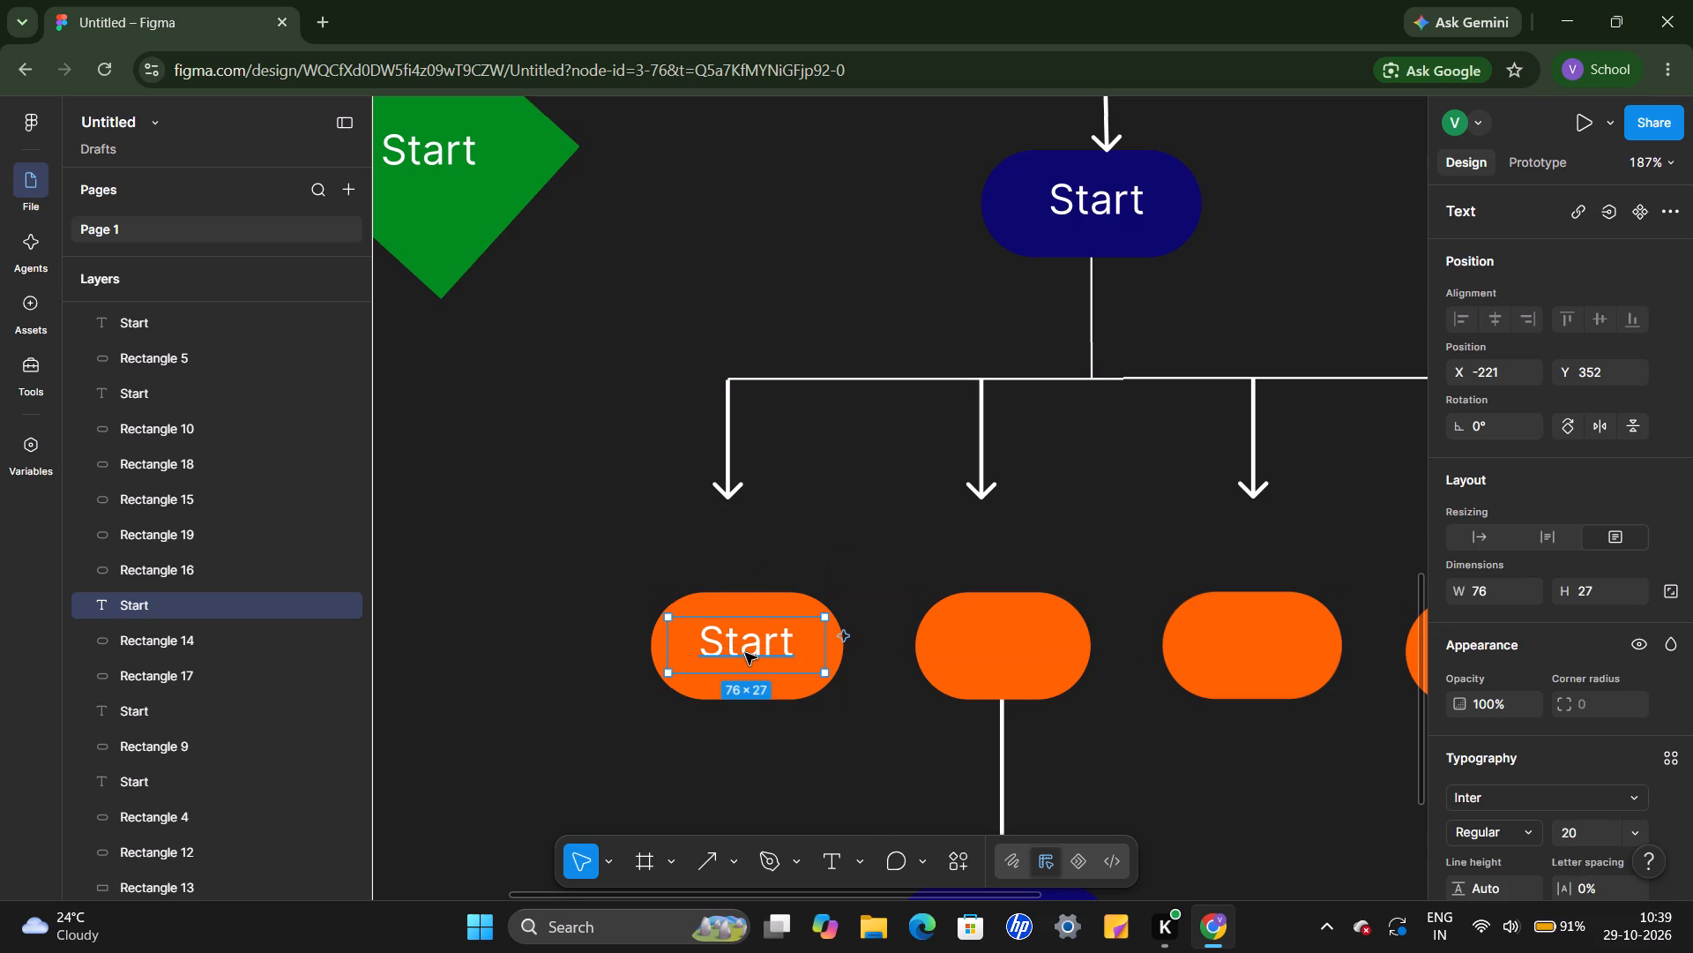
Paste a "Start" label onto the second orange shape of the lower row, at X -92, Y 352.
left_click(1049, 674)
key("ctrl+v")
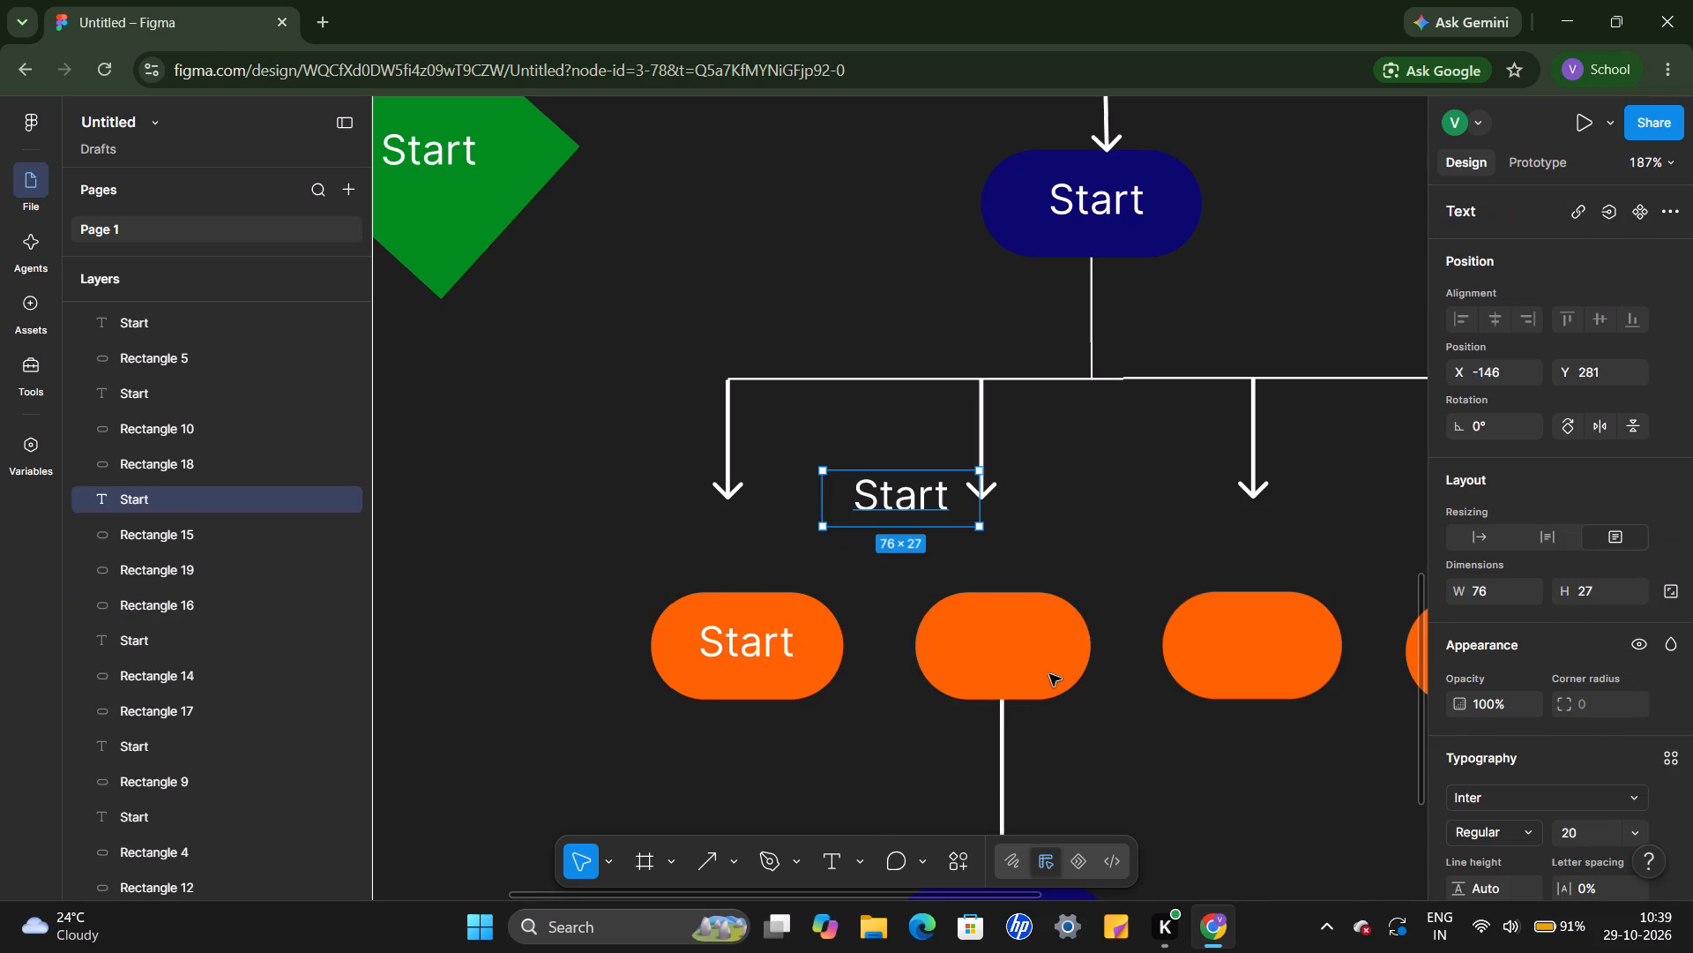
left_click_drag(904, 512, 1003, 642)
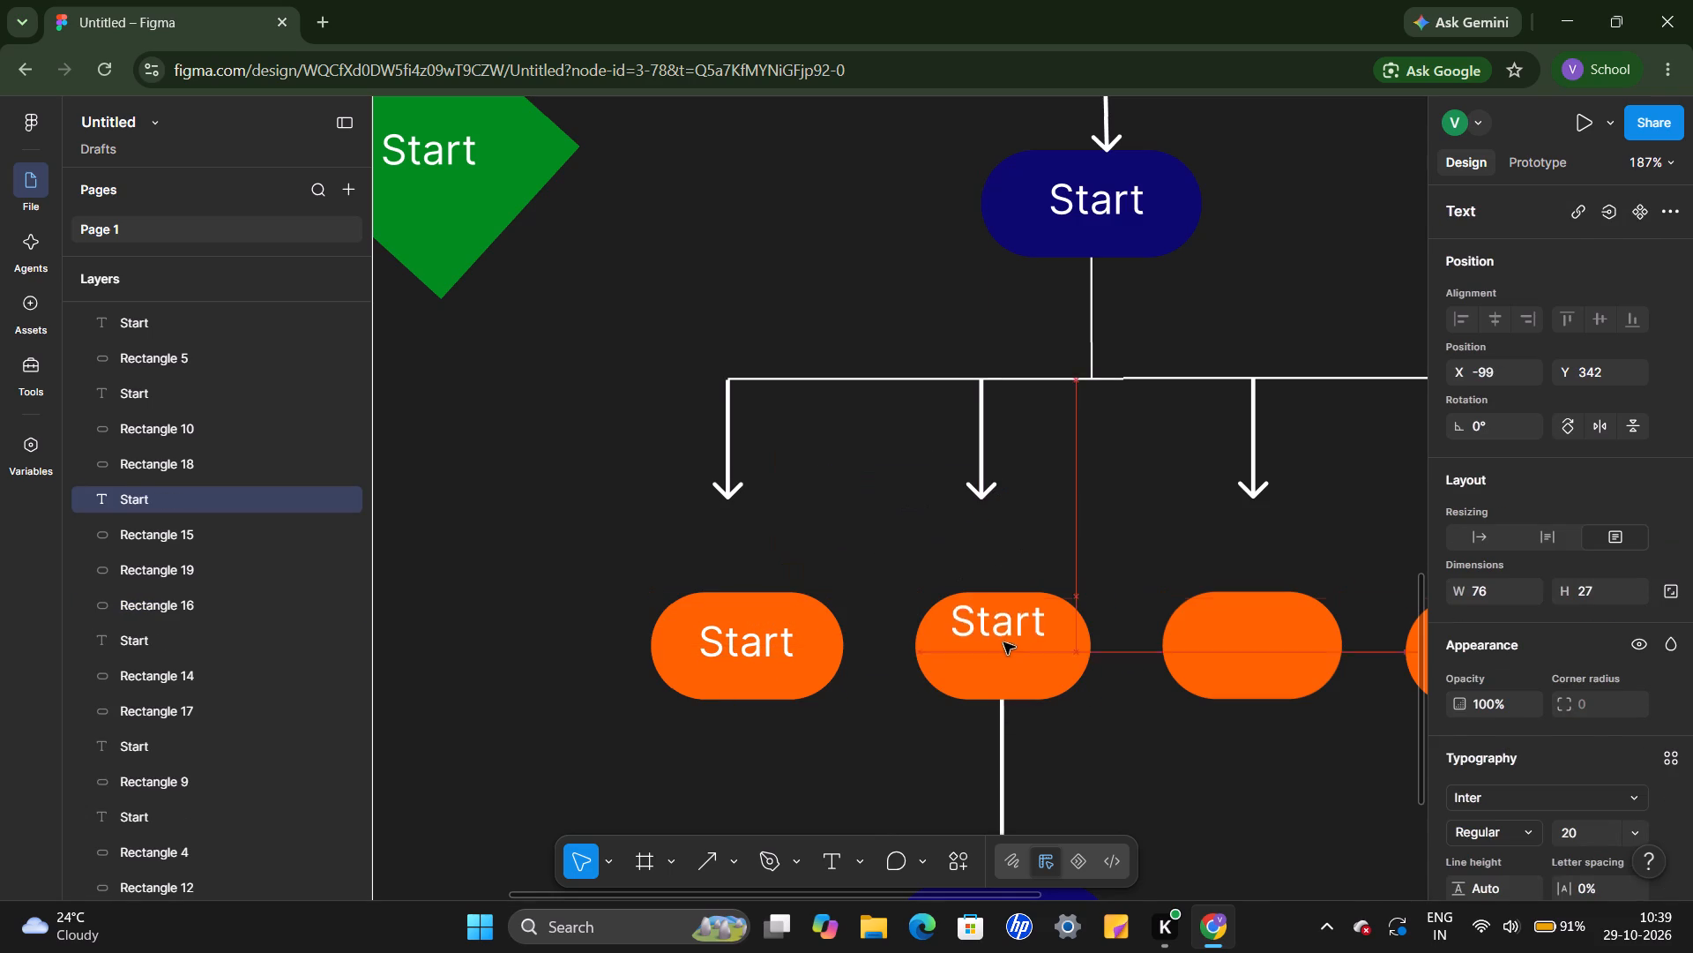
left_click_drag(1003, 642, 1015, 660)
Paste a "Start" label onto the centre of the third orange shape in the lower row.
scroll(1015, 660, "left", 2)
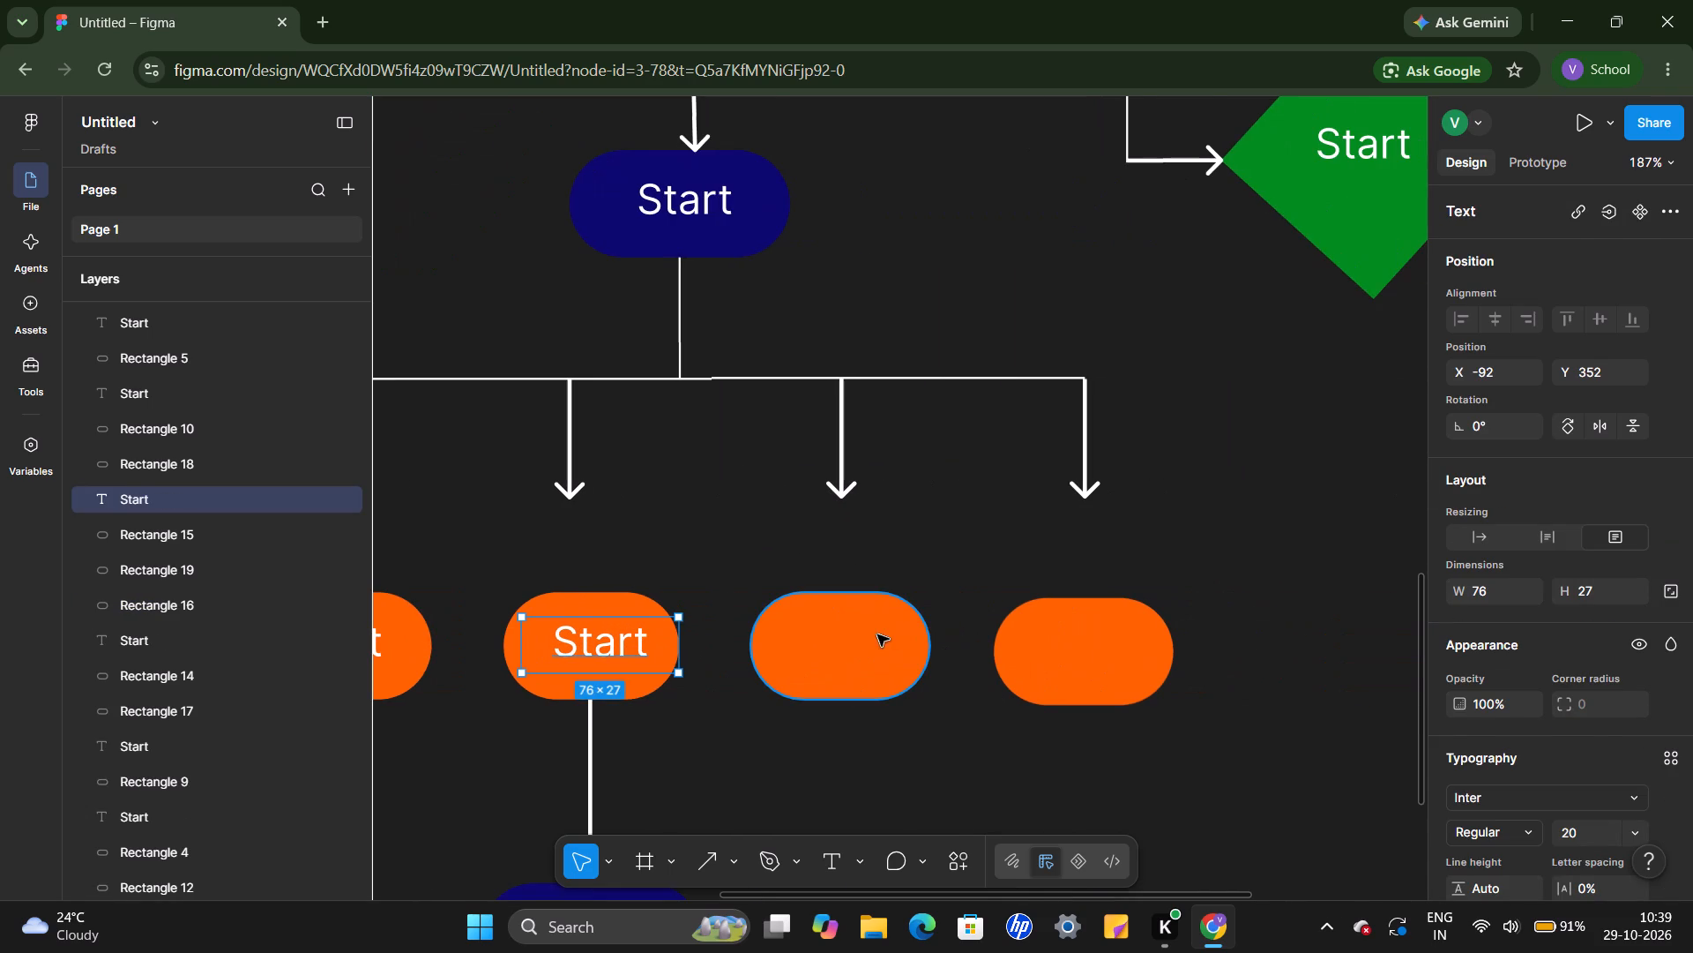
left_click(864, 632)
key("ctrl+v")
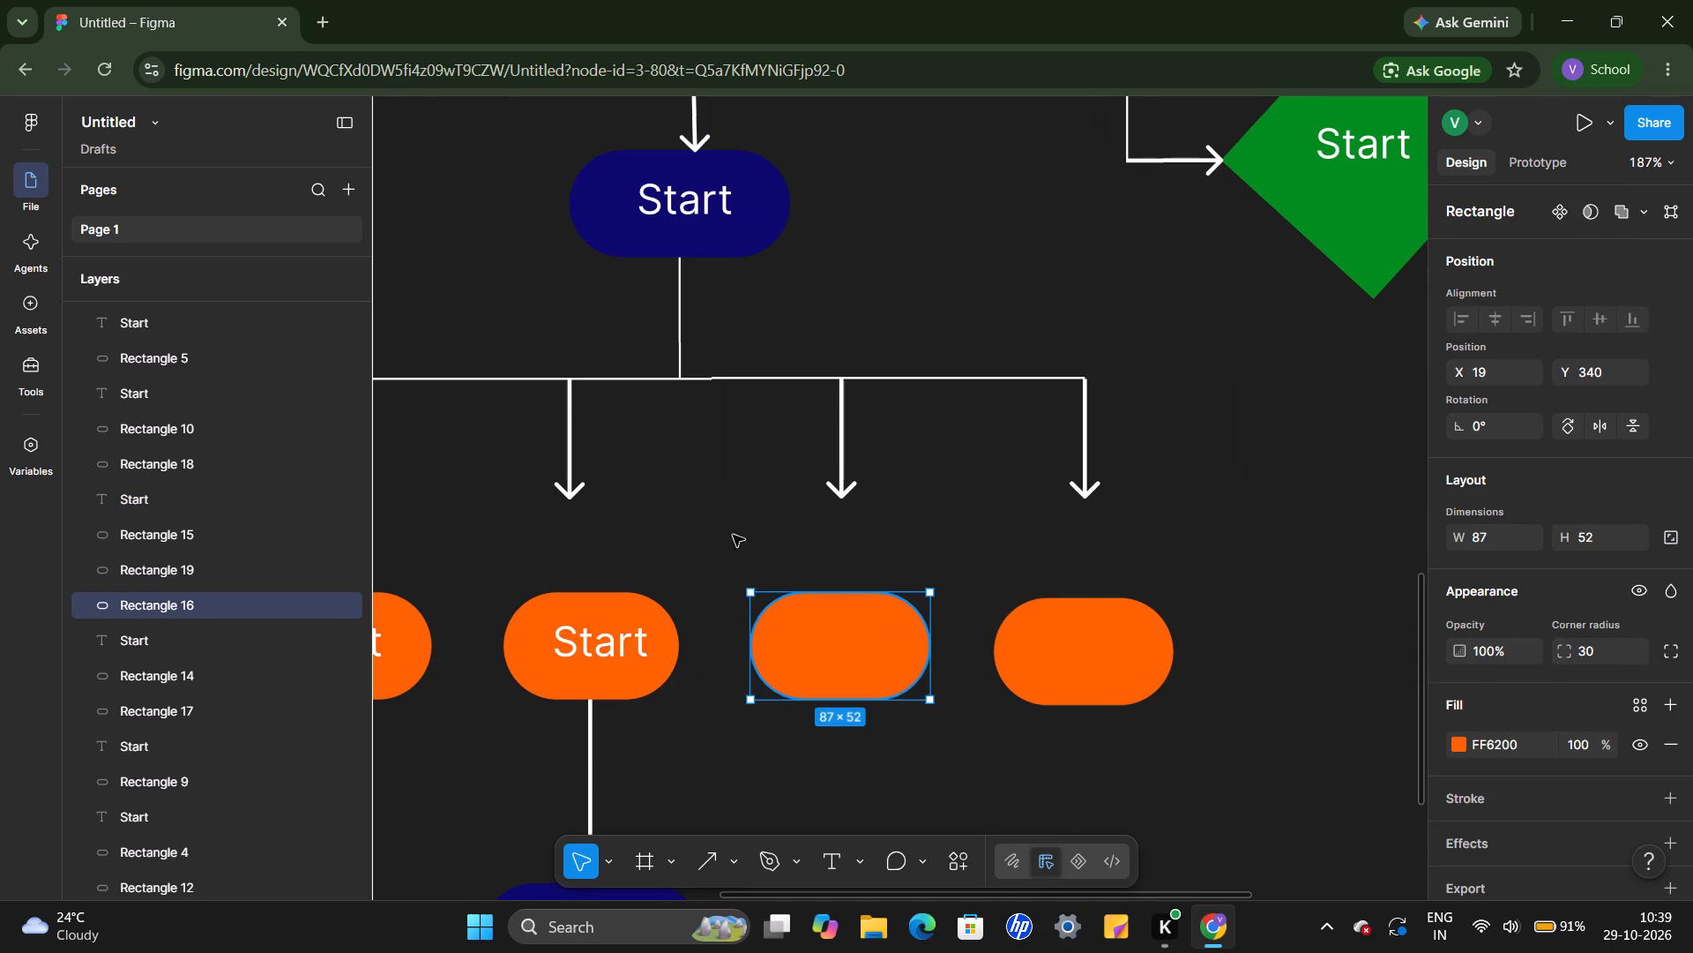
left_click_drag(916, 499, 861, 644)
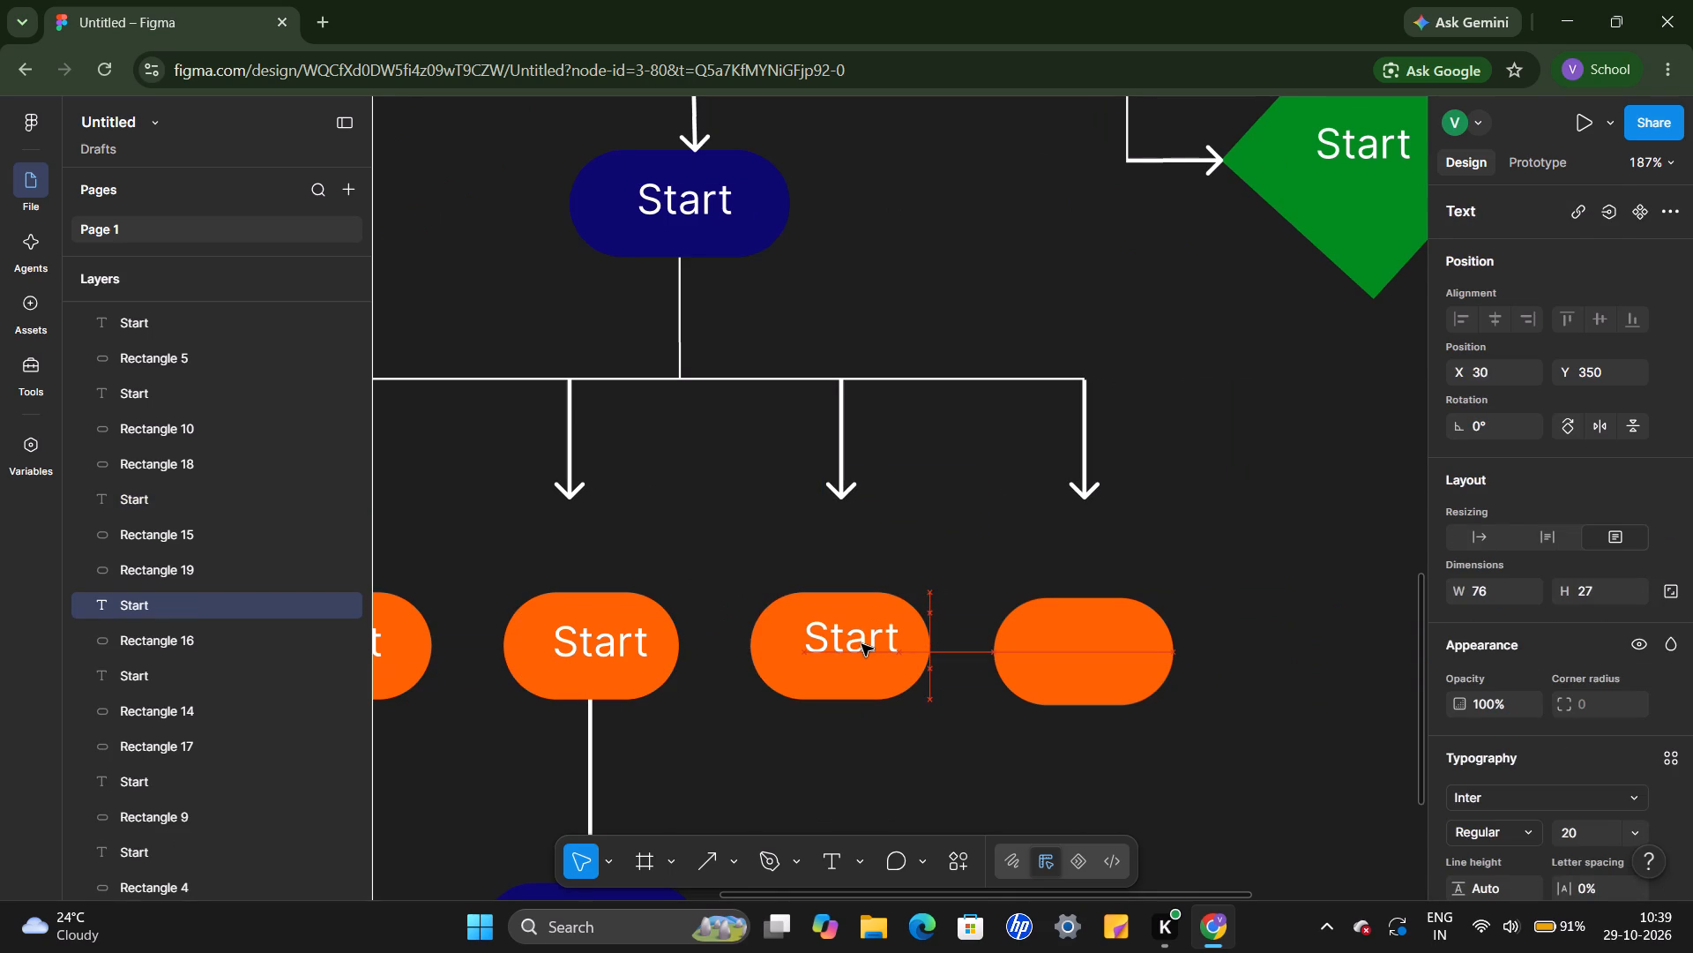
left_click_drag(861, 644, 852, 646)
Shift the "Start" label on the lower row's second orange shape slightly left to centre it.
left_click_drag(596, 647, 582, 649)
Paste a "Start" label onto the fourth orange shape of the lower row, at X 143, Y 353, keeping its 76 × 27 size.
left_click(1061, 647)
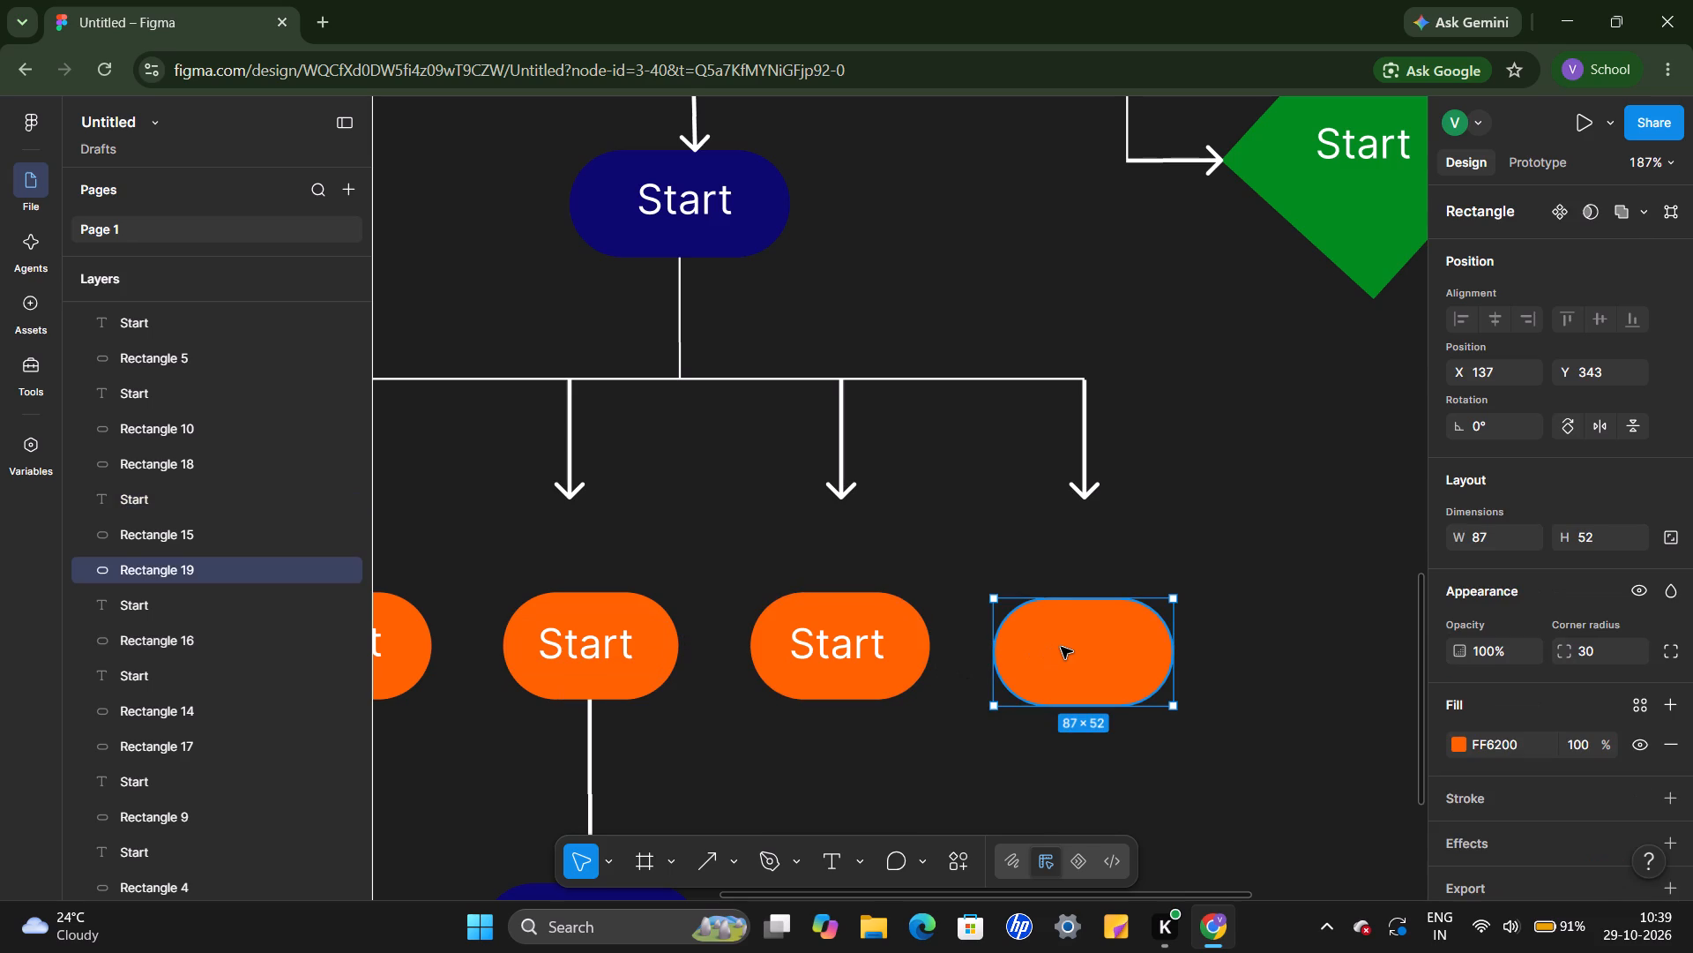
key("ctrl+v")
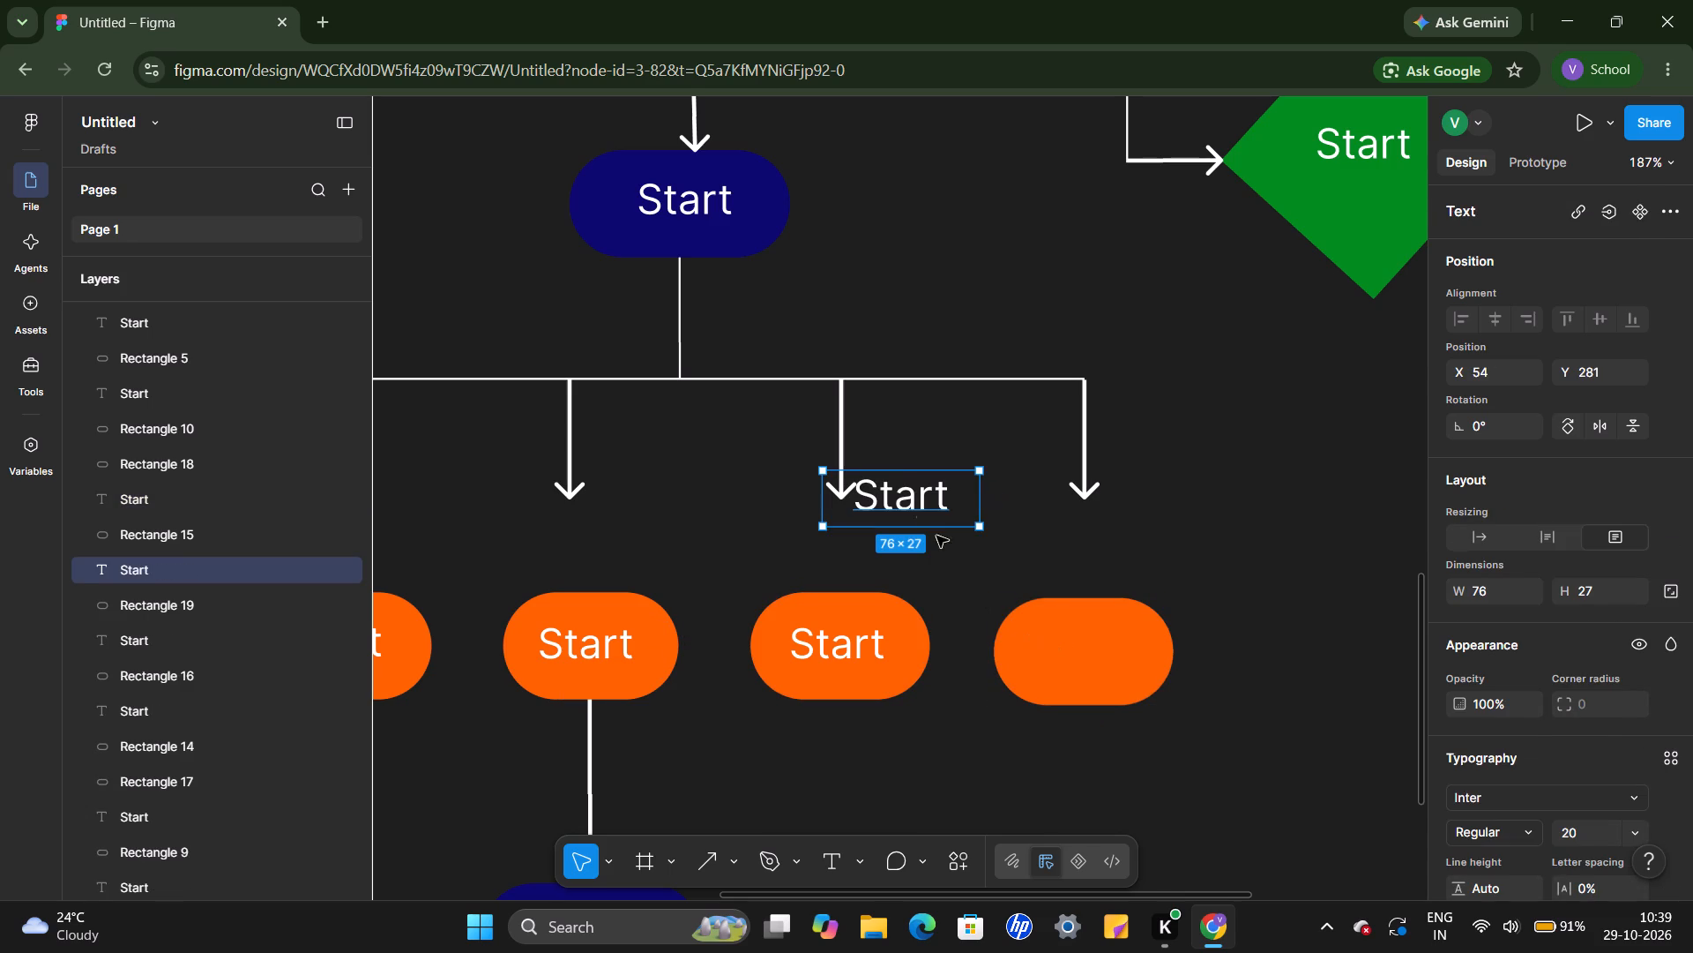
left_click(884, 476)
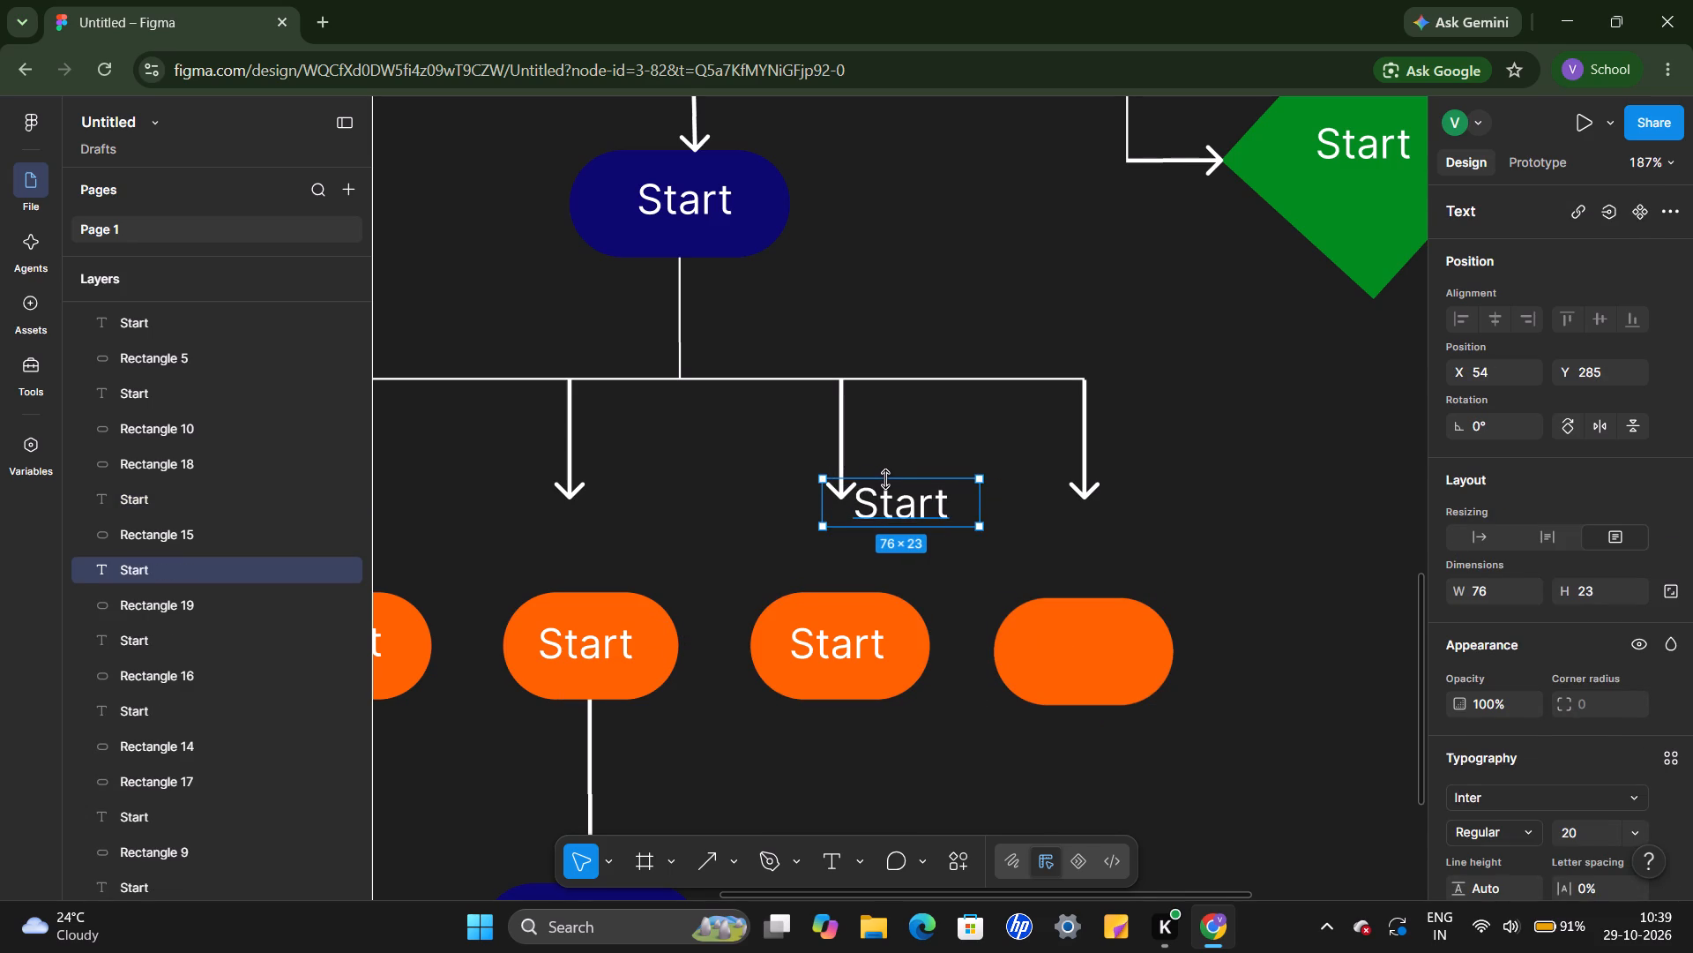
key("ctrl+z")
left_click_drag(894, 506, 1029, 602)
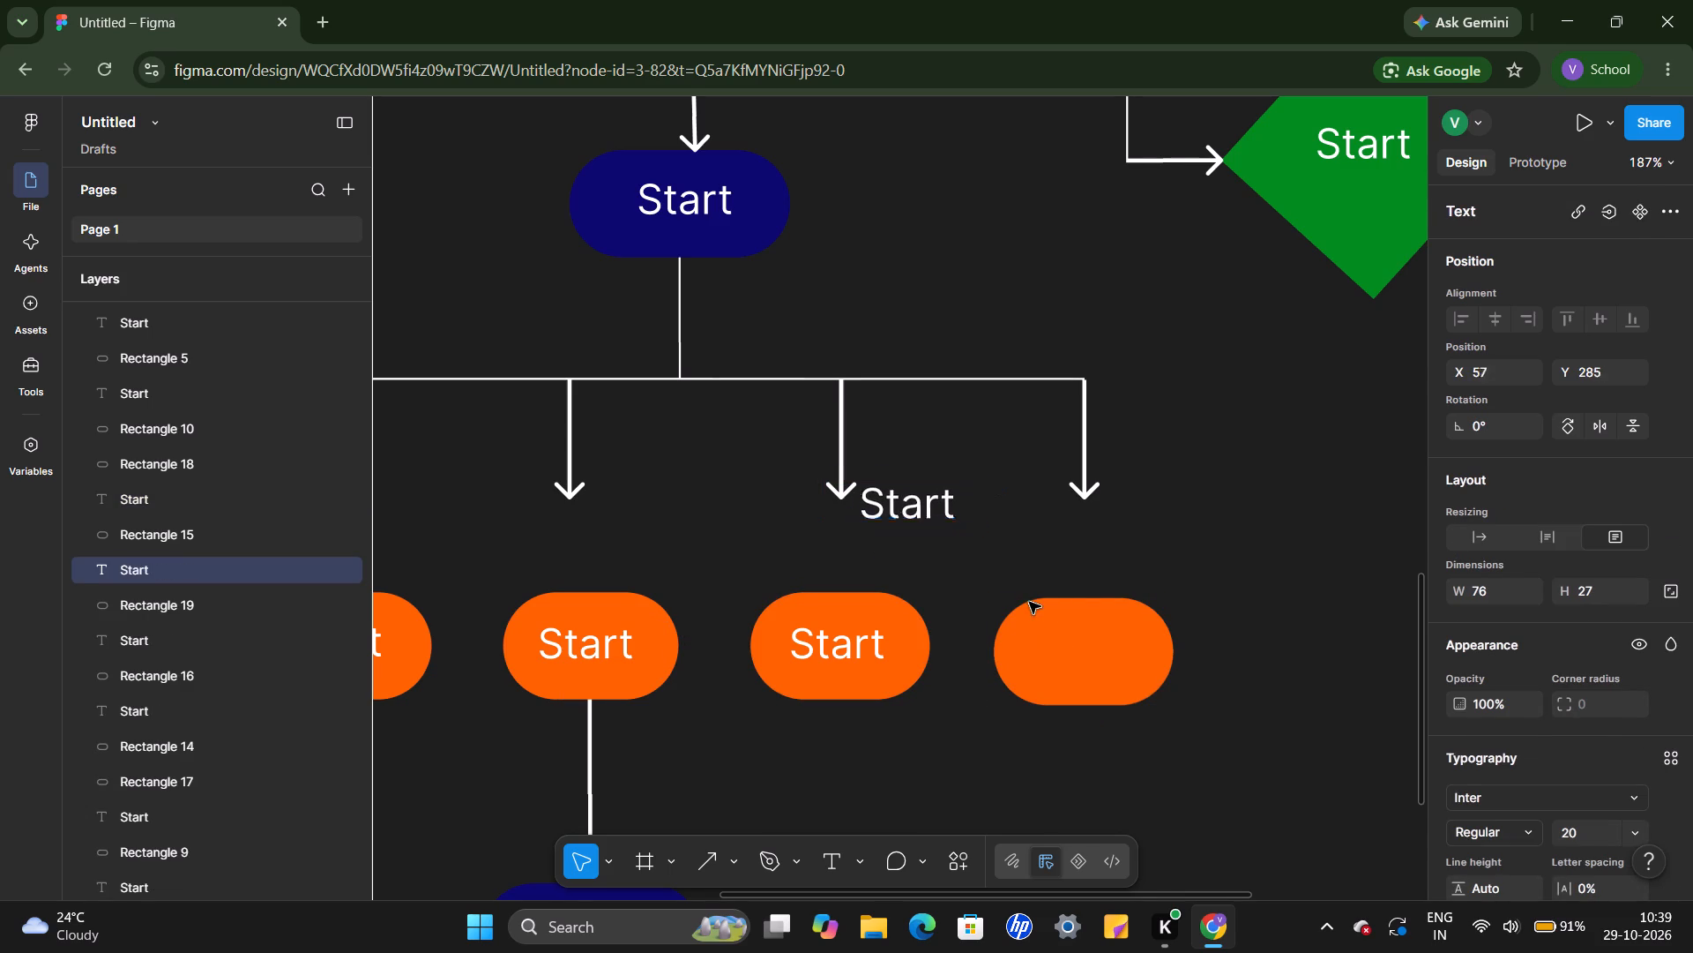
left_click_drag(1029, 602, 1077, 656)
Paste a "Start" label onto the navy rounded shape below the lower row's second orange shape, at X -99, Y 493.
scroll(1077, 656, "down", 2)
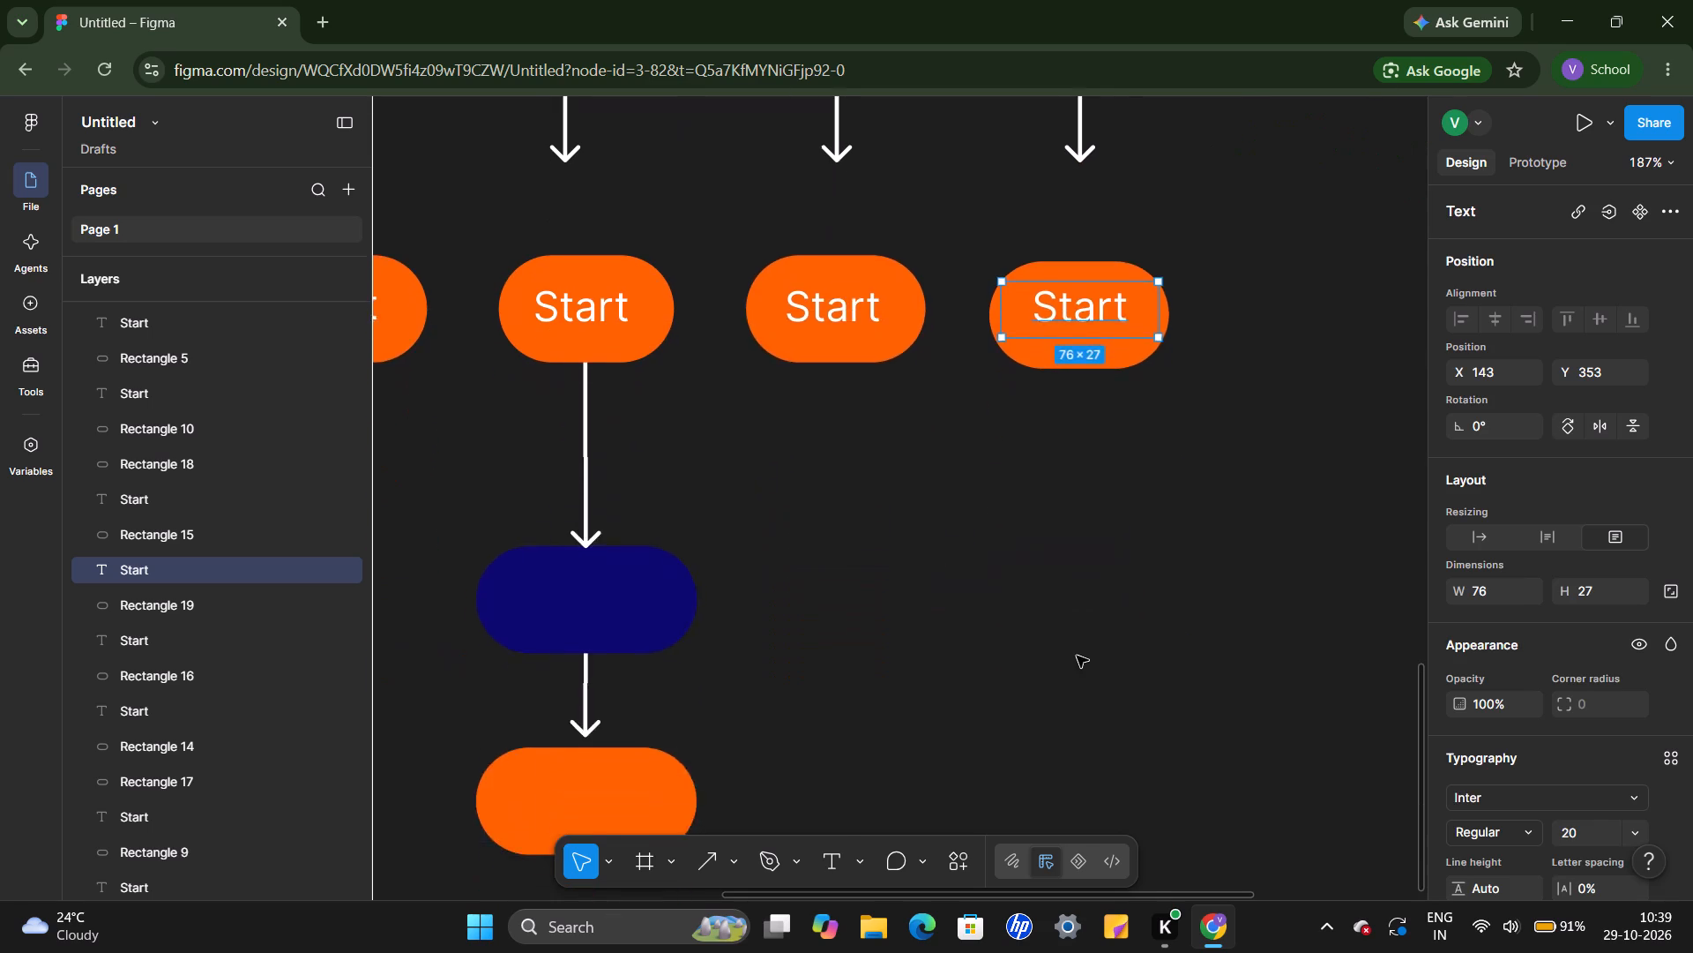
scroll(1077, 656, "down", 1)
left_click(754, 560)
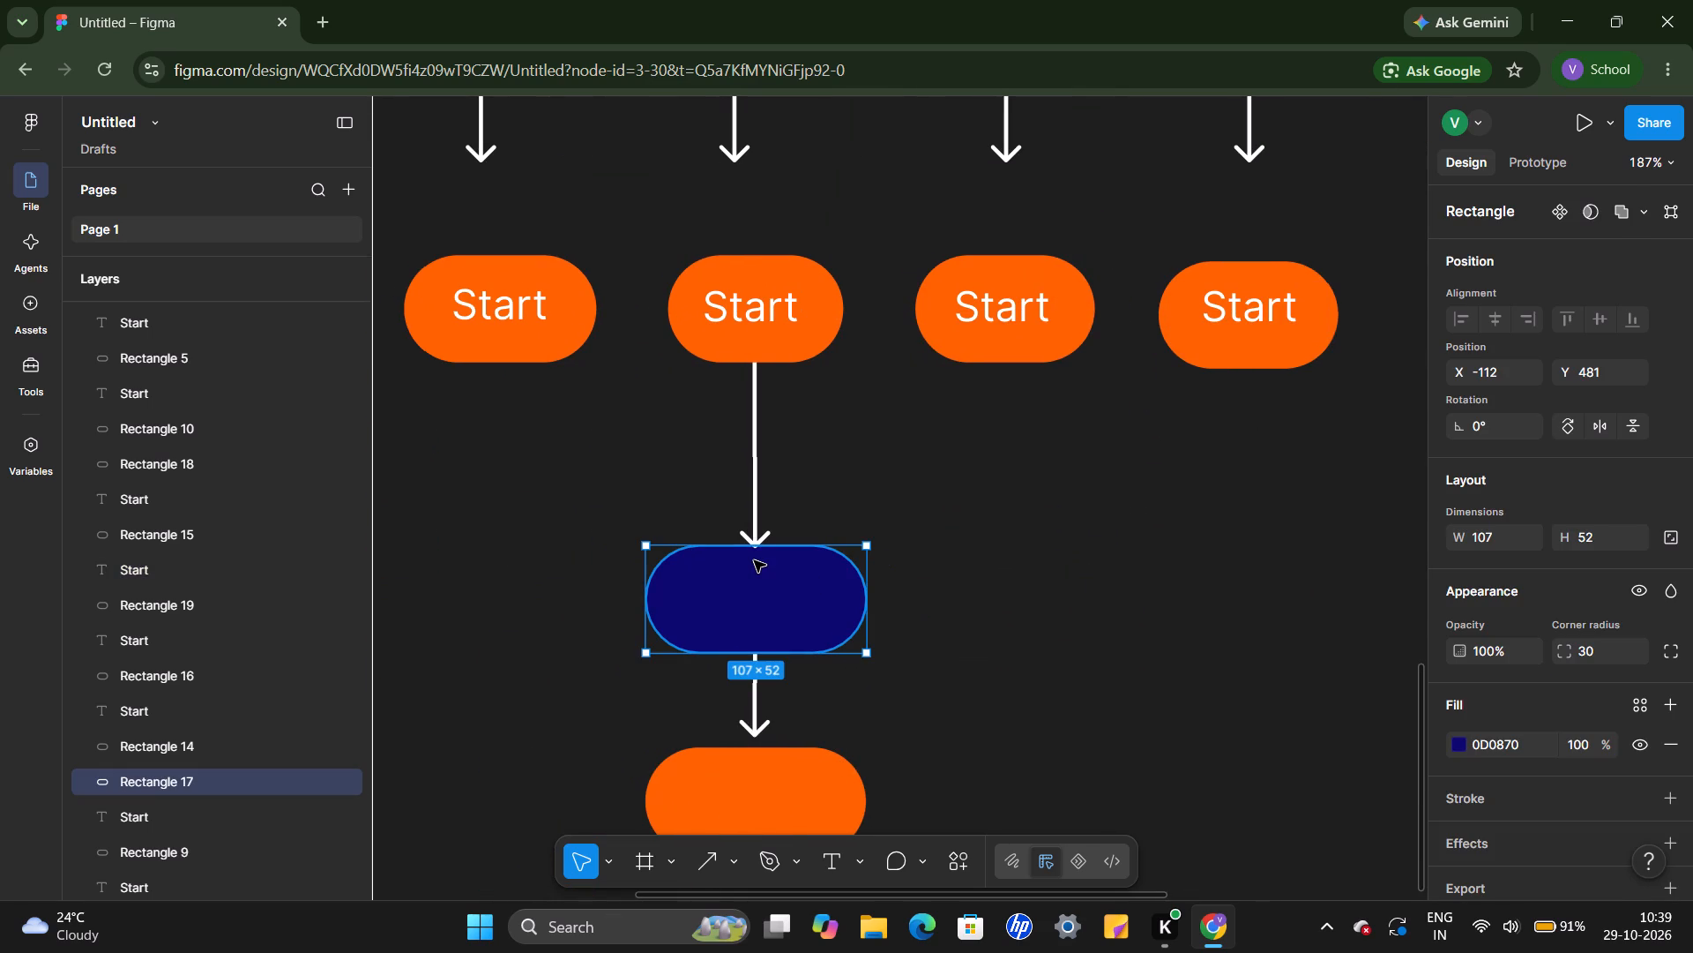
key("ctrl+v")
left_click_drag(899, 504, 821, 562)
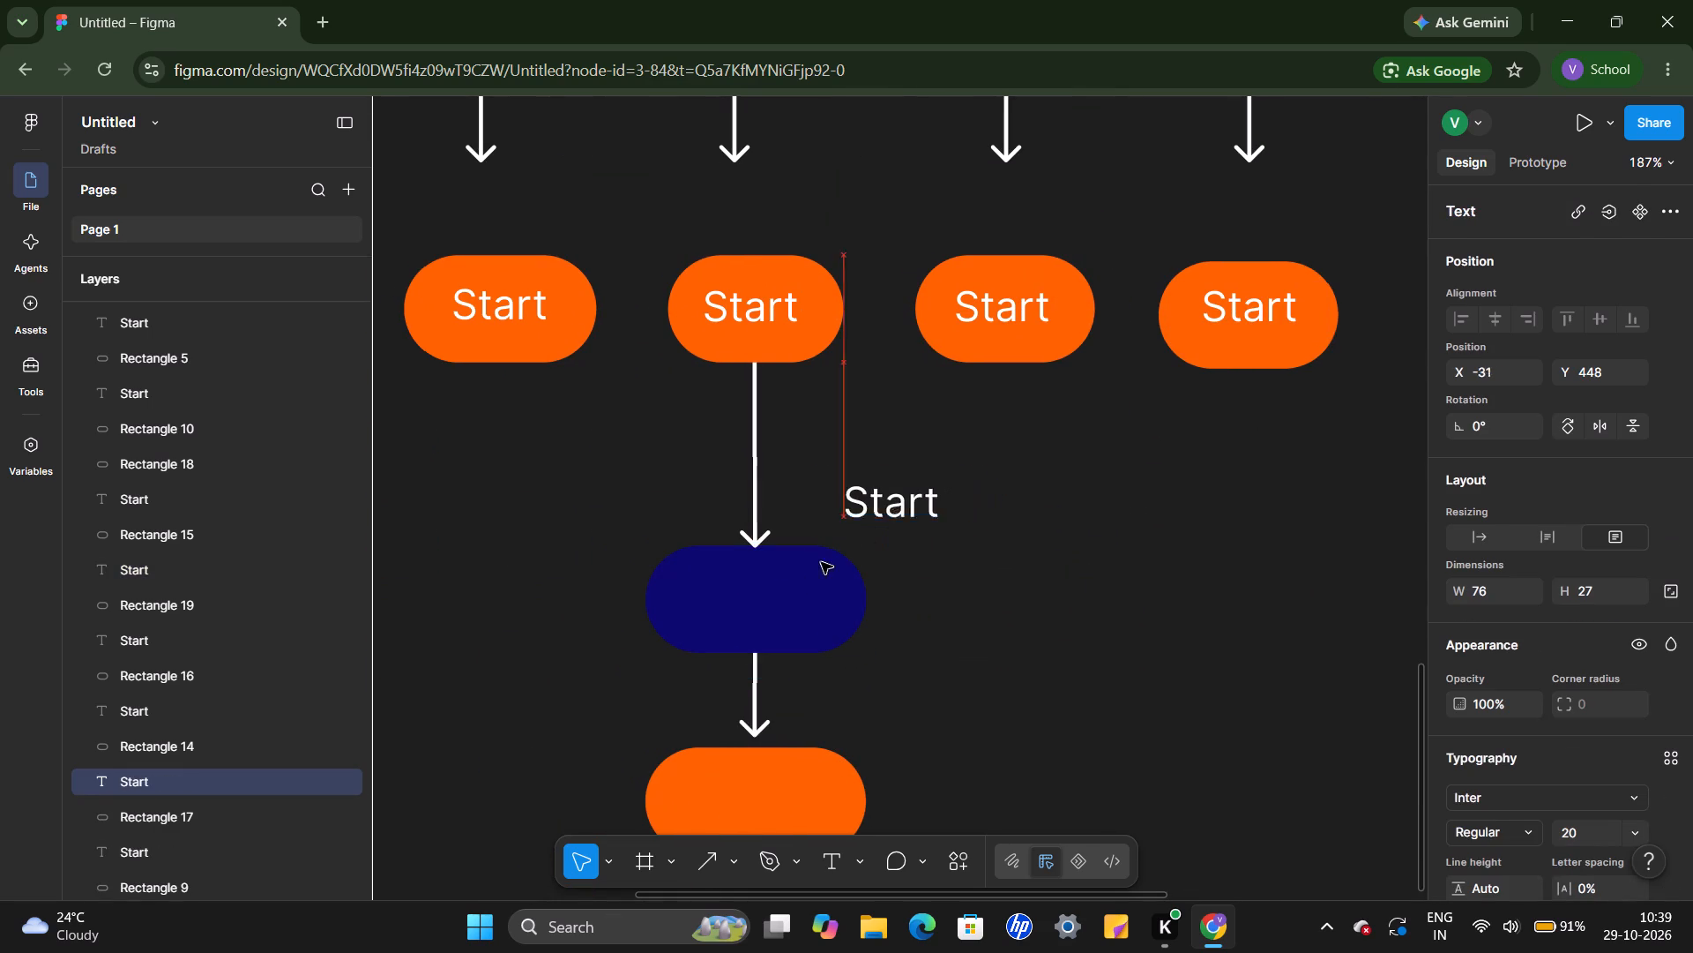
left_click_drag(821, 562, 751, 600)
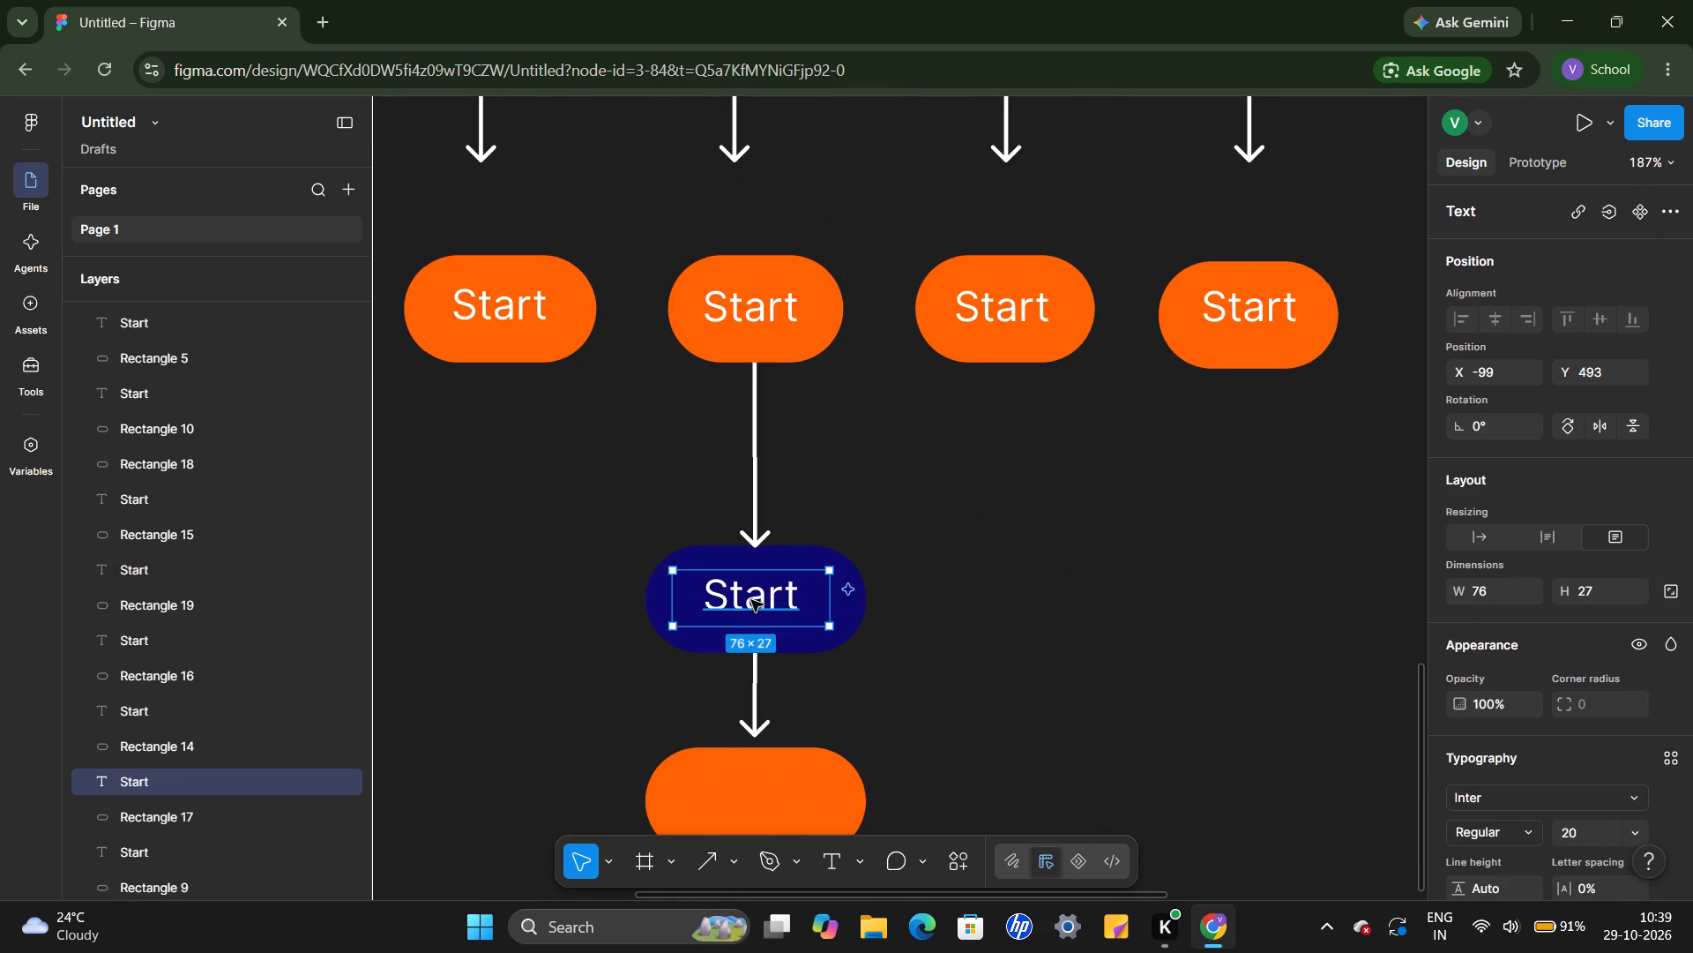
Paste a "Start" label onto the bottommost orange shape of the flowchart, at X -97, Y 595.
scroll(752, 664, "down", 1)
left_click(755, 539)
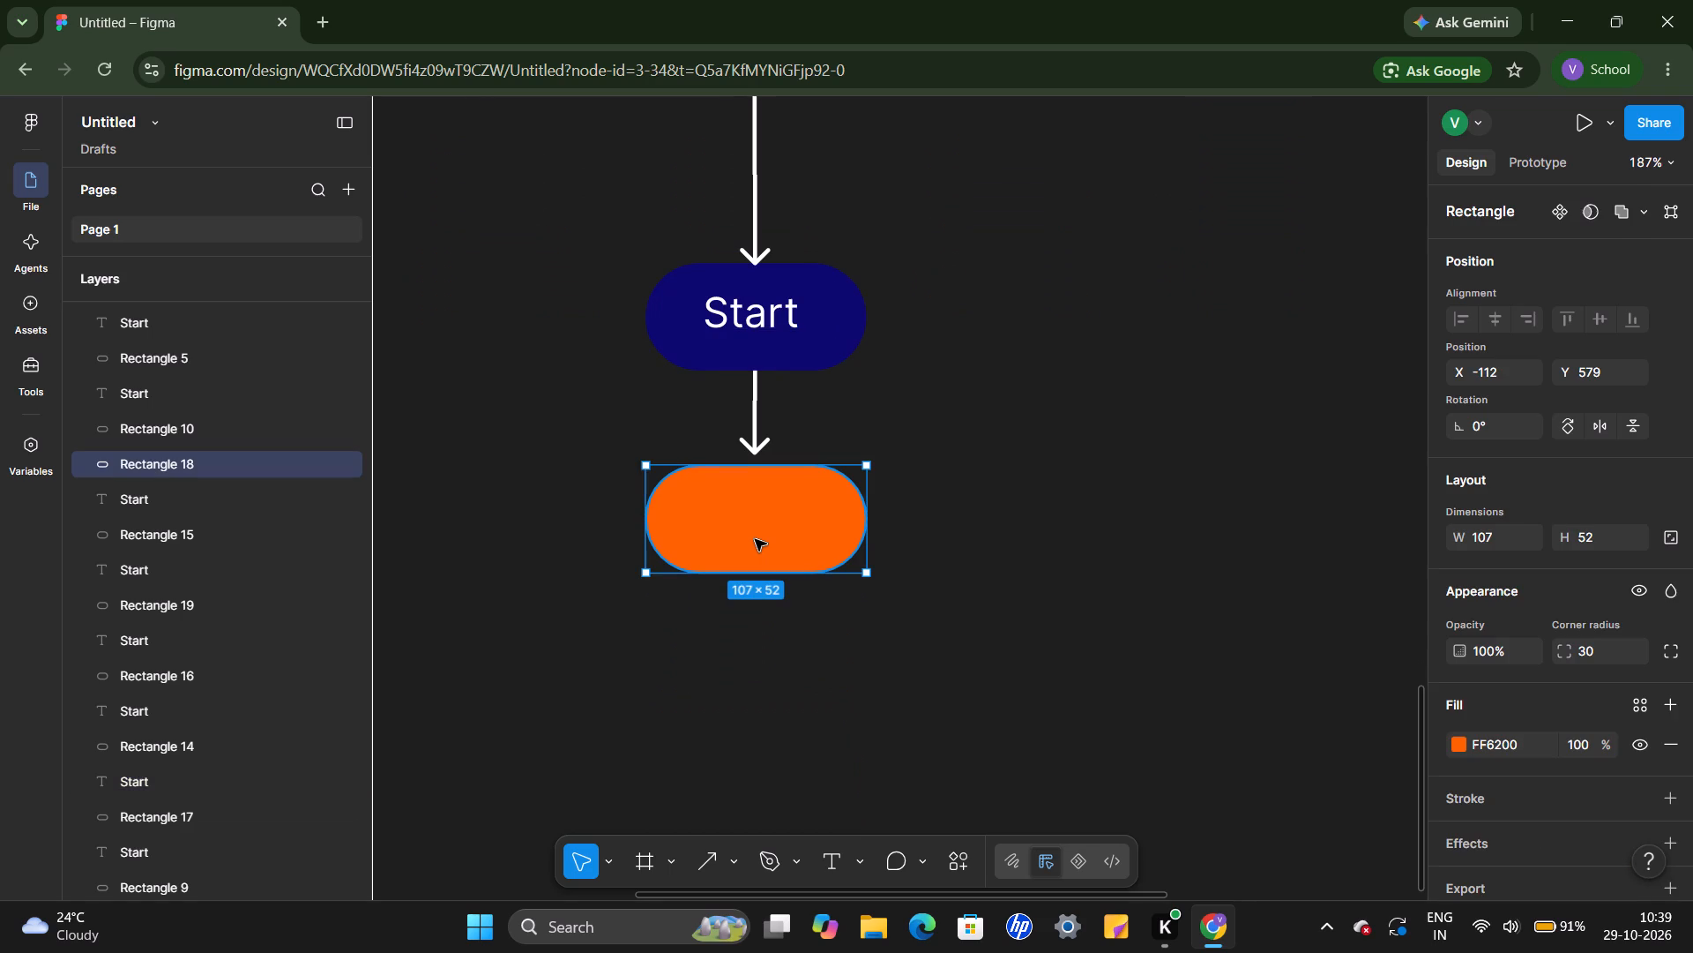
key("ctrl+v")
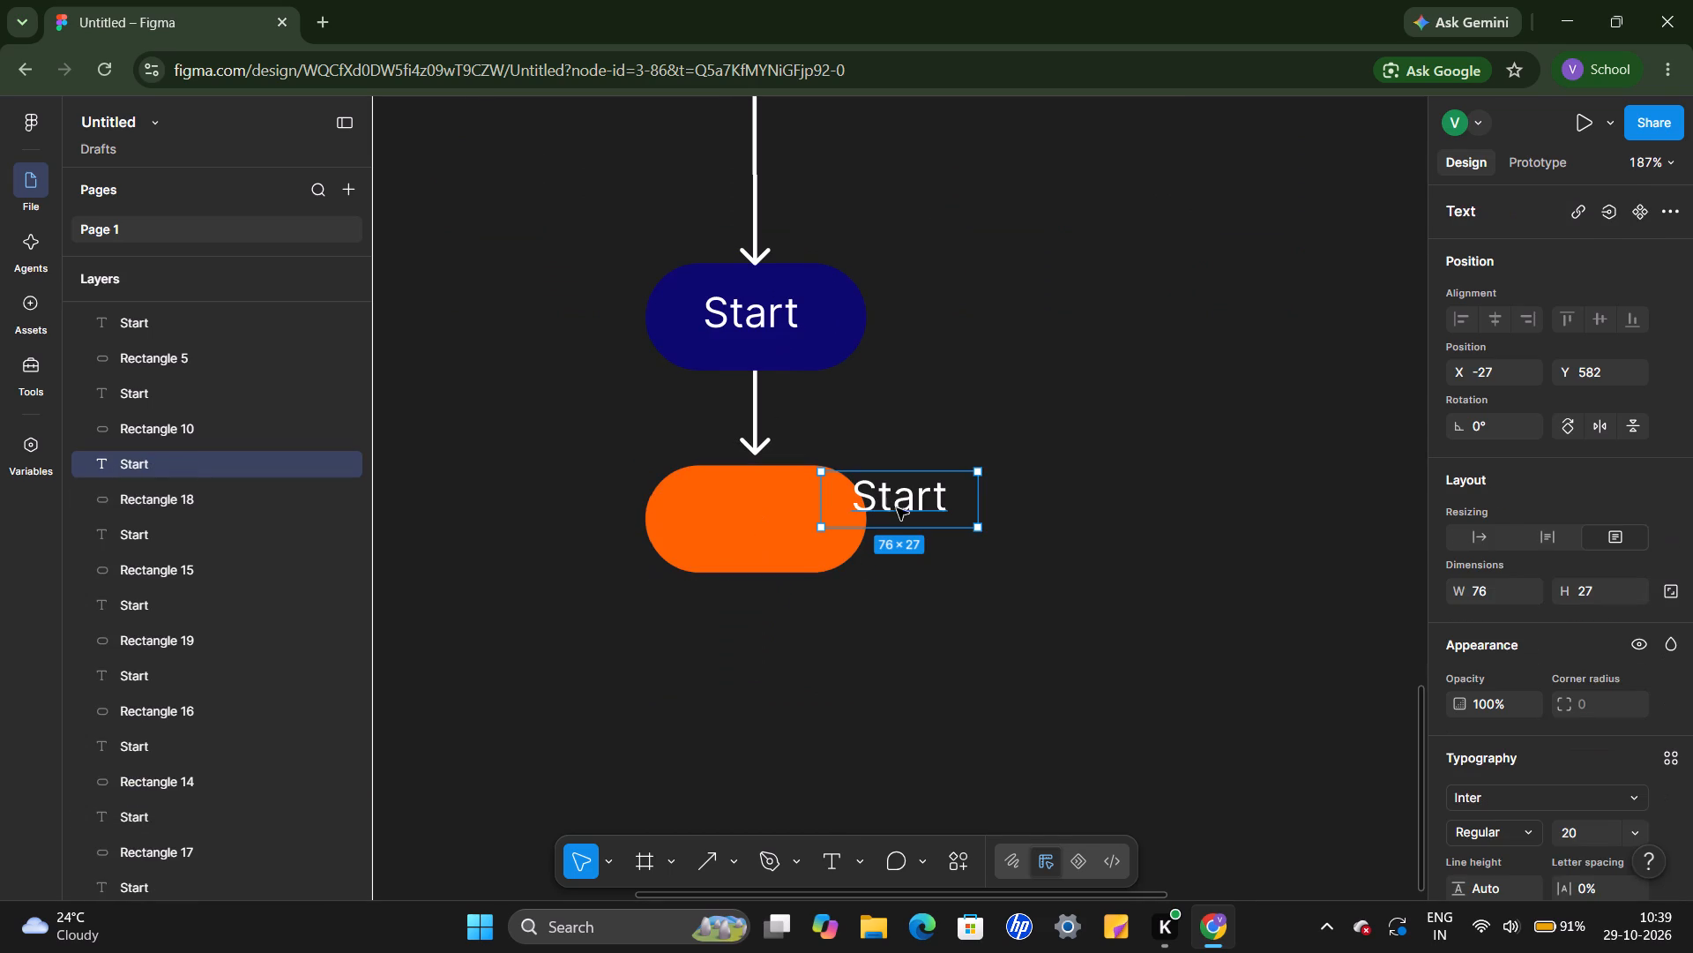
left_click_drag(897, 513, 754, 539)
Change the label of the navy rounded shape directly below the top rectangle to "Splash".
scroll(754, 539, "up", 4)
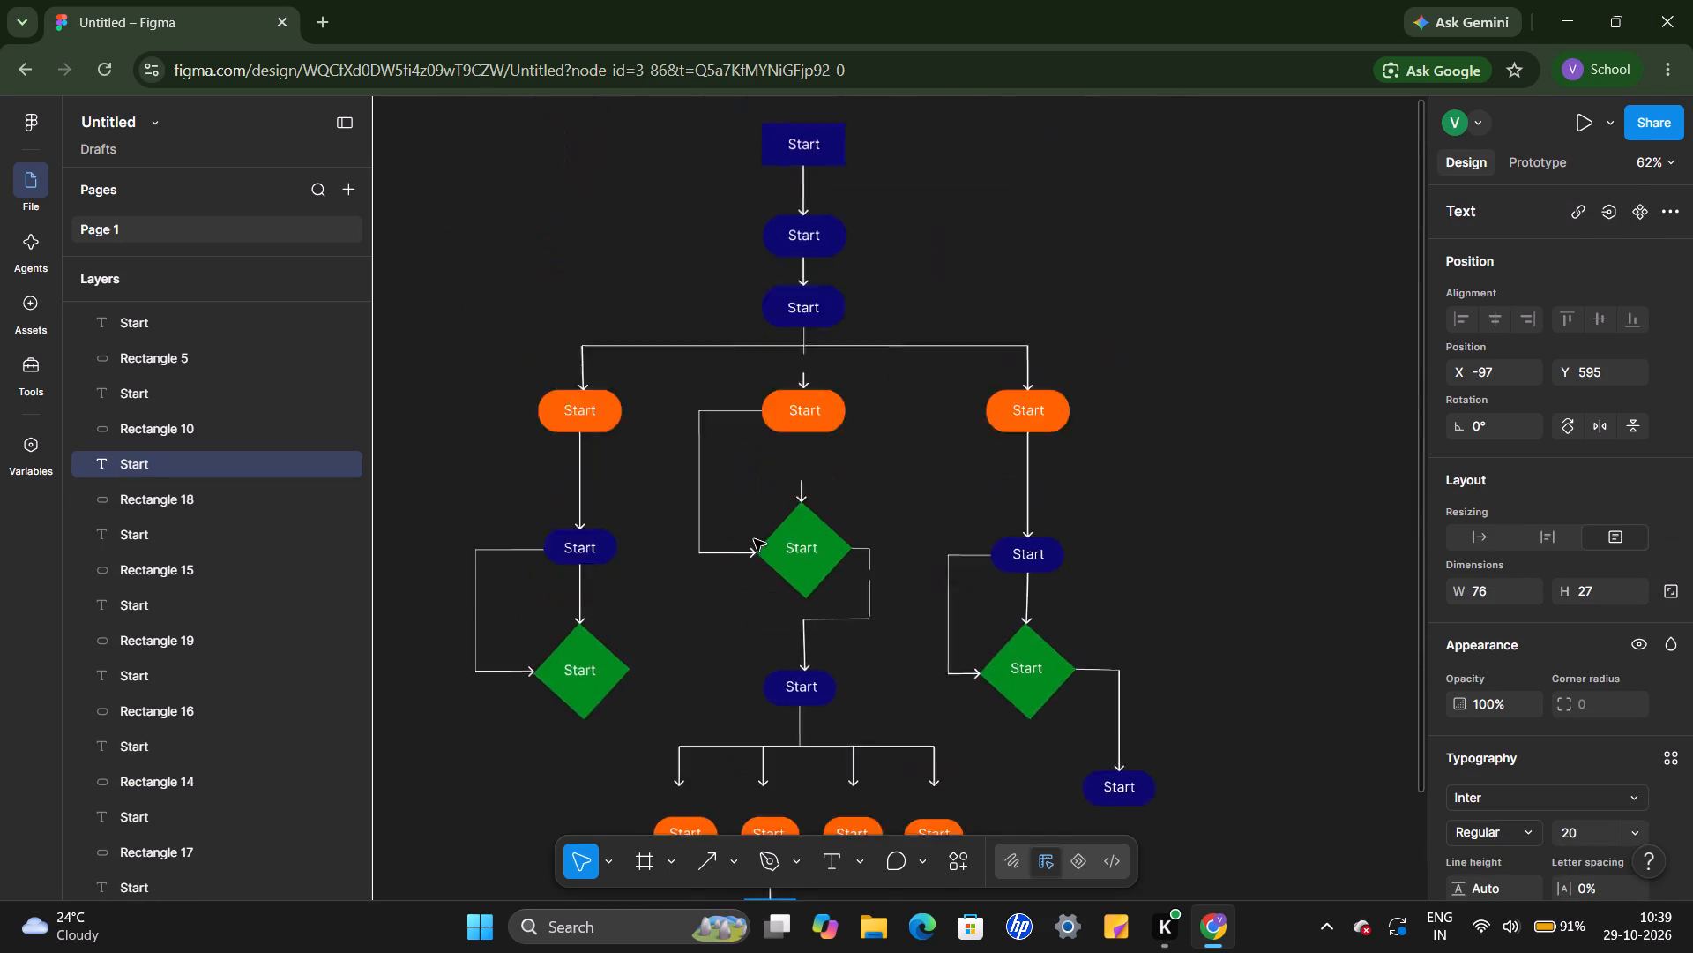
scroll(754, 539, "up", 1)
double_click(890, 498)
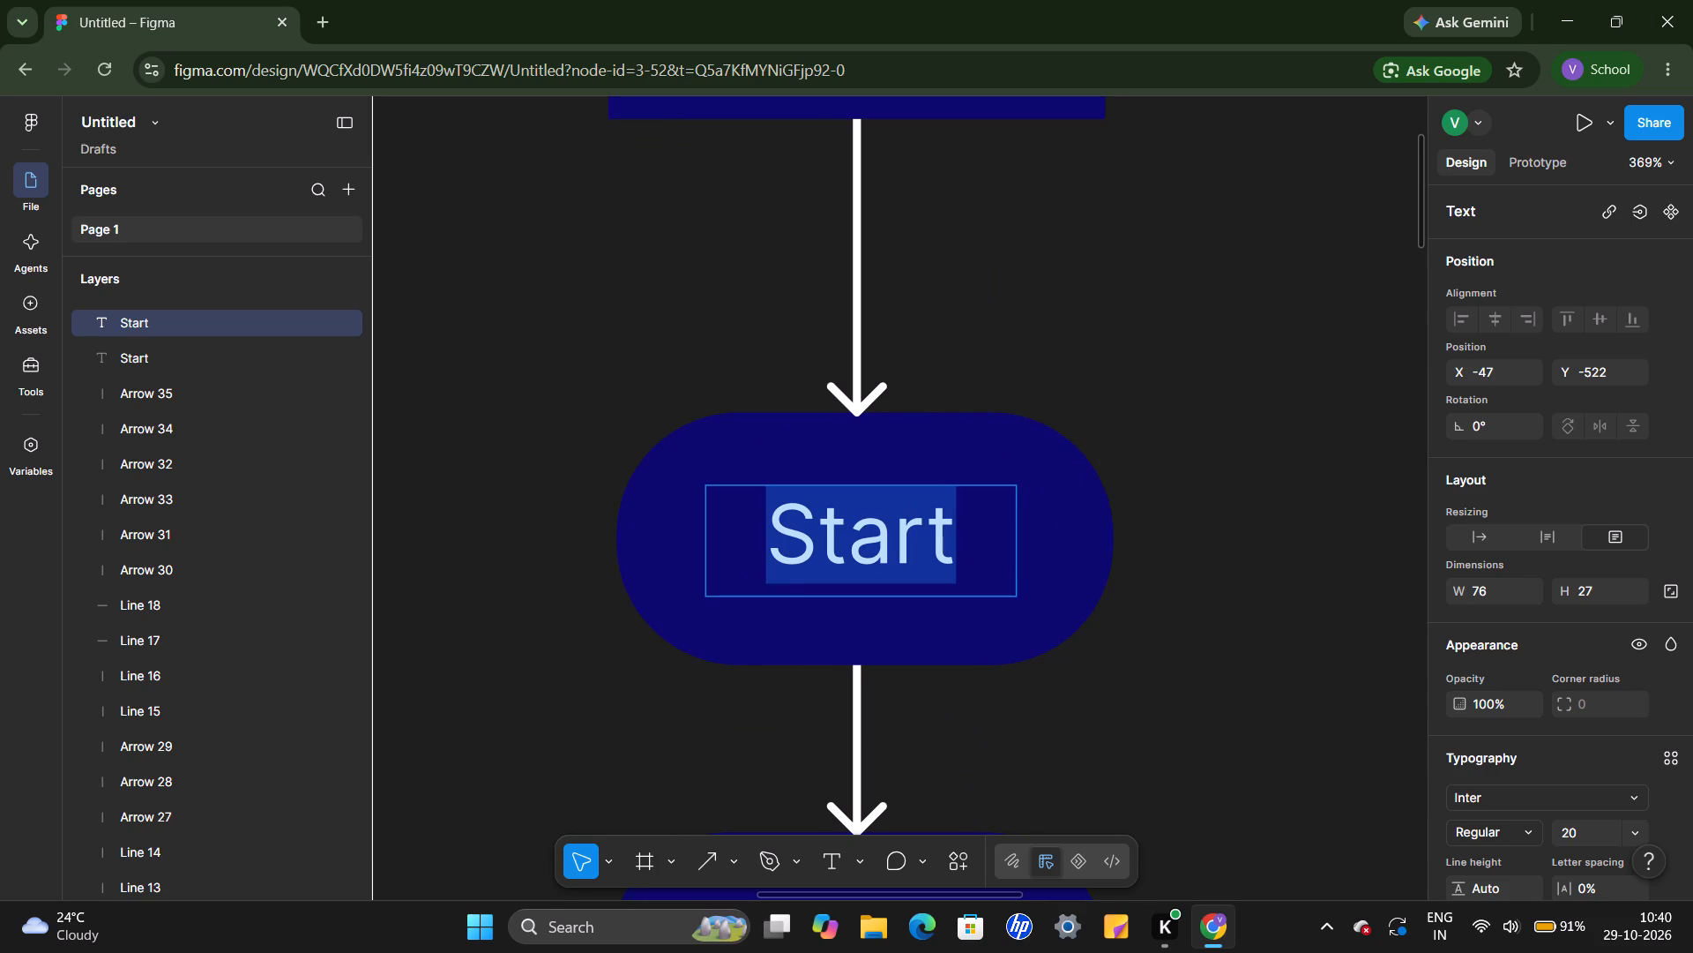
type("plash")
Change the label of the navy rounded shape below "Splash" to "Login".
scroll(891, 498, "down", 3)
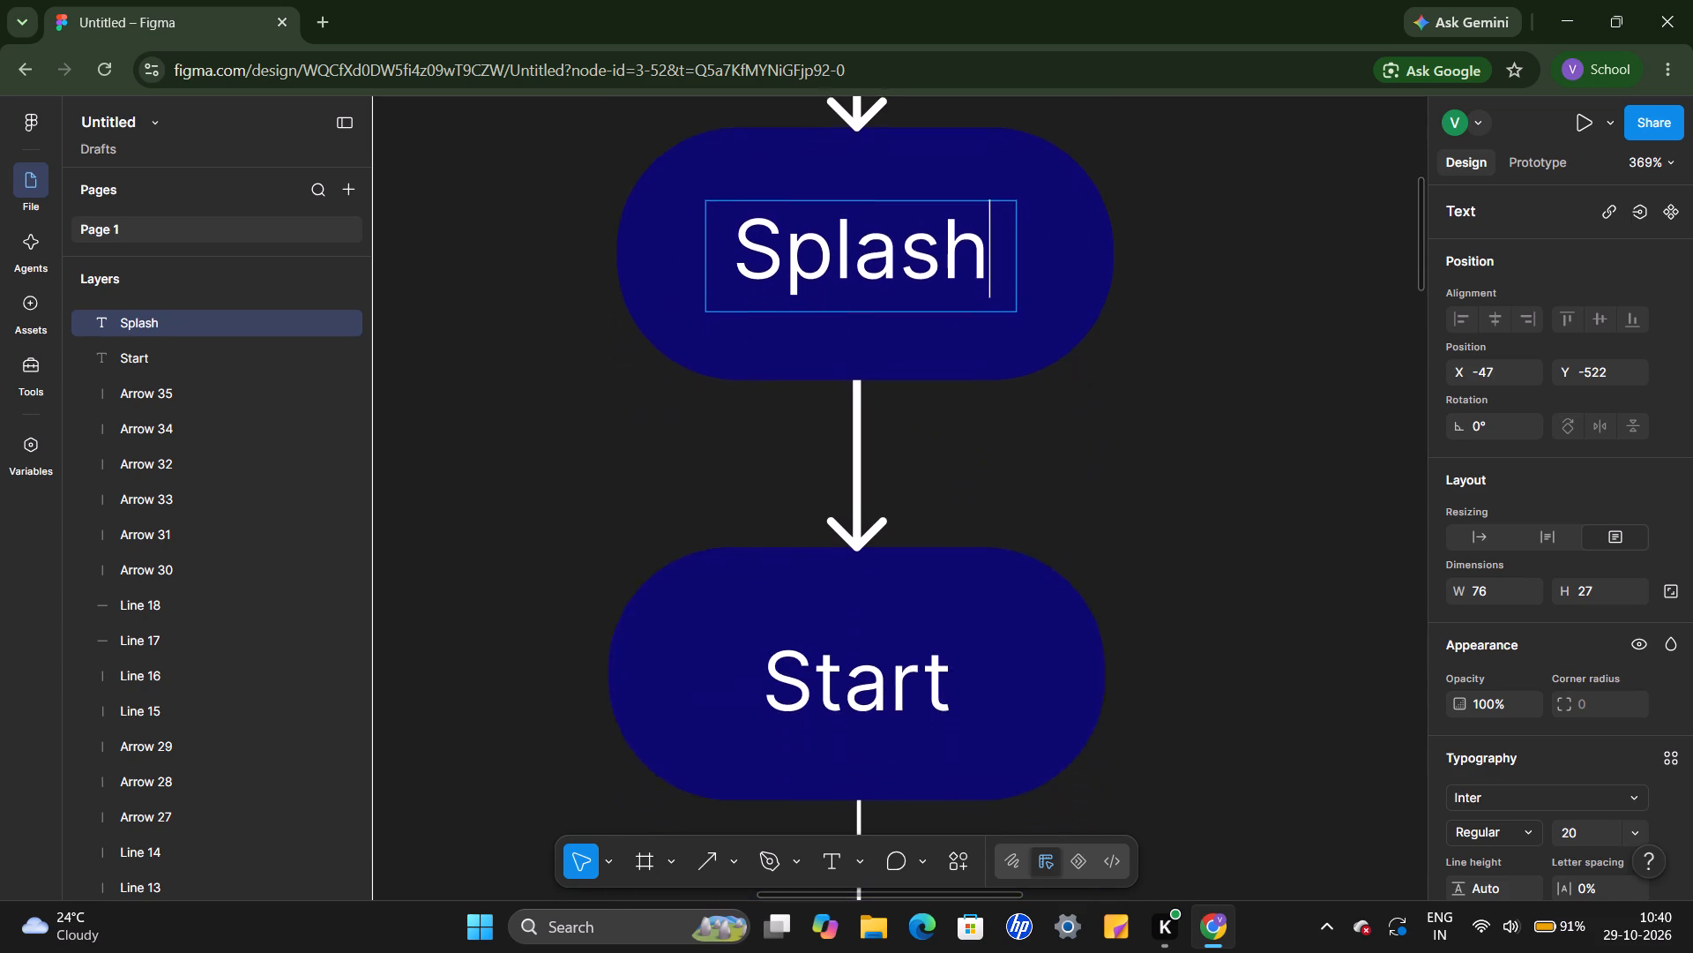
scroll(891, 498, "down", 1)
key("Tab")
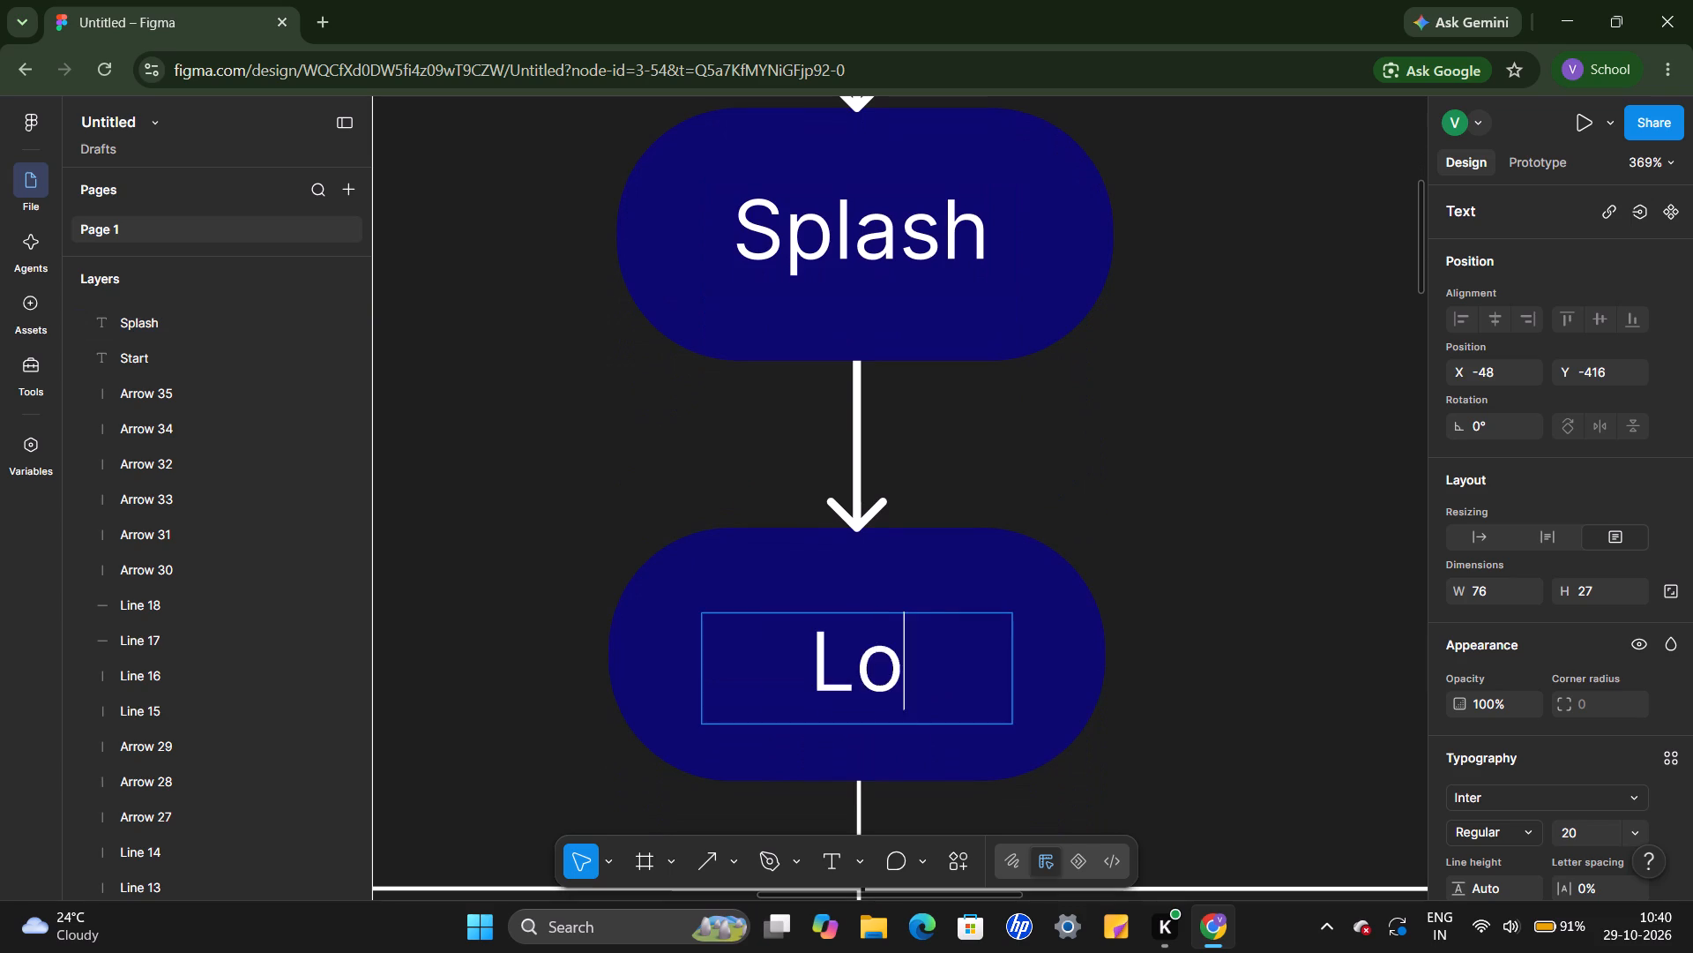
key("n")
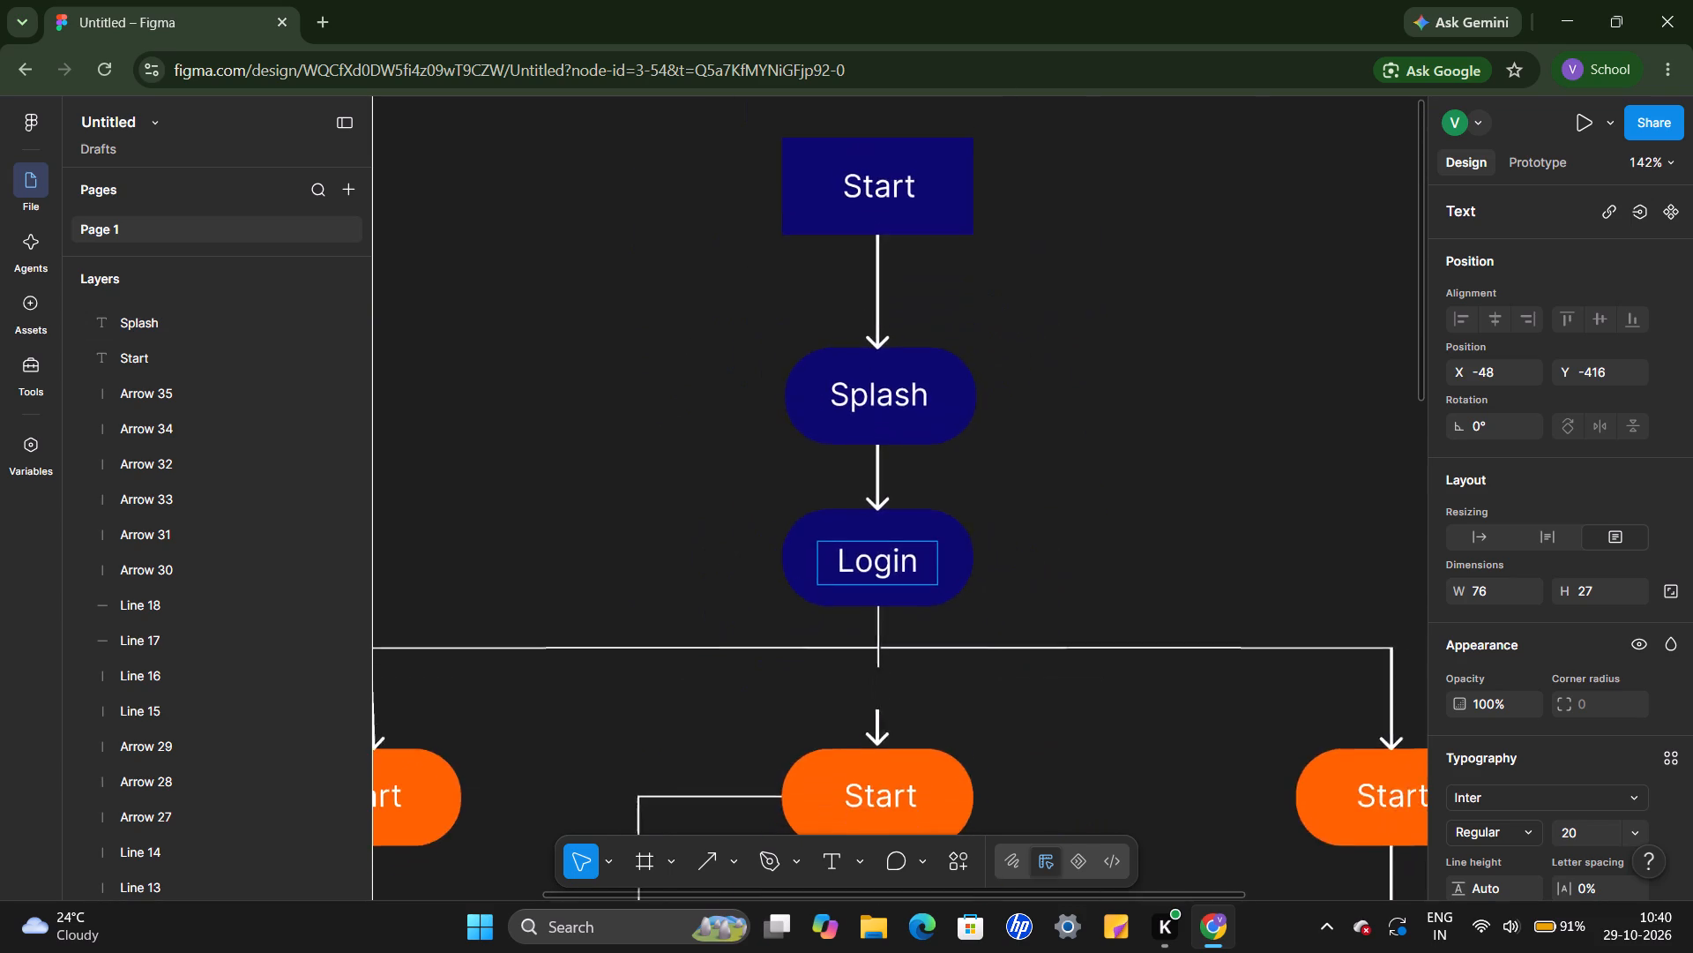
Change the "Start" label of the left orange shape in the row below "Login" to "New Here???".
scroll(891, 498, "down", 2)
key("Tab")
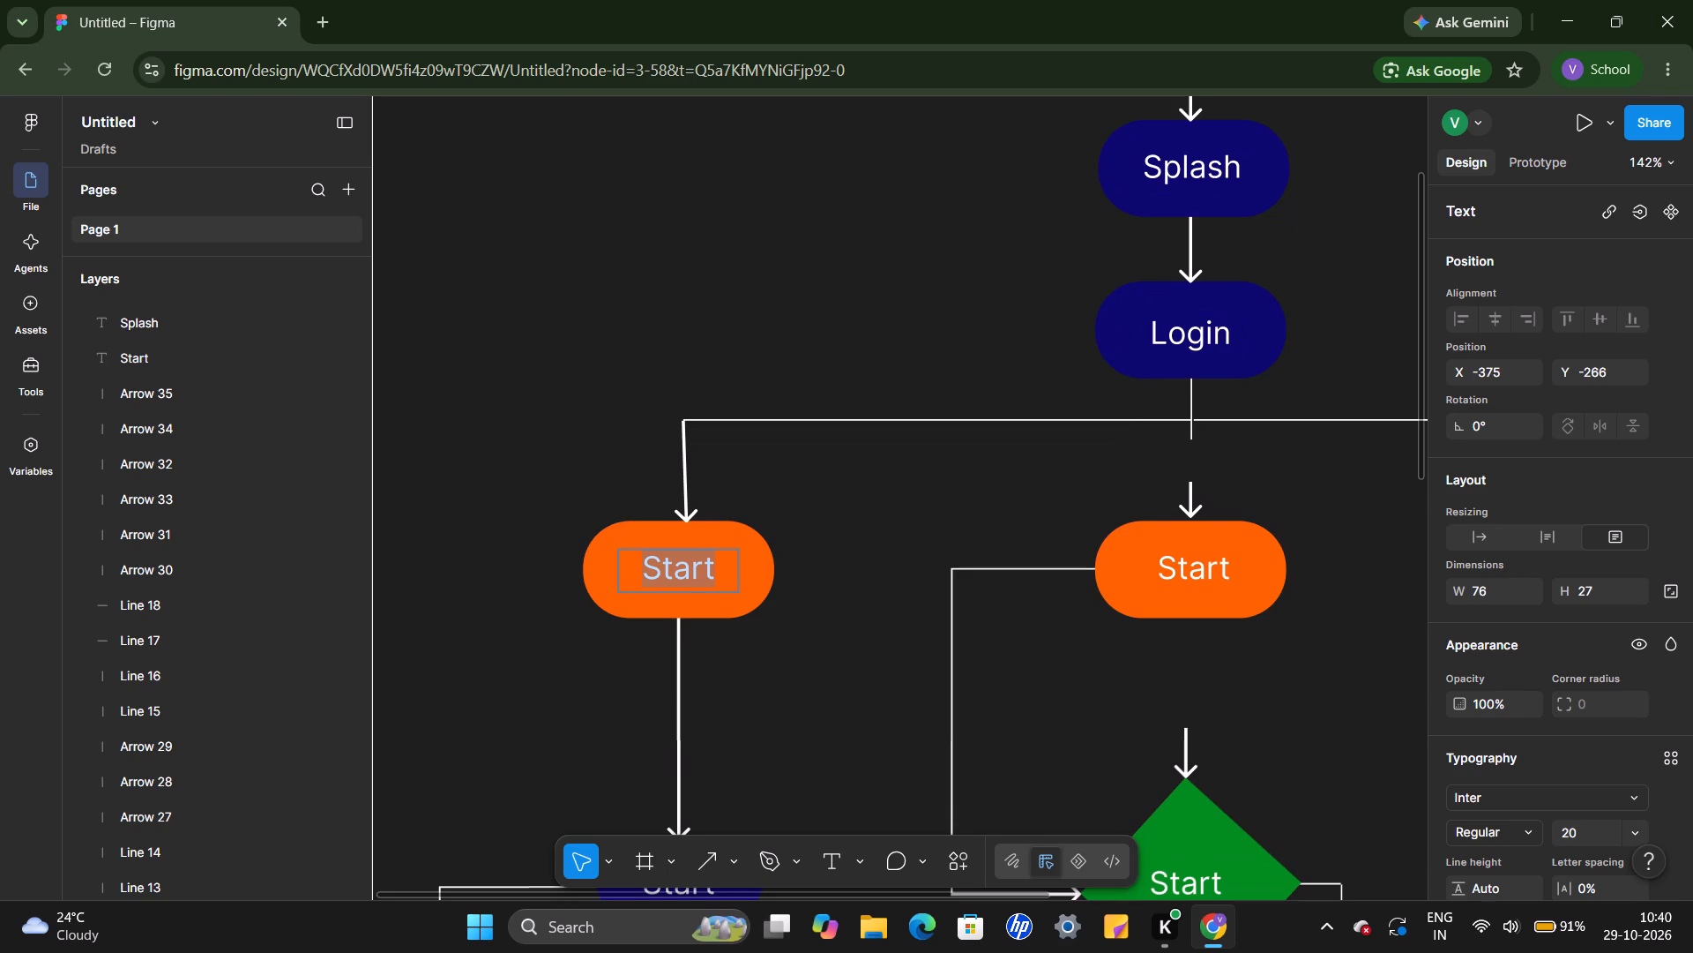
type("NEW")
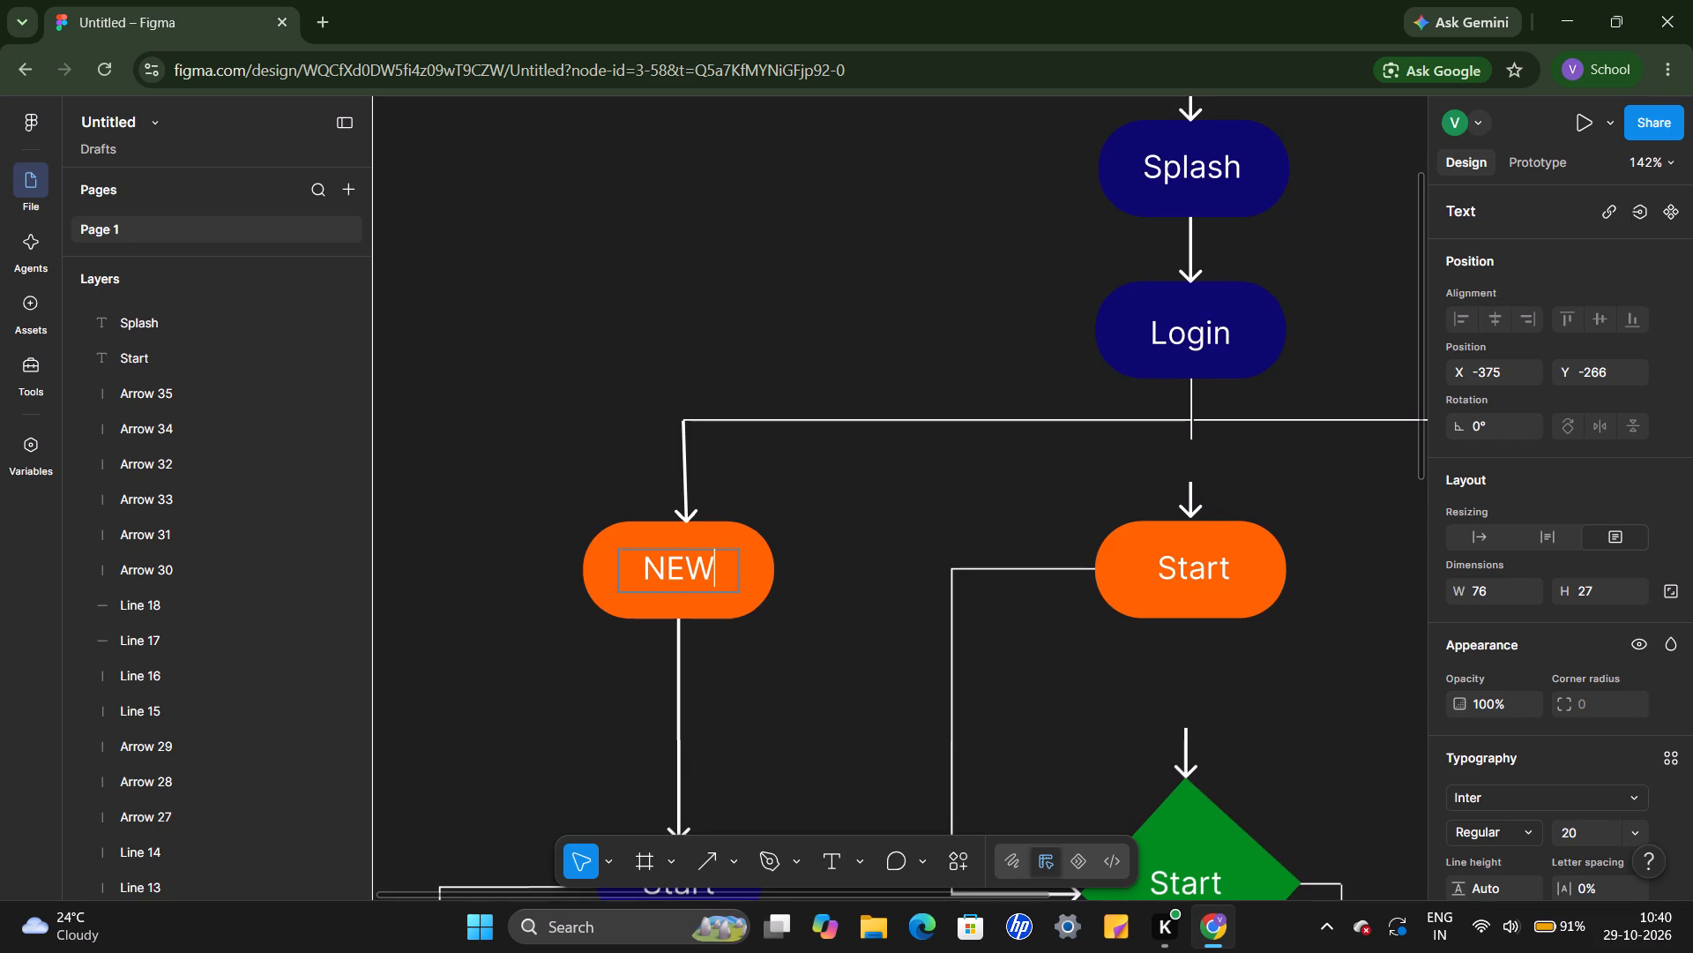
key("BackSpace")
key("BackSpace")
key("BackSpace")
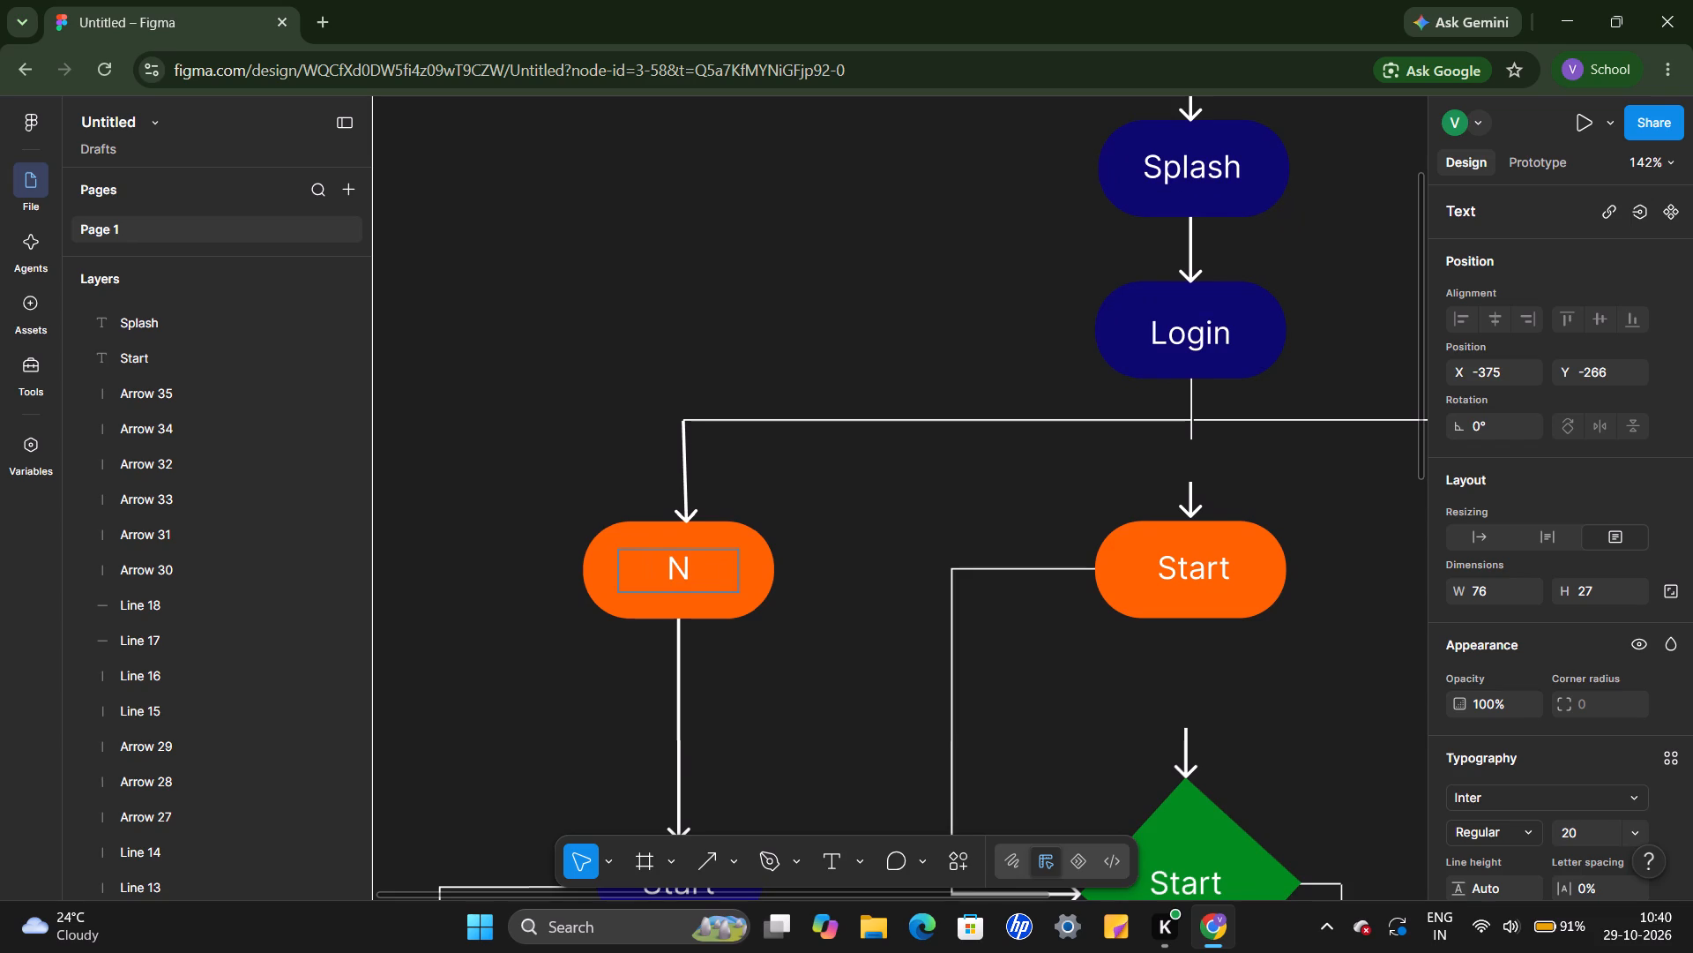
key("w")
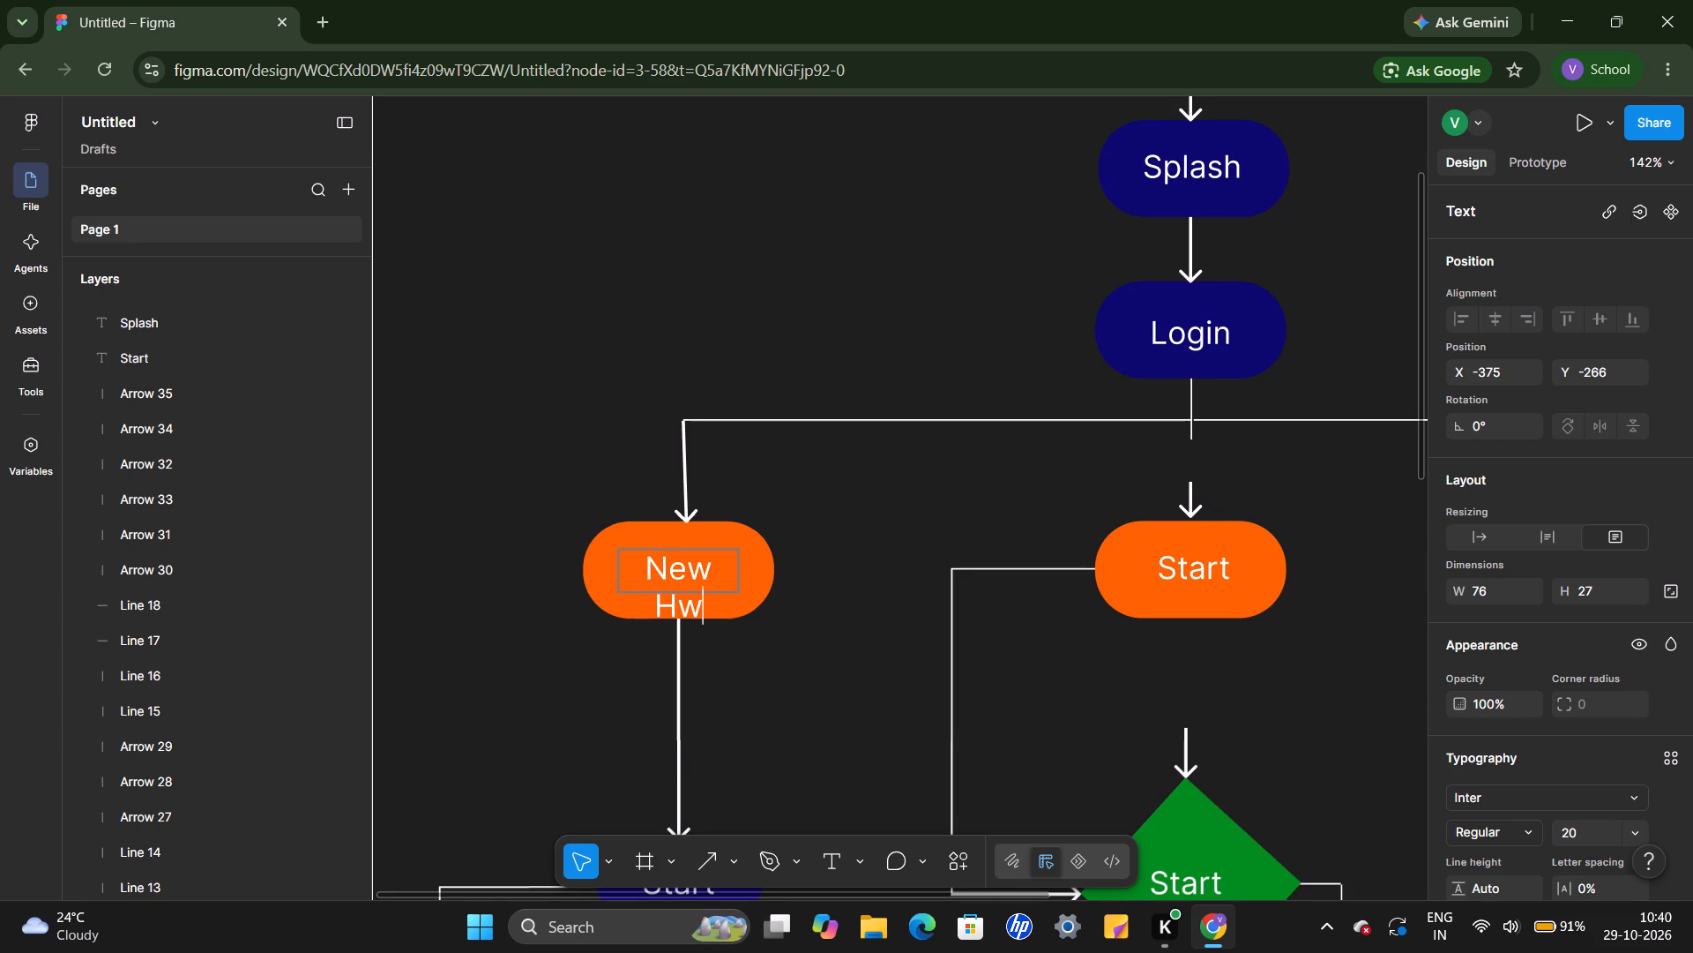
key("BackSpace")
type("ere")
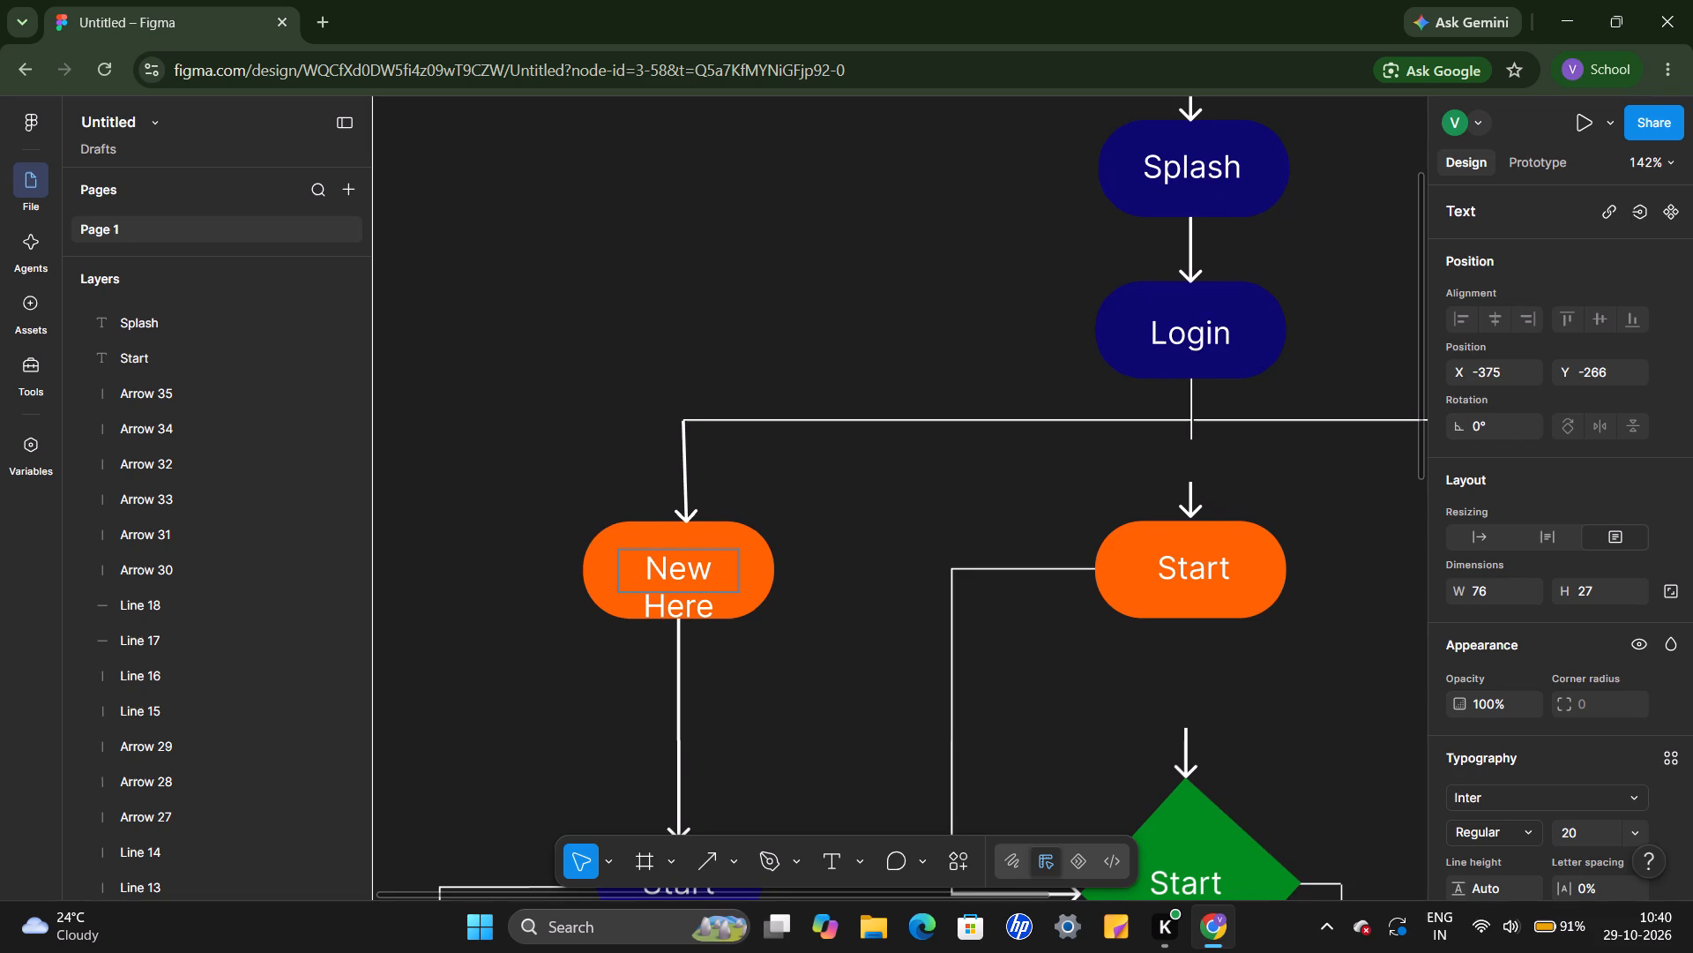
type("???")
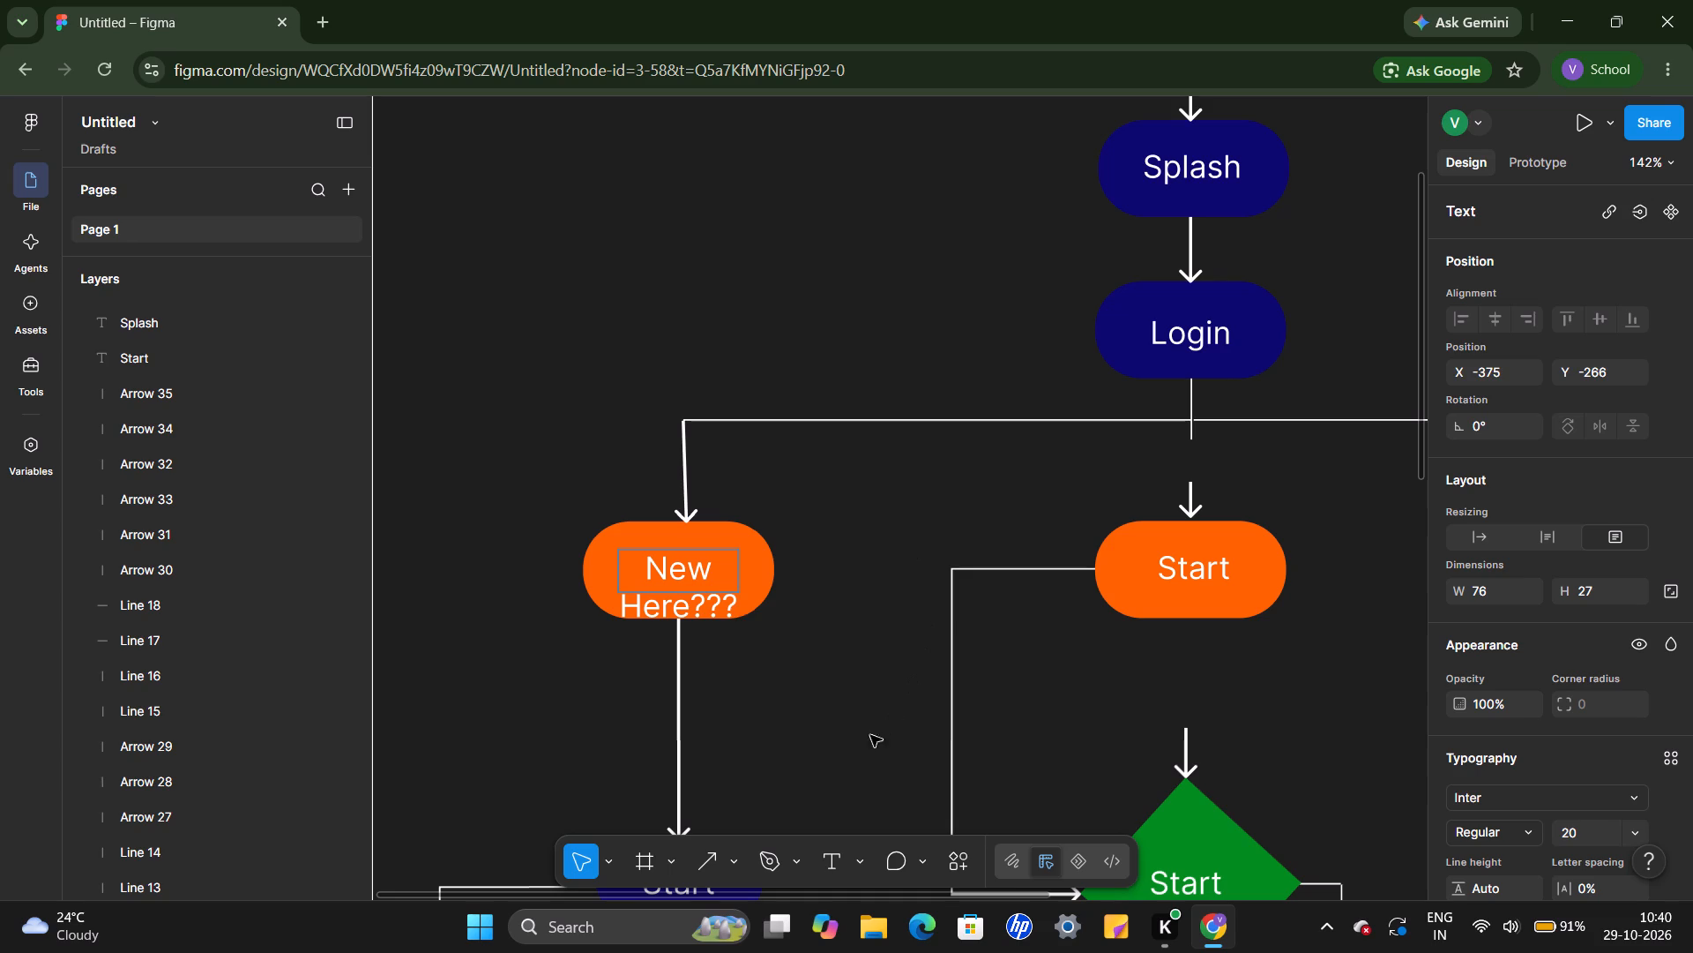
left_click(865, 734)
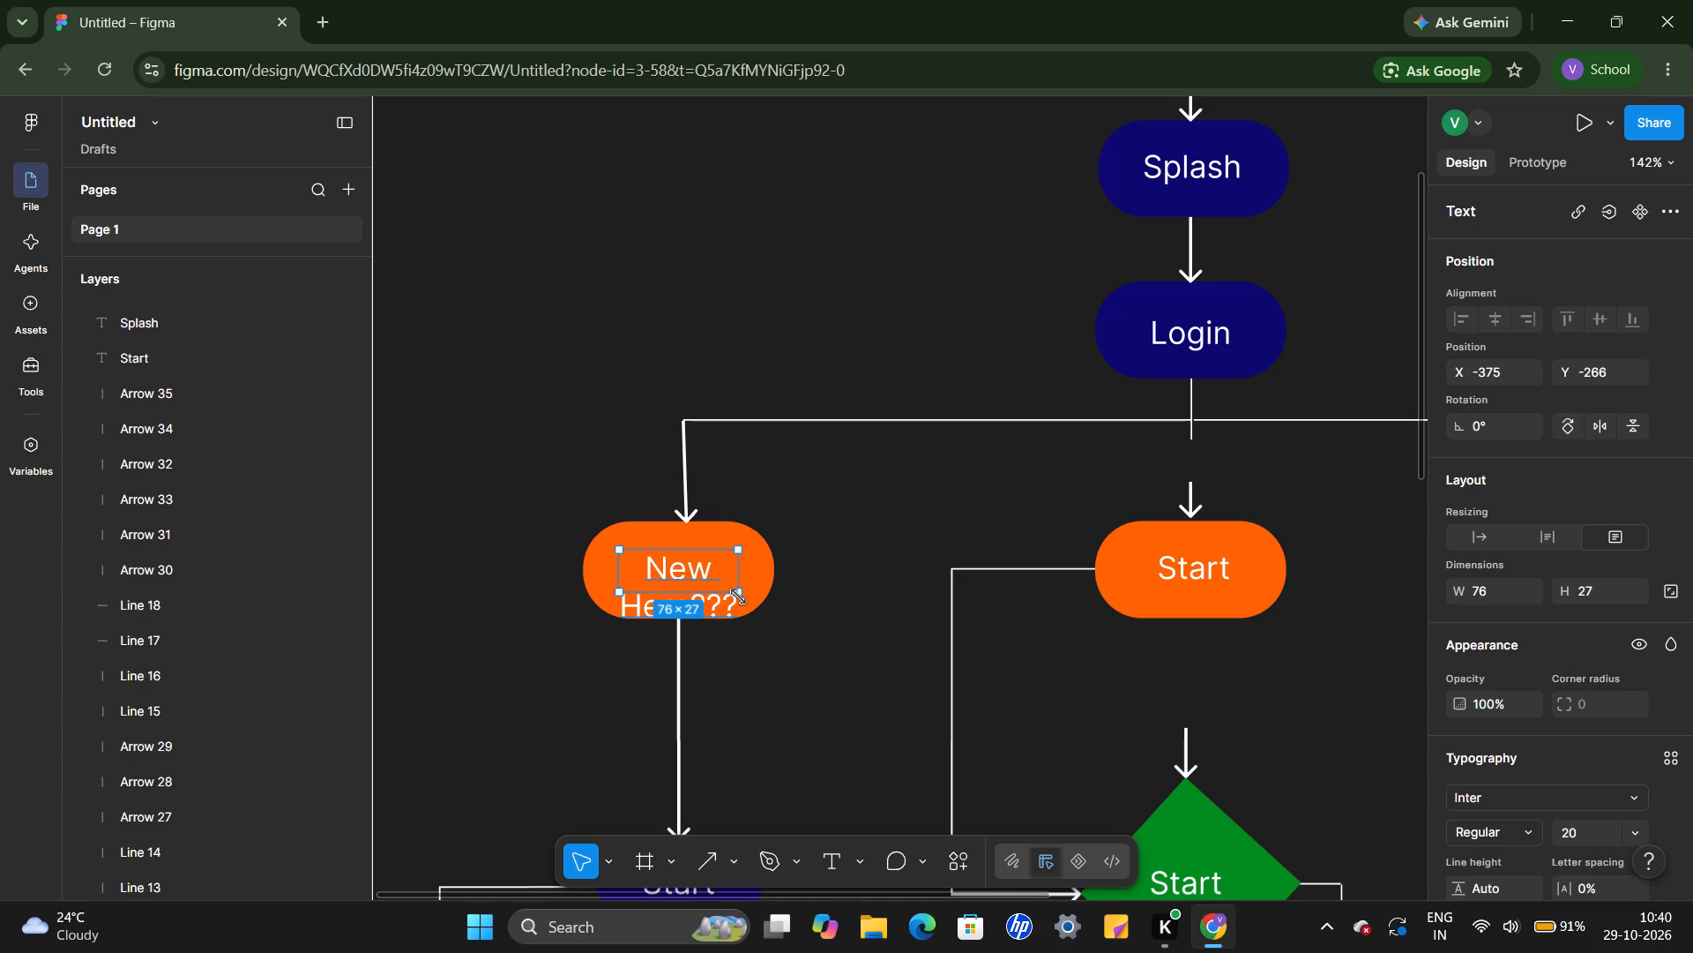
Set the font size of the "New Here???" label to 15.
left_click_drag(738, 597, 743, 621)
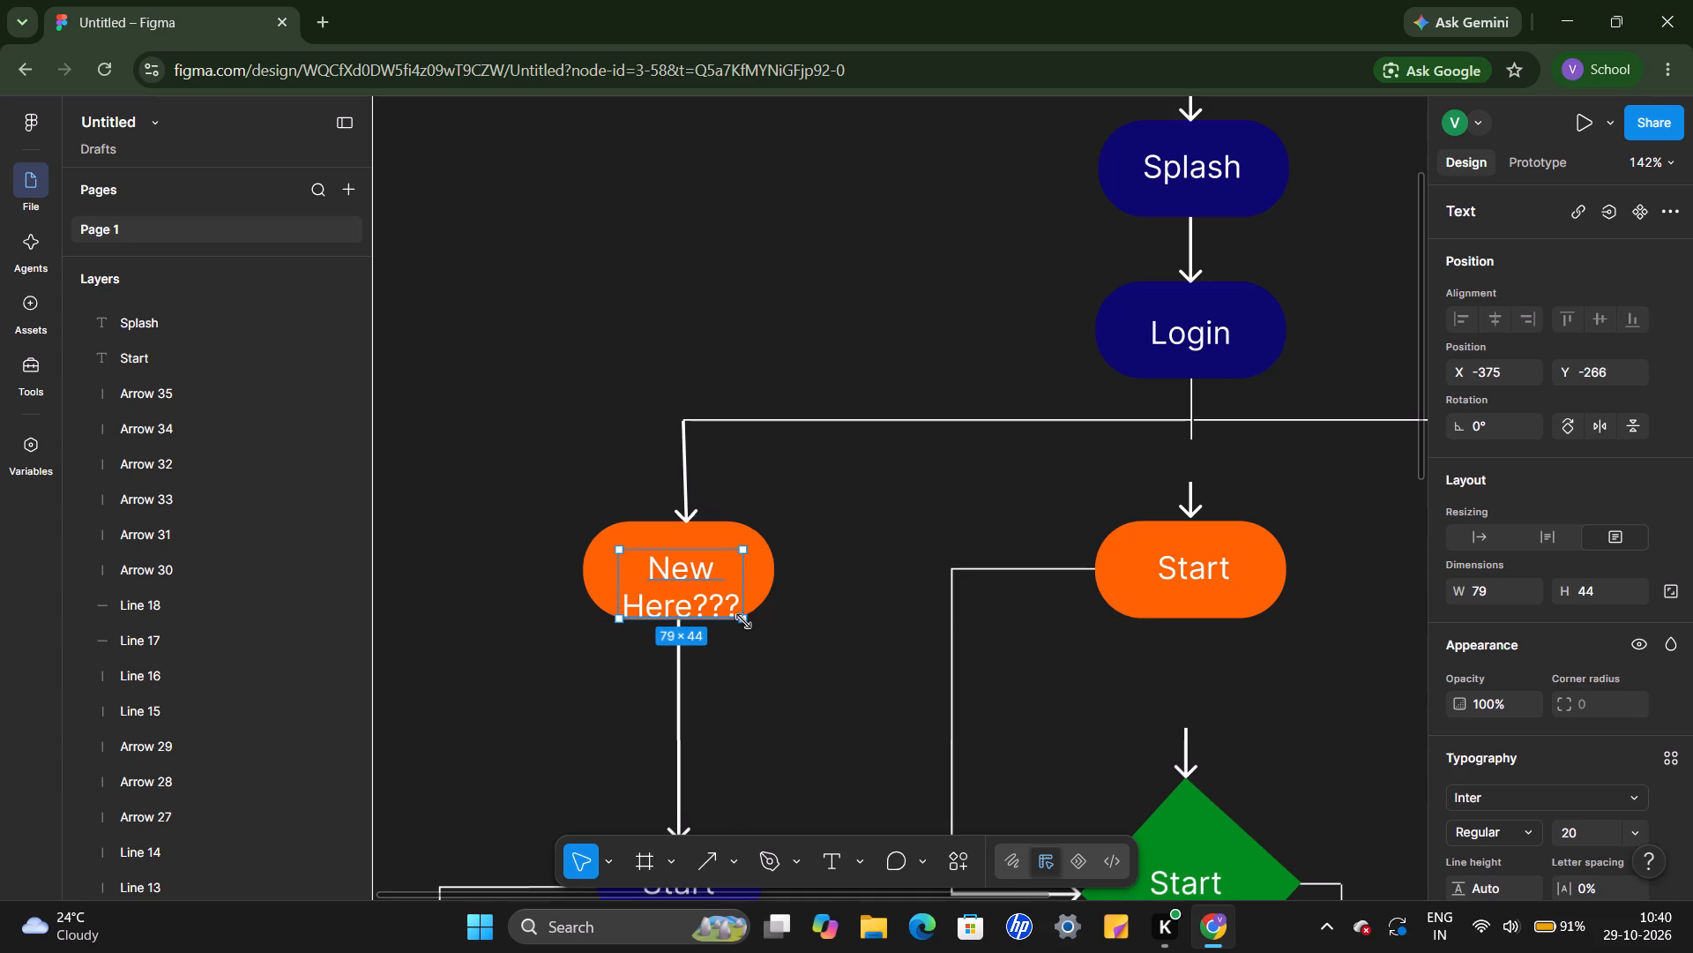
scroll(1627, 745, "down", 1)
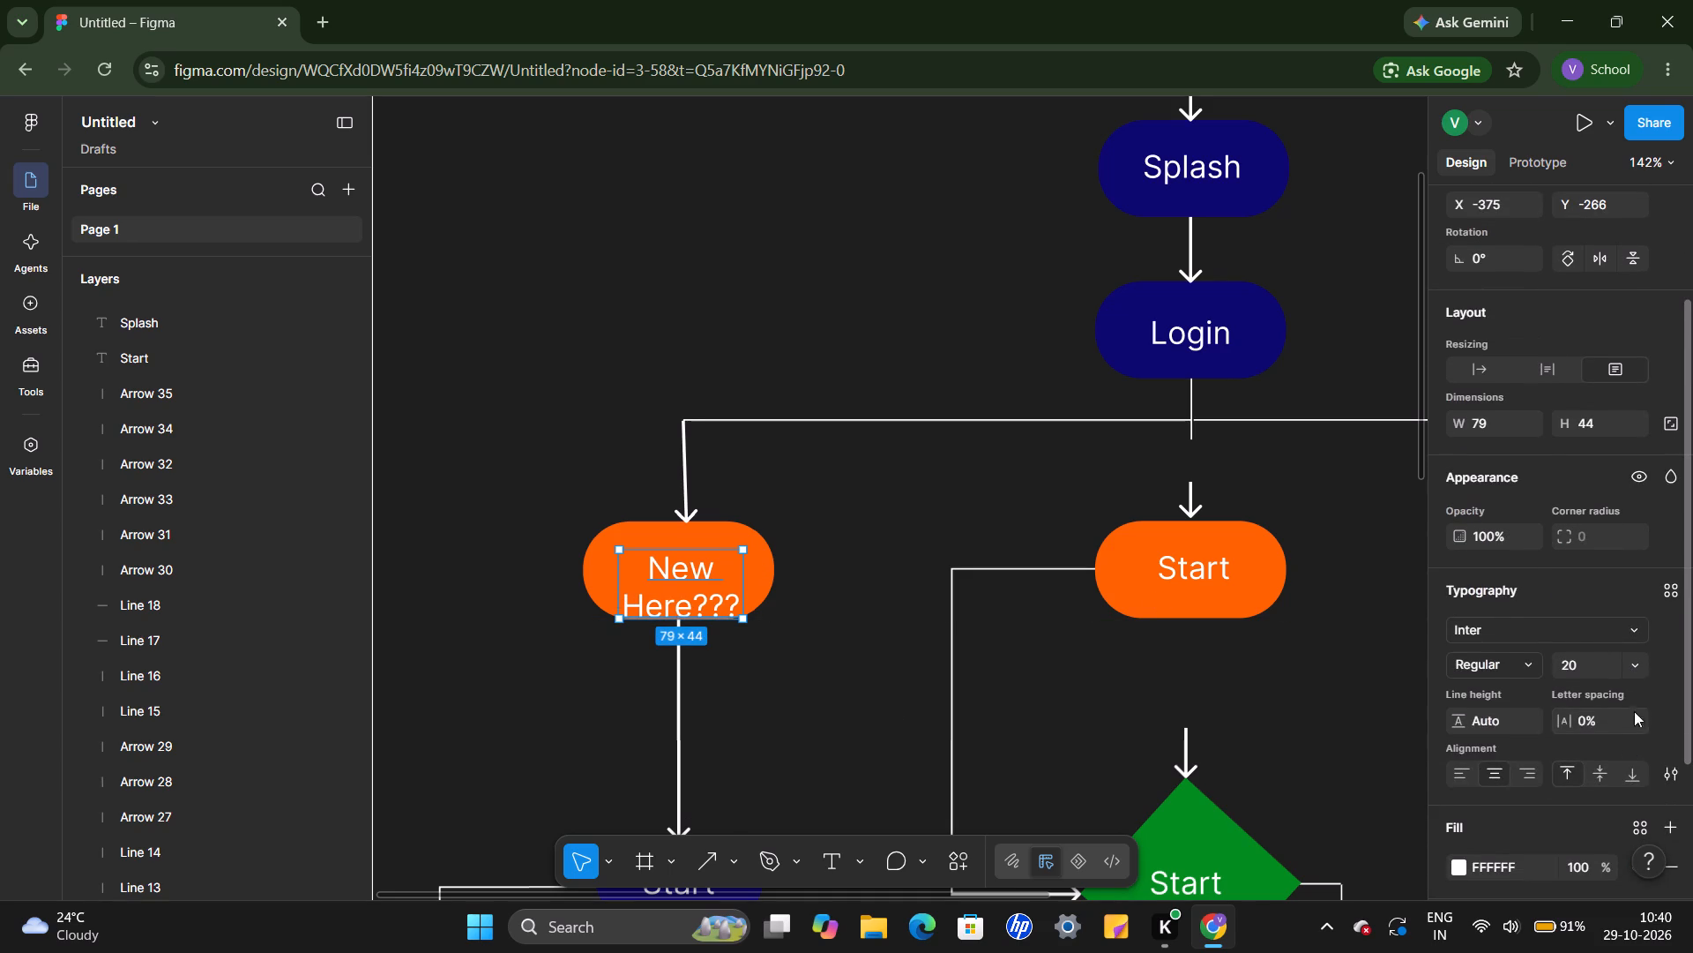
left_click(1631, 671)
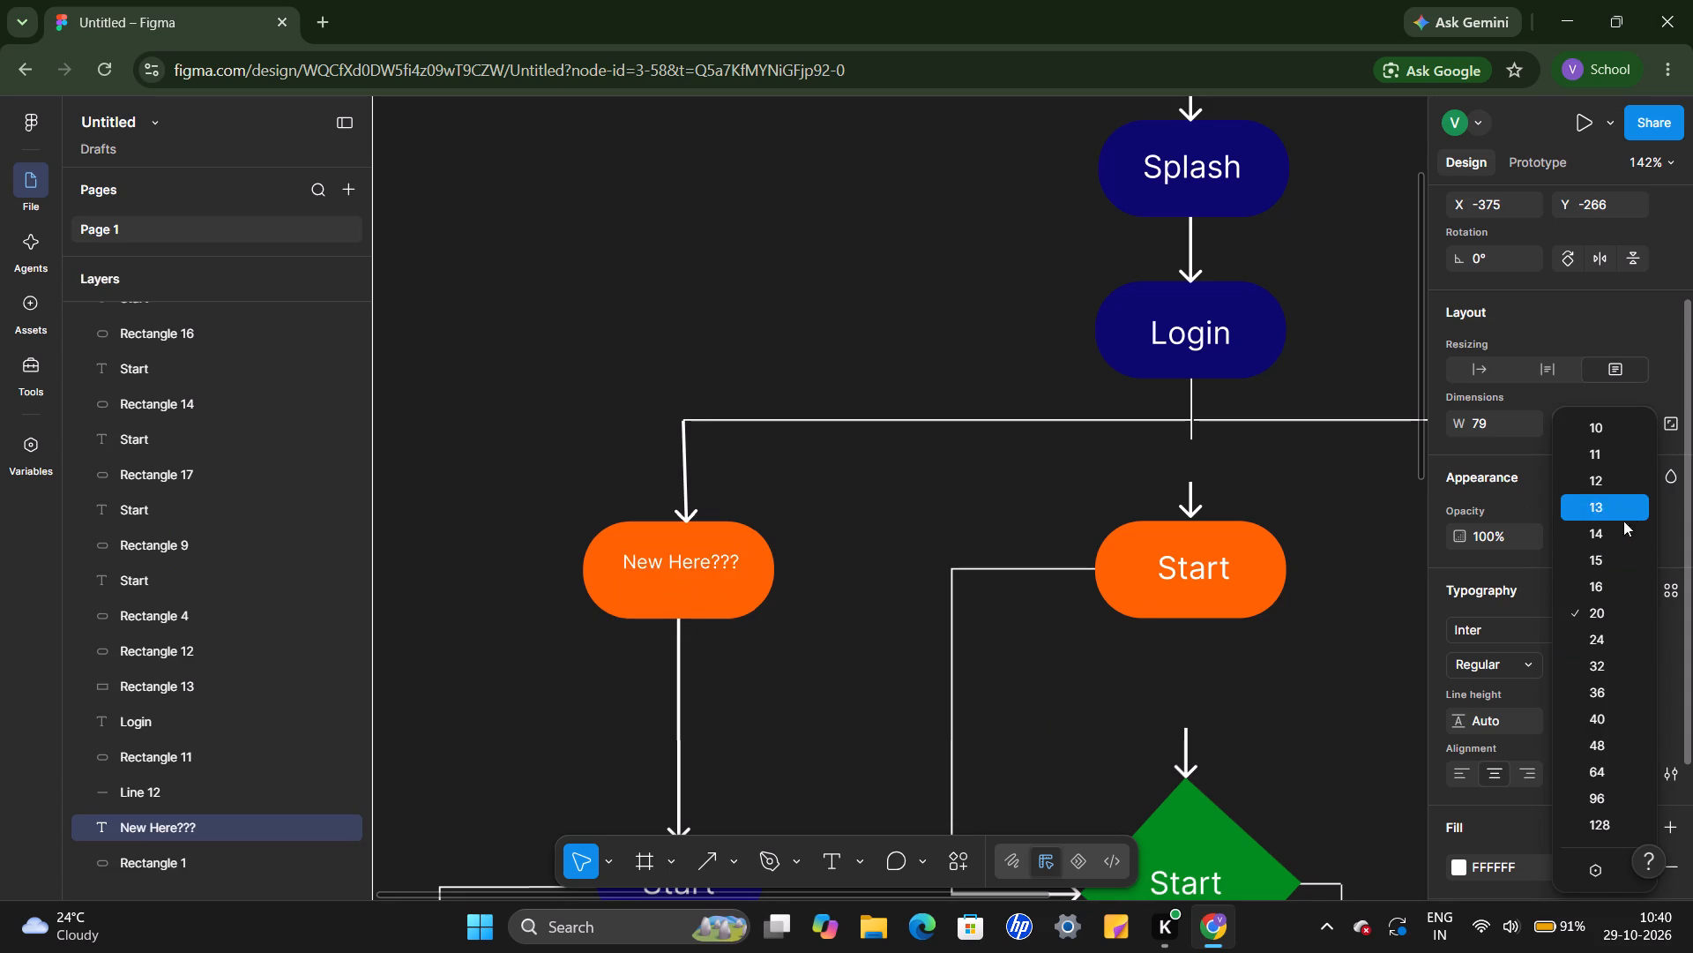
left_click(1615, 559)
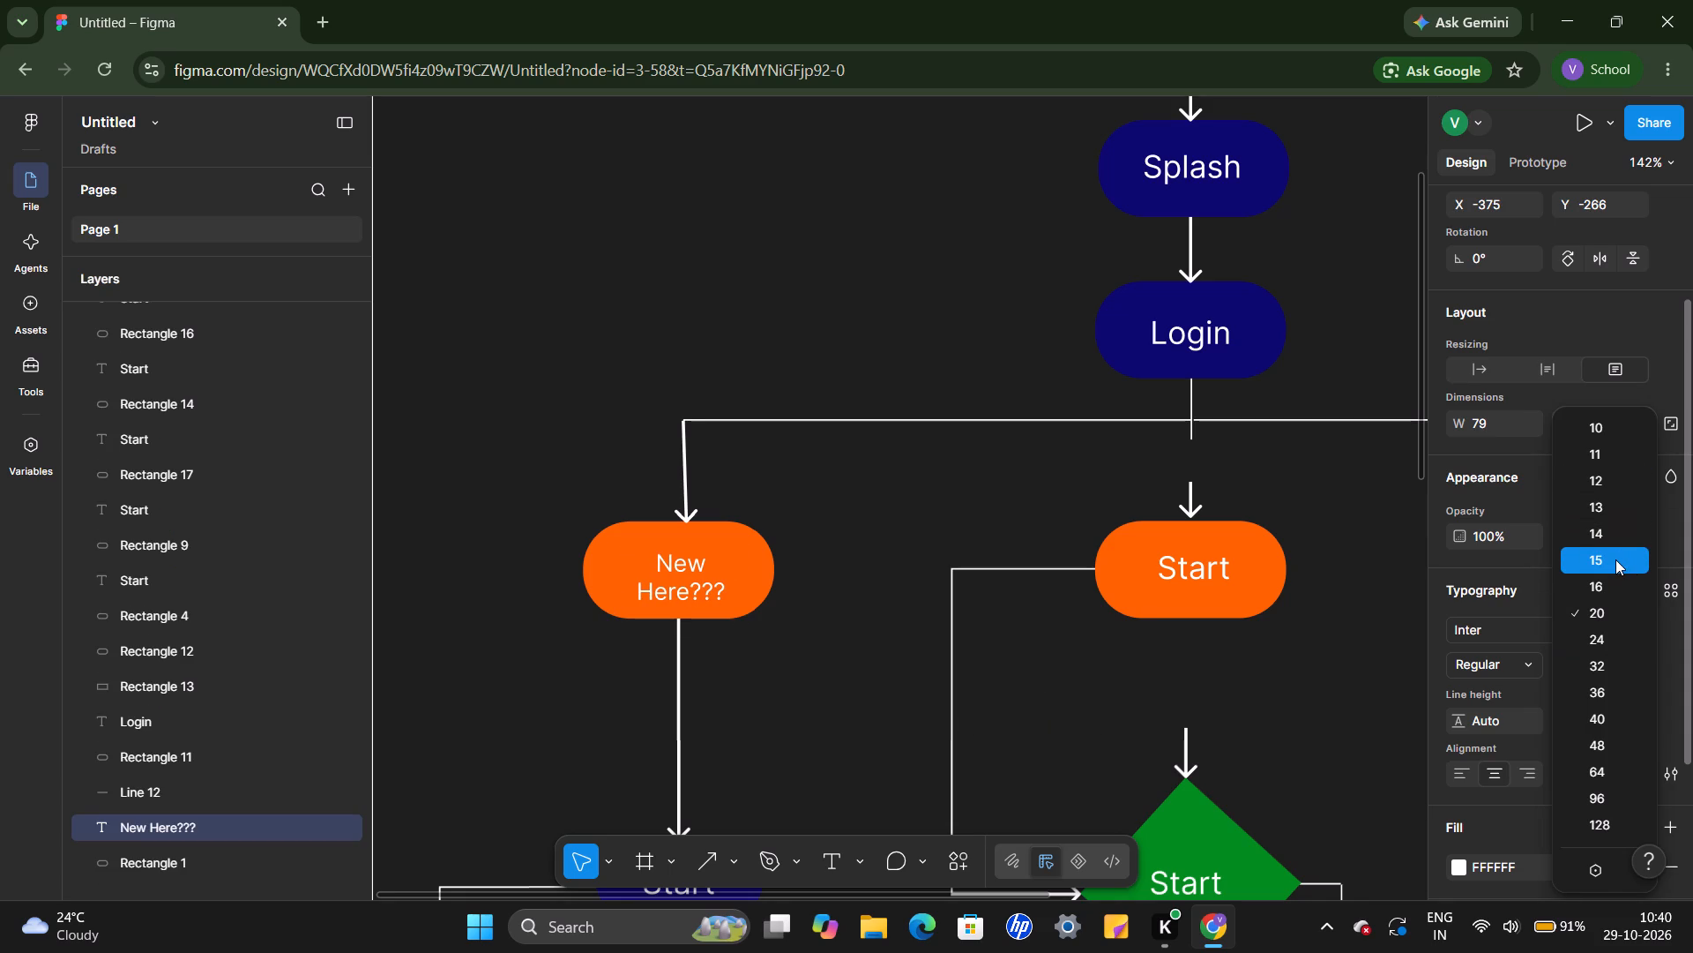
left_click(717, 589)
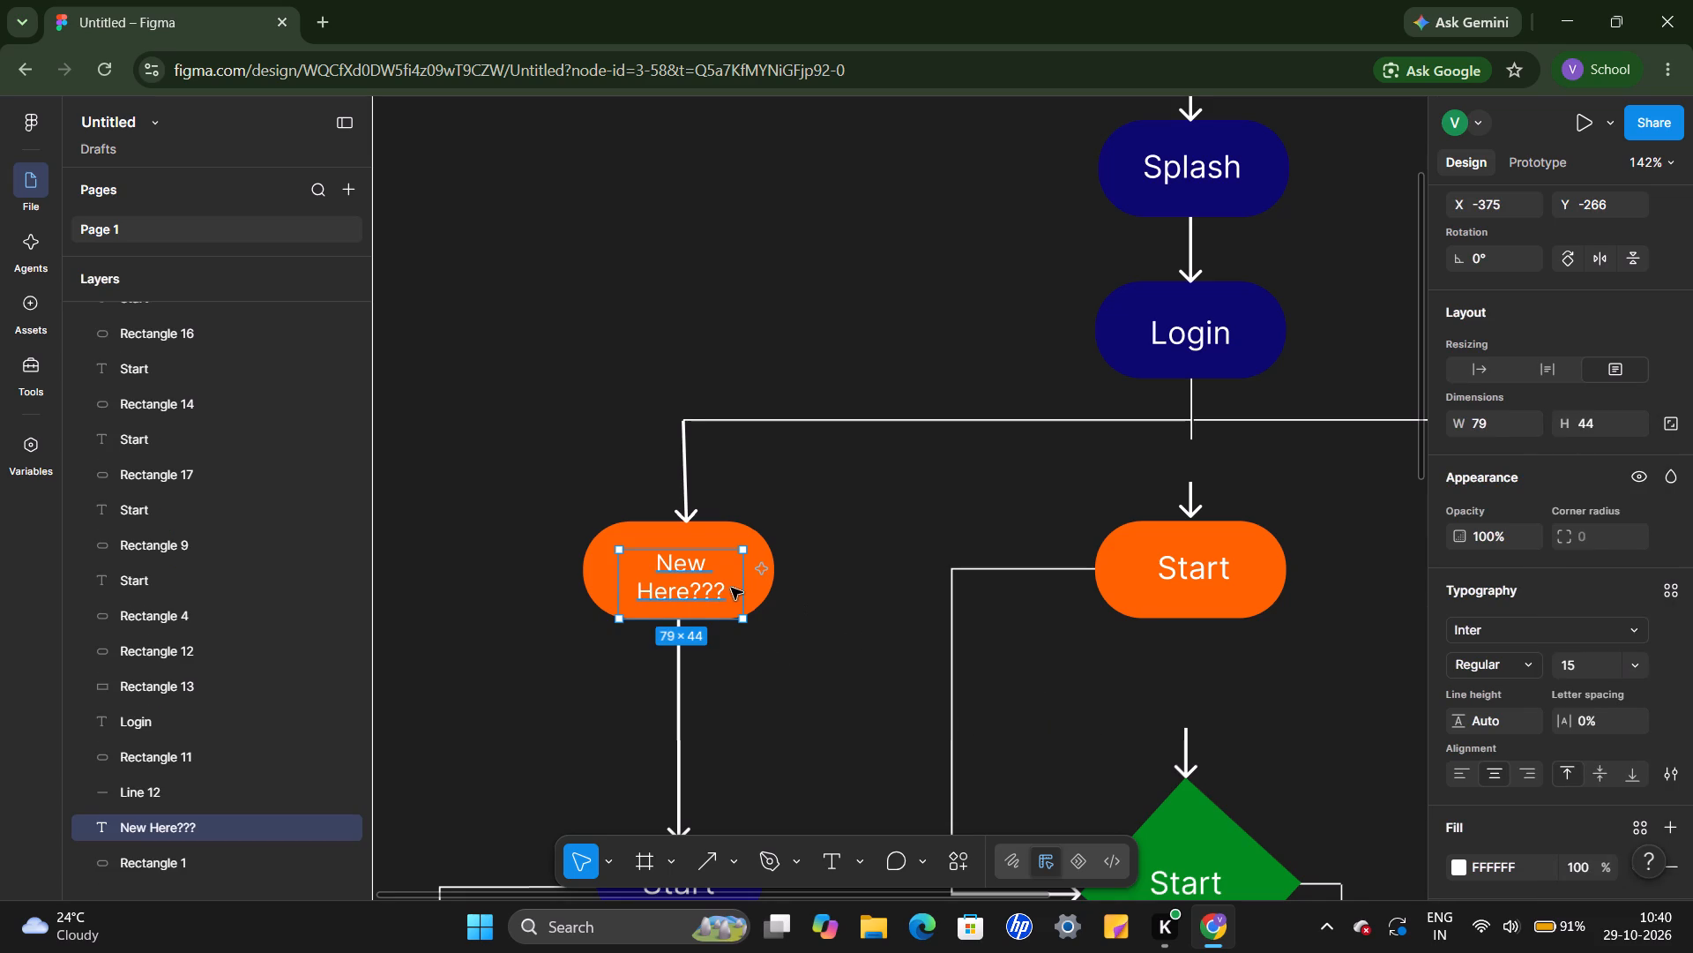
Resize the "New Here???" text box to 131 × 18 and place it in the orange shape's upper half at X -402, Y -271.
left_click_drag(746, 586, 824, 580)
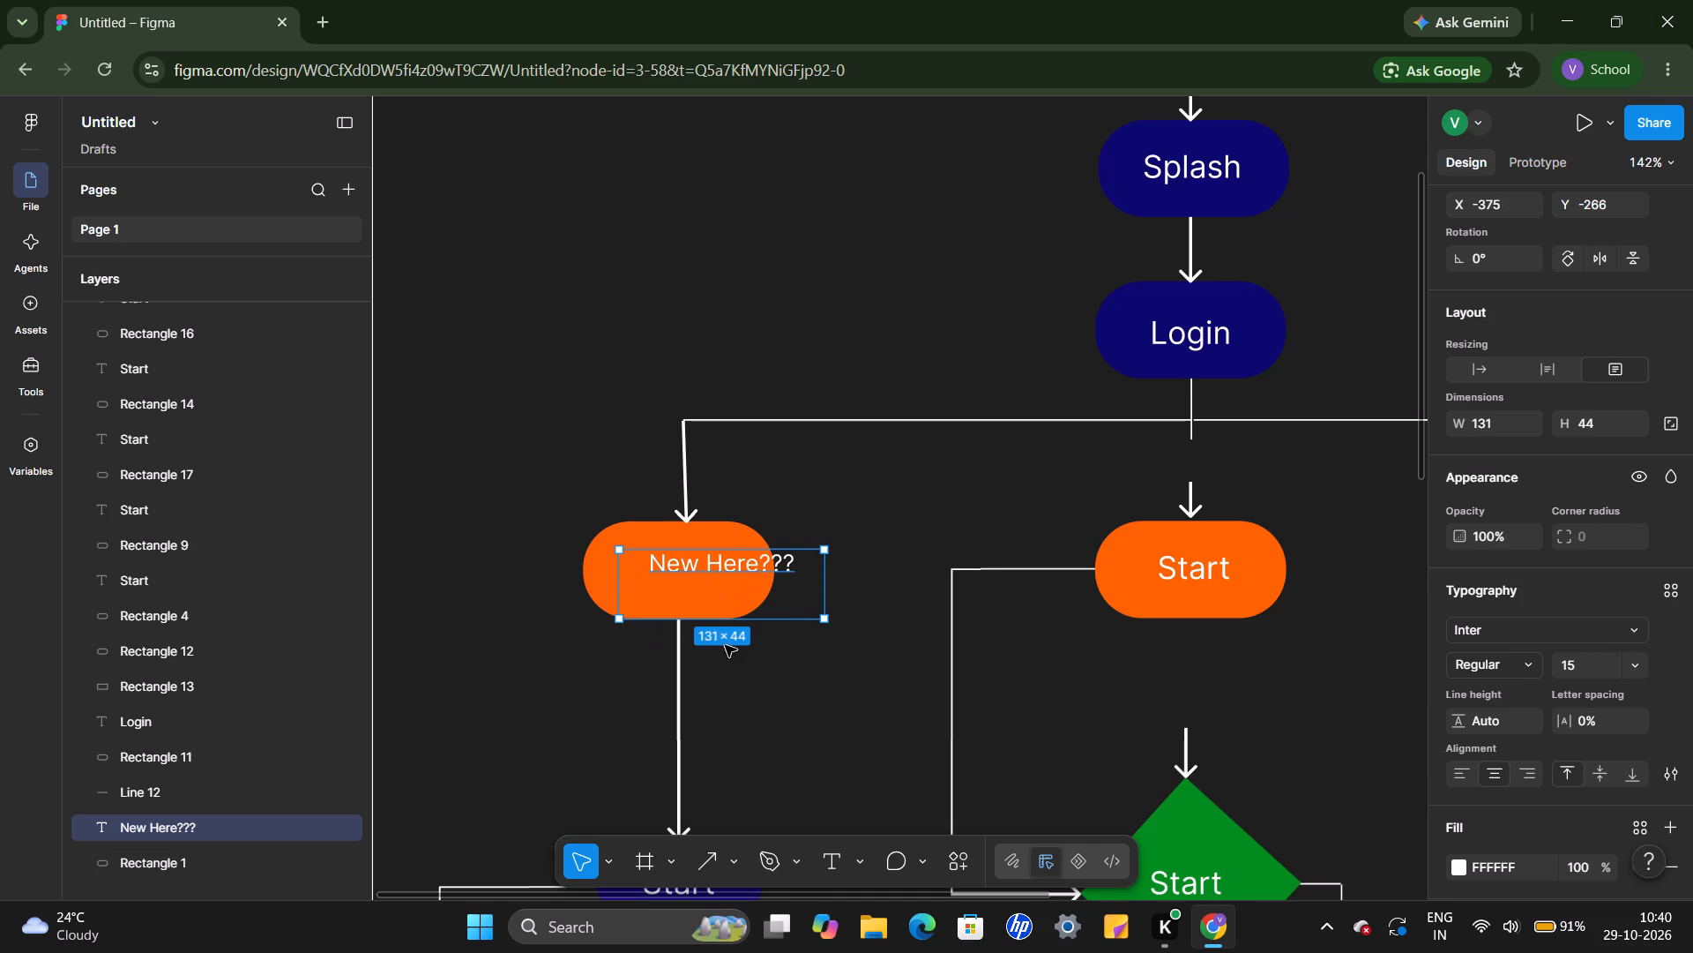
left_click_drag(729, 617, 723, 574)
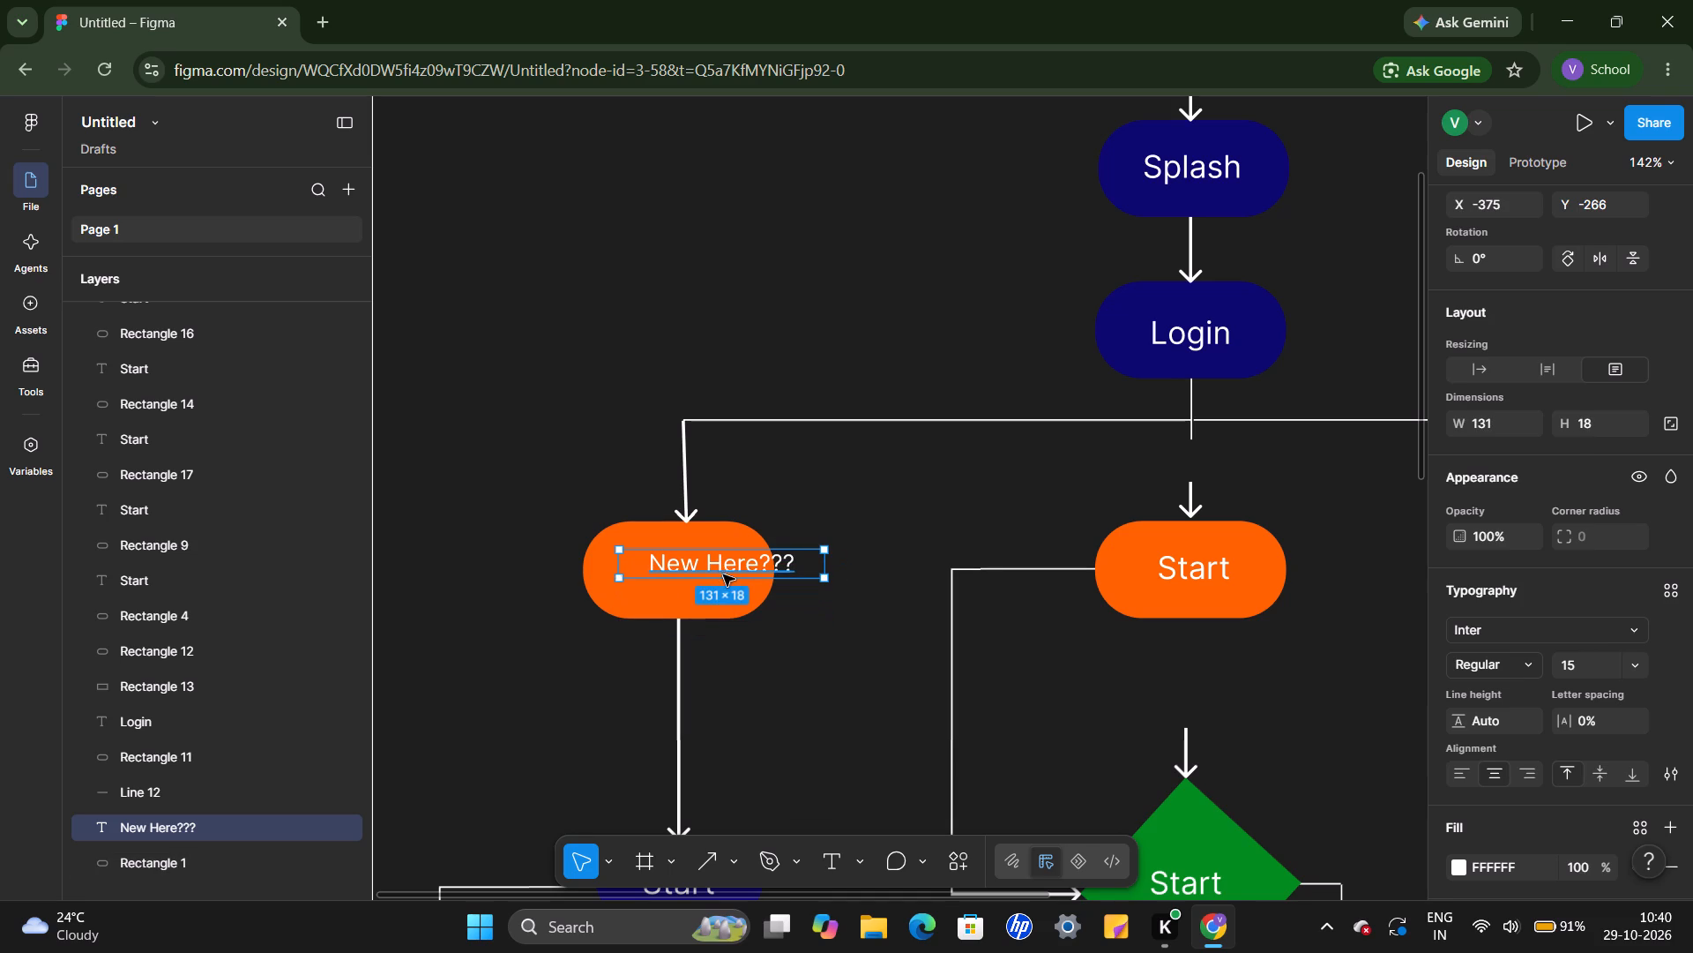
left_click_drag(768, 566, 720, 559)
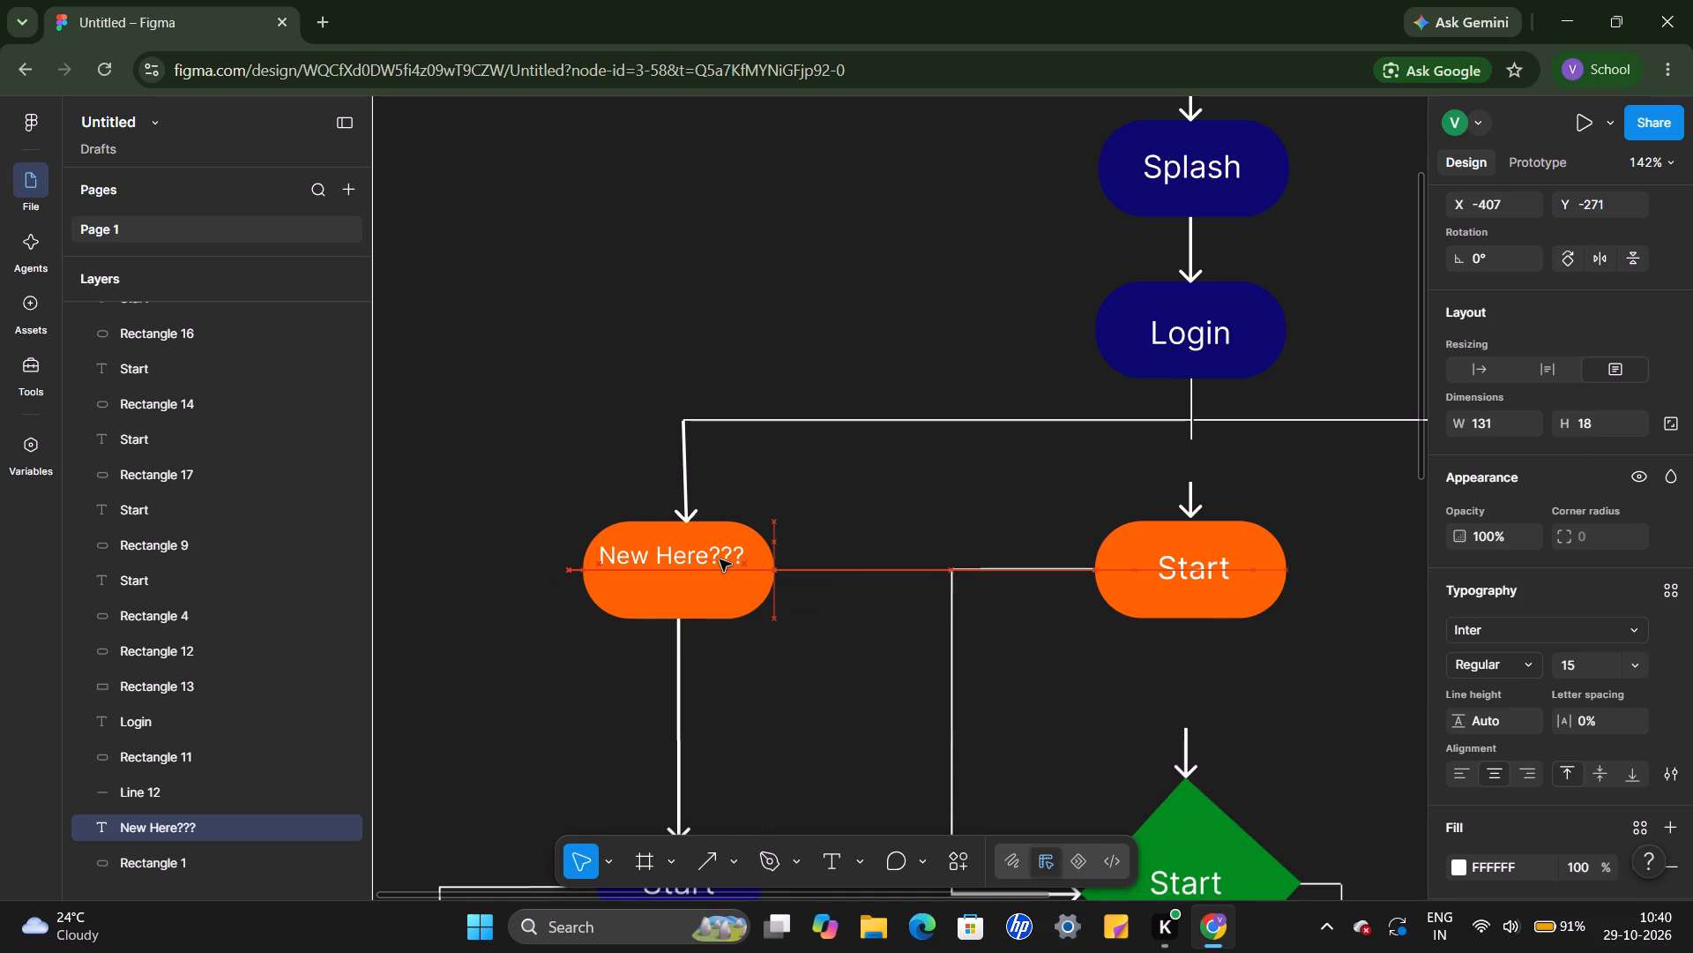
left_click_drag(720, 559, 727, 560)
left_click(794, 641)
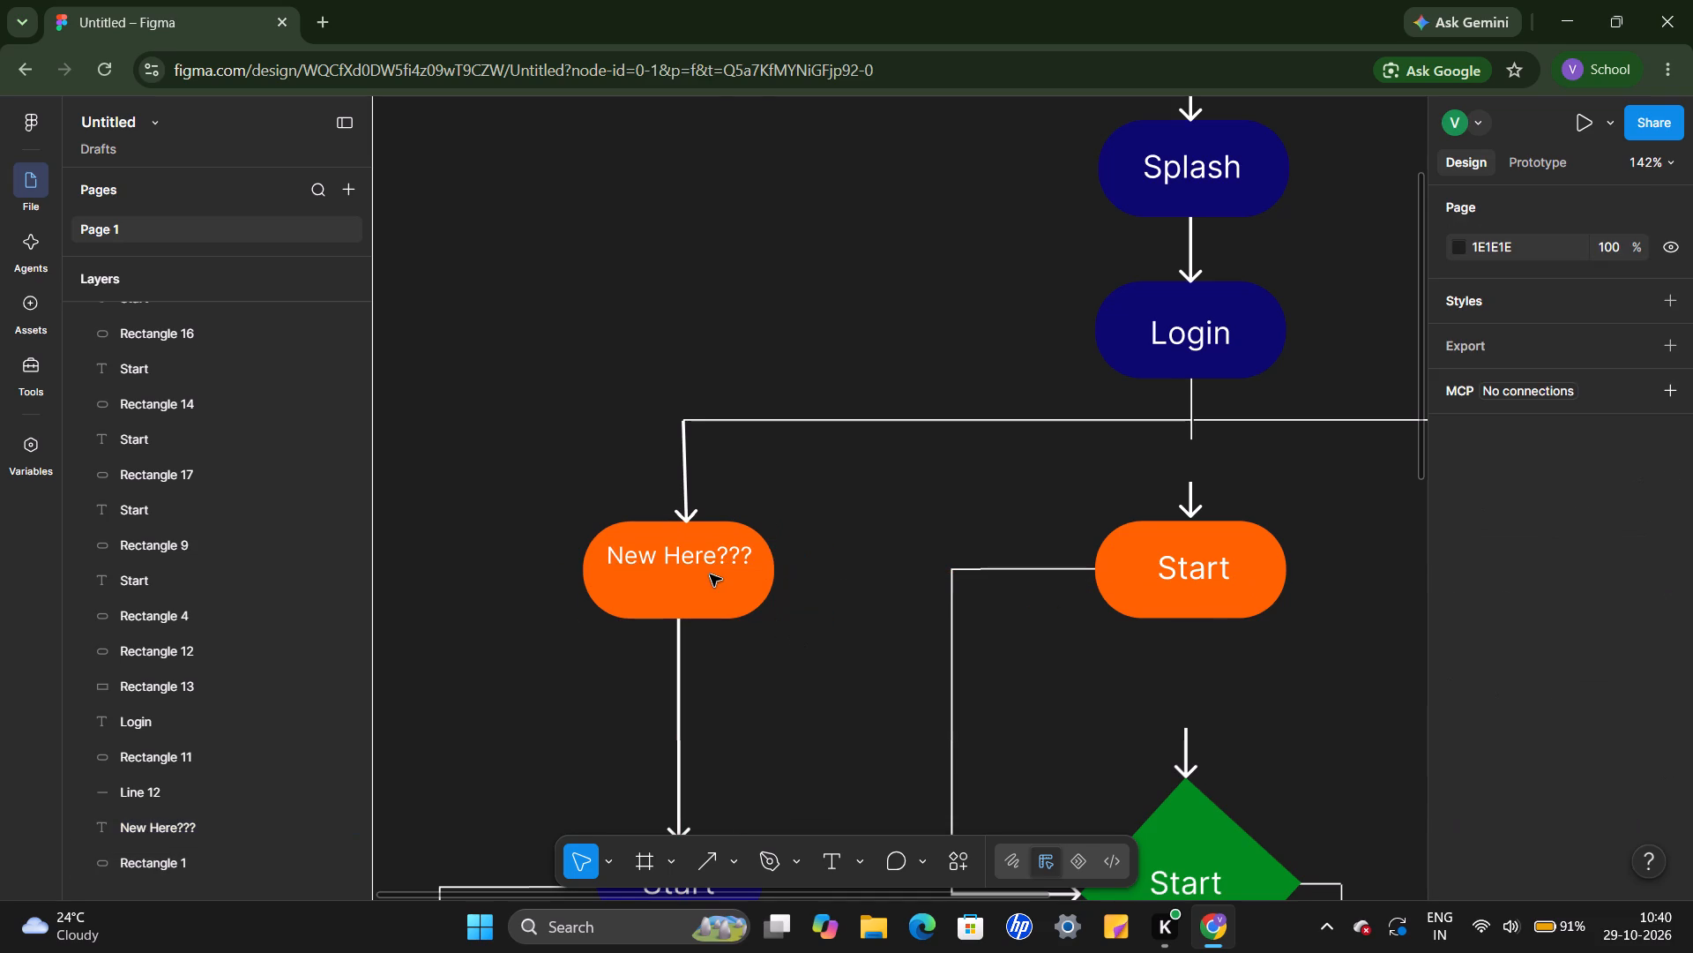
Duplicate the "New Here???" label directly beneath itself at X -402, Y -253 and change the copy's text to "Signup".
left_click(707, 565)
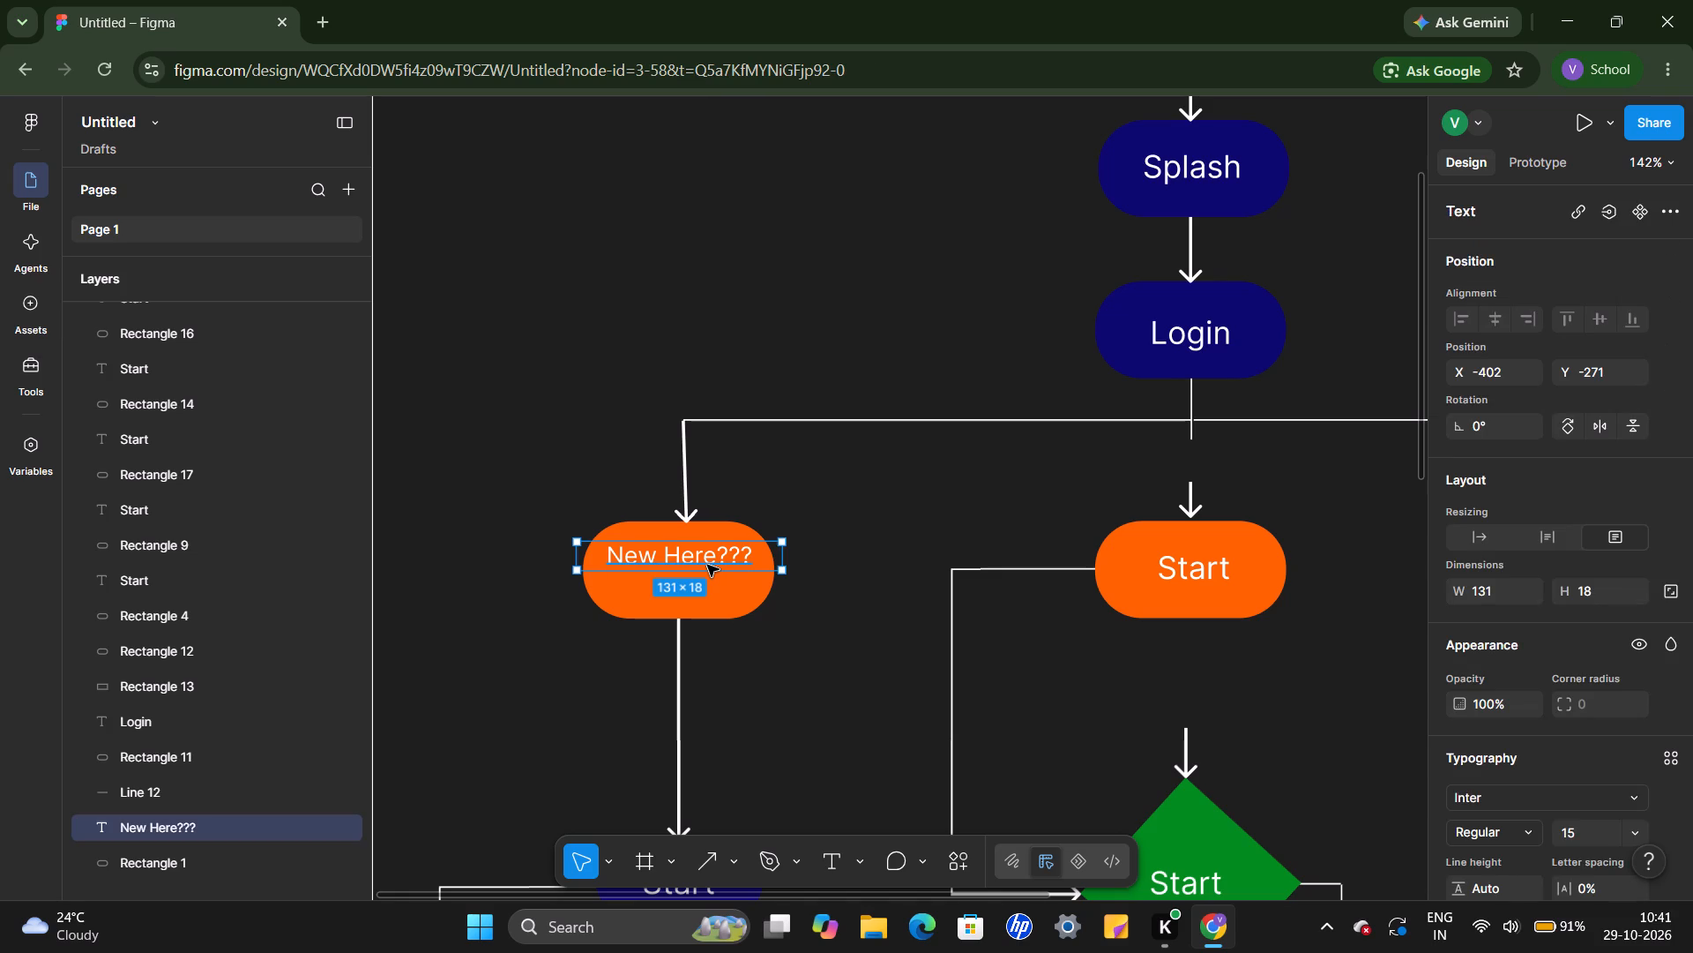
key("ctrl+c")
key("ctrl+v")
left_click_drag(704, 559, 703, 596)
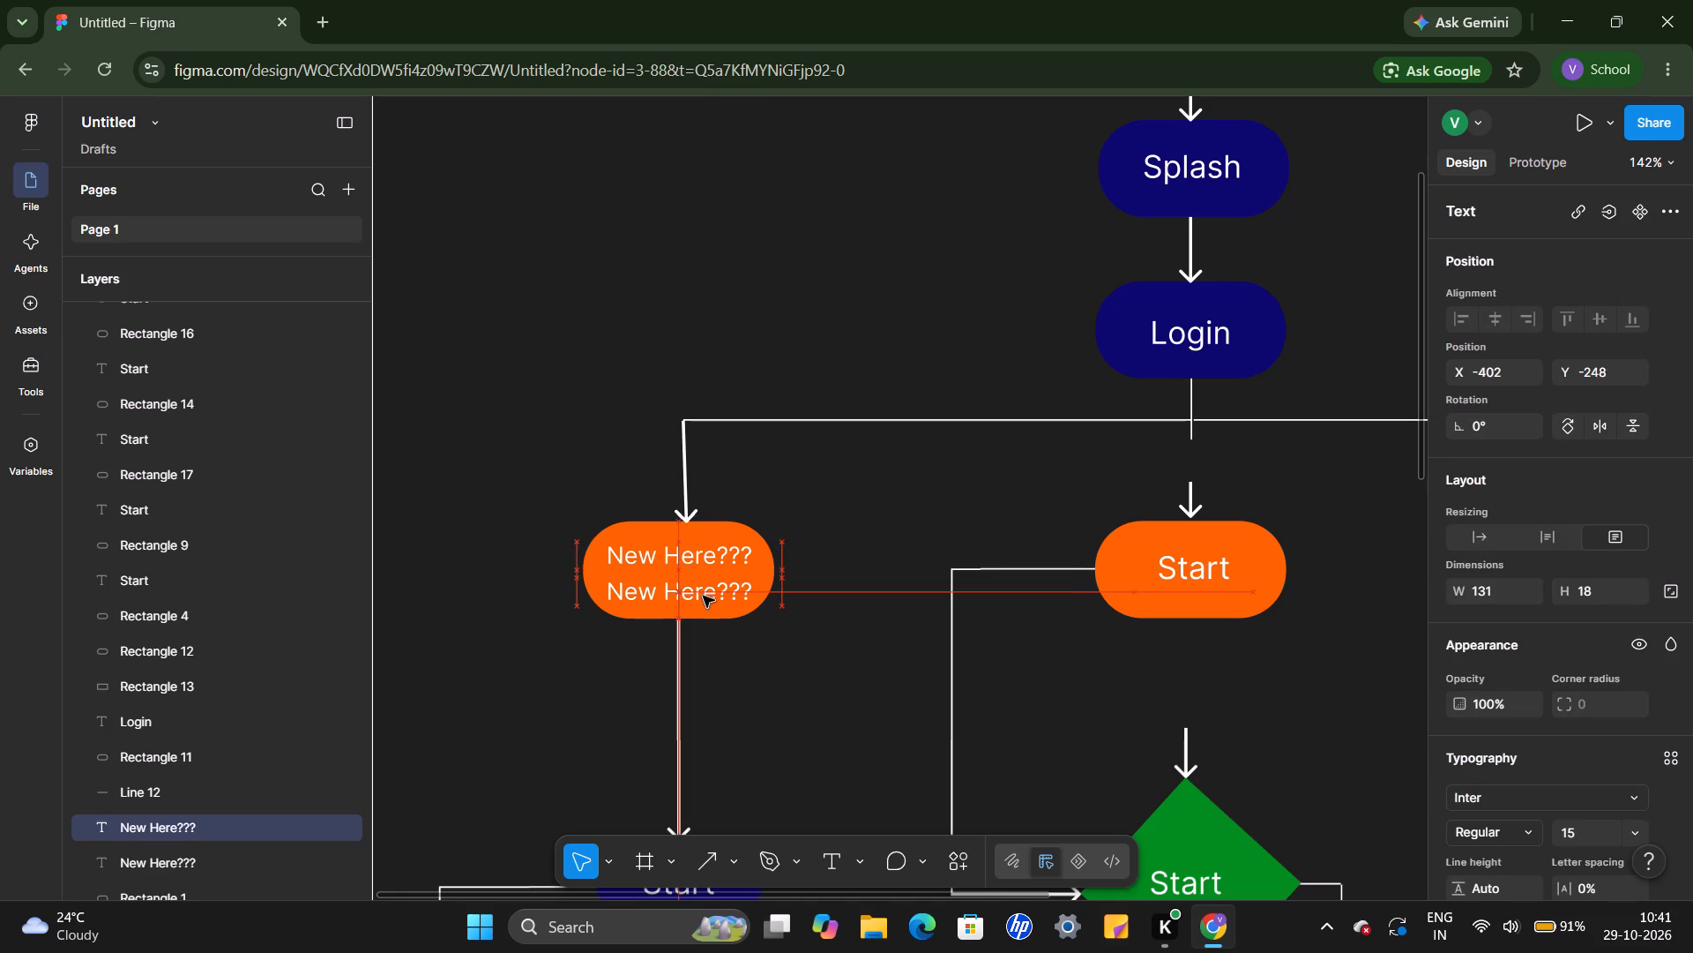
left_click_drag(703, 596, 703, 589)
double_click(703, 589)
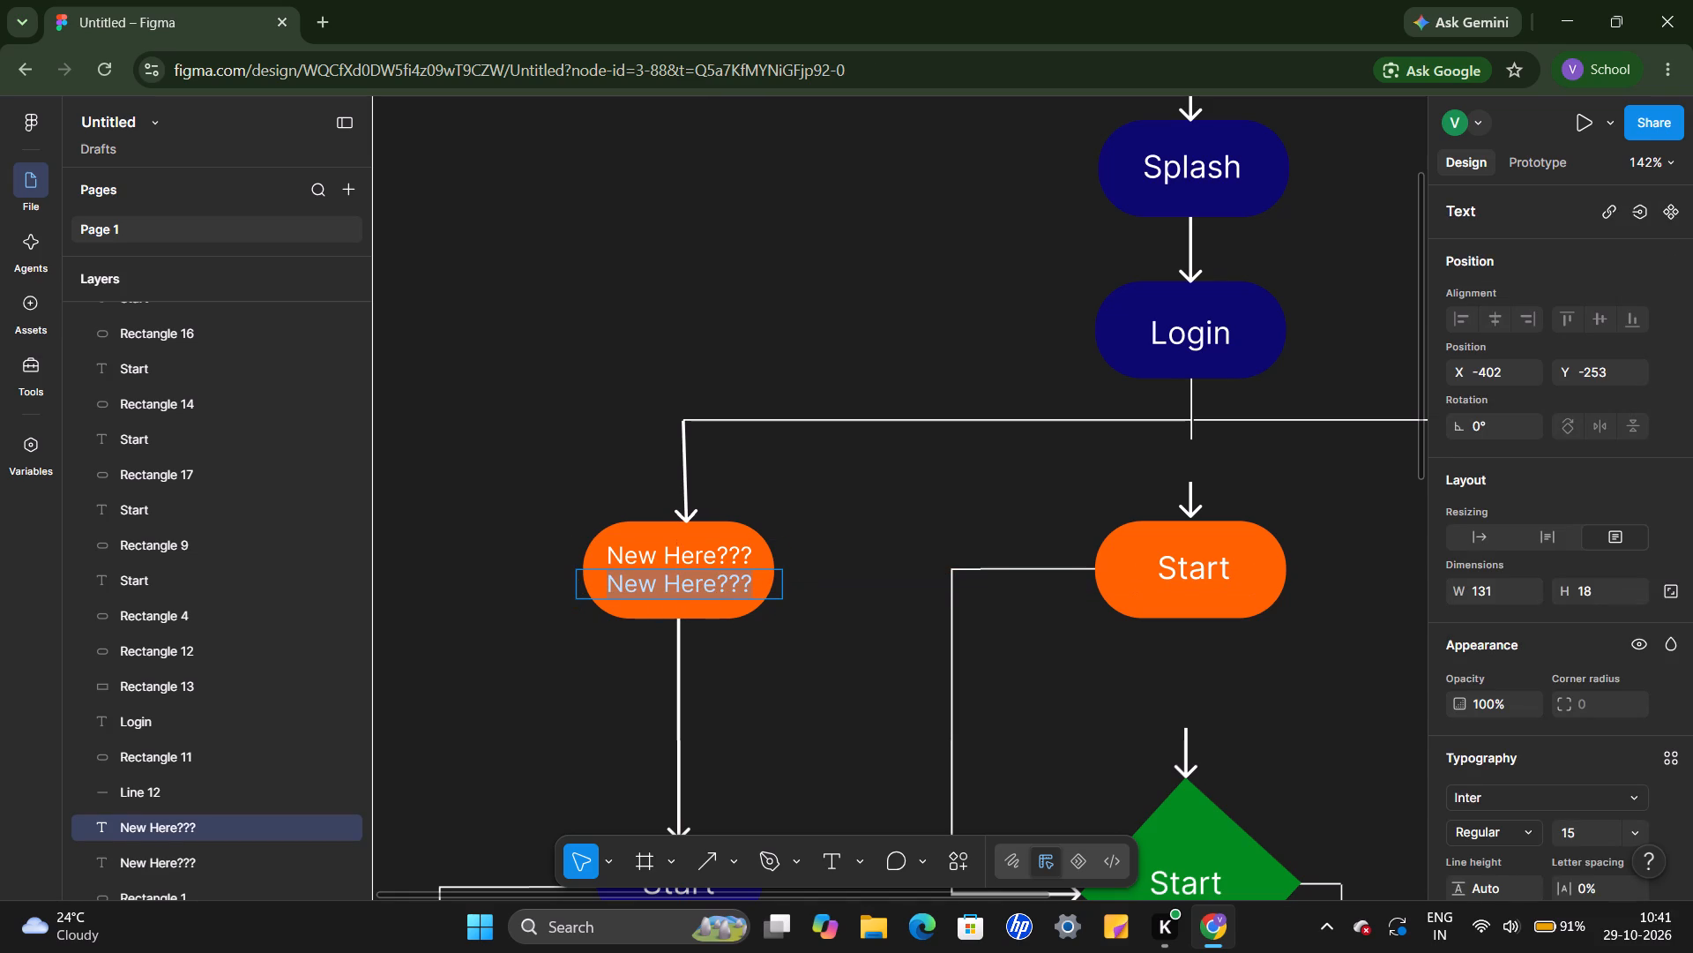
type("ig")
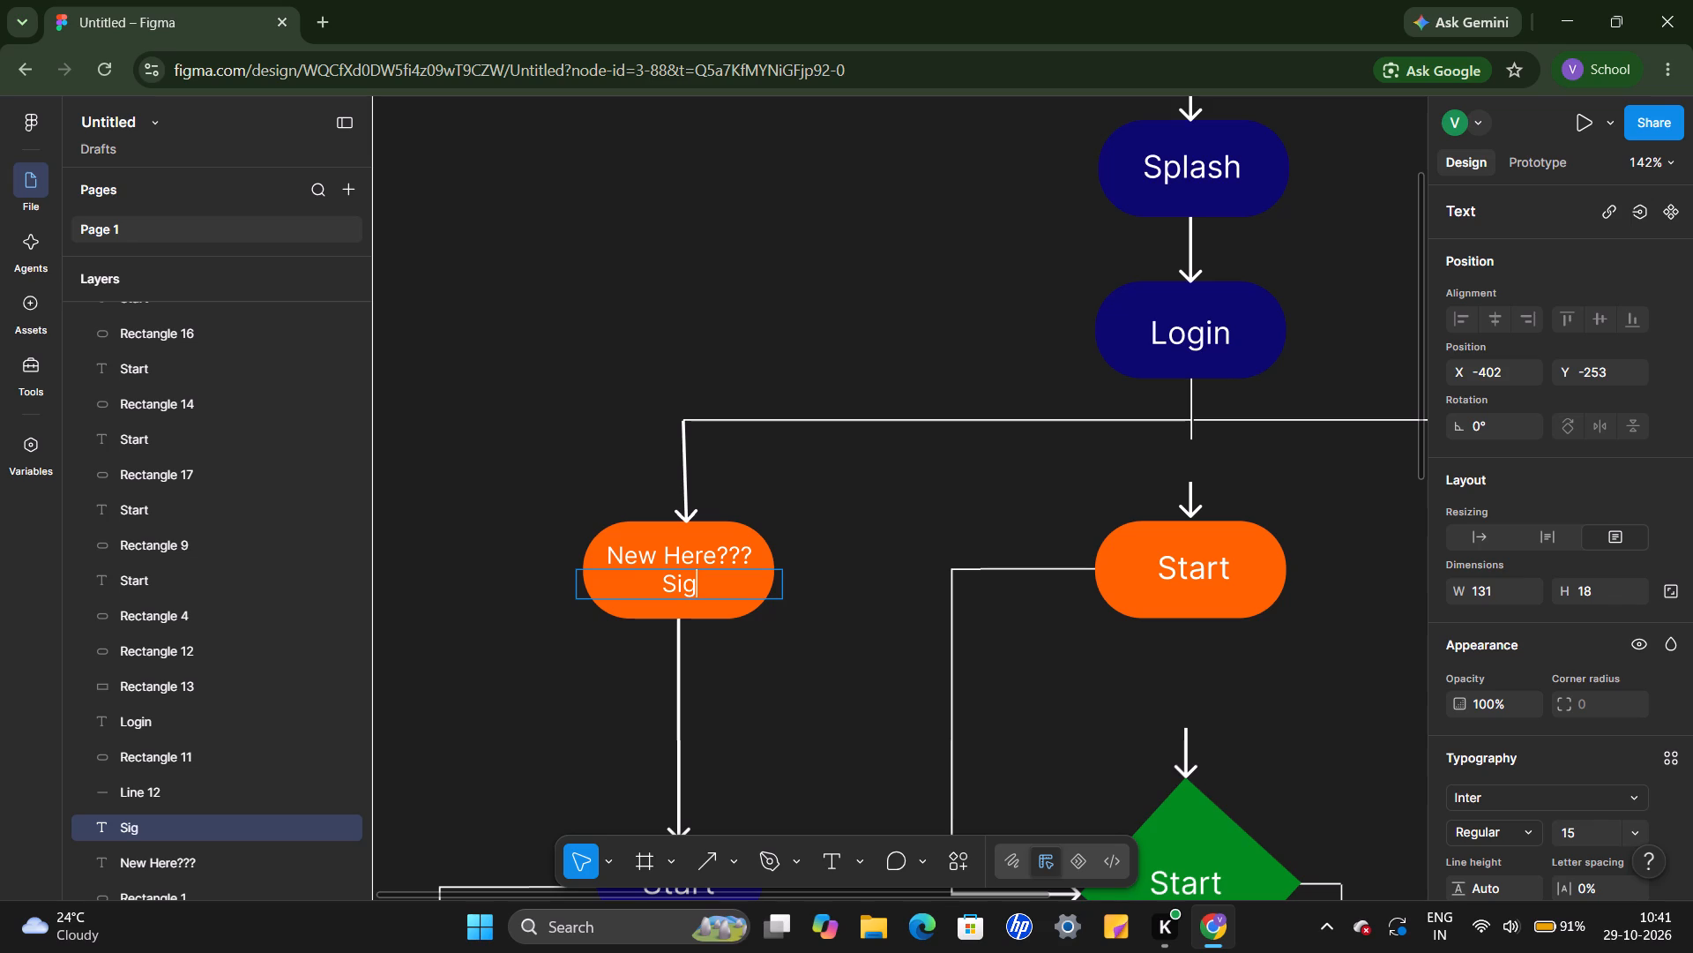
key("n")
type("up")
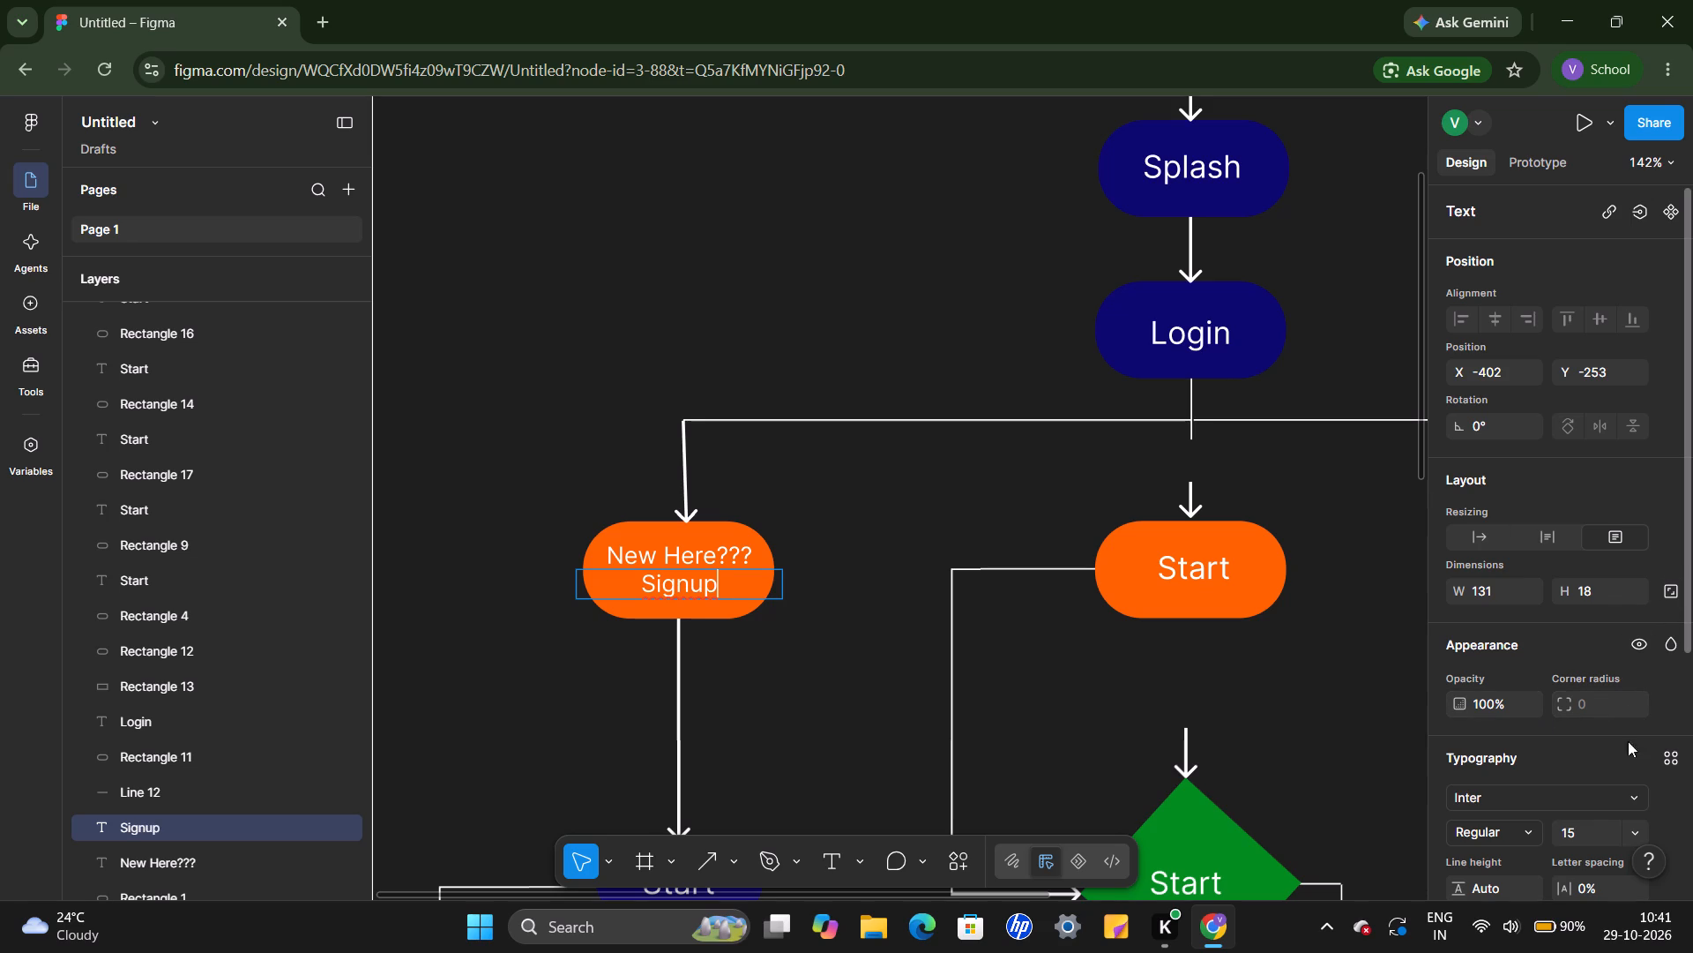
left_click(812, 608)
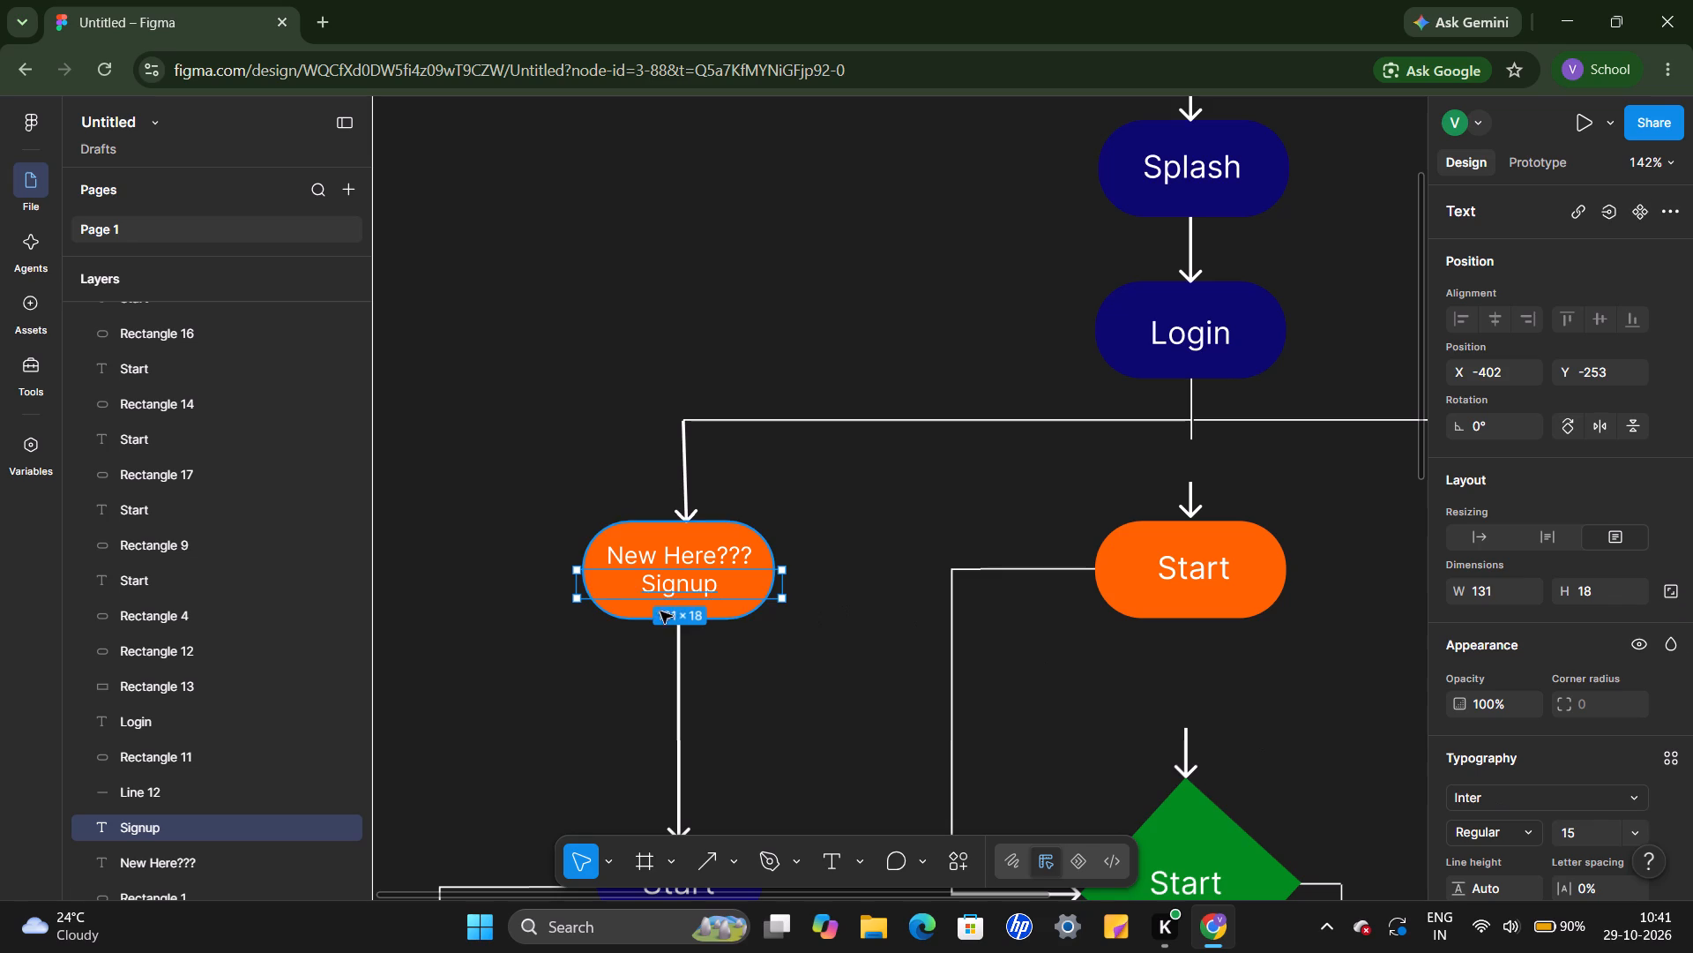
Set the font size of the "Signup" label on the left orange shape to 13.
left_click(1637, 829)
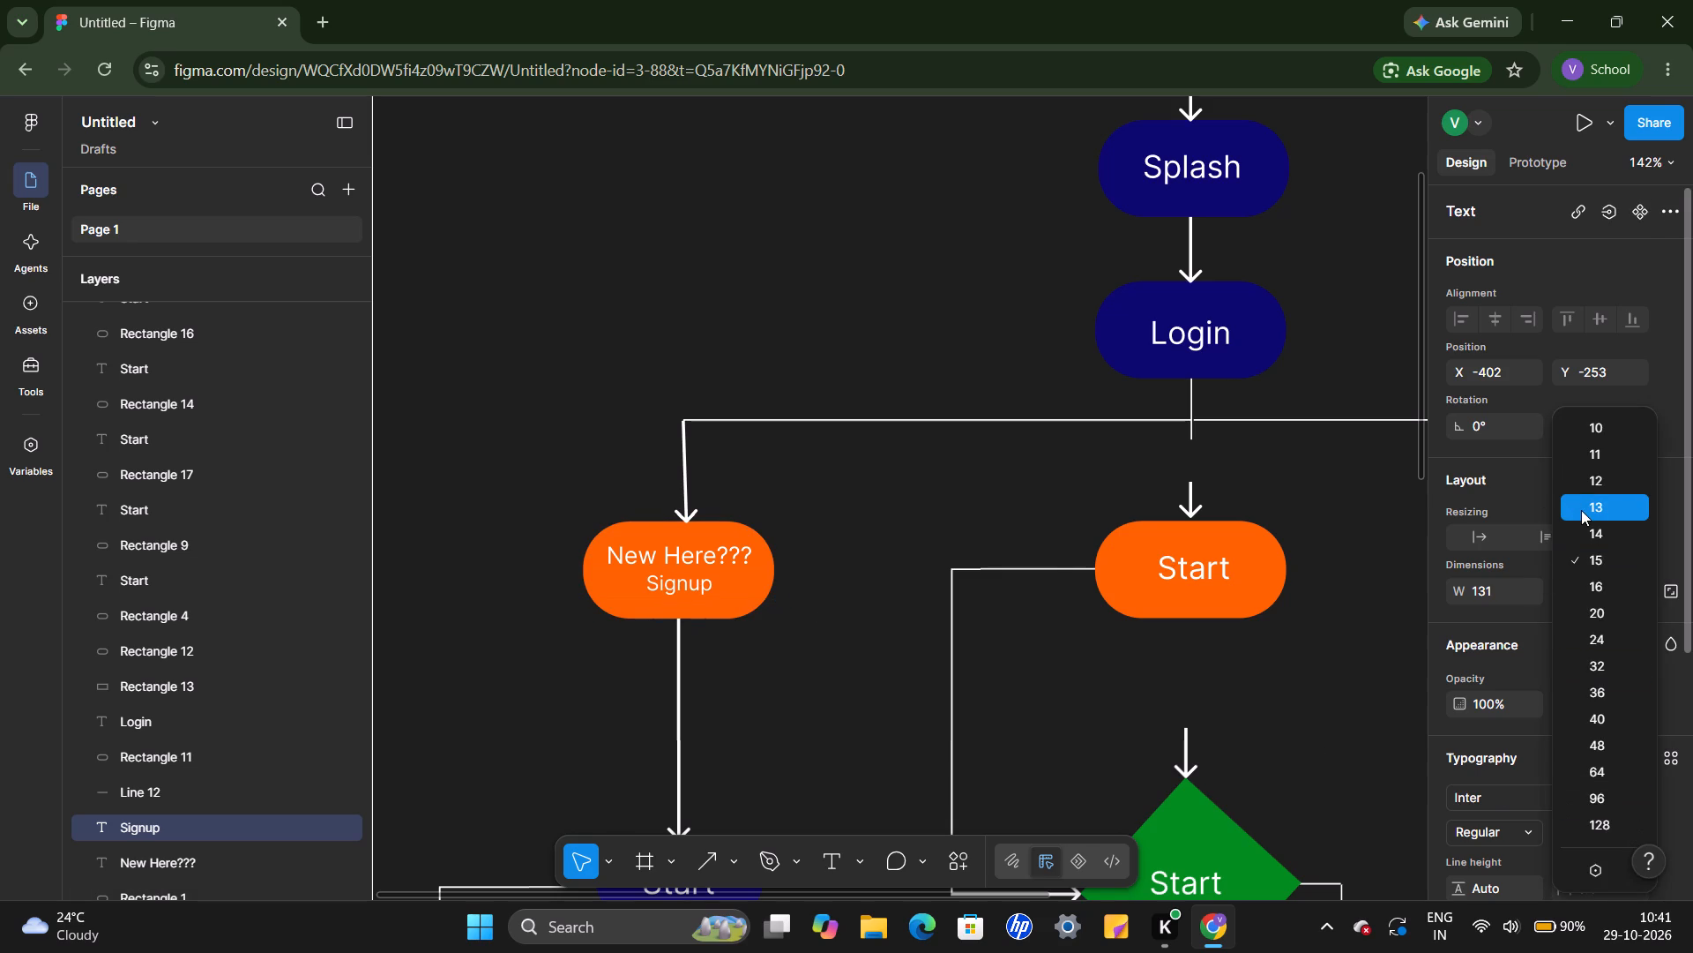
left_click(1581, 510)
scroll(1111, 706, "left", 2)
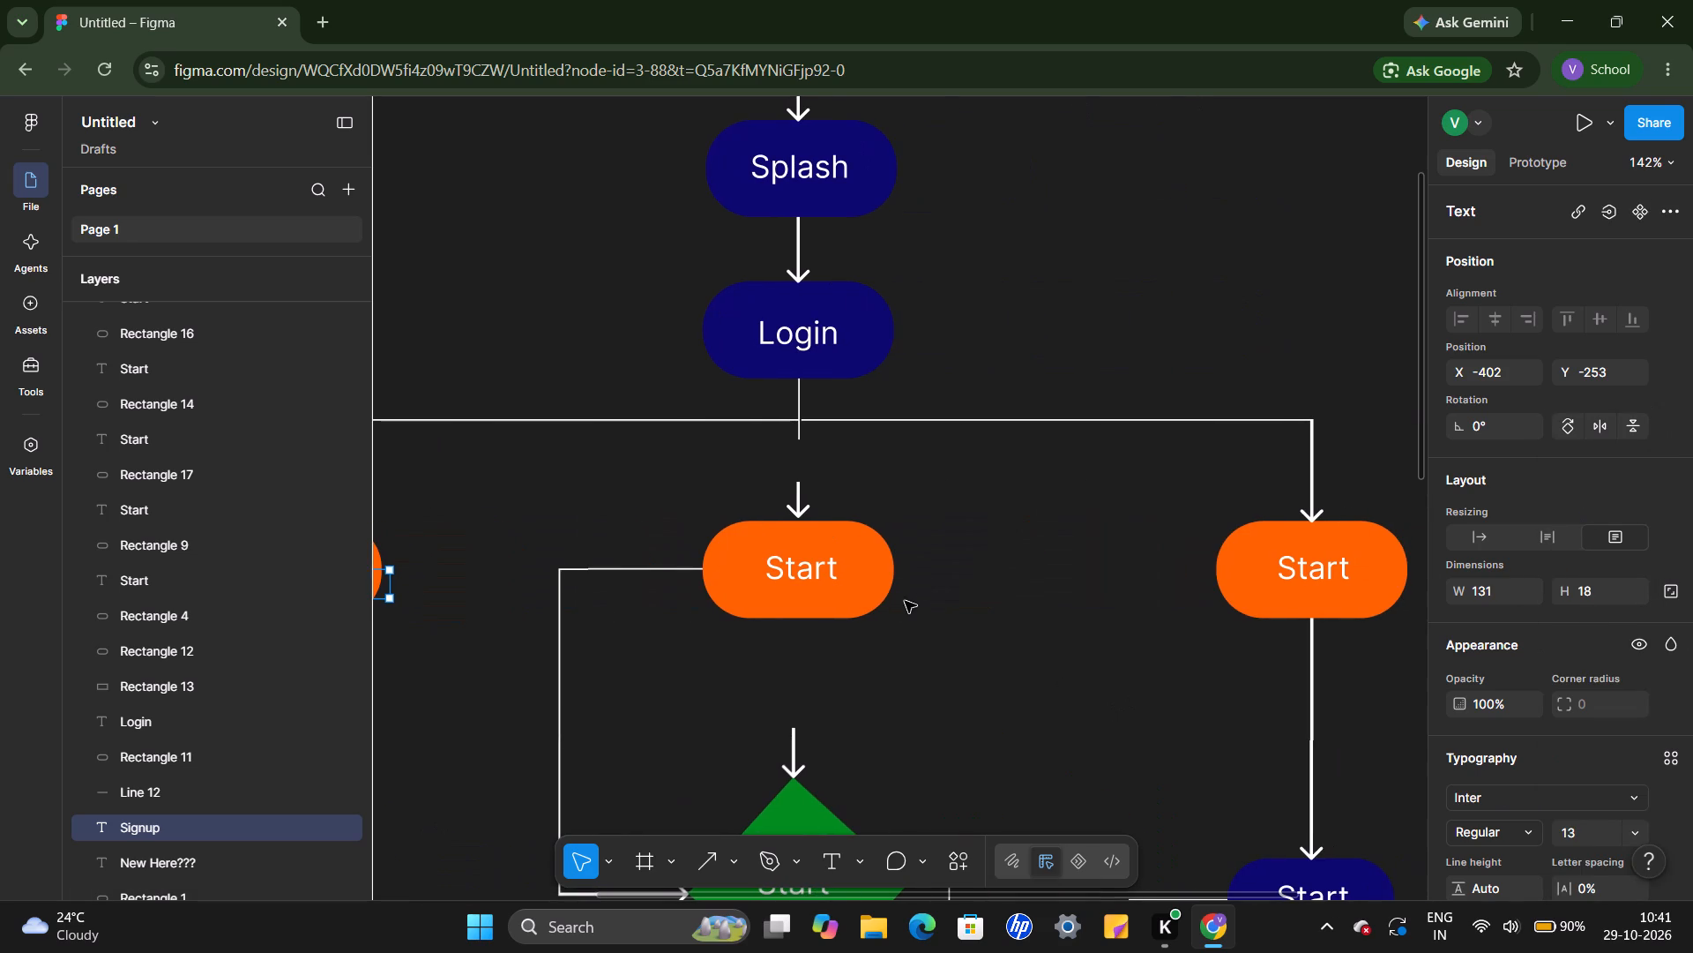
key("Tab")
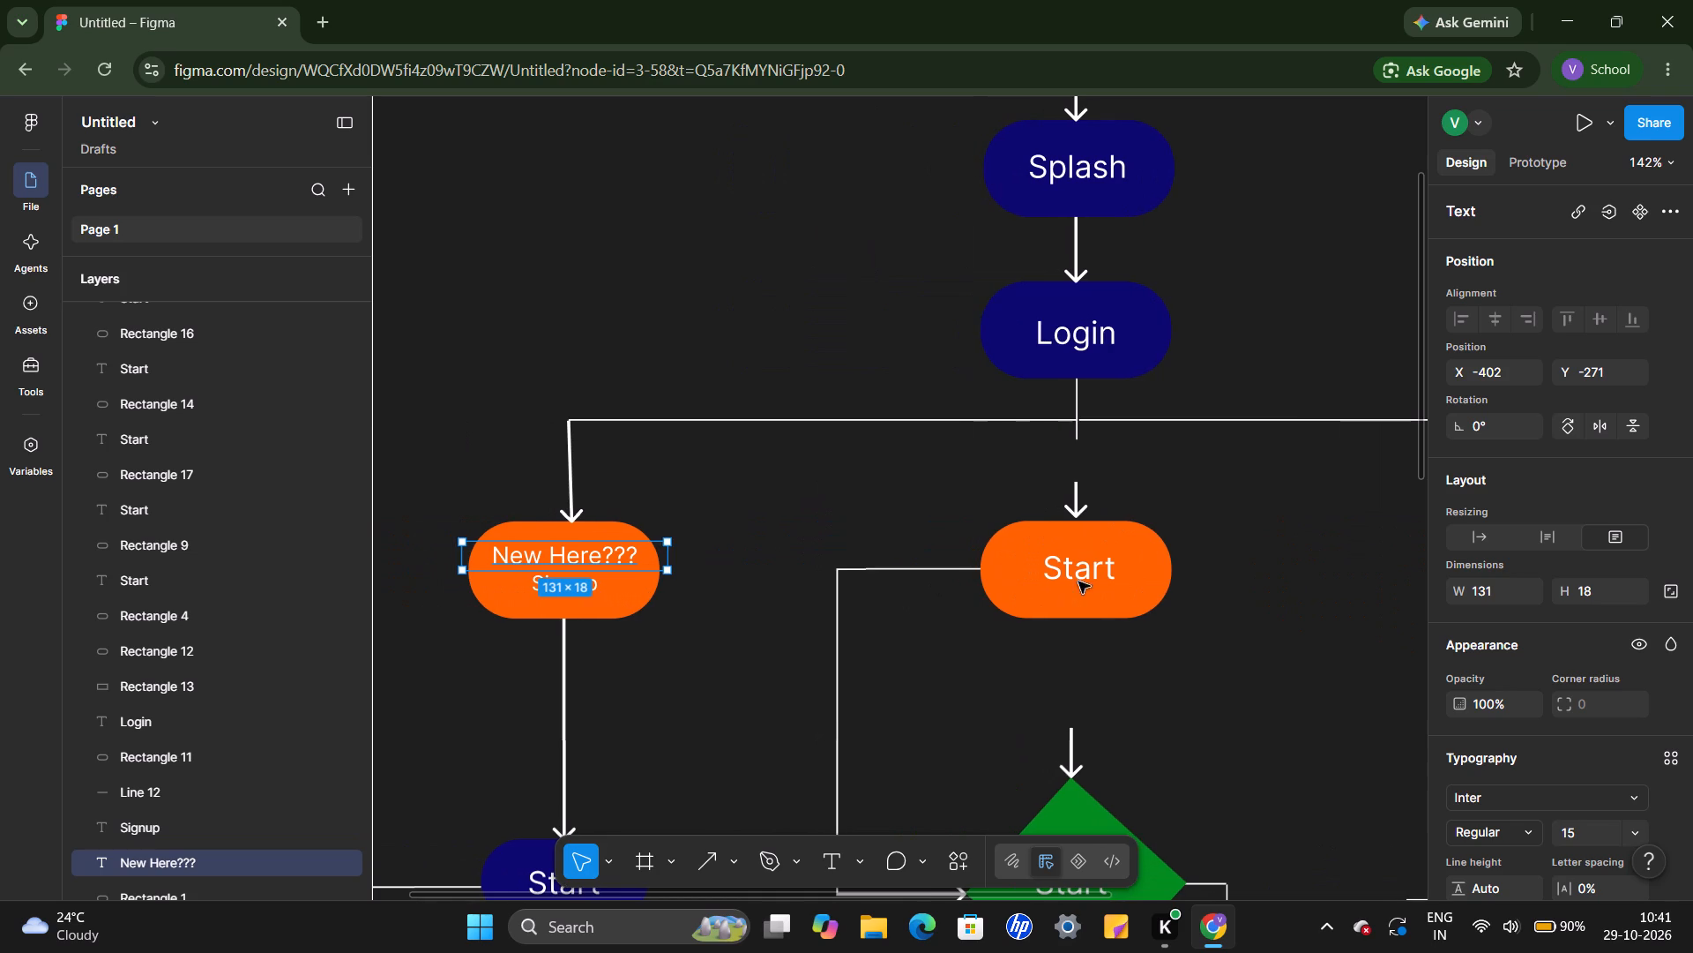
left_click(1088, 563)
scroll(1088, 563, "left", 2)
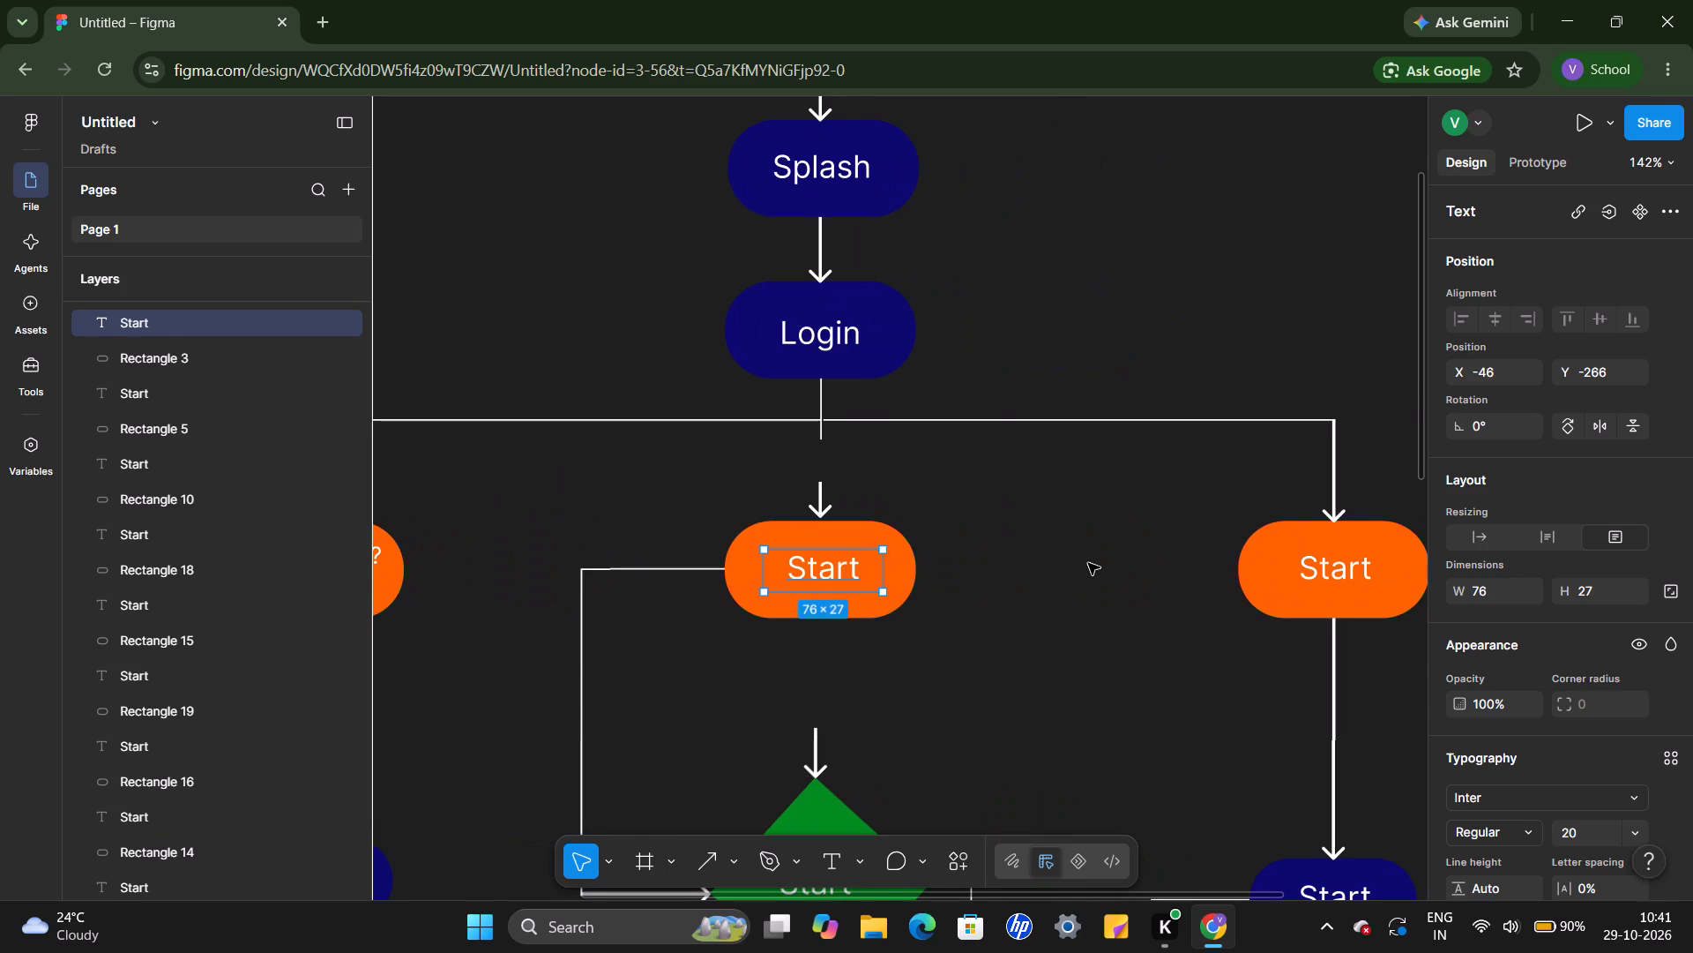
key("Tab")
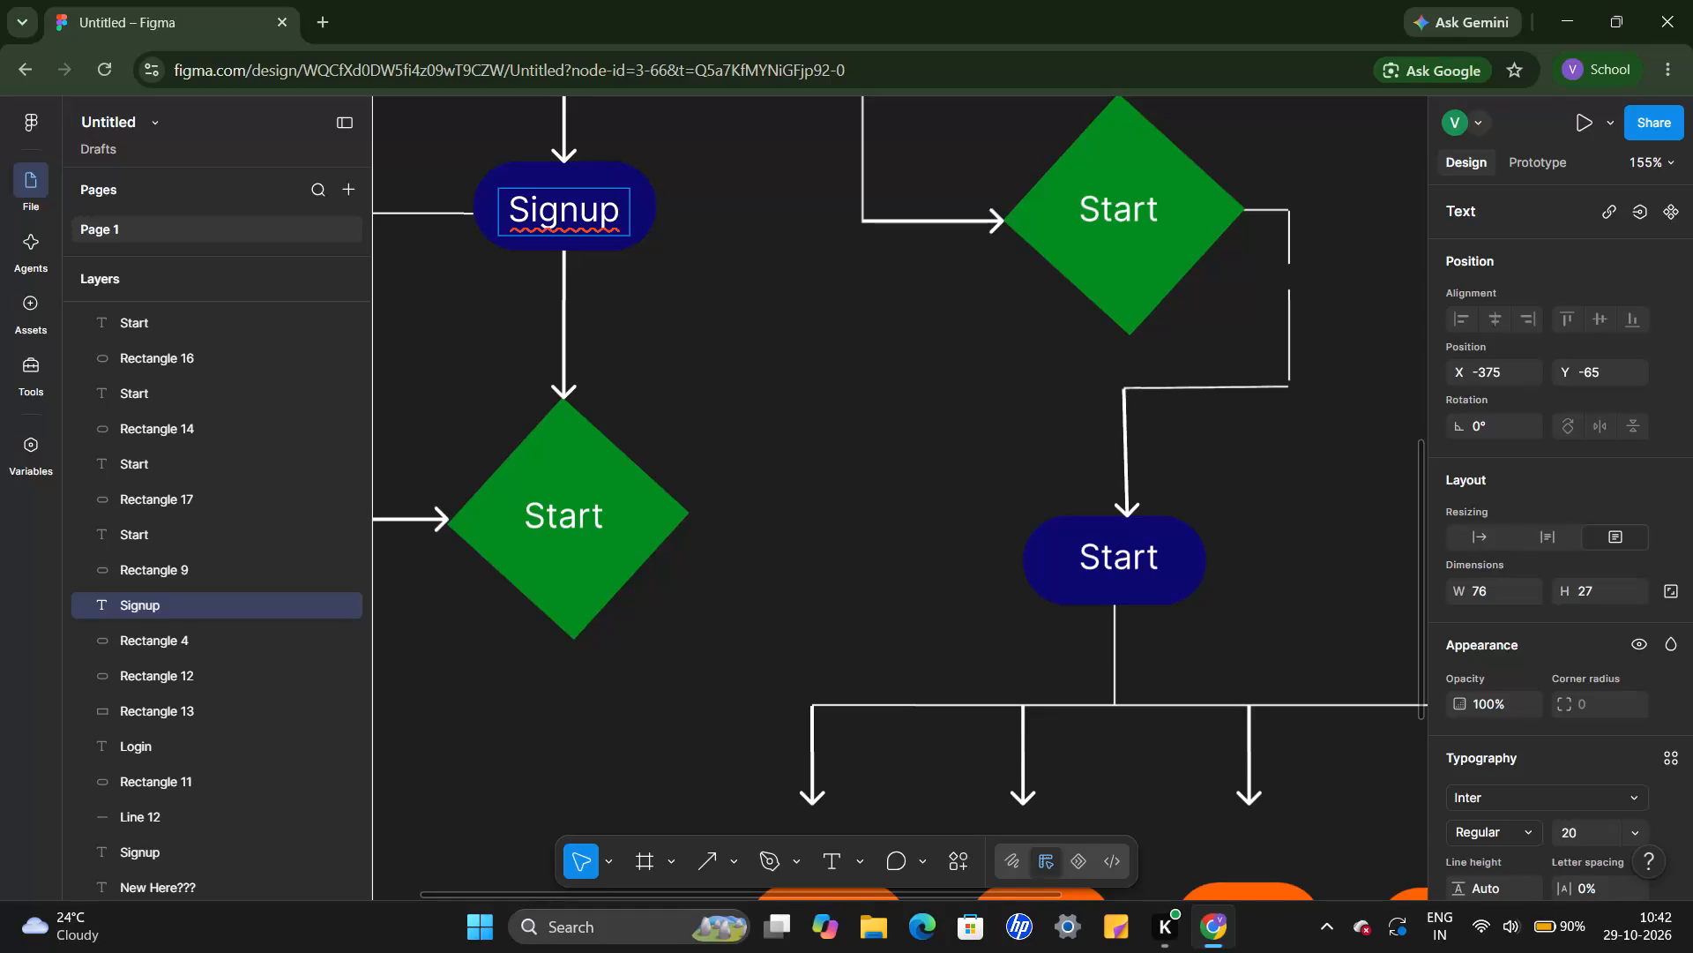
Clear the "Start" label from the green diamond below the middle orange shape.
key("Tab")
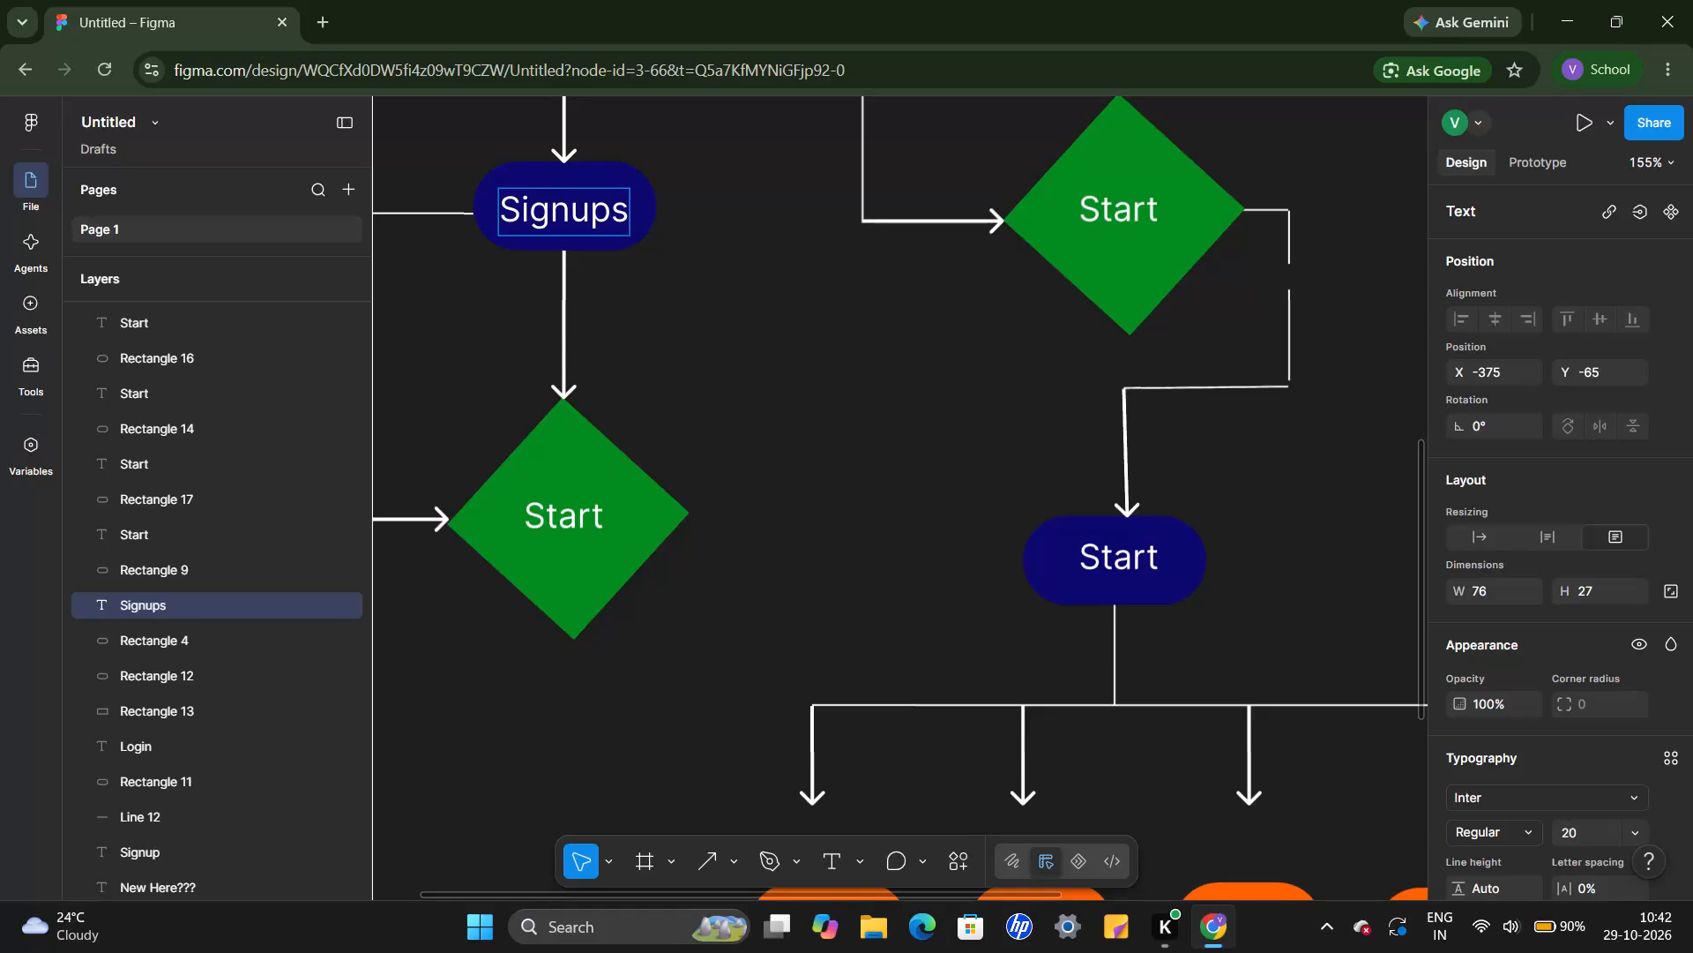
key("BackSpace")
key("Tab")
key("BackSpace")
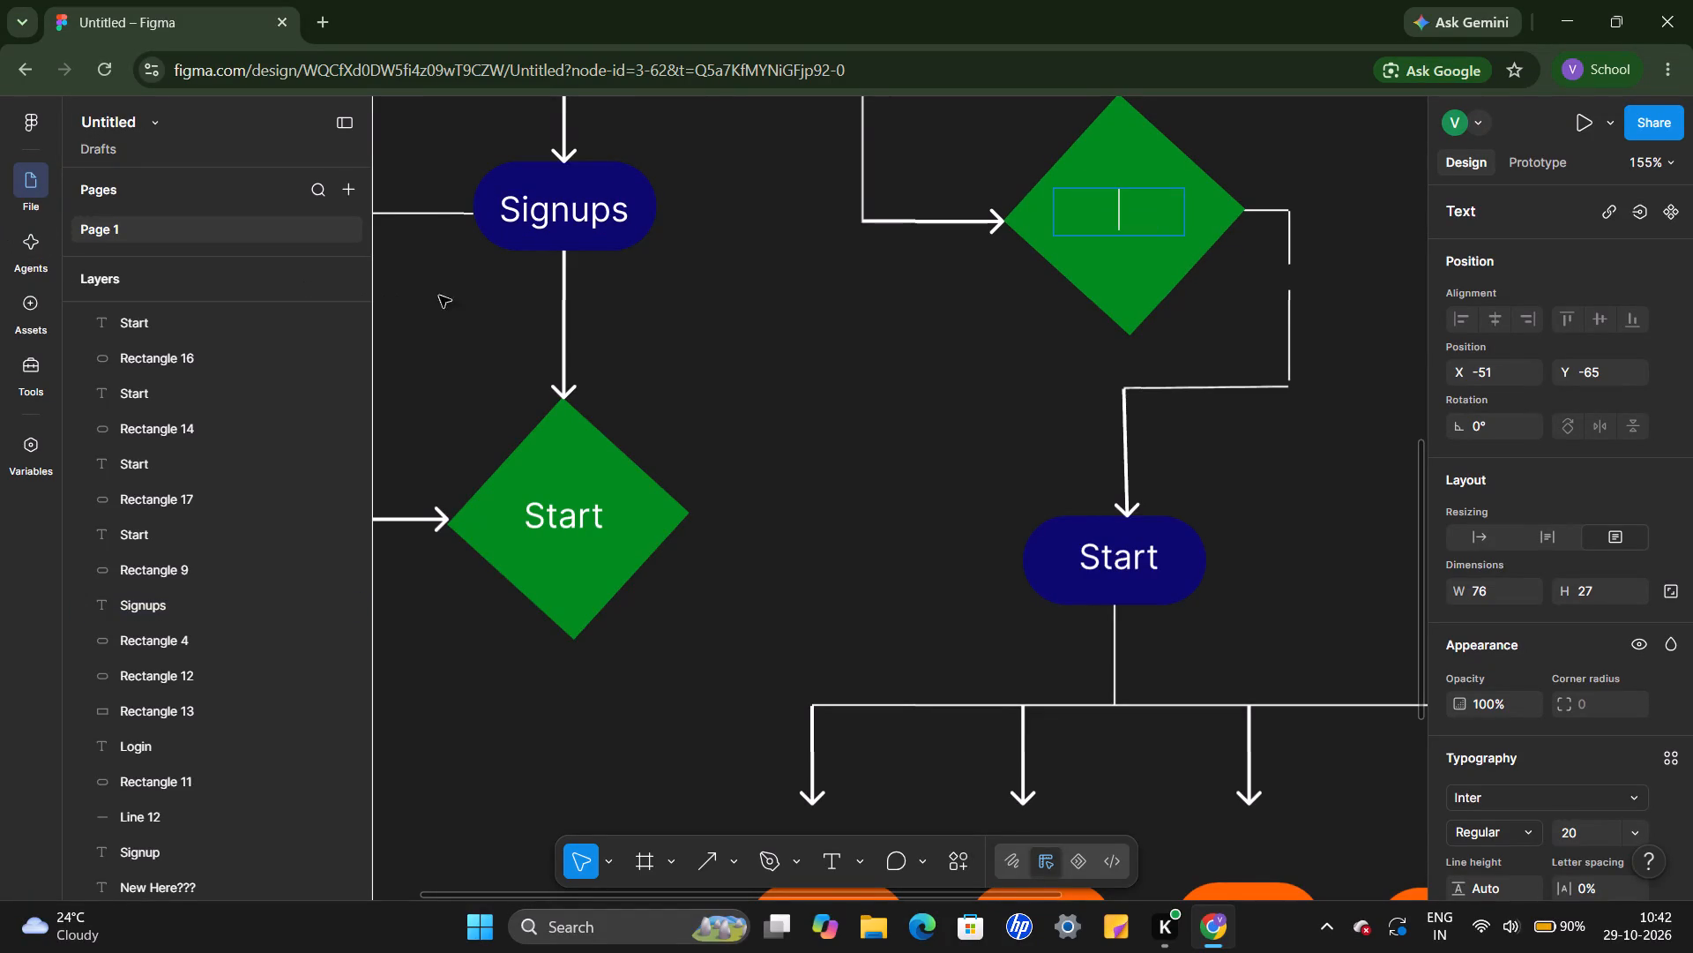
Correct the label of the navy rounded shape below the left orange shape to "Signup".
double_click(596, 217)
key("Right")
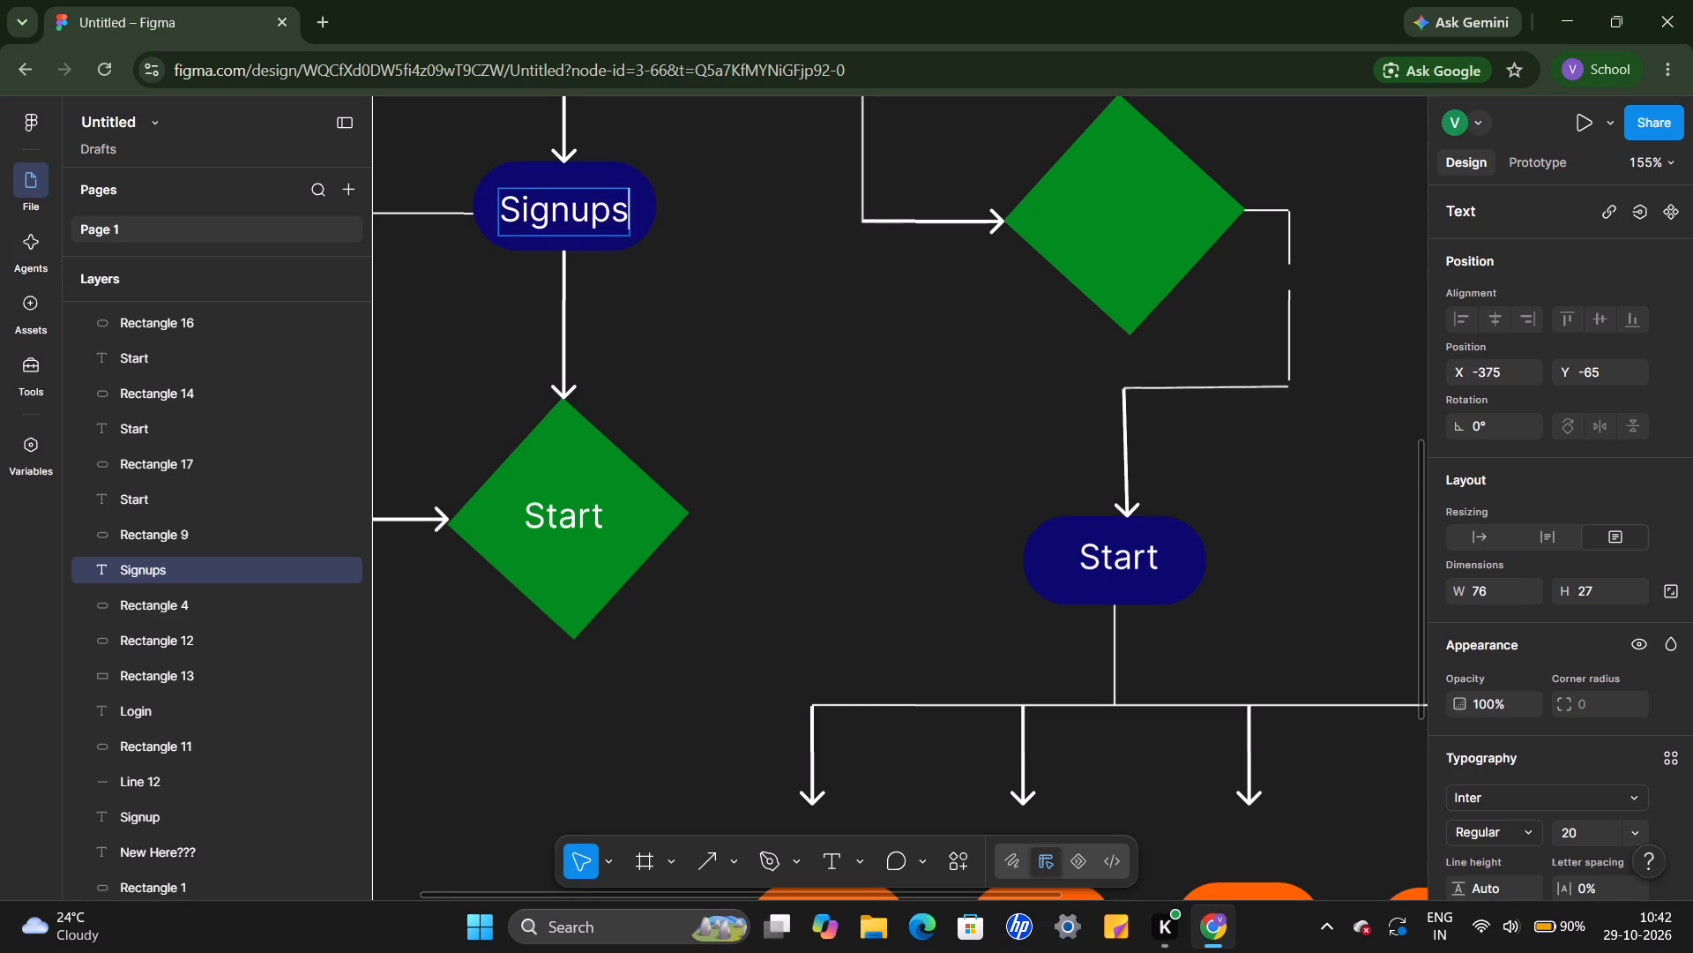
key("BackSpace")
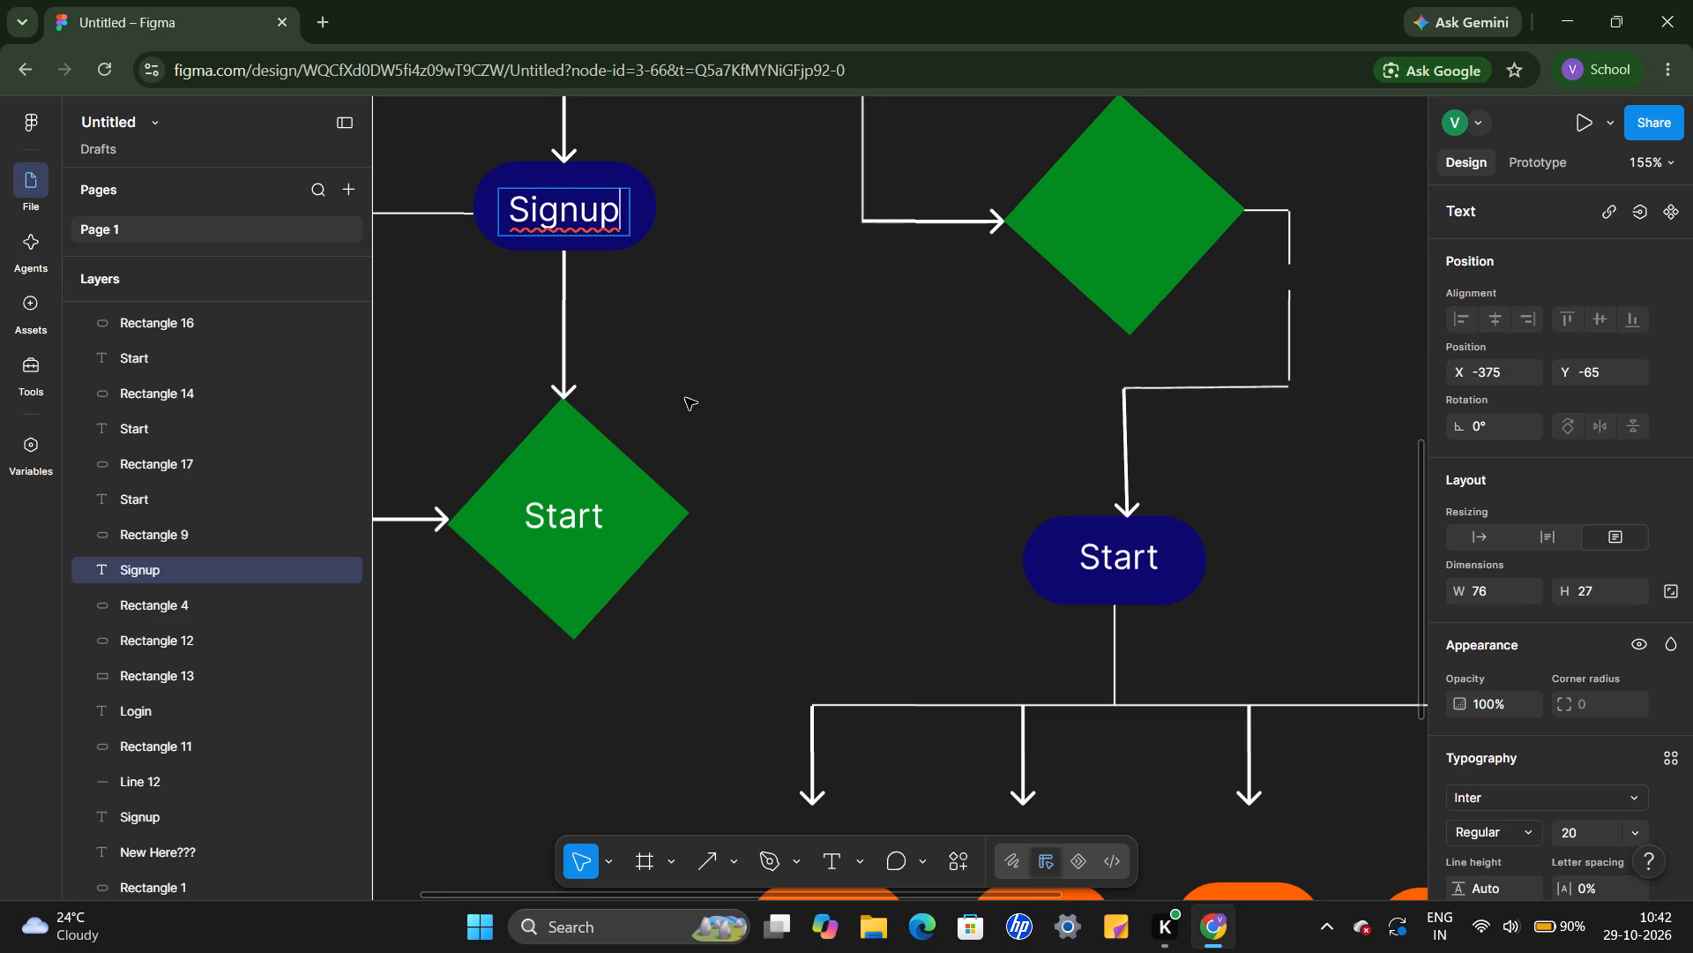
left_click(685, 398)
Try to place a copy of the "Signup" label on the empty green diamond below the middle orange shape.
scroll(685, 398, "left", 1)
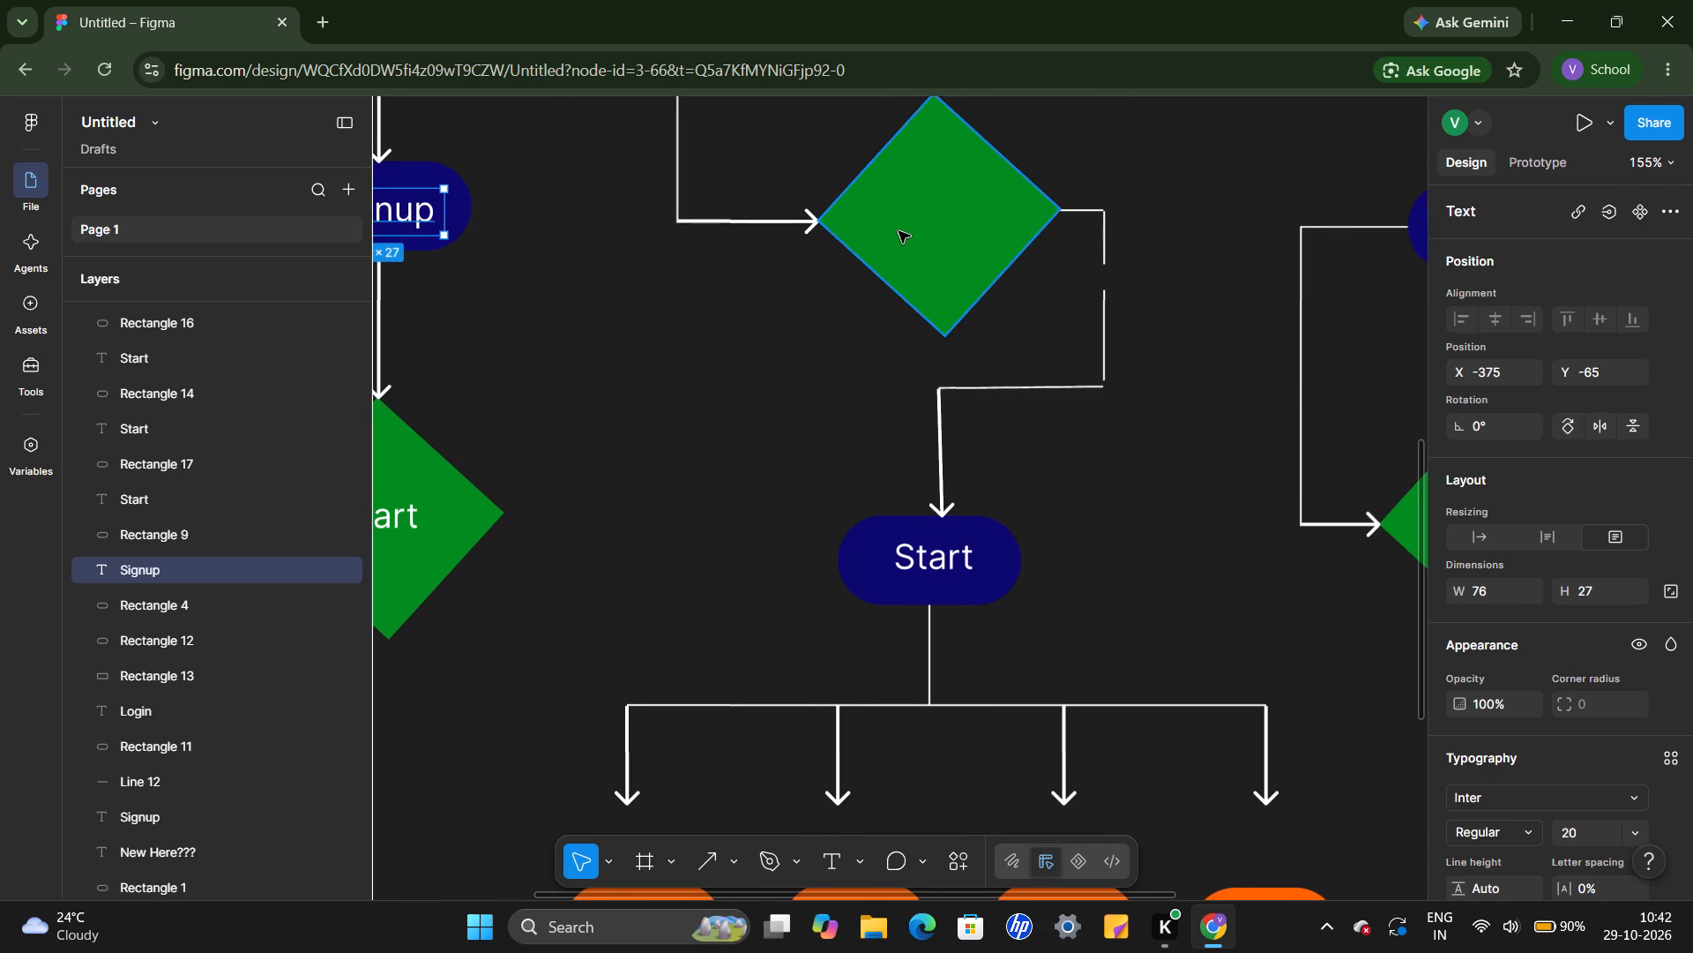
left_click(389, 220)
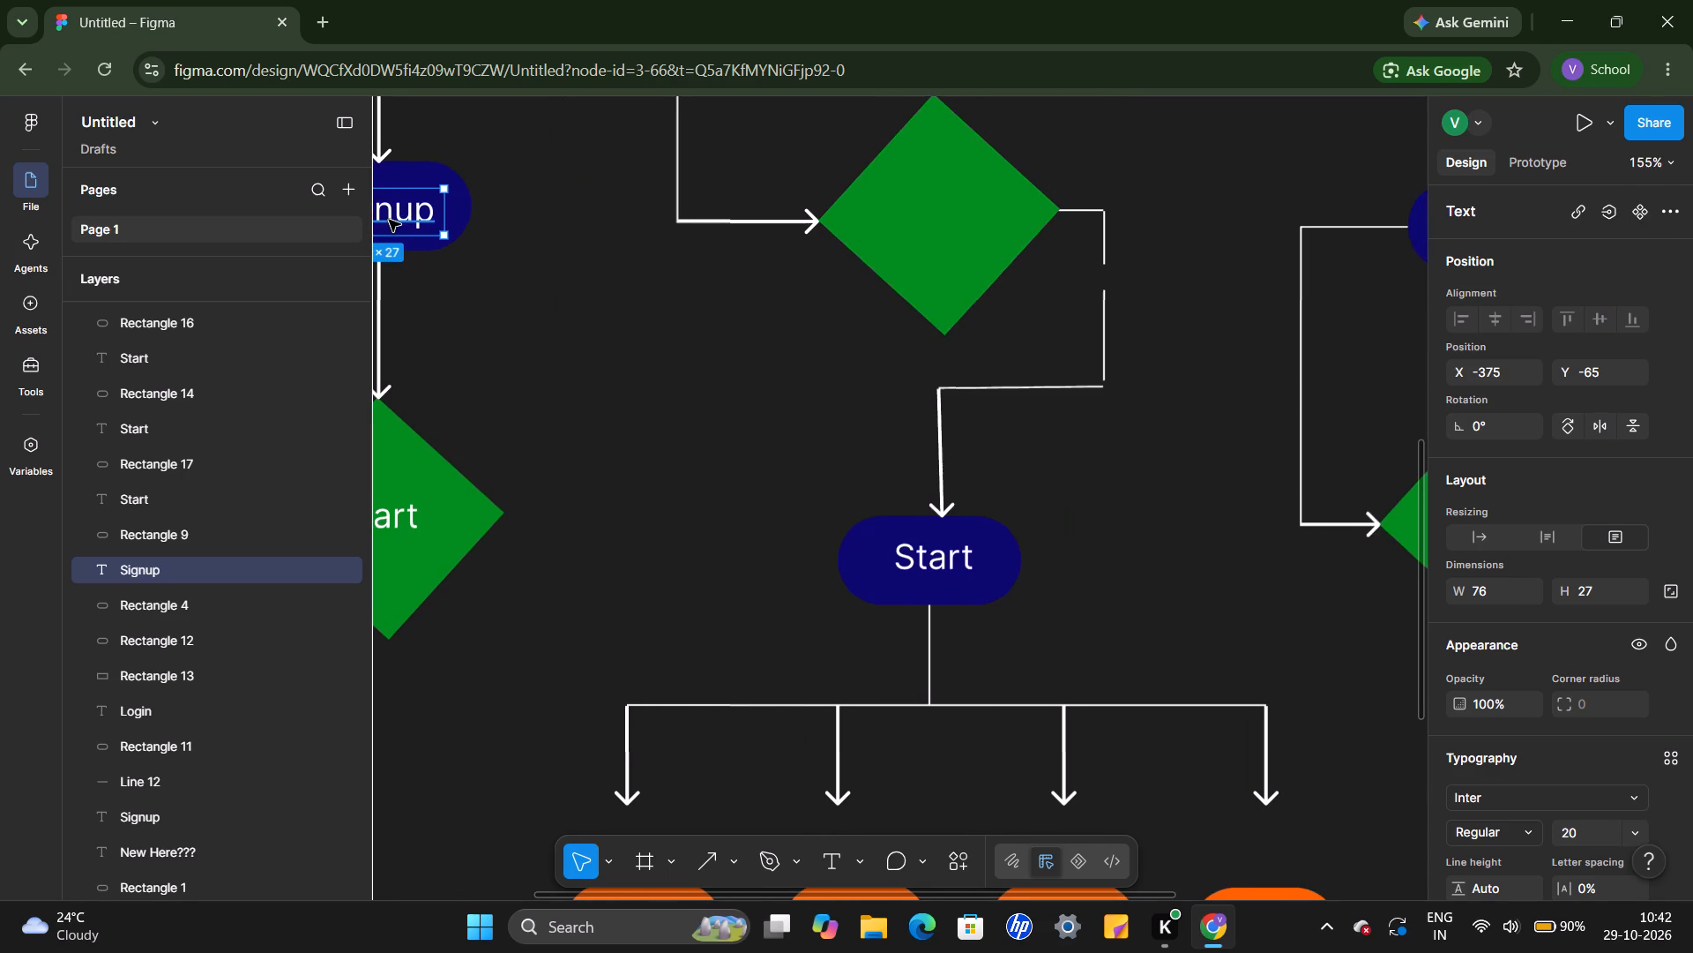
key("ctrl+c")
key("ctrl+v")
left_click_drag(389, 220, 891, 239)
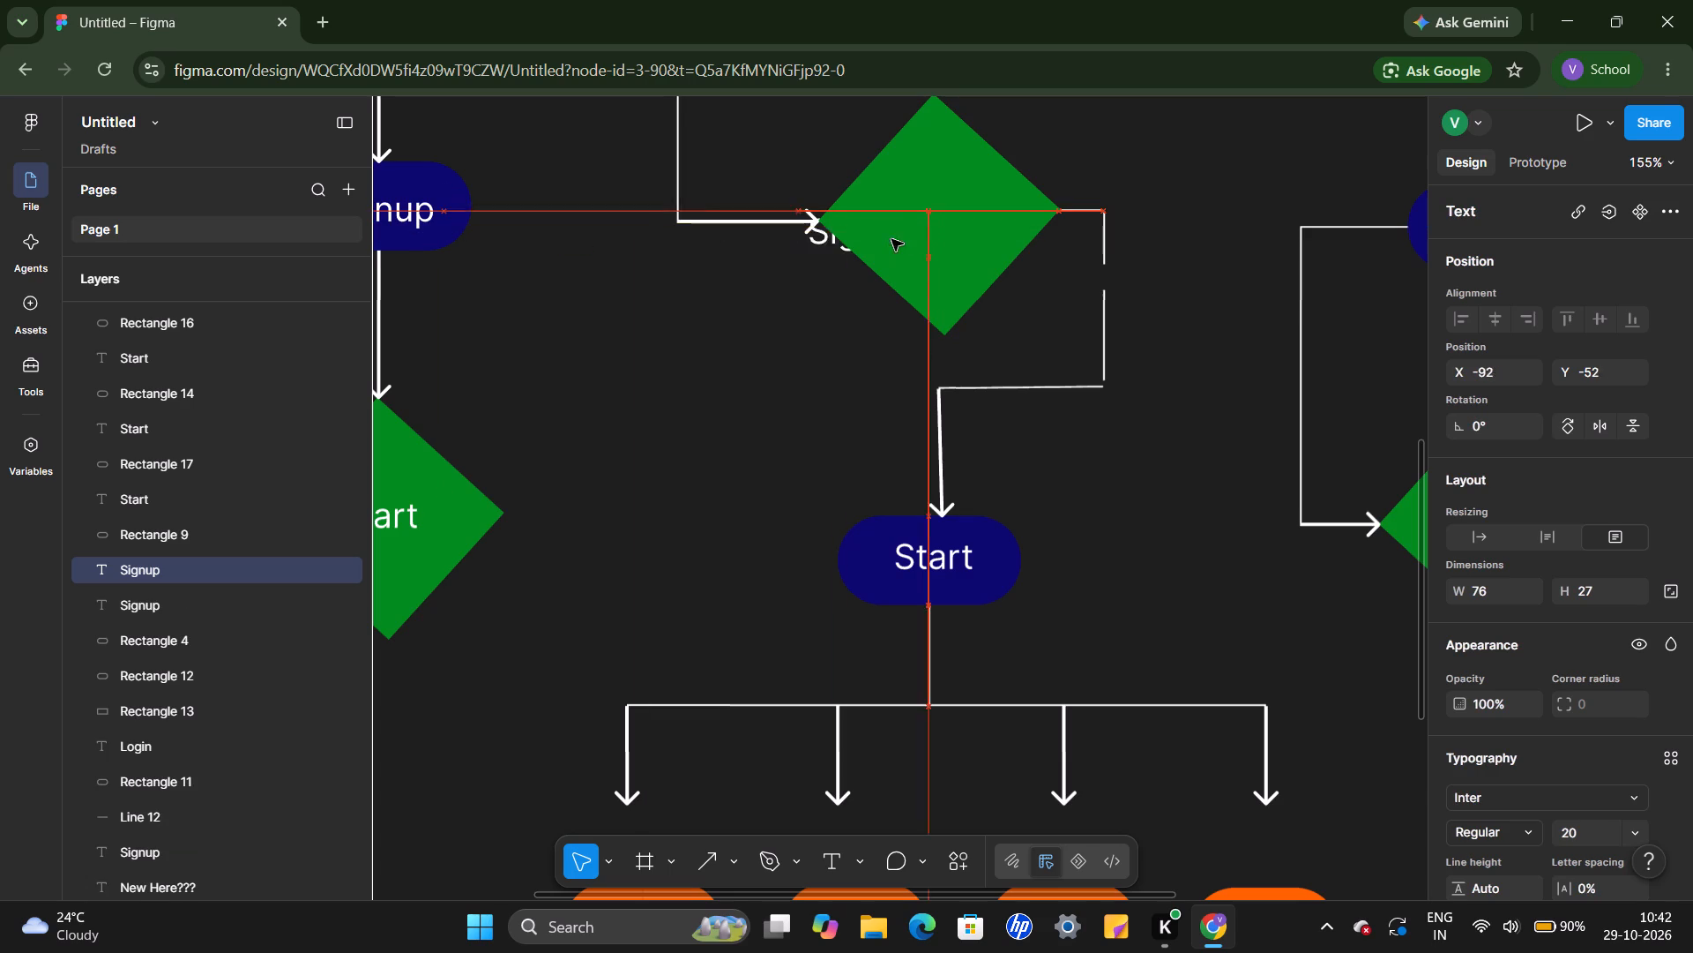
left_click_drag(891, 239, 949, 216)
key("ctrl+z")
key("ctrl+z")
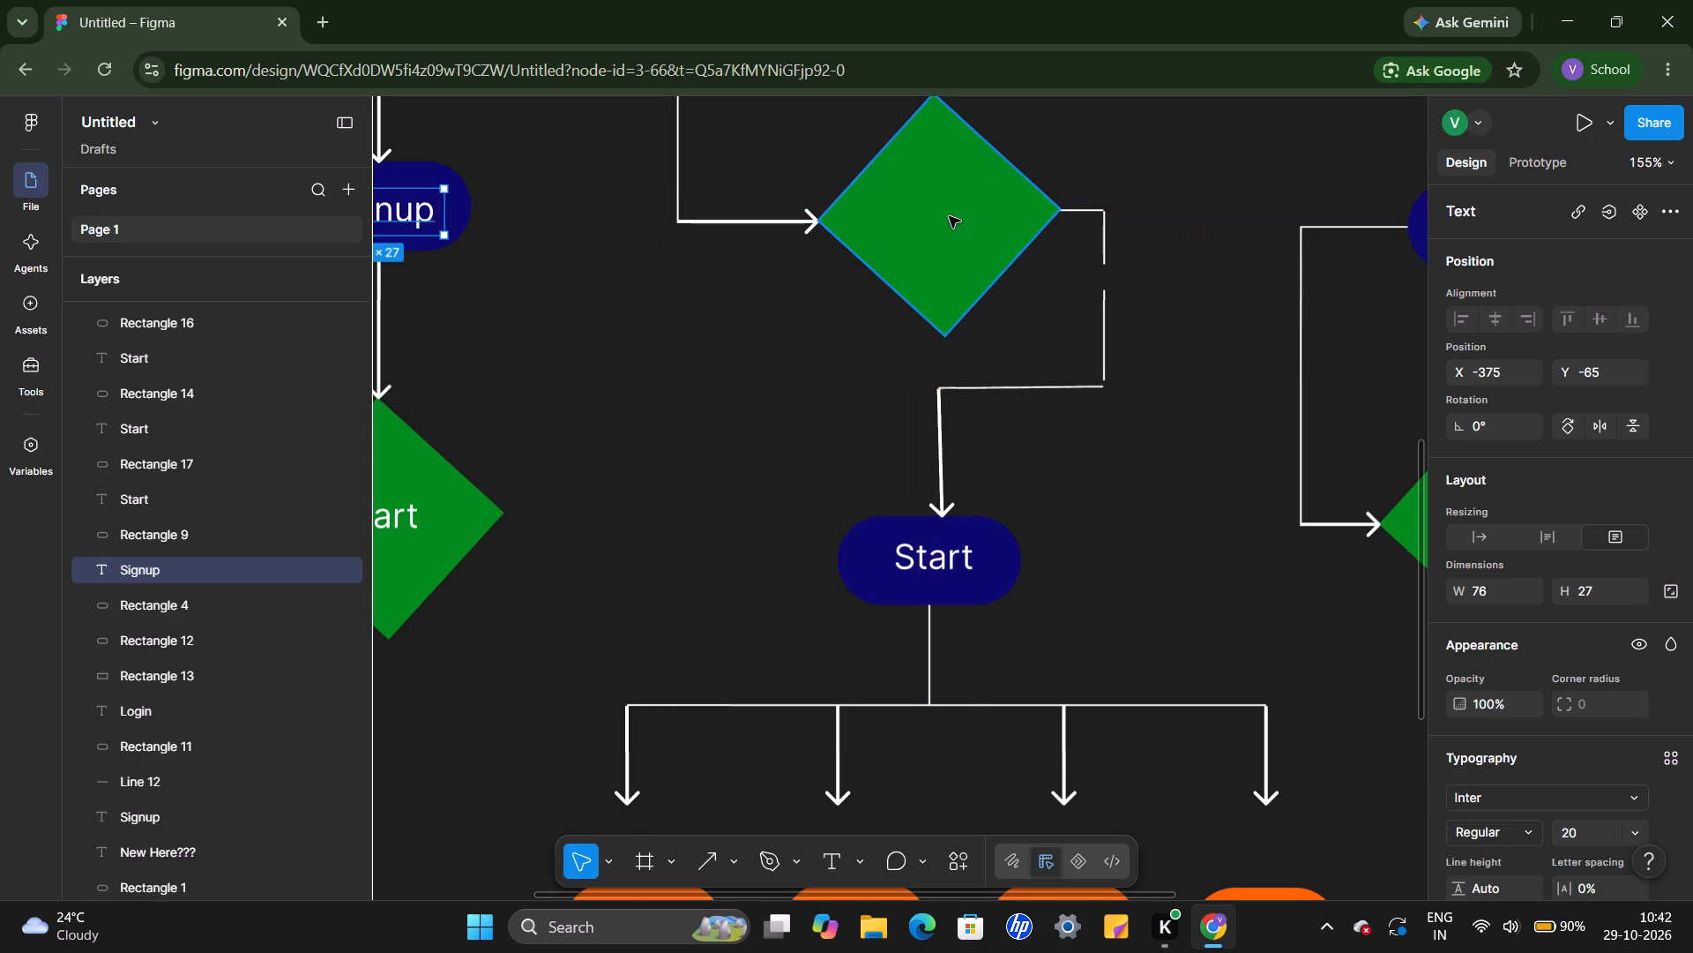
Undo the recent label edits back to before the "Start" label was cleared from the middle green diamond.
key("ctrl+z")
key("ctrl+z")
key("ctrl+z")
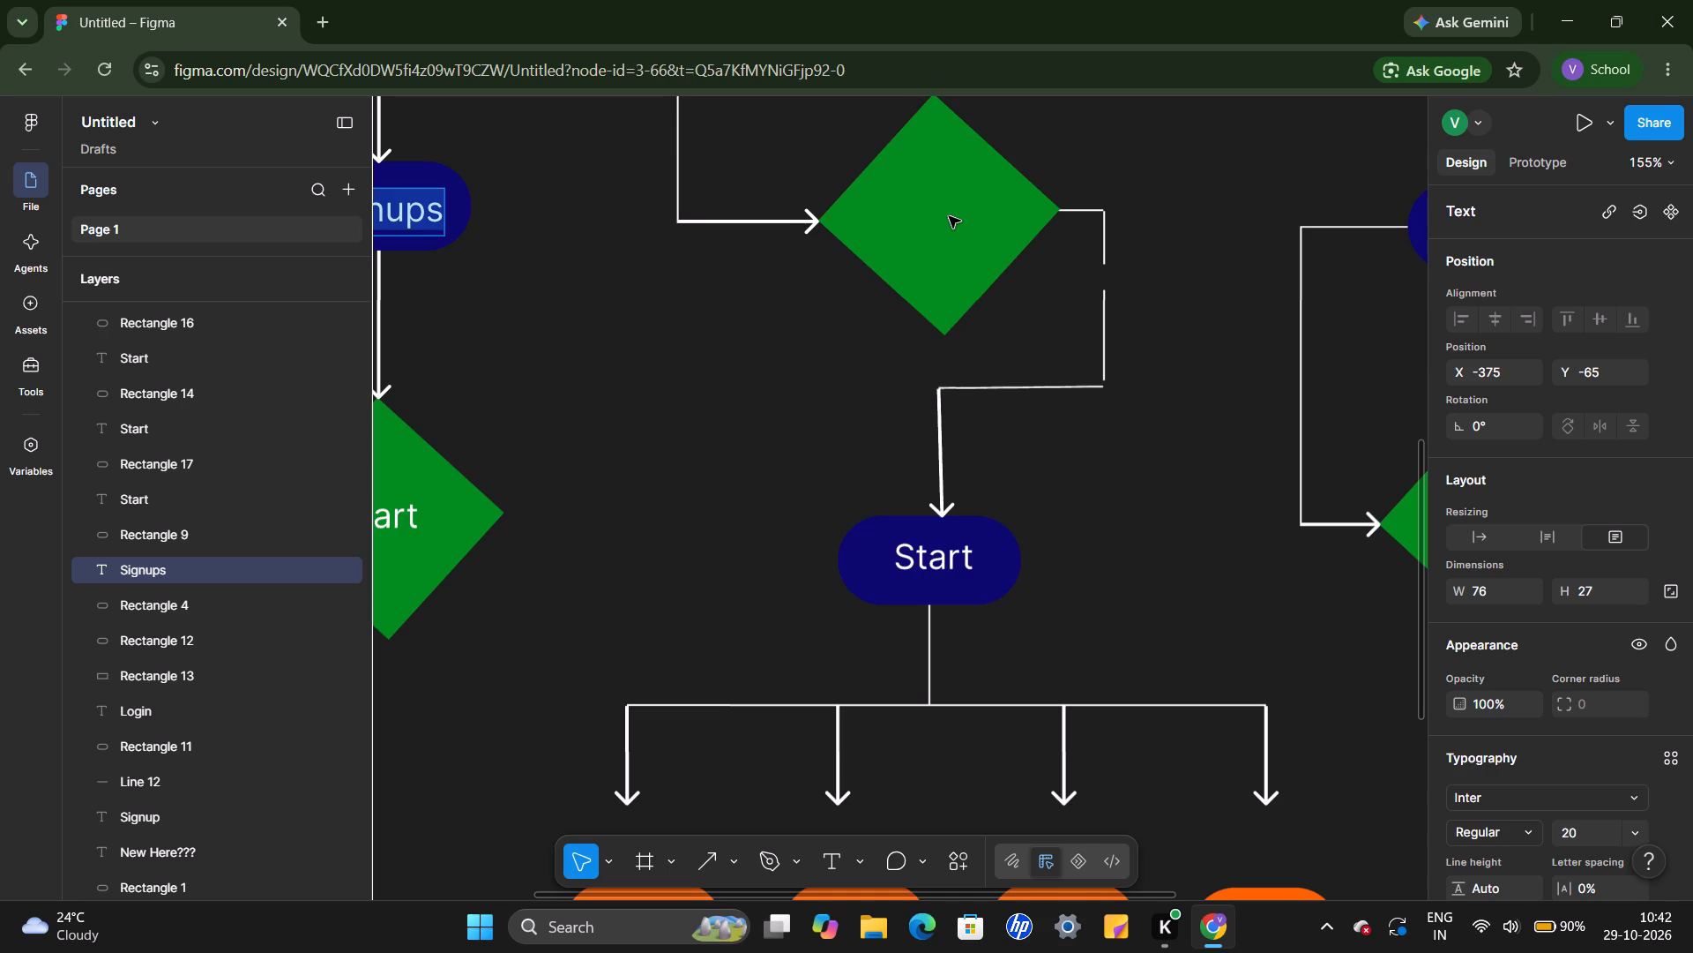
key("ctrl+z")
key("ctrl+z")
key("ctrl+z")
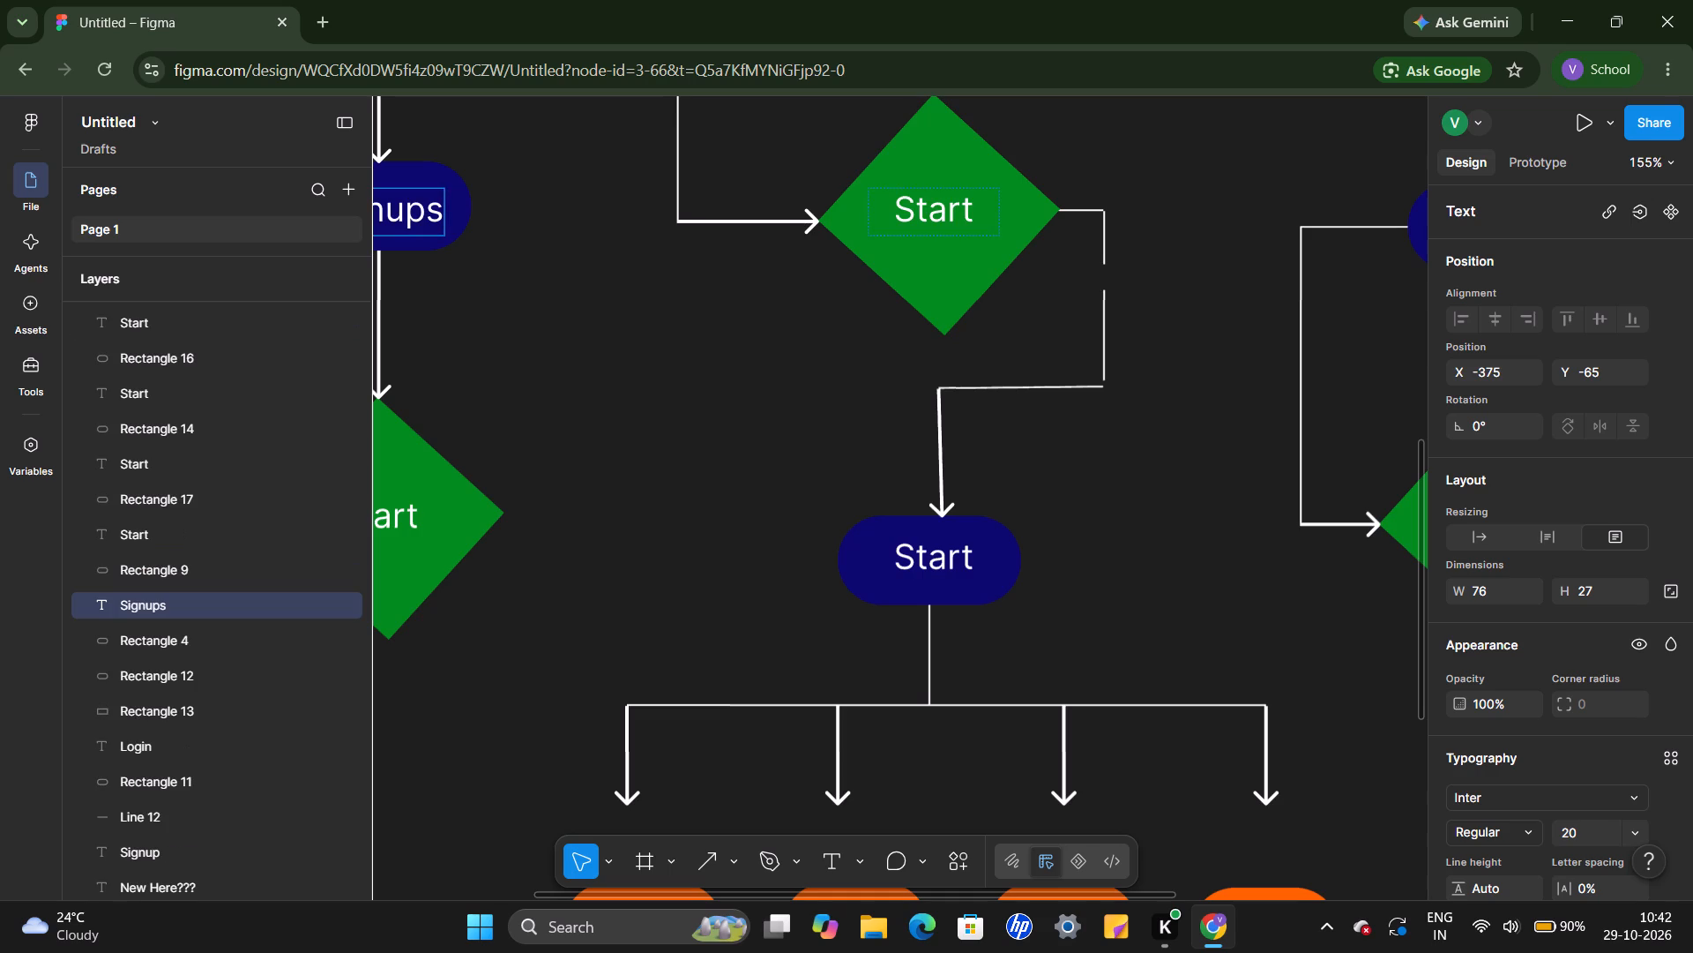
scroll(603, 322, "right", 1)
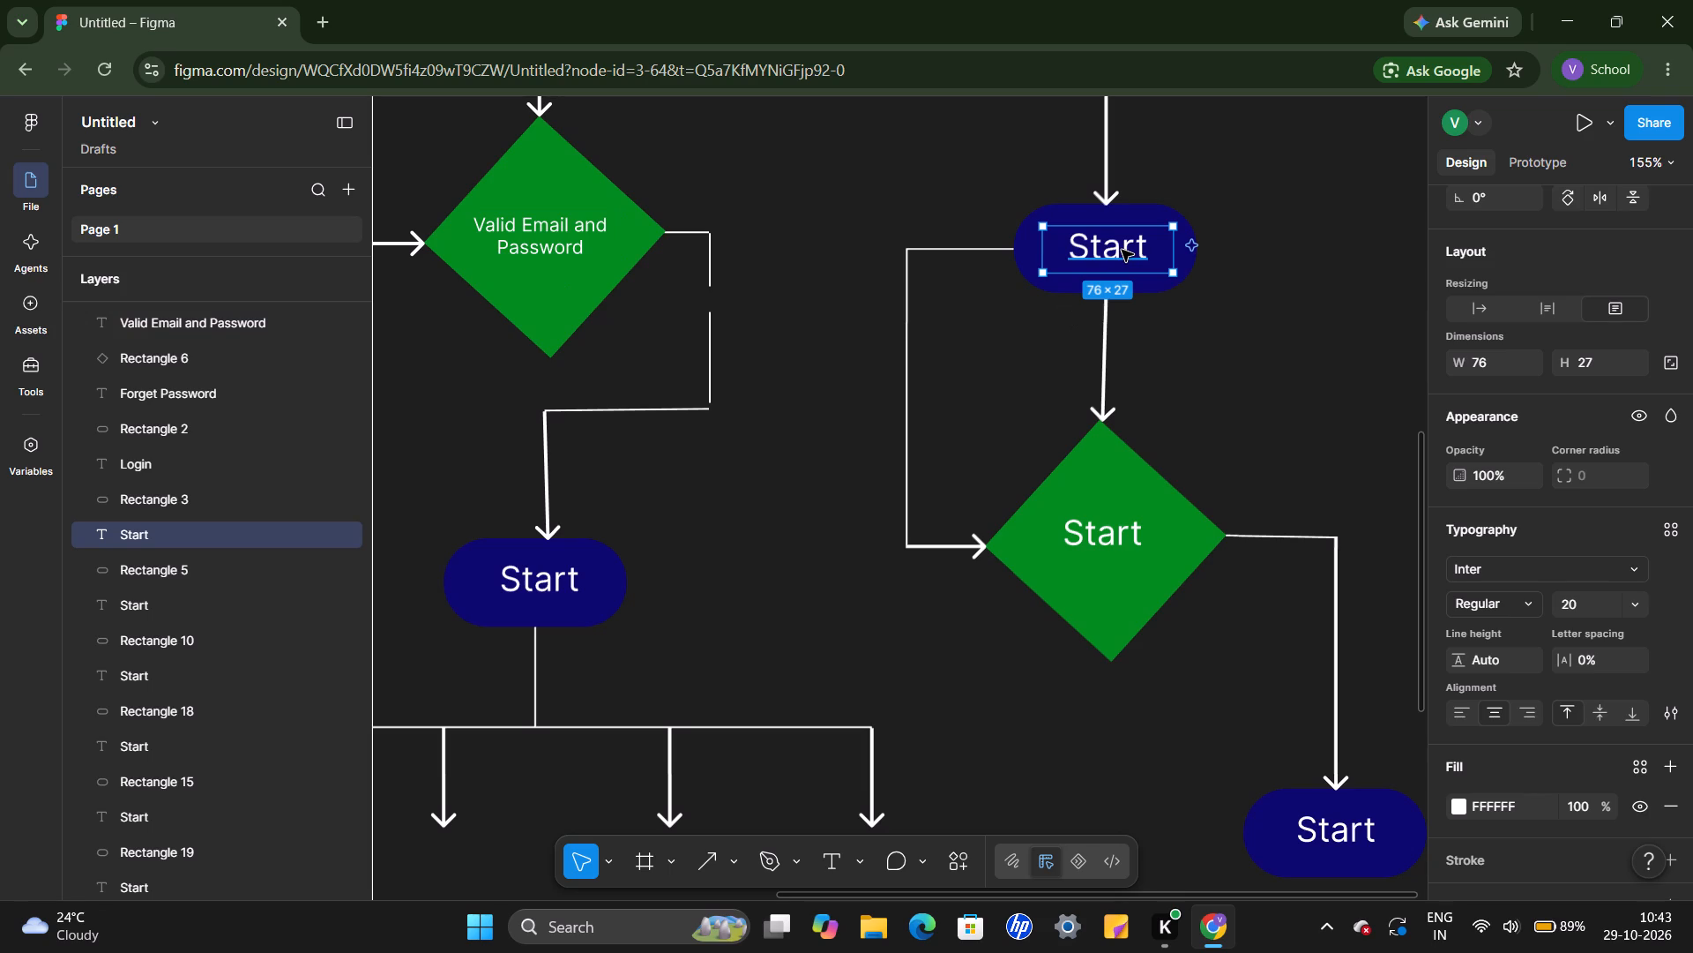
Replace the "Start" label on the navy rounded shape above the rightmost green diamond with "Recover Password".
double_click(1128, 264)
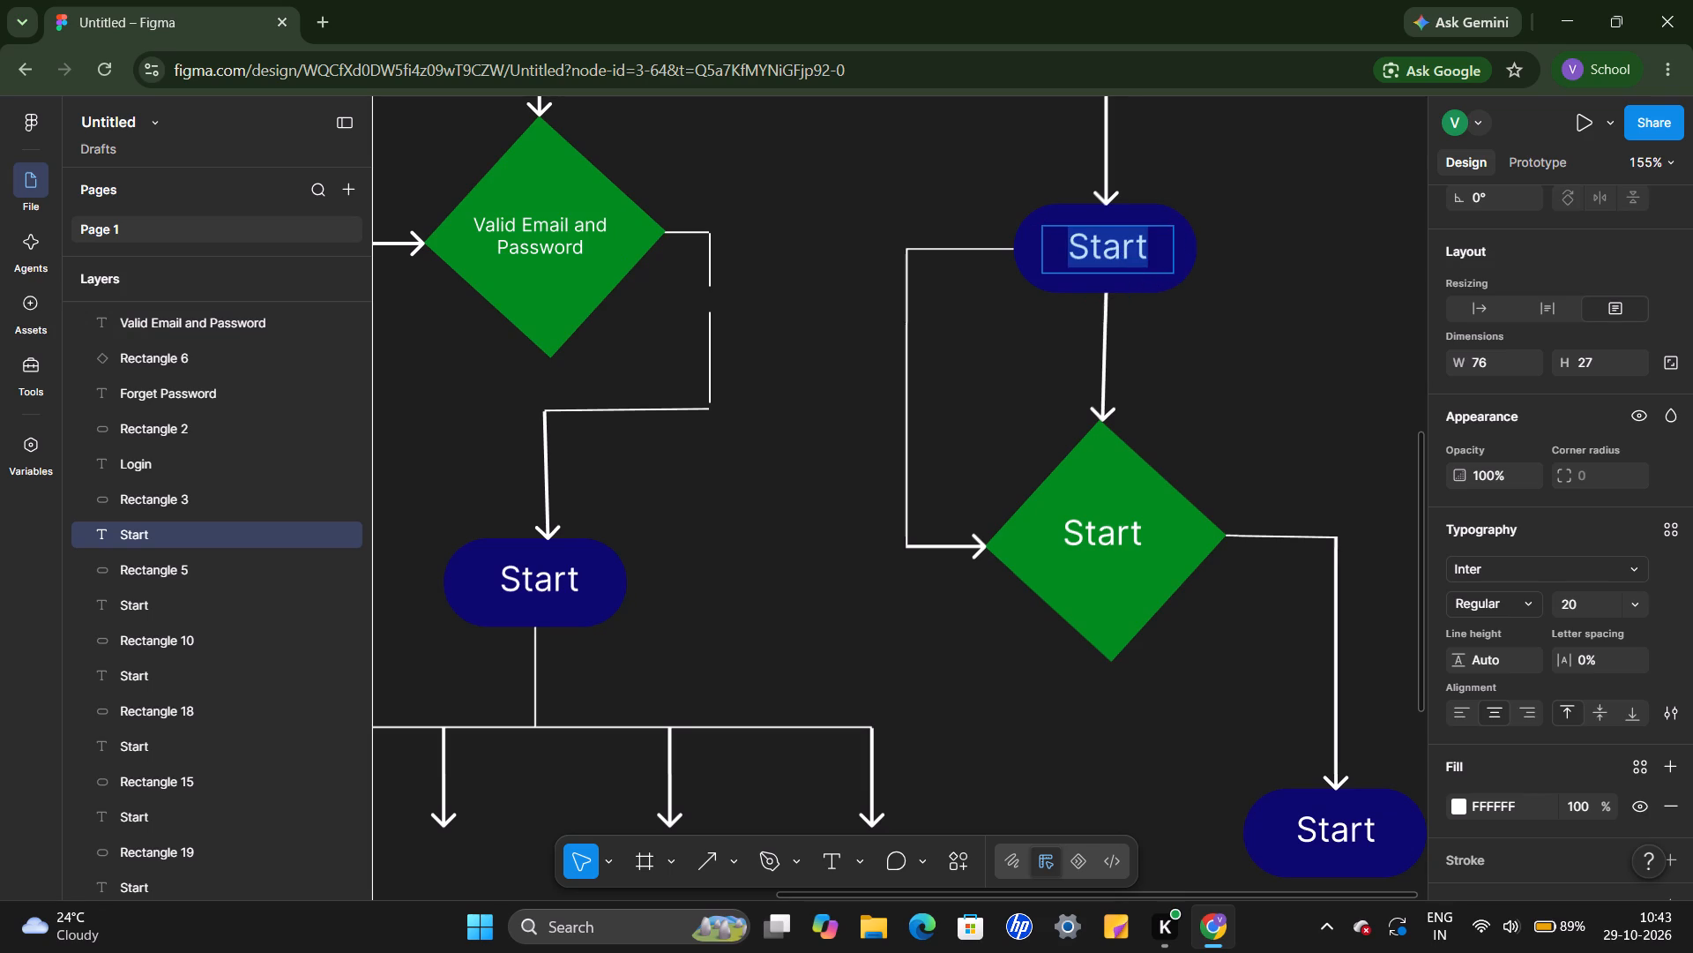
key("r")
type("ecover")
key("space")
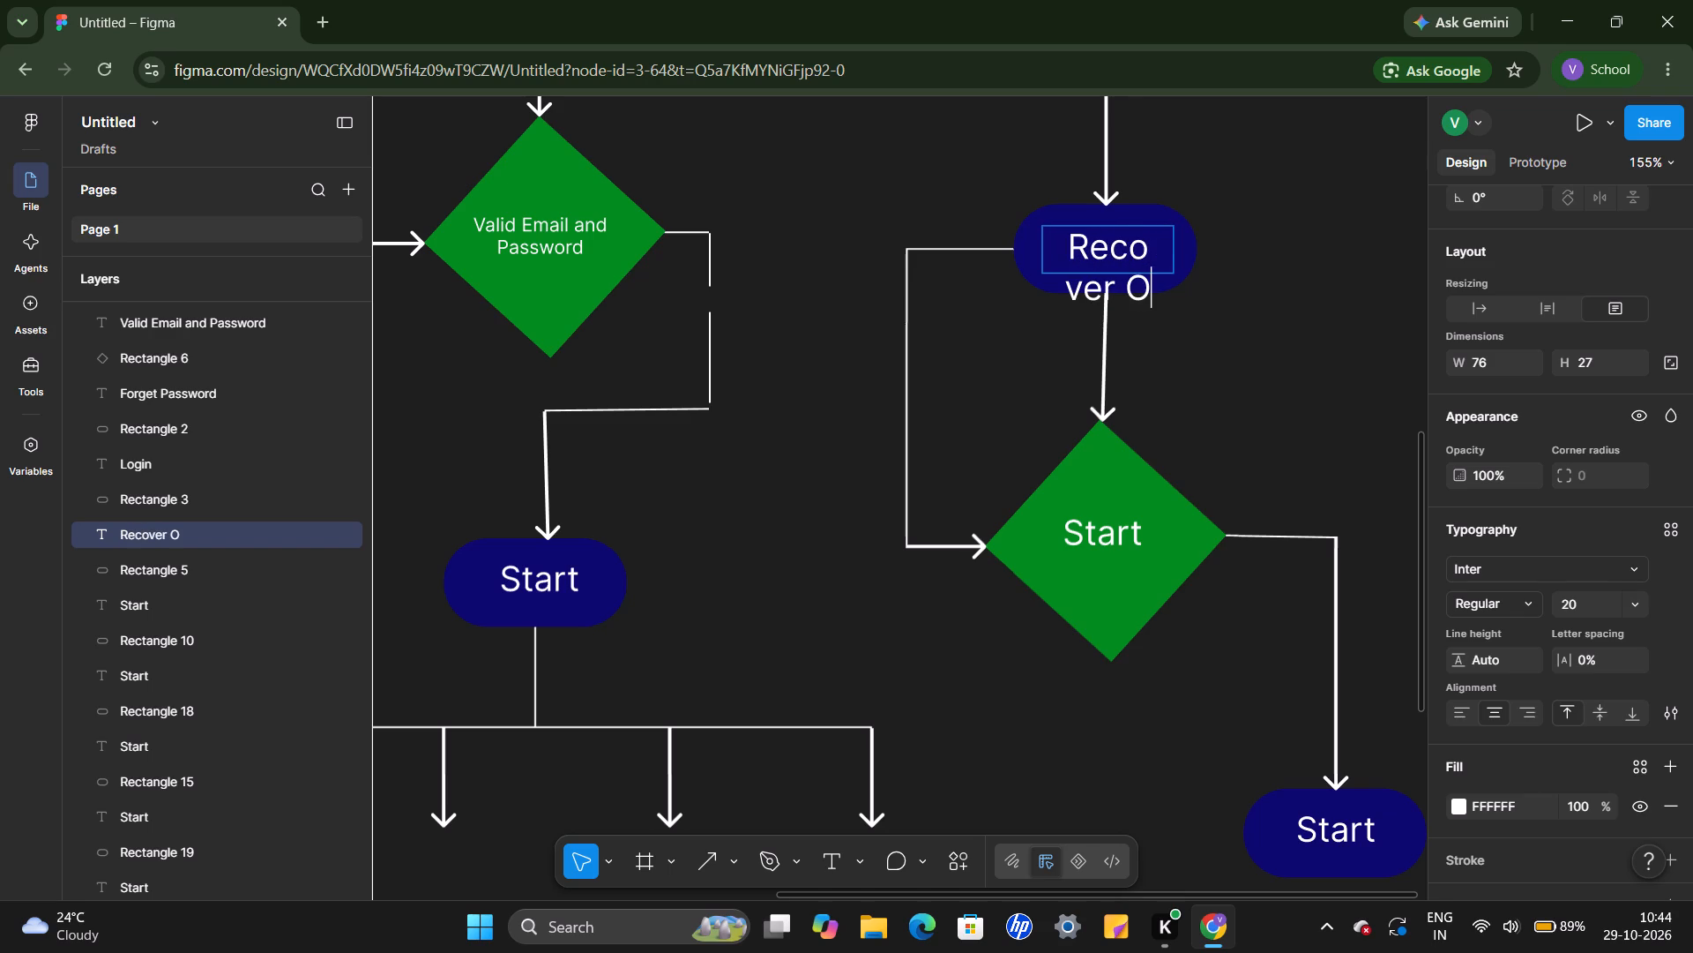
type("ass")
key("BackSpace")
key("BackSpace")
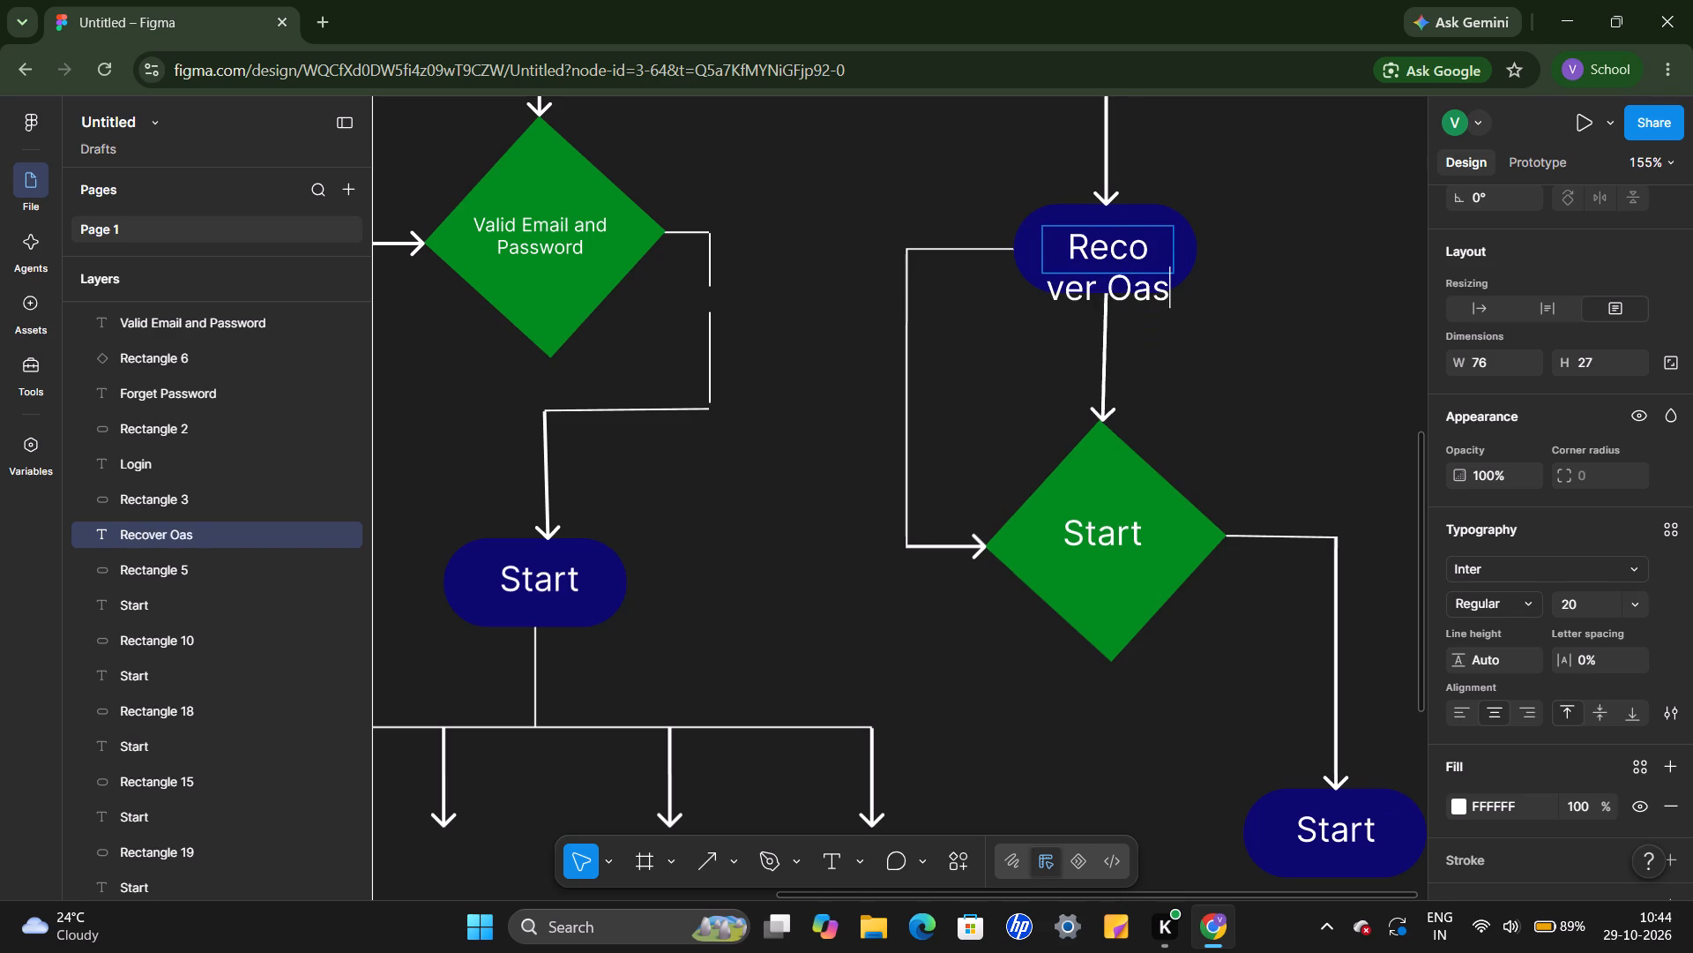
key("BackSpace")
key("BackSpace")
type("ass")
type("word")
left_click(1184, 310)
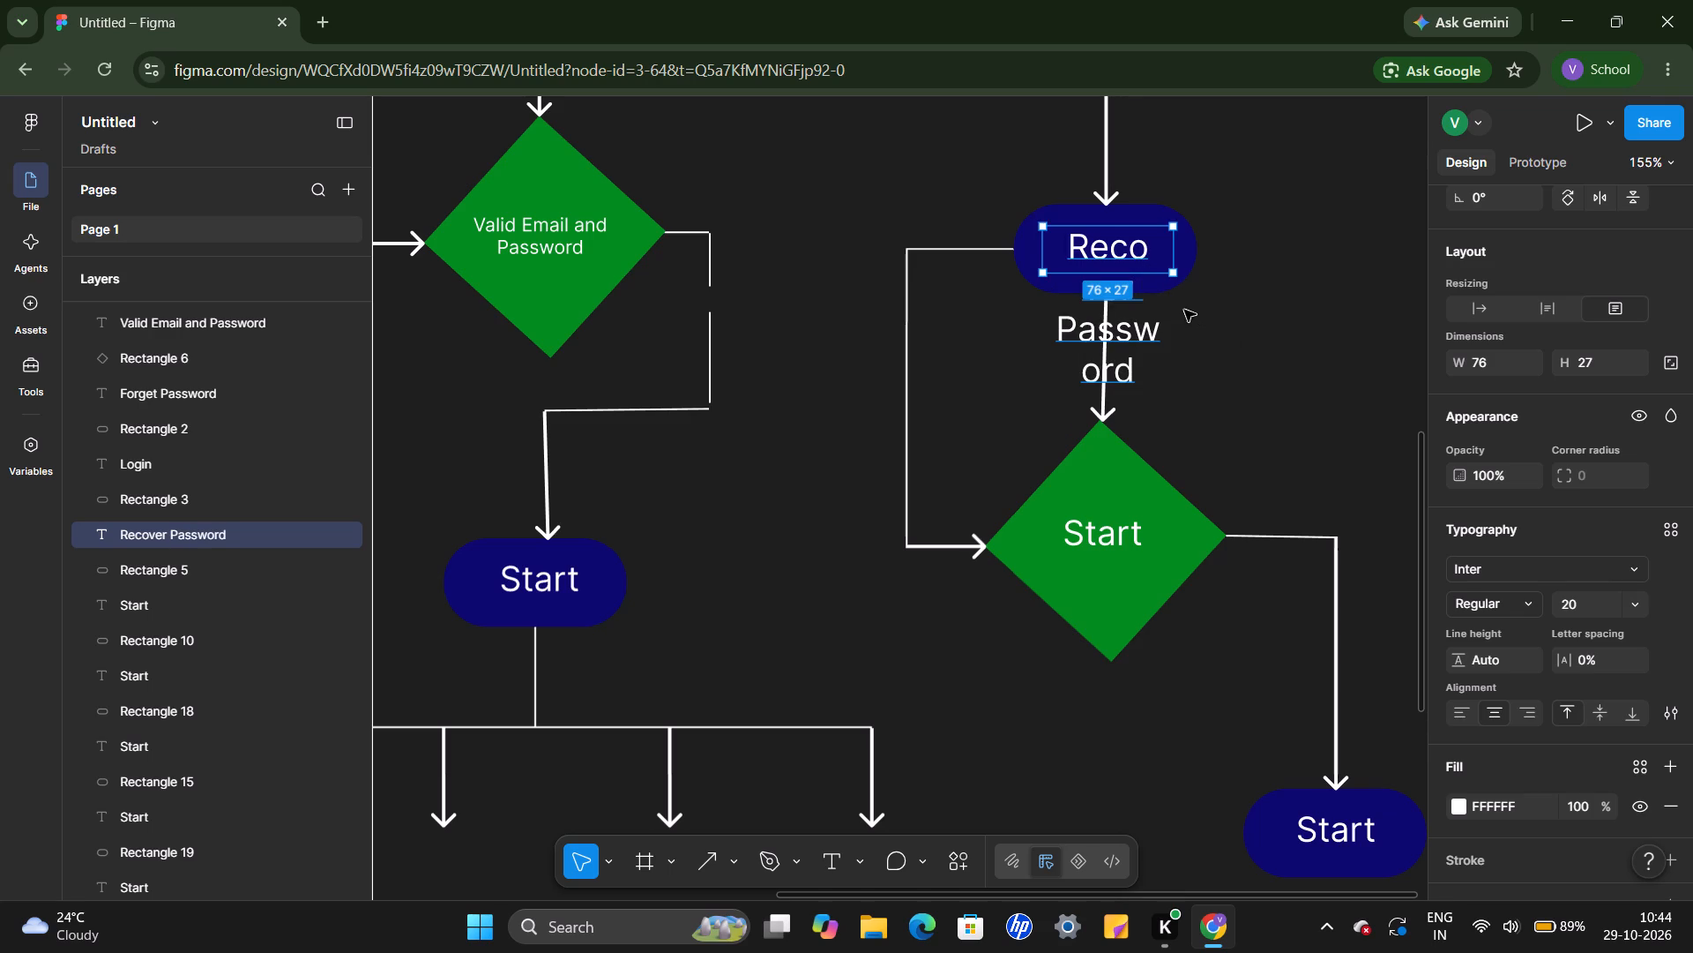
Set the "Recover Password" label's font size to 15 and shift it slightly up to centre it in its navy shape.
left_click(1649, 610)
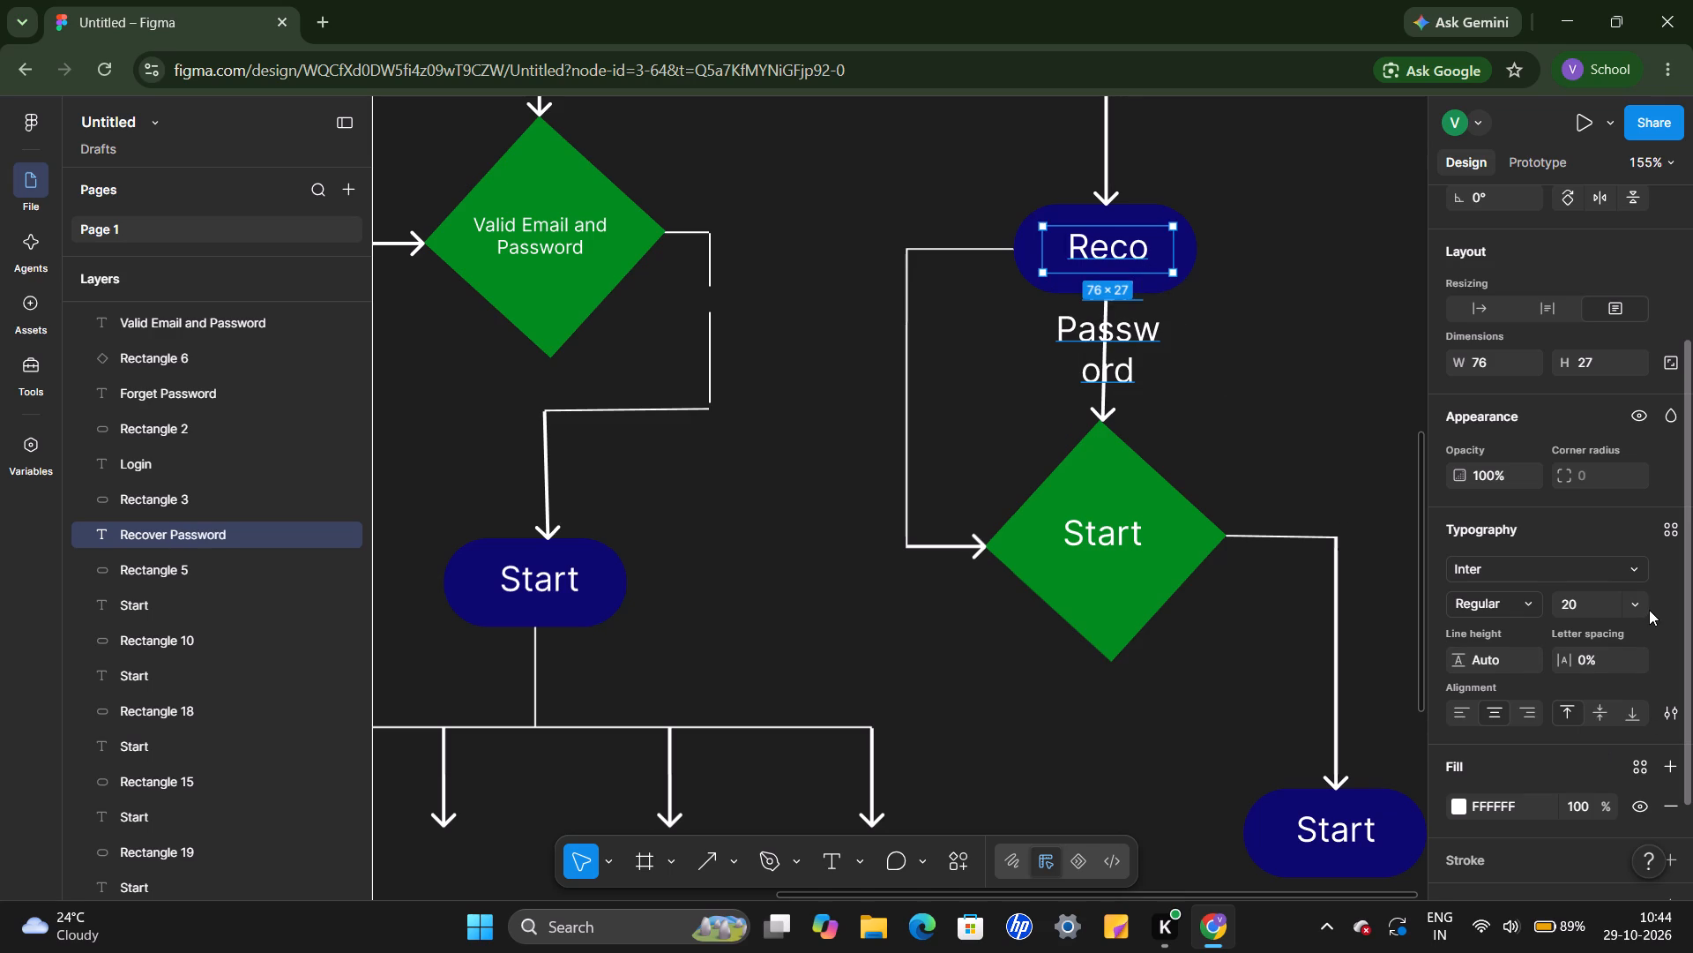
left_click(1639, 609)
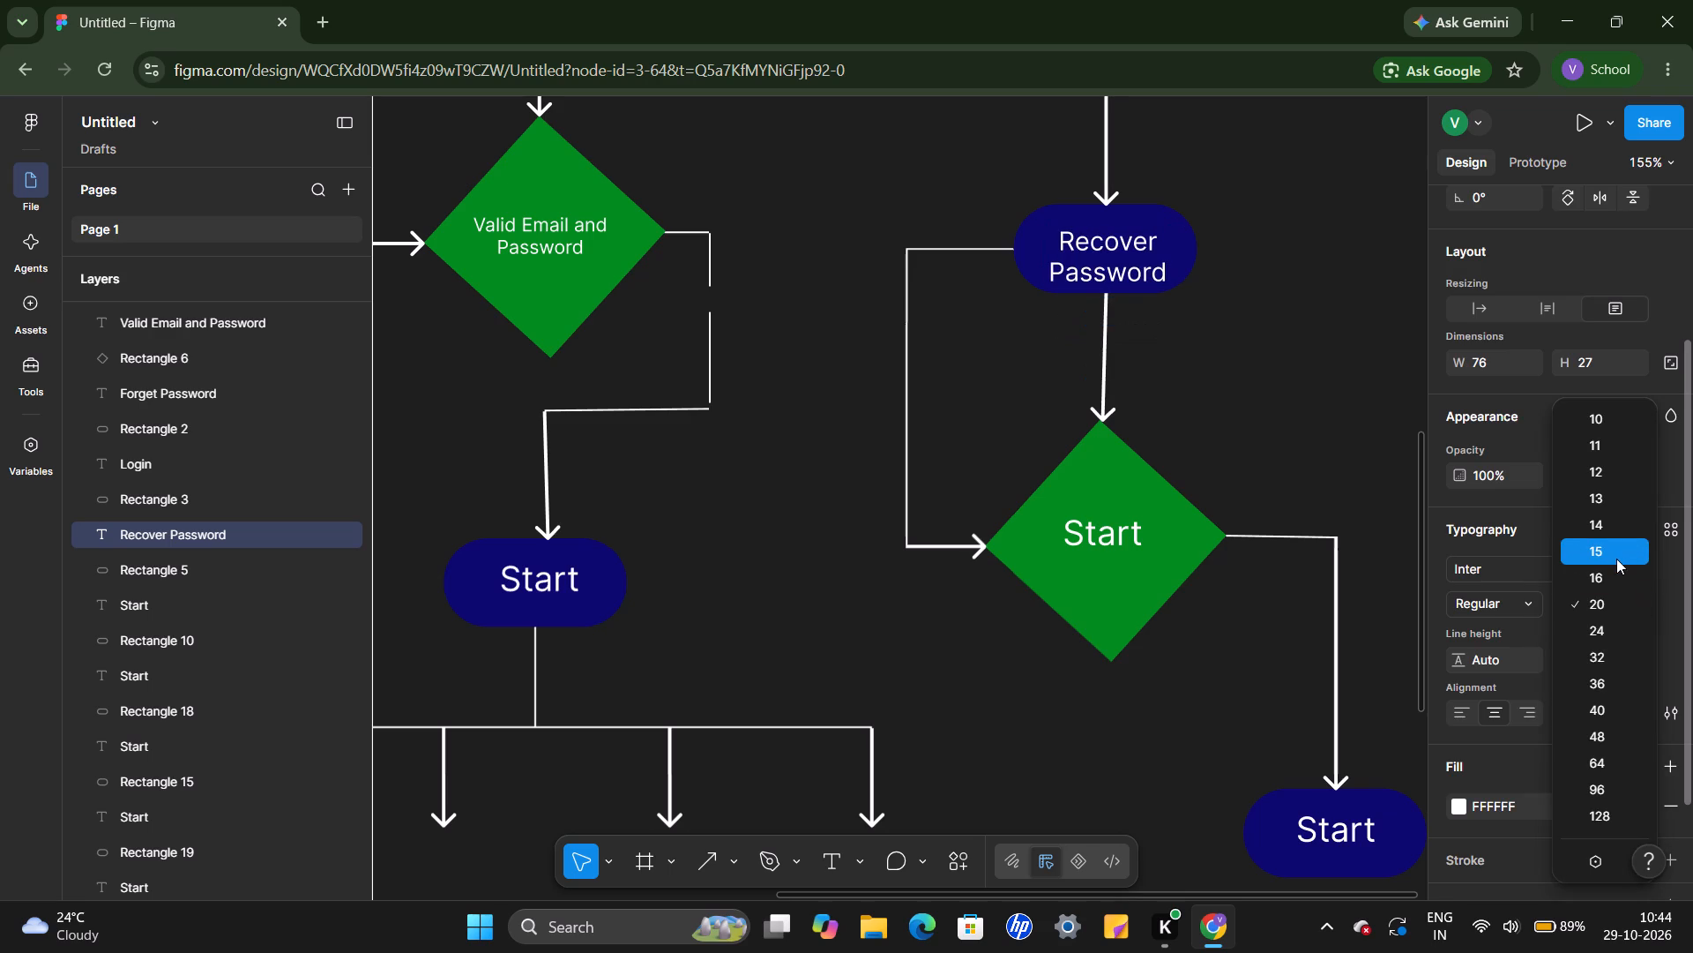
left_click(1616, 554)
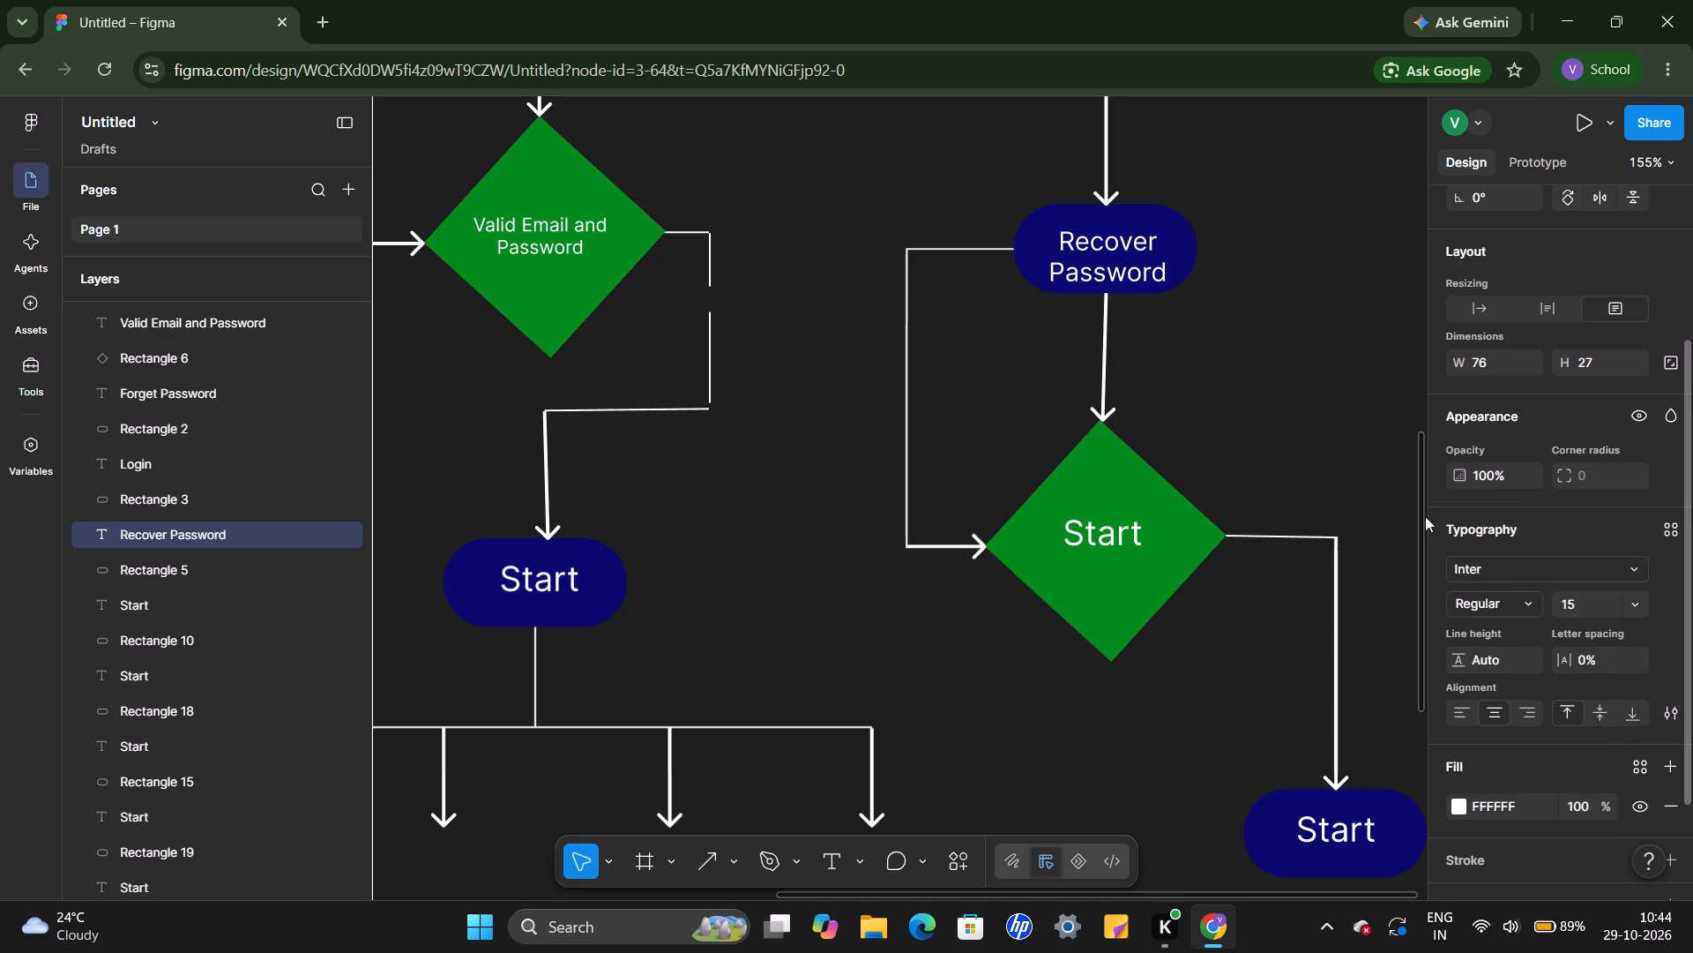
left_click(1162, 265)
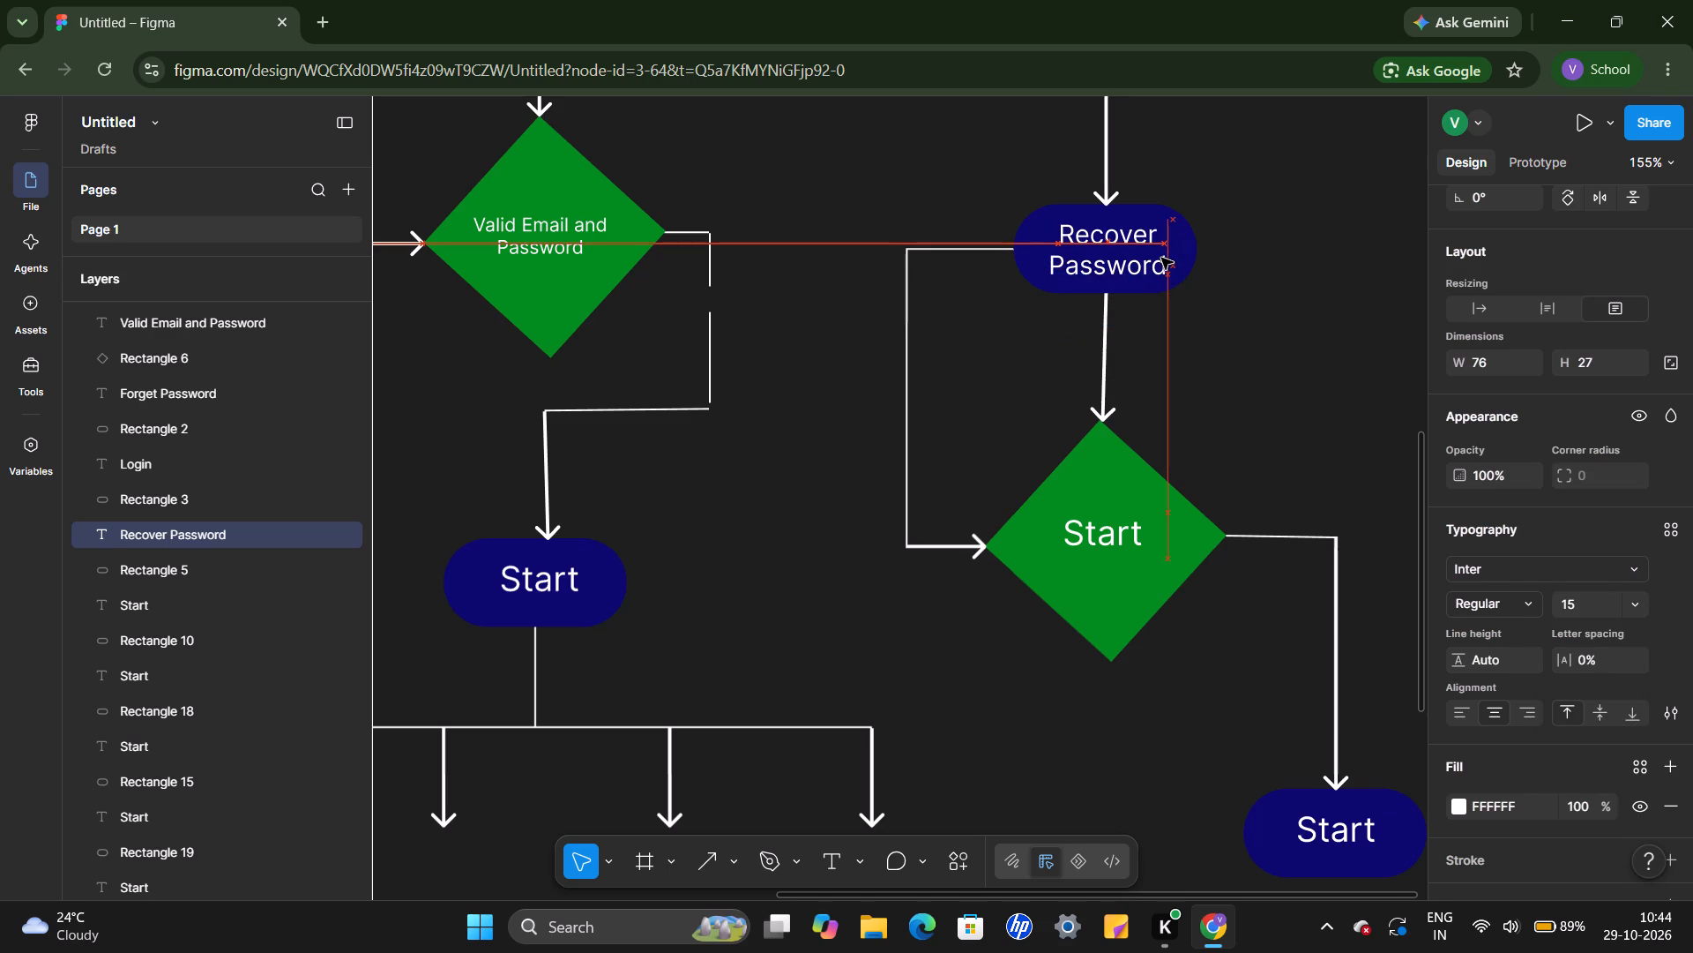
left_click(1208, 358)
Replace the "Start" label on the green diamond below the "Signup" shape with "Valid Inforatiom".
scroll(1208, 358, "right", 5)
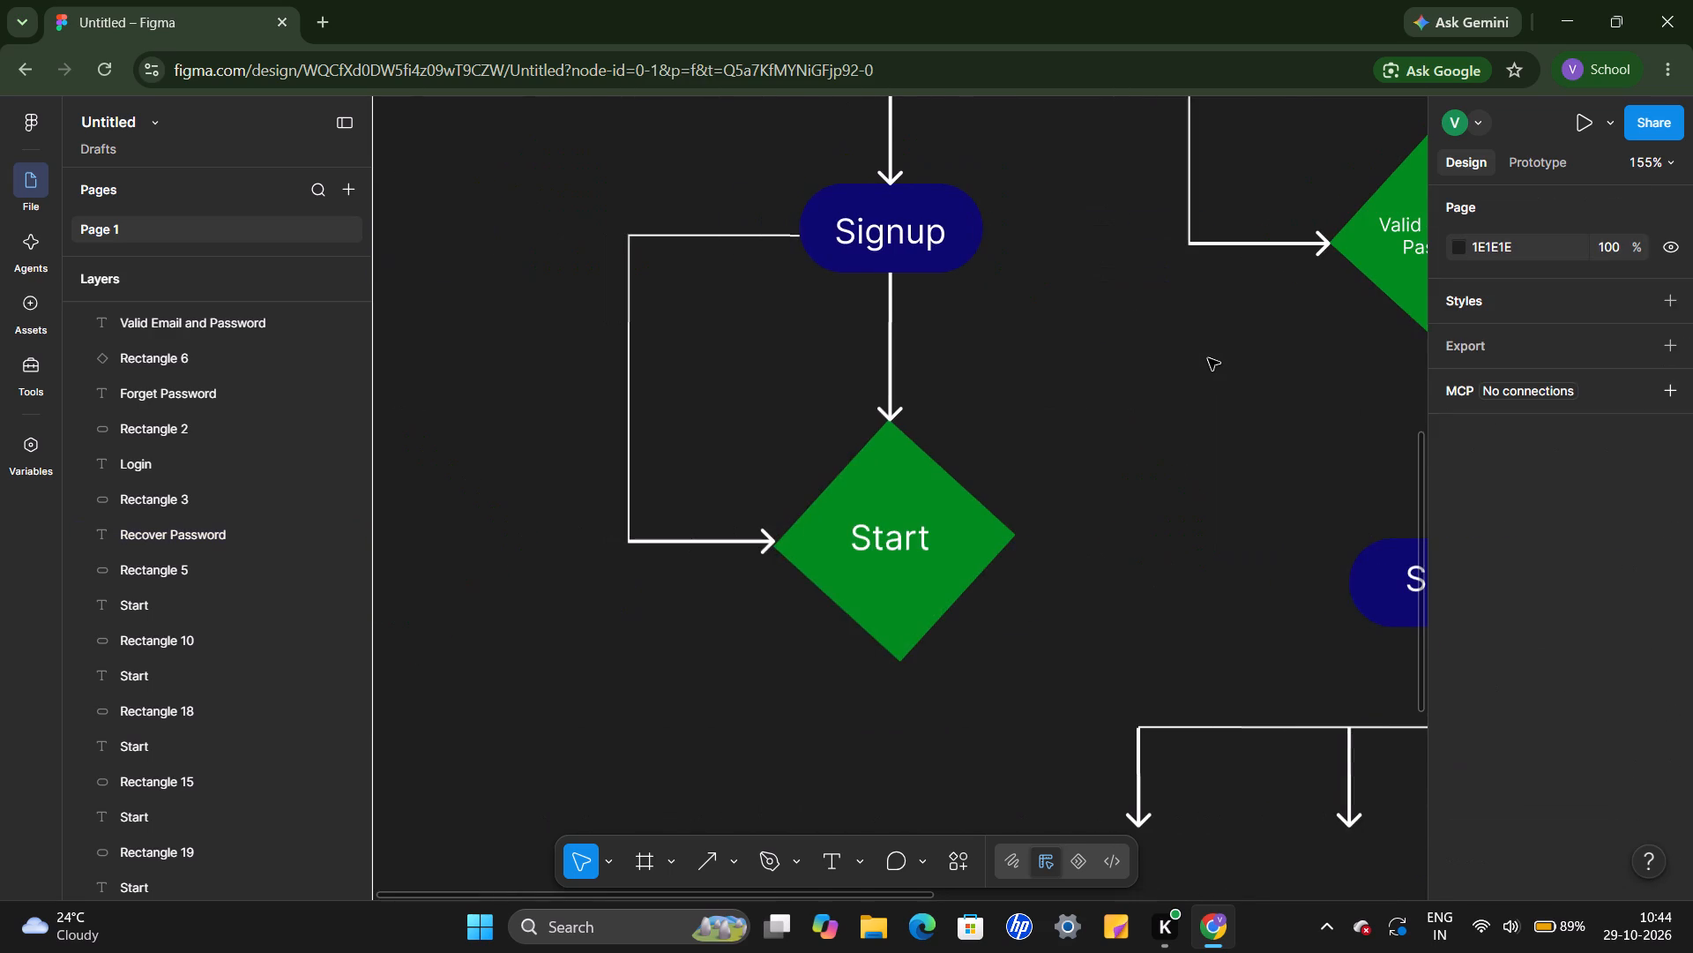
left_click(919, 530)
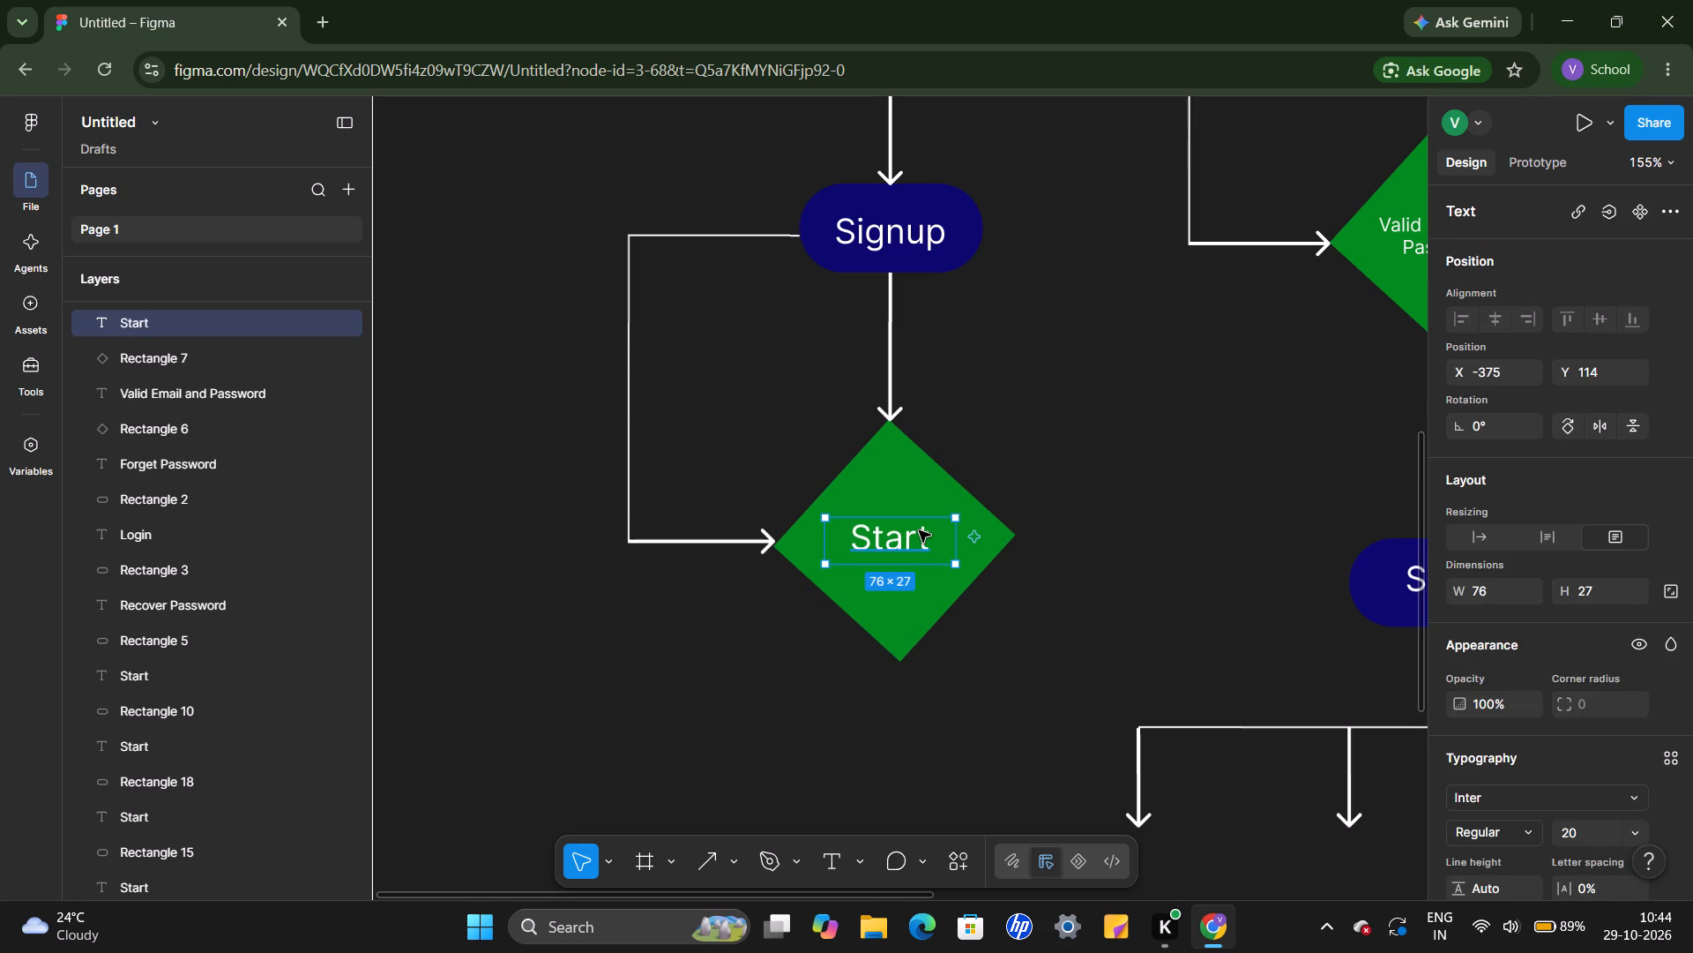
double_click(919, 530)
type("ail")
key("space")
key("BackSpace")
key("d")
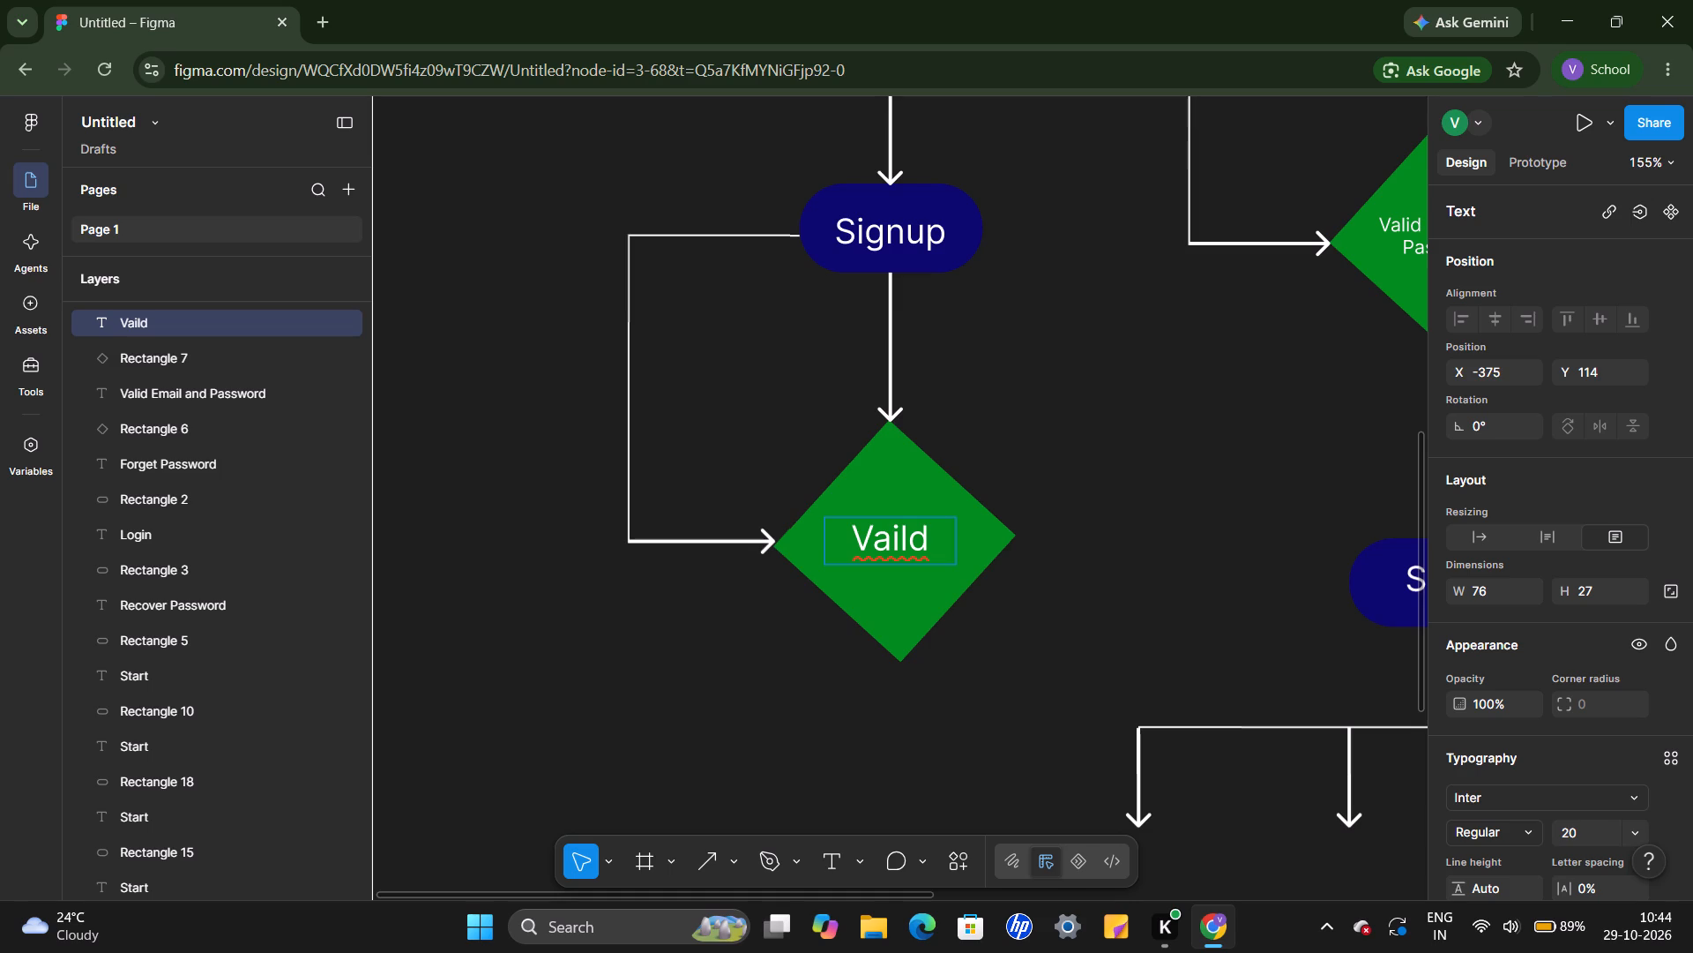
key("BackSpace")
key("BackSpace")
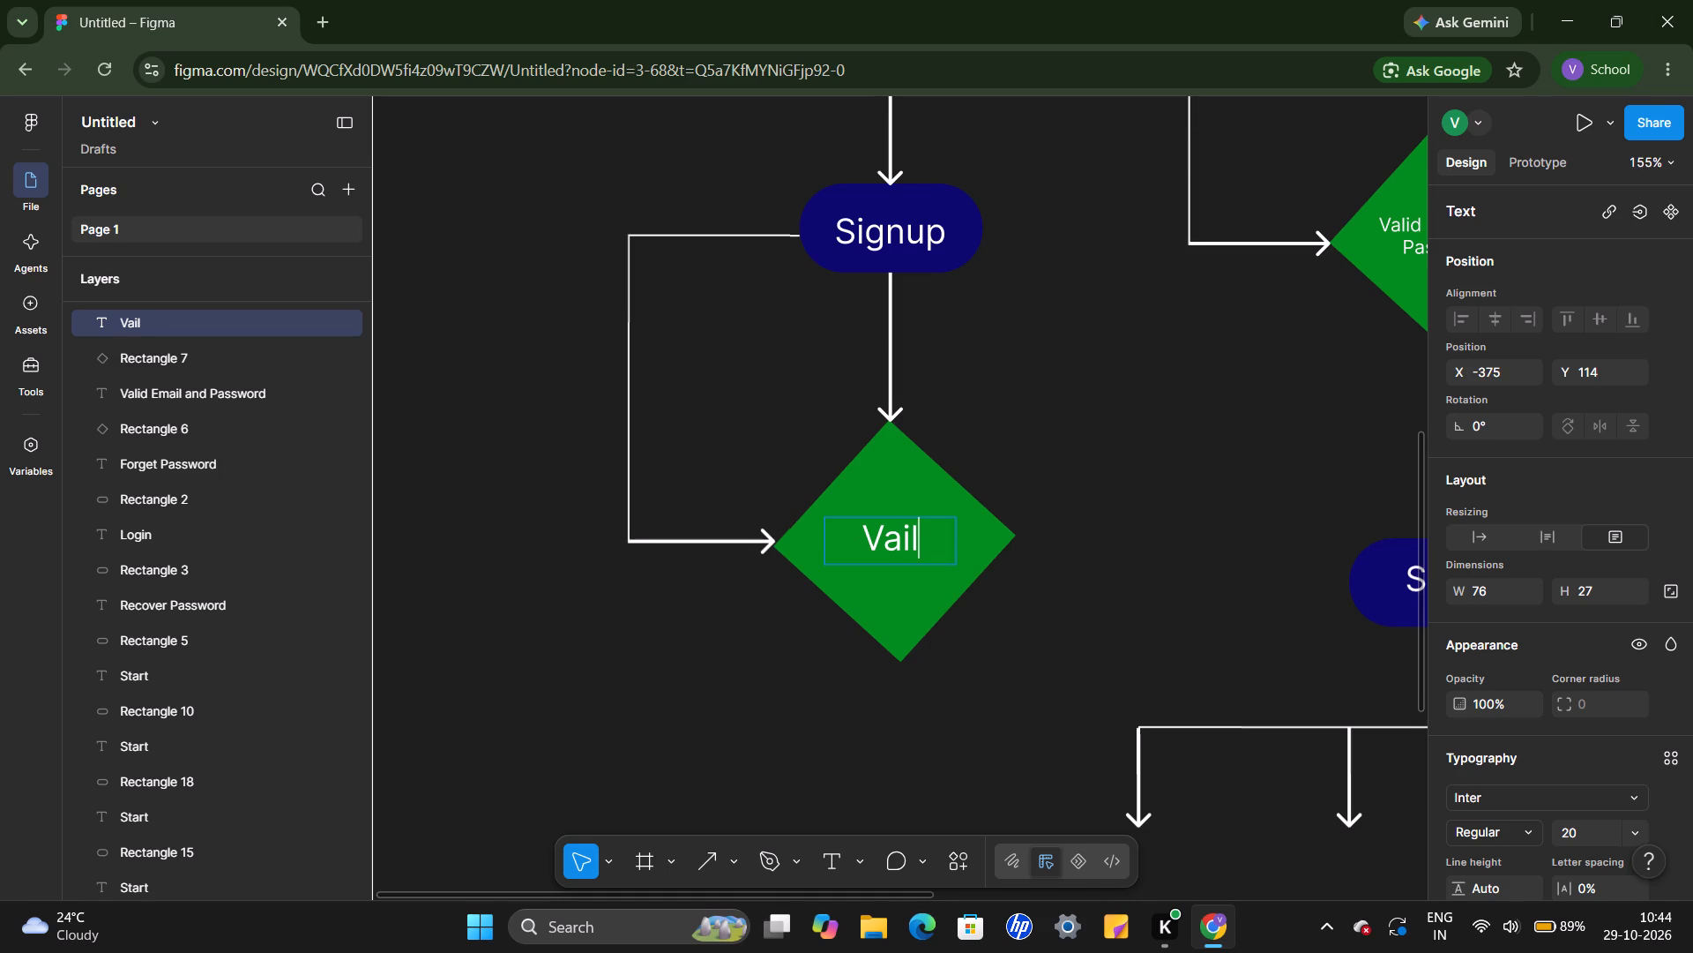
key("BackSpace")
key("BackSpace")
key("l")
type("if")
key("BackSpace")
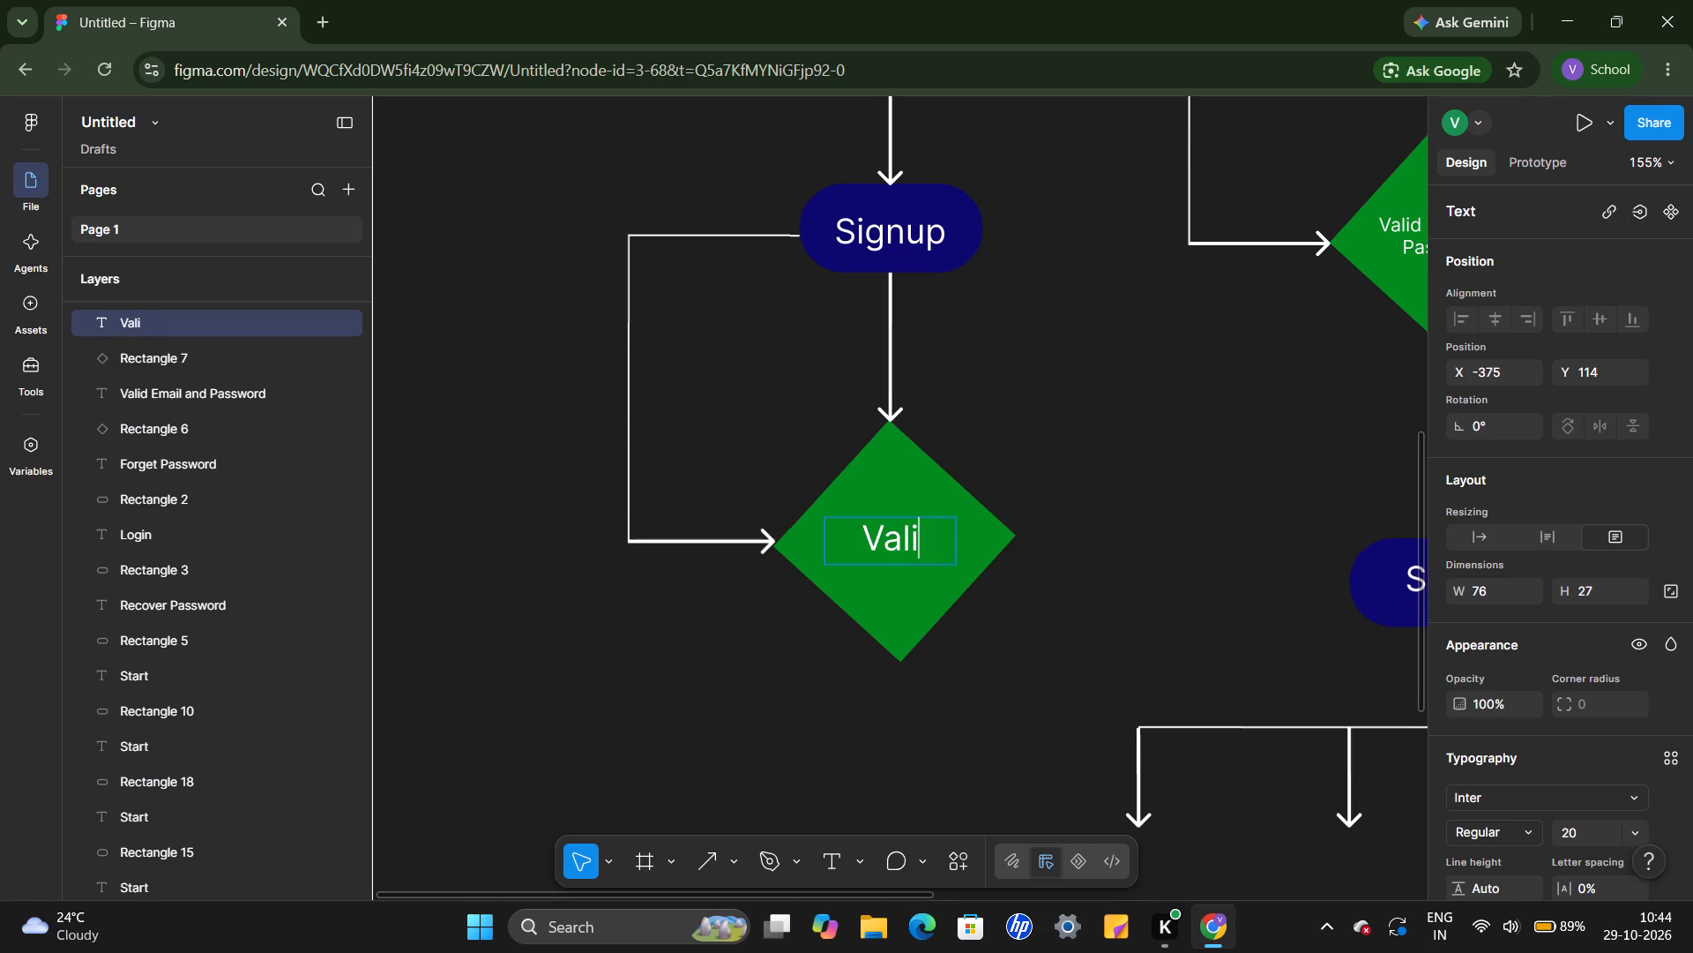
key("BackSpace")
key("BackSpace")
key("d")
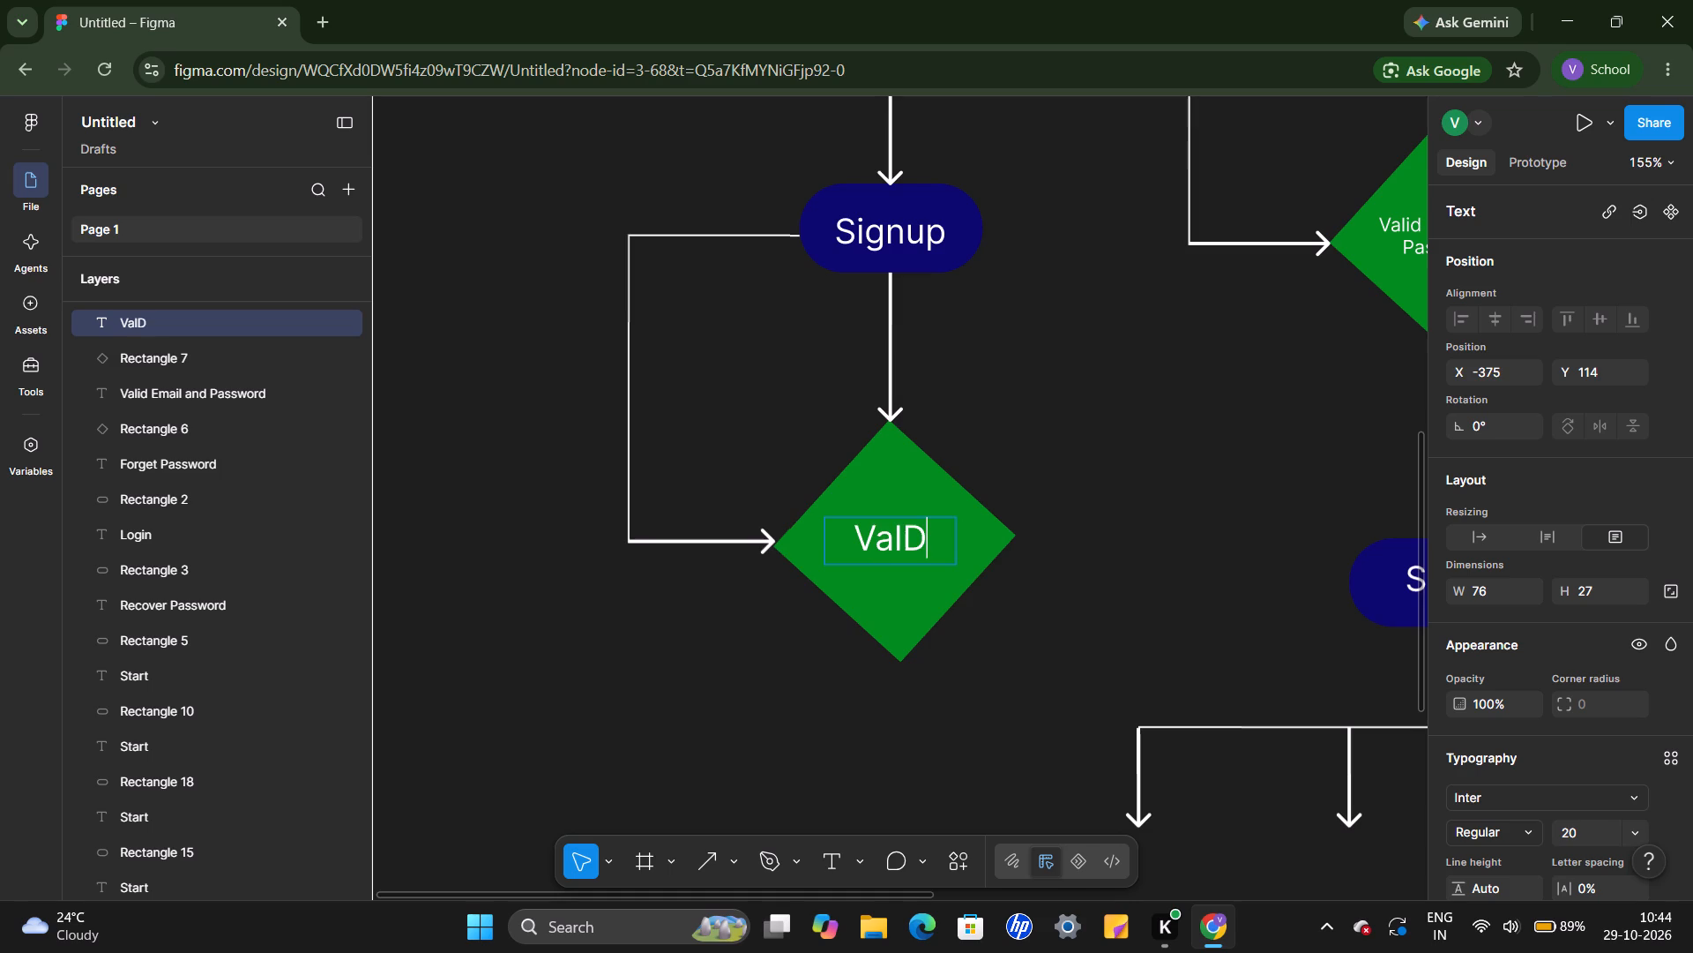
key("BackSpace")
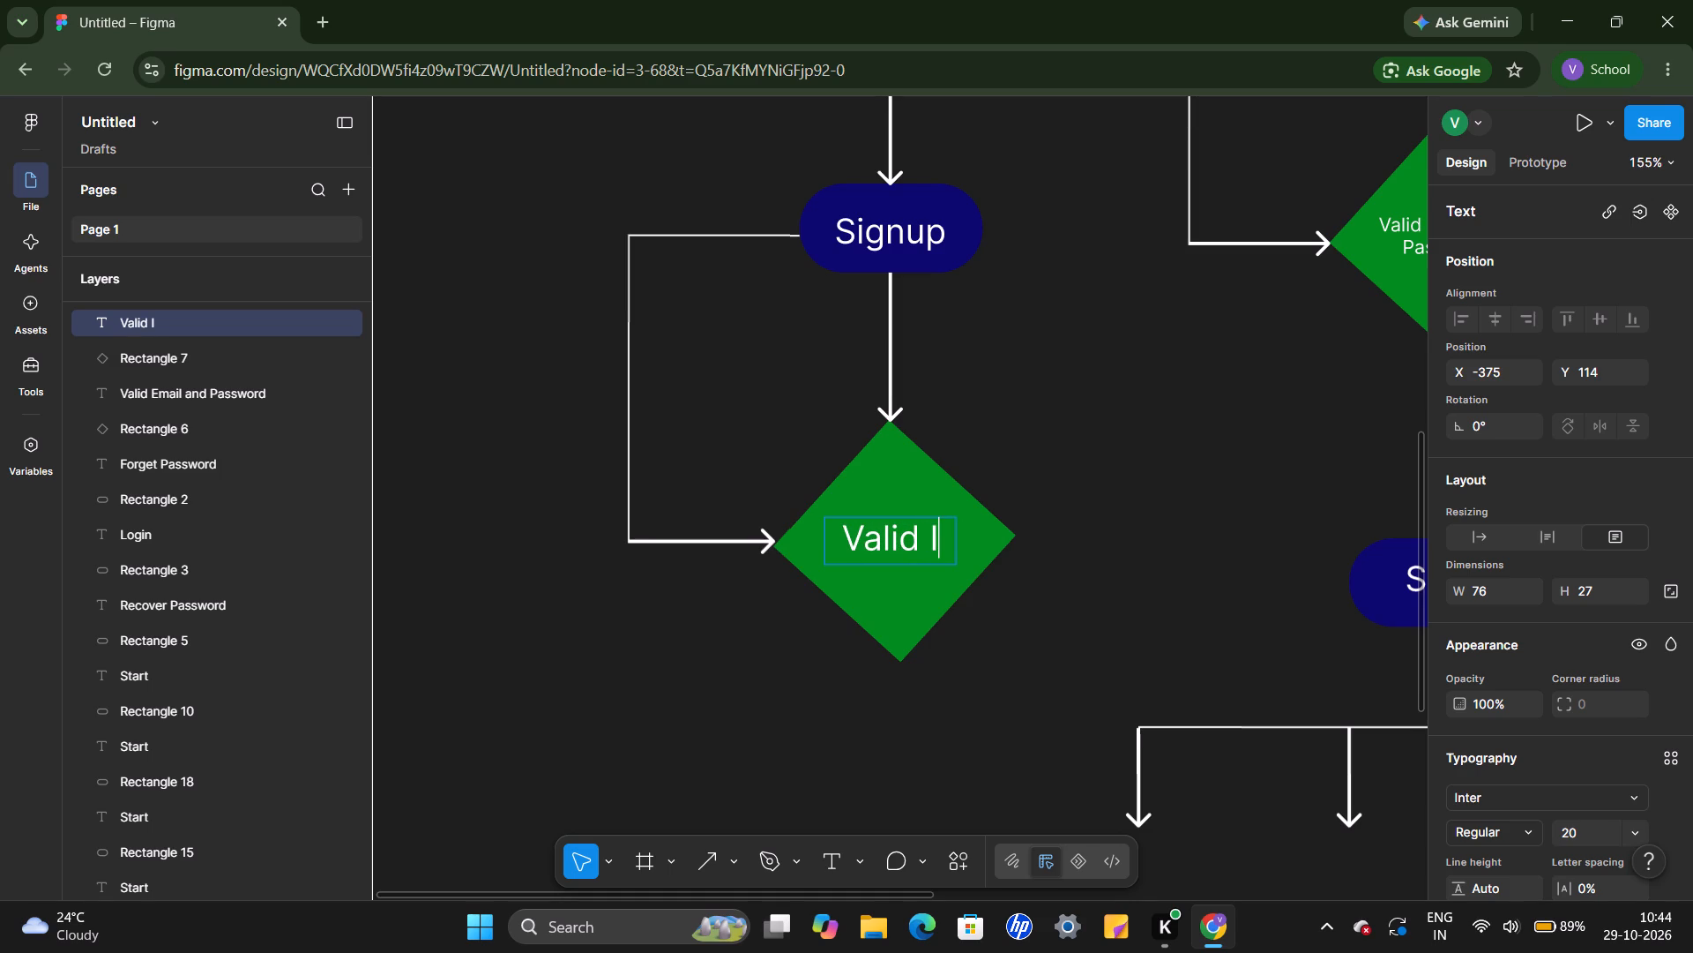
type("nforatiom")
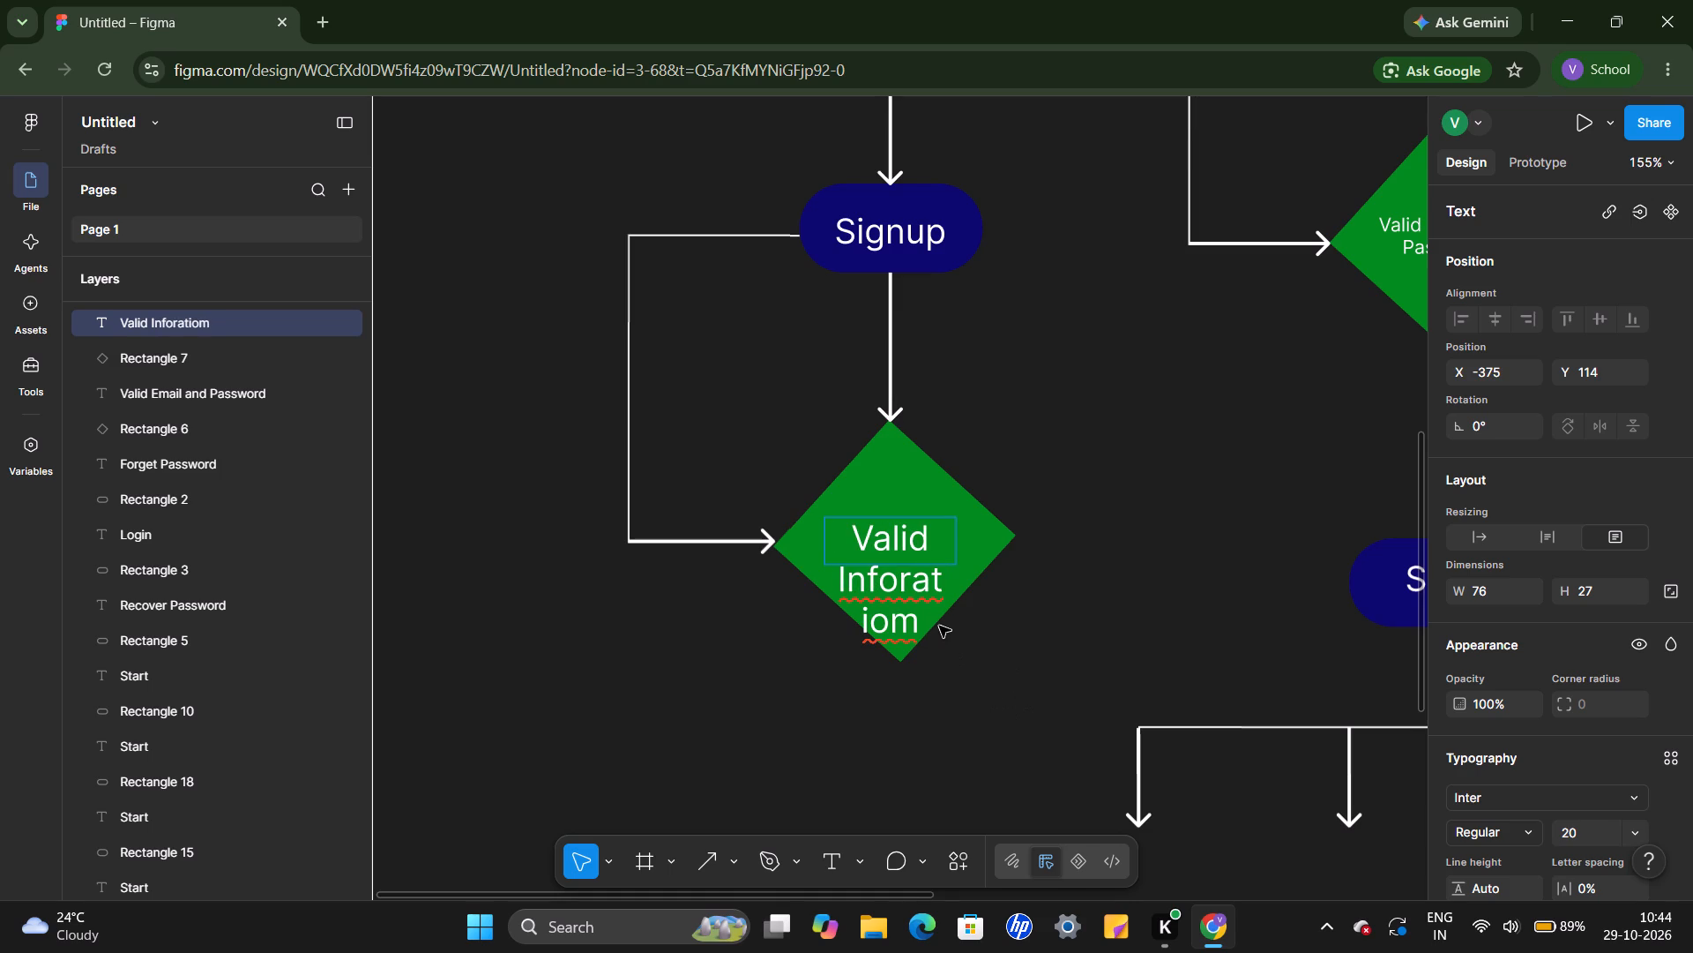
left_click(939, 626)
left_click(939, 544)
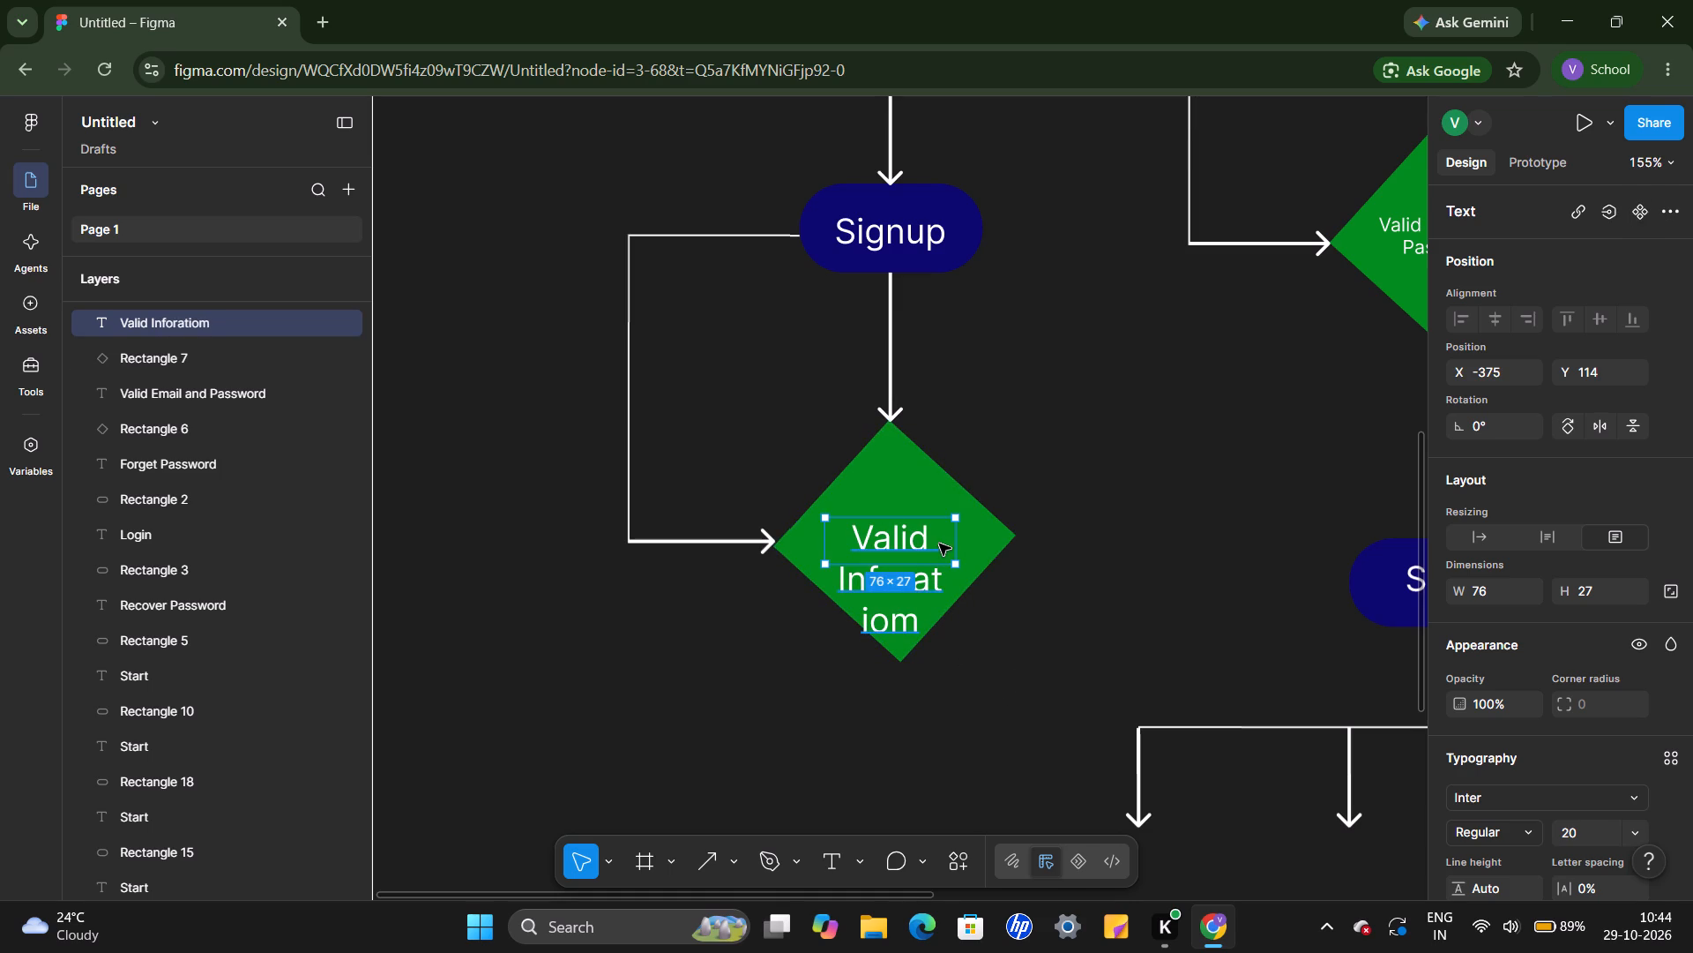
Set the "Valid Inforatiom" label's font size to 15 and move it slightly up to centre it in the diamond.
scroll(1592, 783, "down", 1)
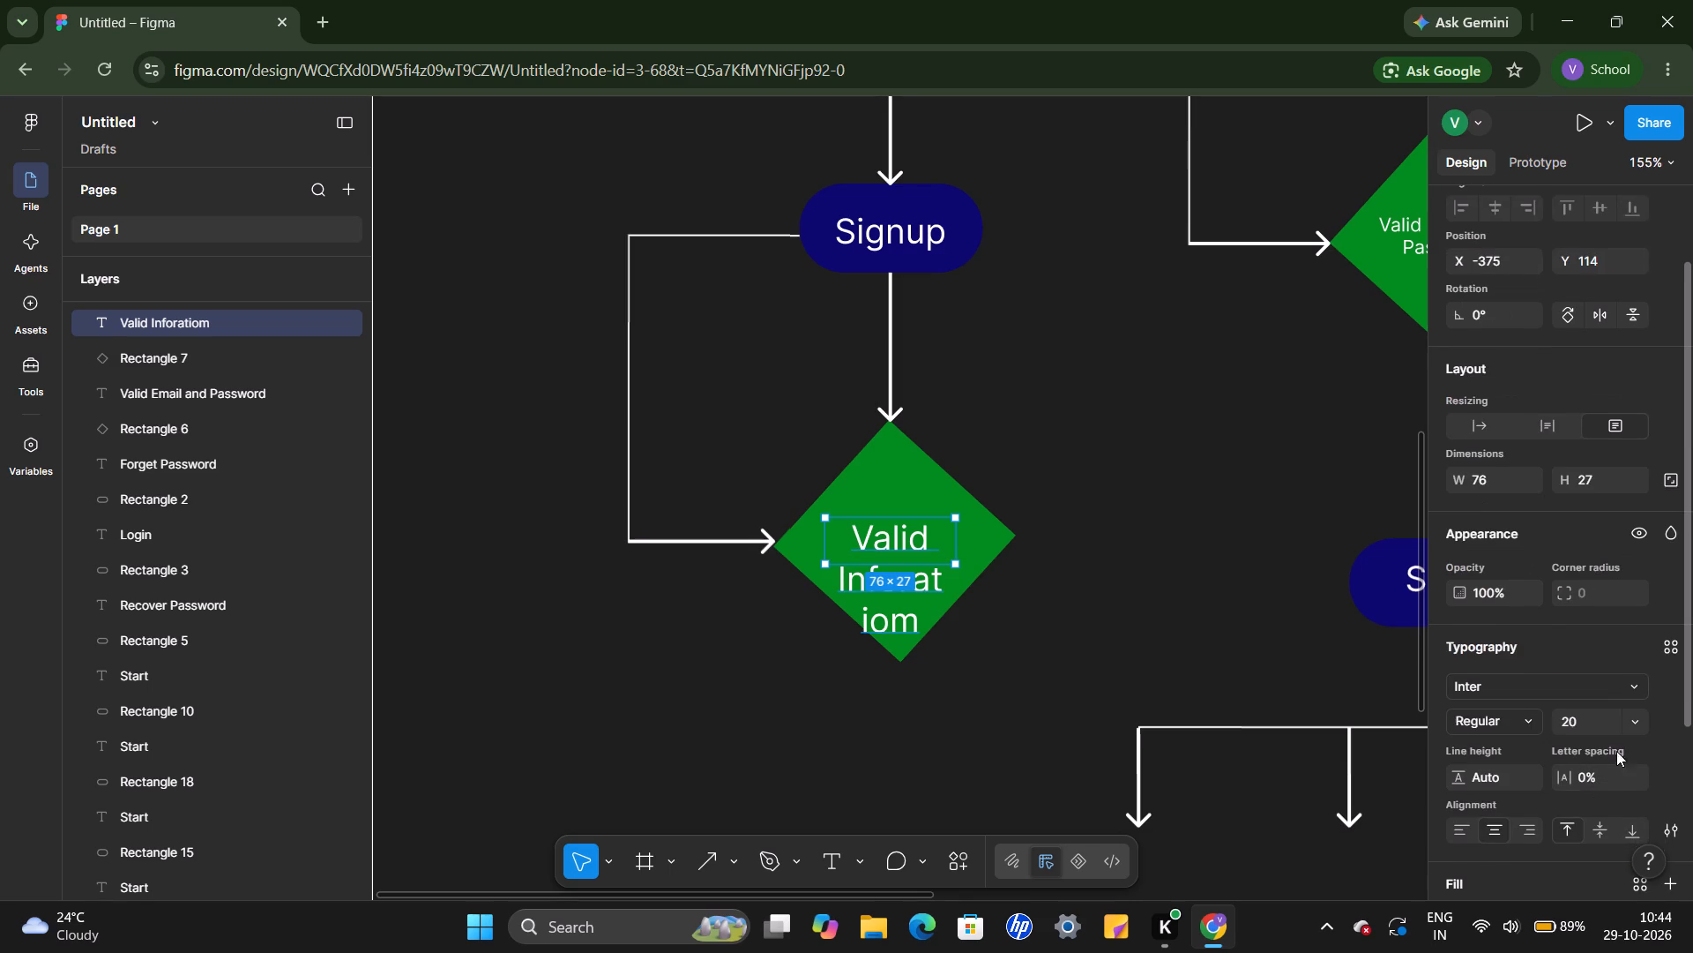
left_click(1638, 727)
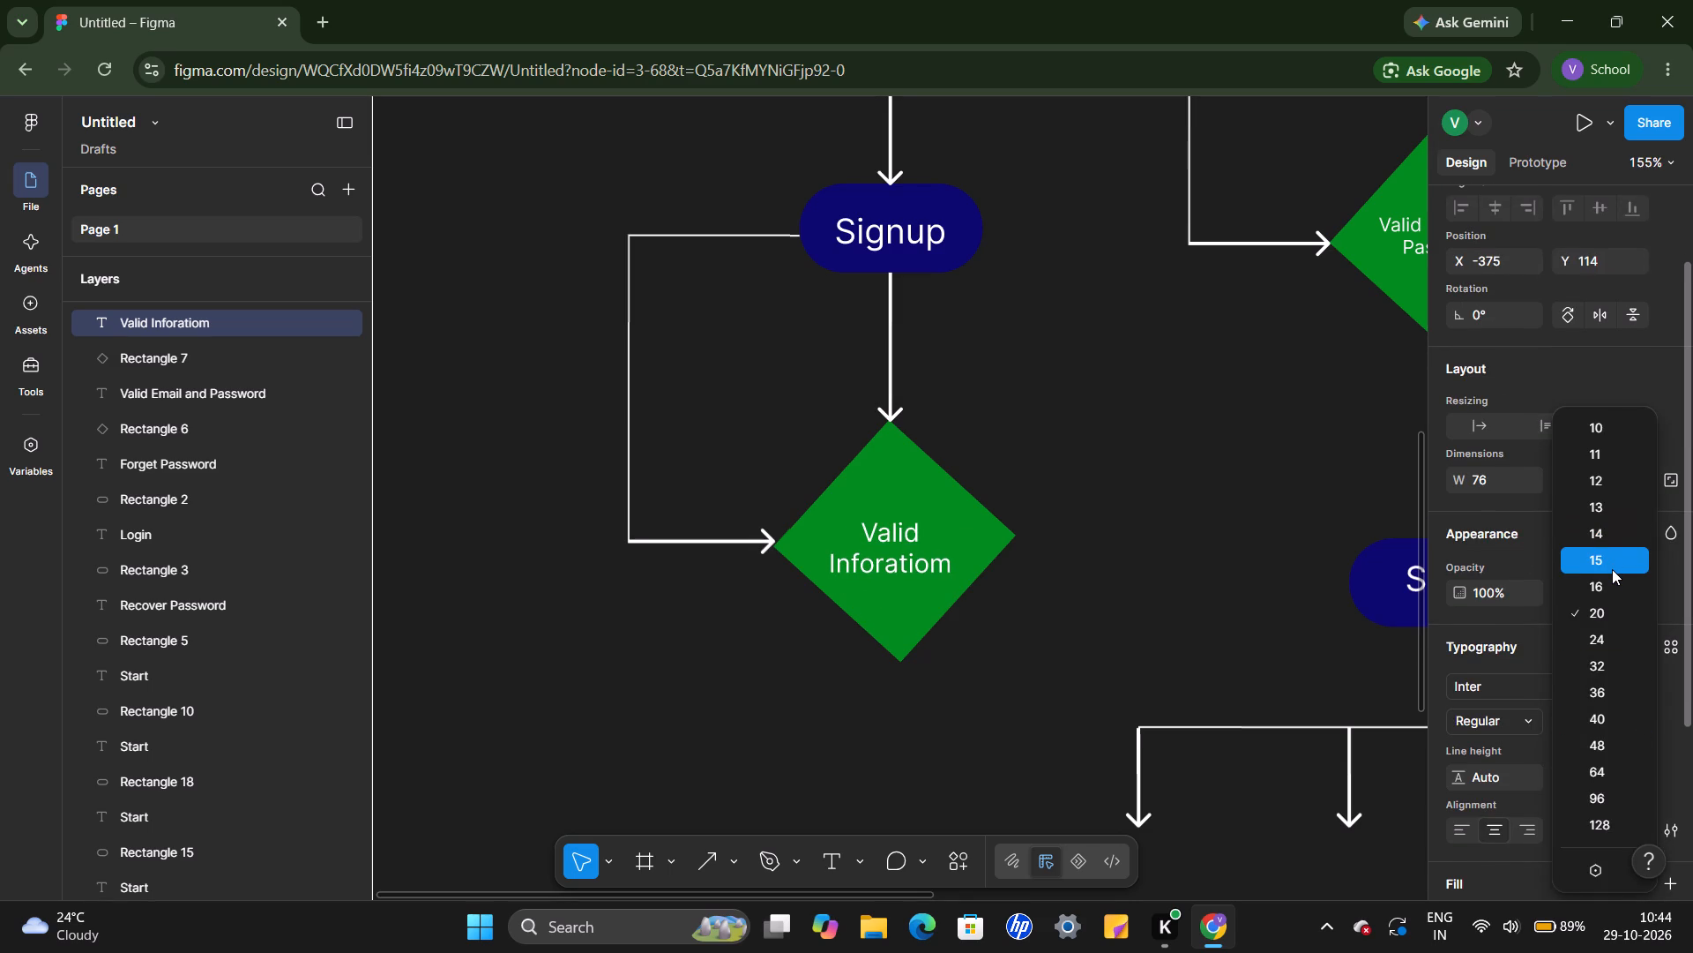
left_click(1612, 569)
left_click_drag(929, 557, 927, 544)
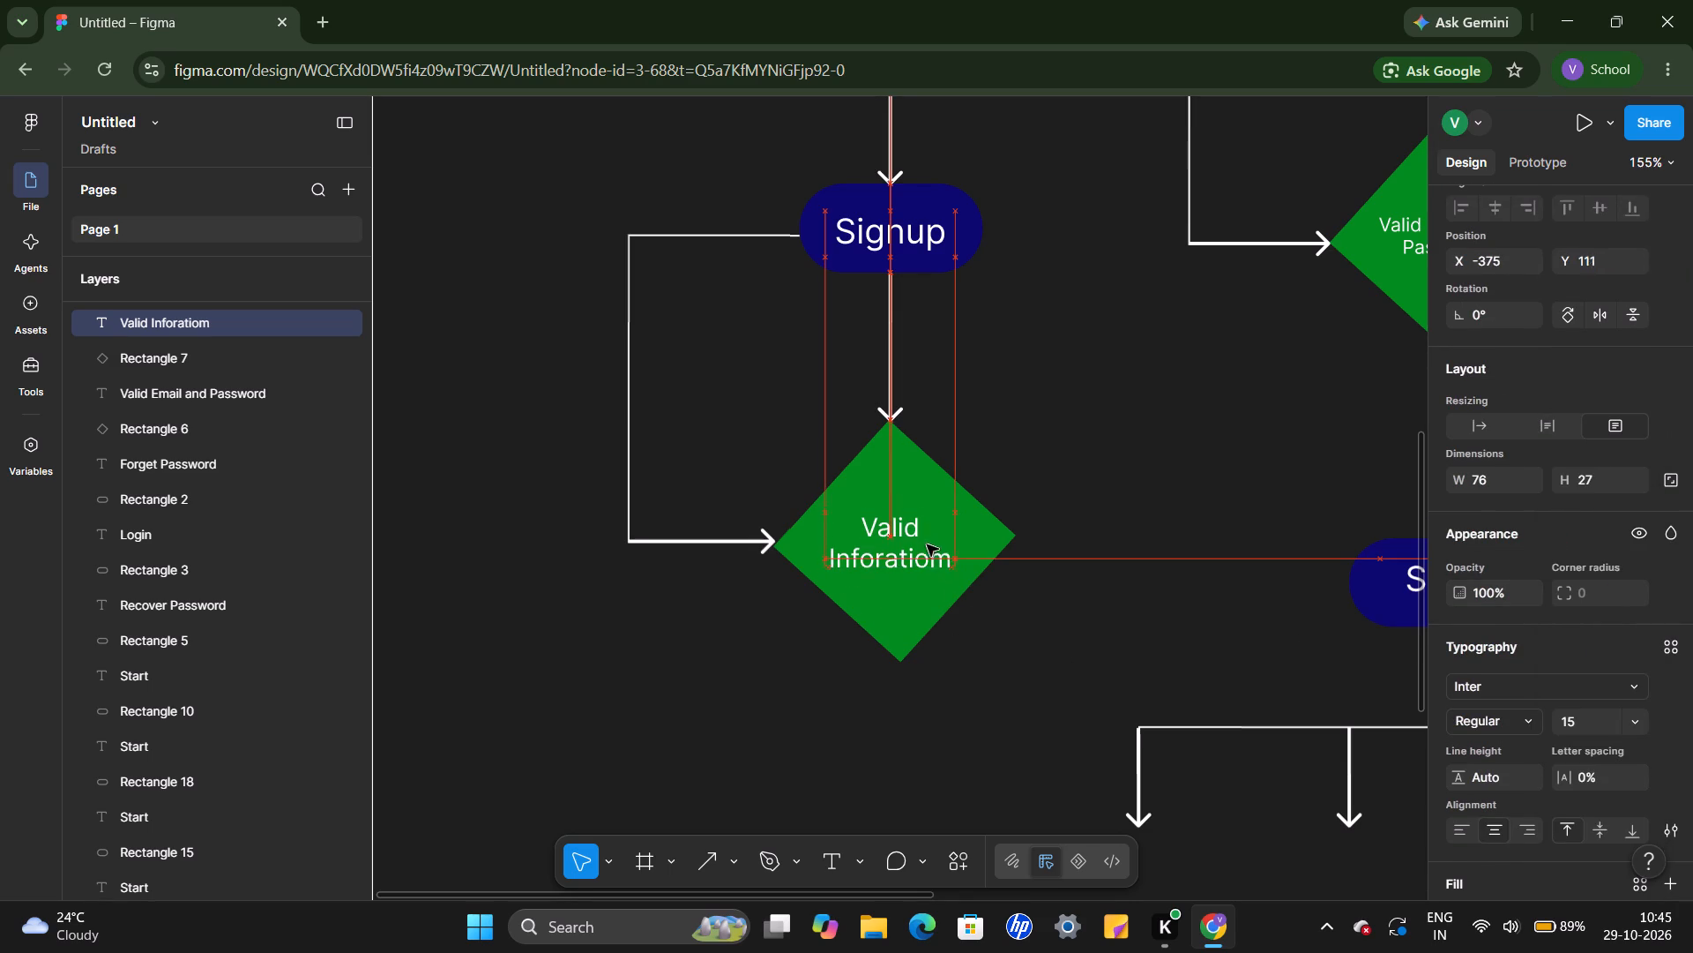
left_click_drag(927, 544, 926, 547)
Change the label of the navy rounded shape below the "Valid Email and Password" diamond to "Home".
scroll(1083, 647, "left", 1)
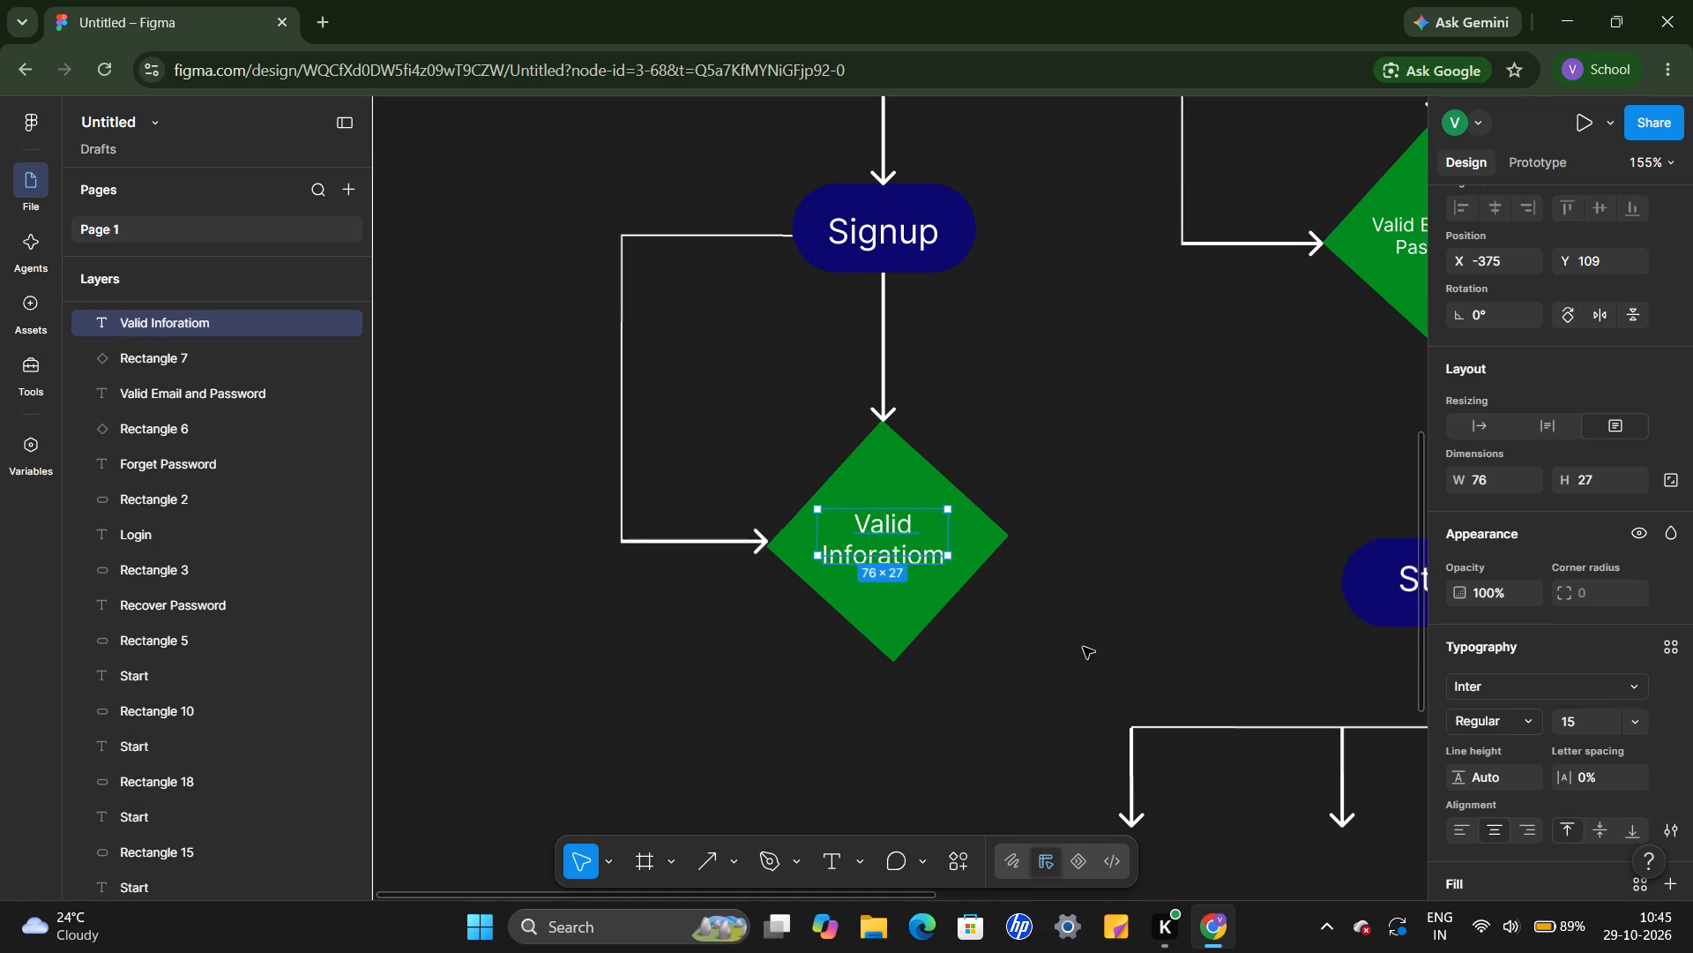
scroll(1083, 647, "left", 2)
left_click(995, 592)
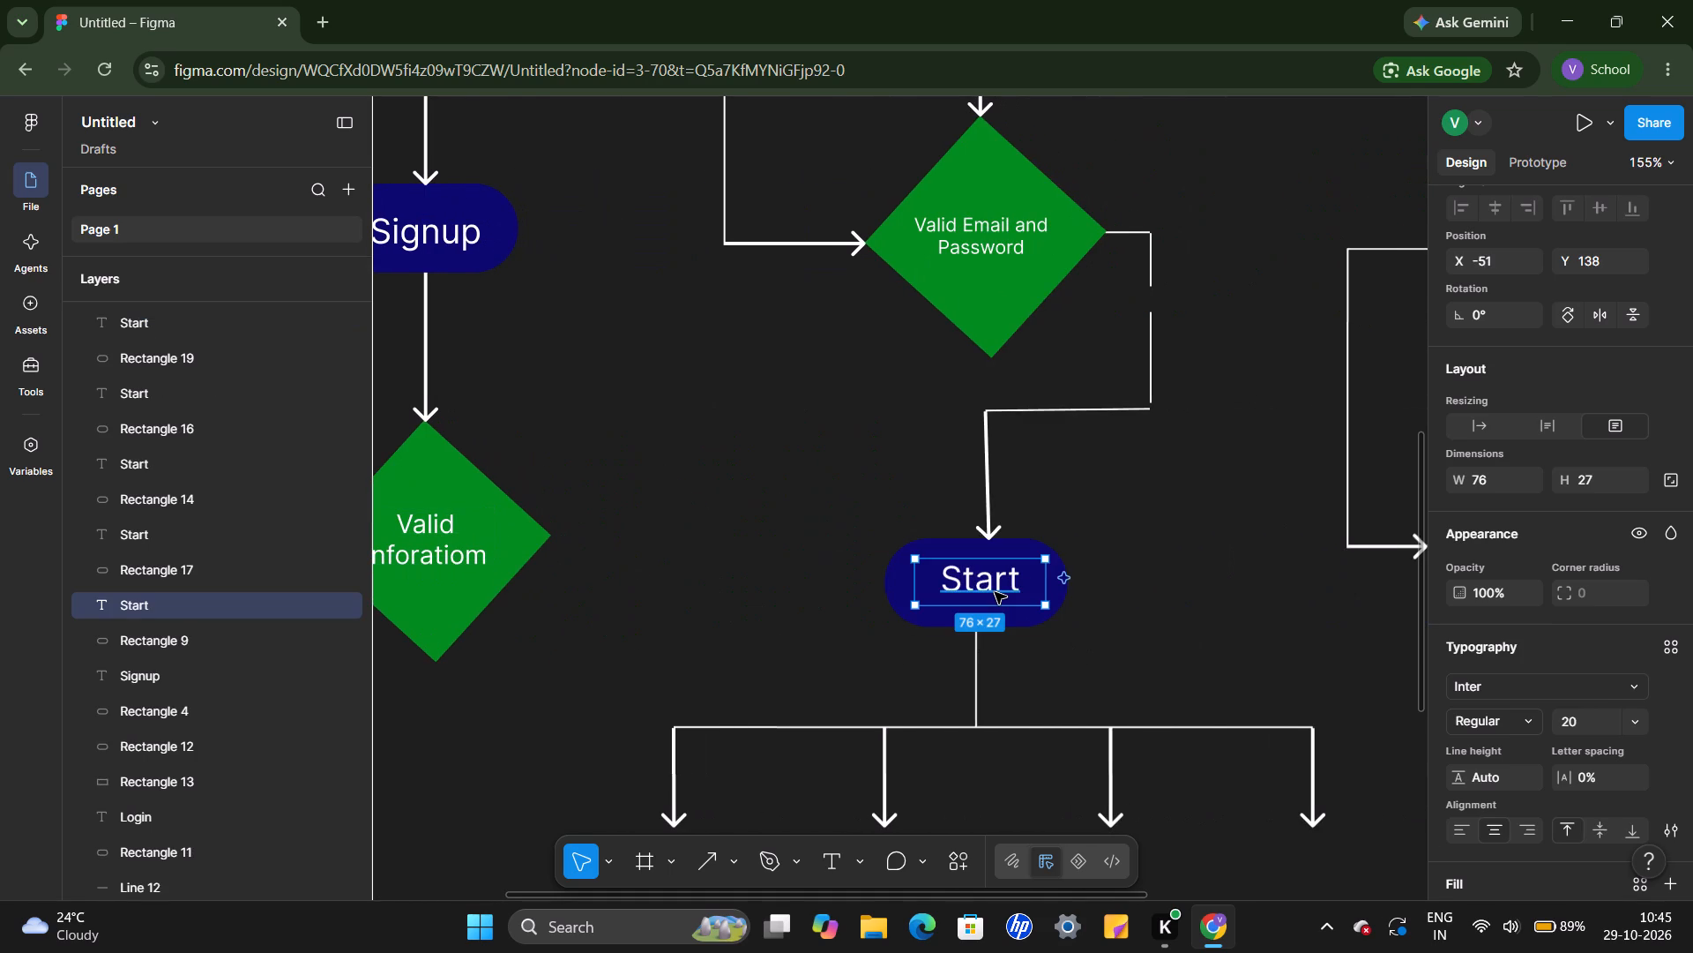
double_click(995, 592)
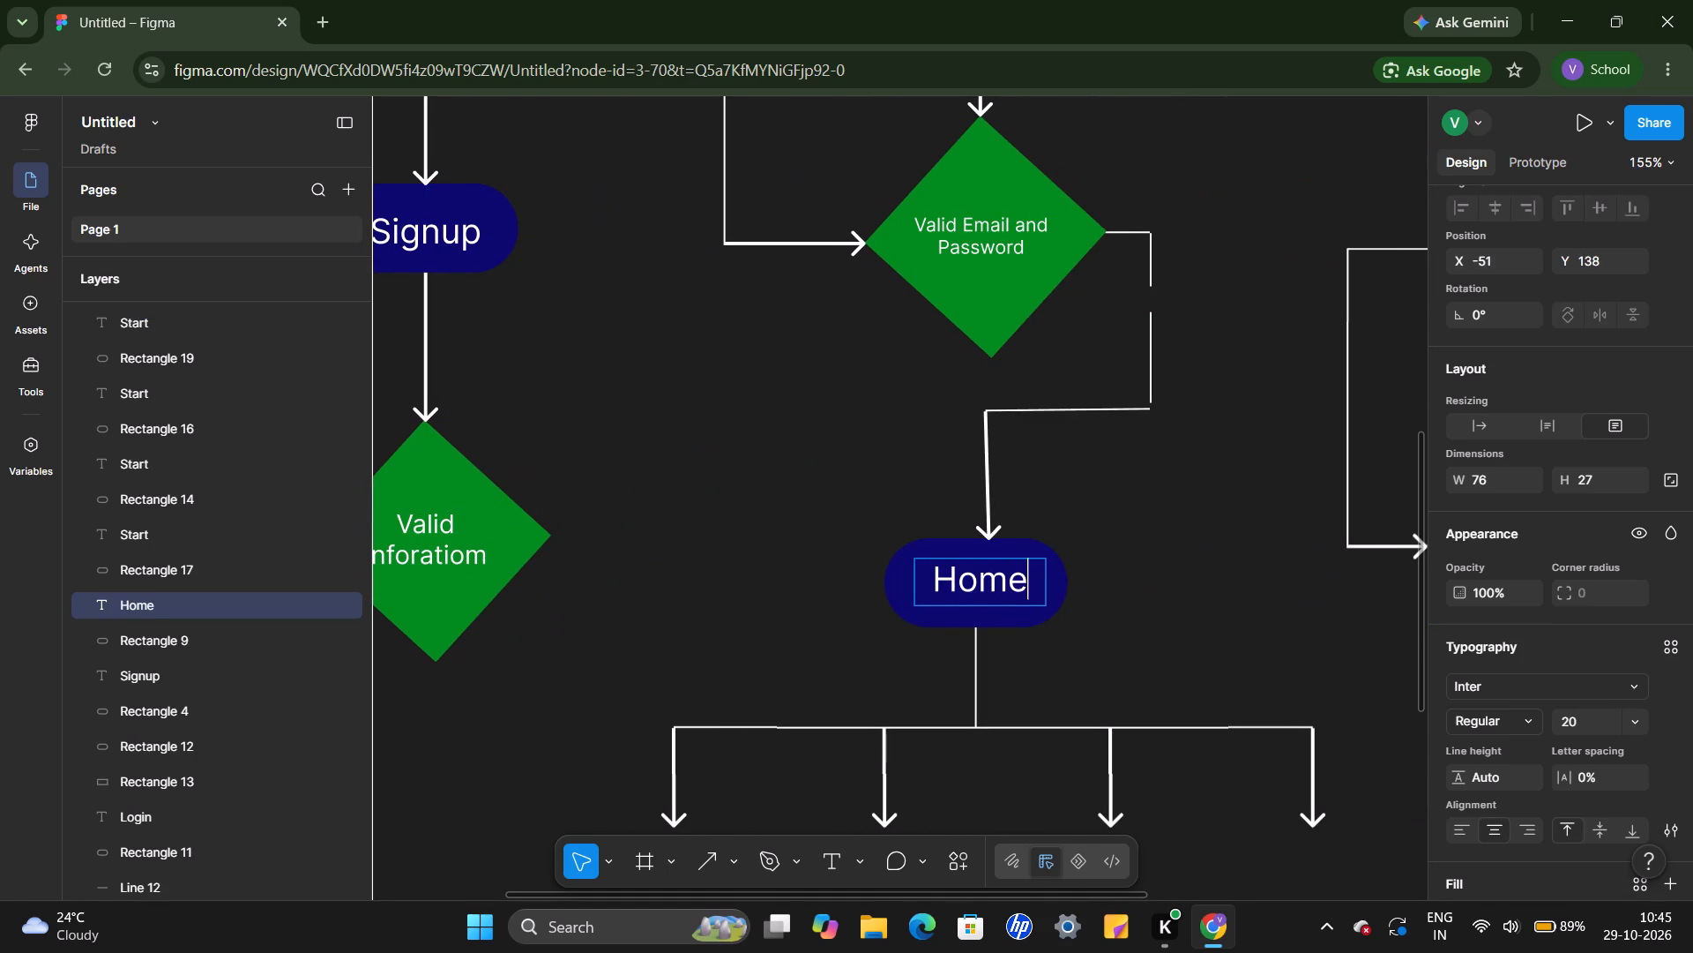
key("Tab")
Change the label of the green diamond below the "Recover Password" shape to "Valid Email".
scroll(995, 592, "left", 3)
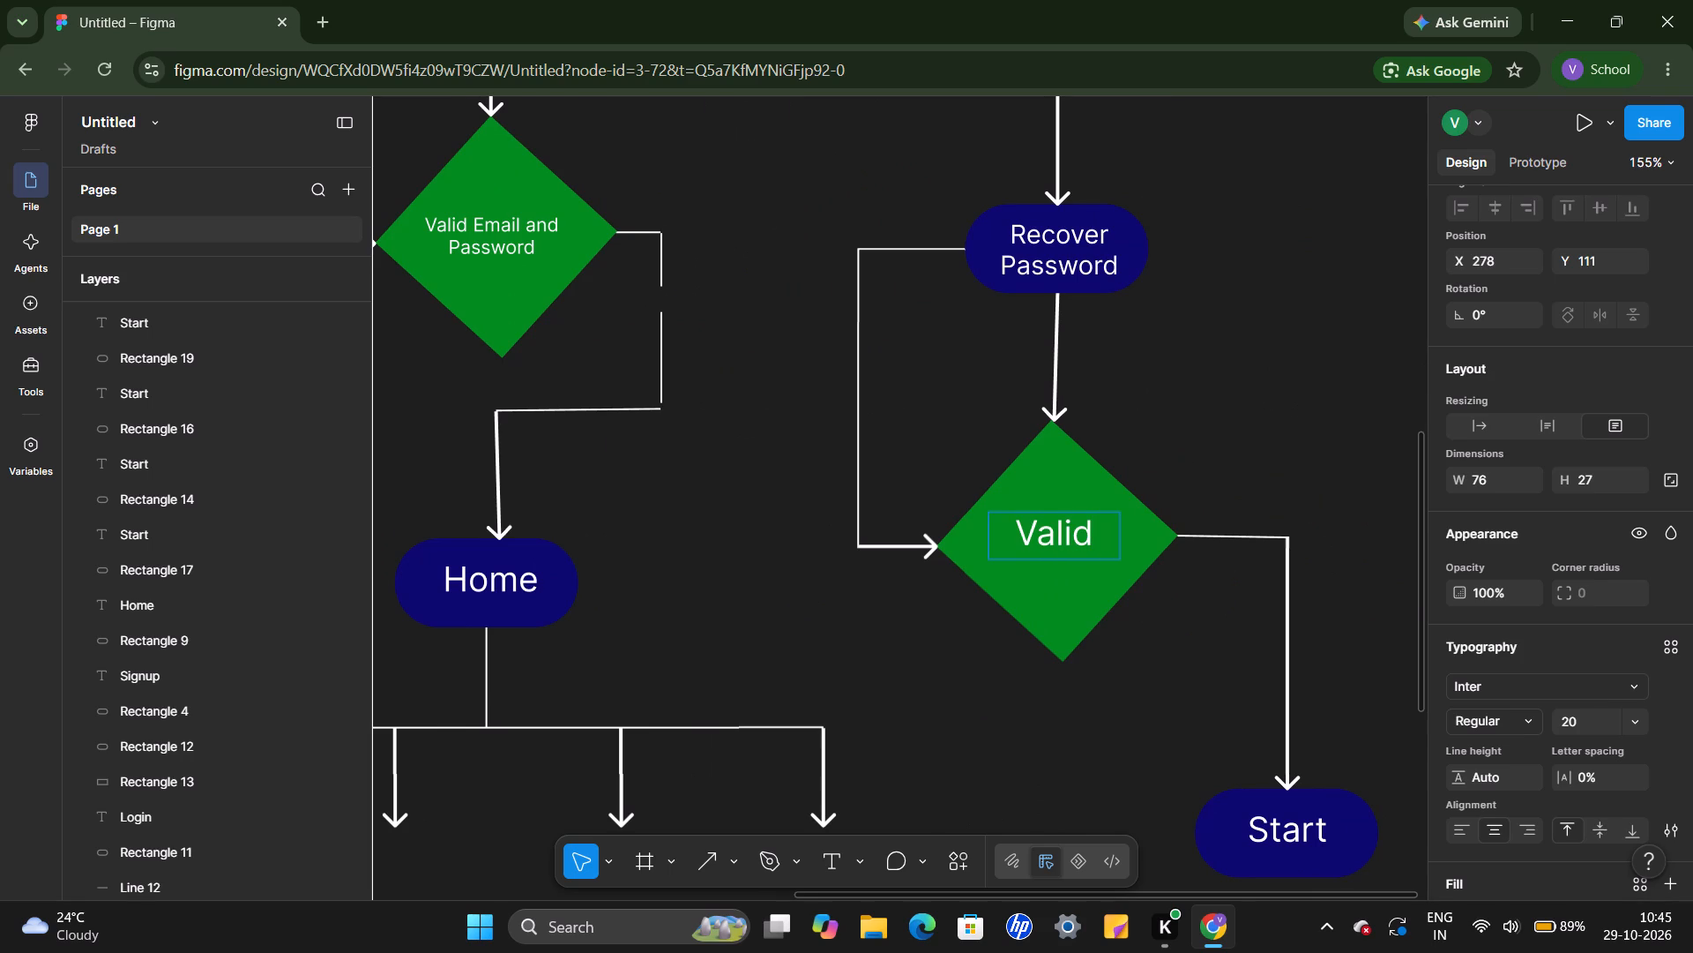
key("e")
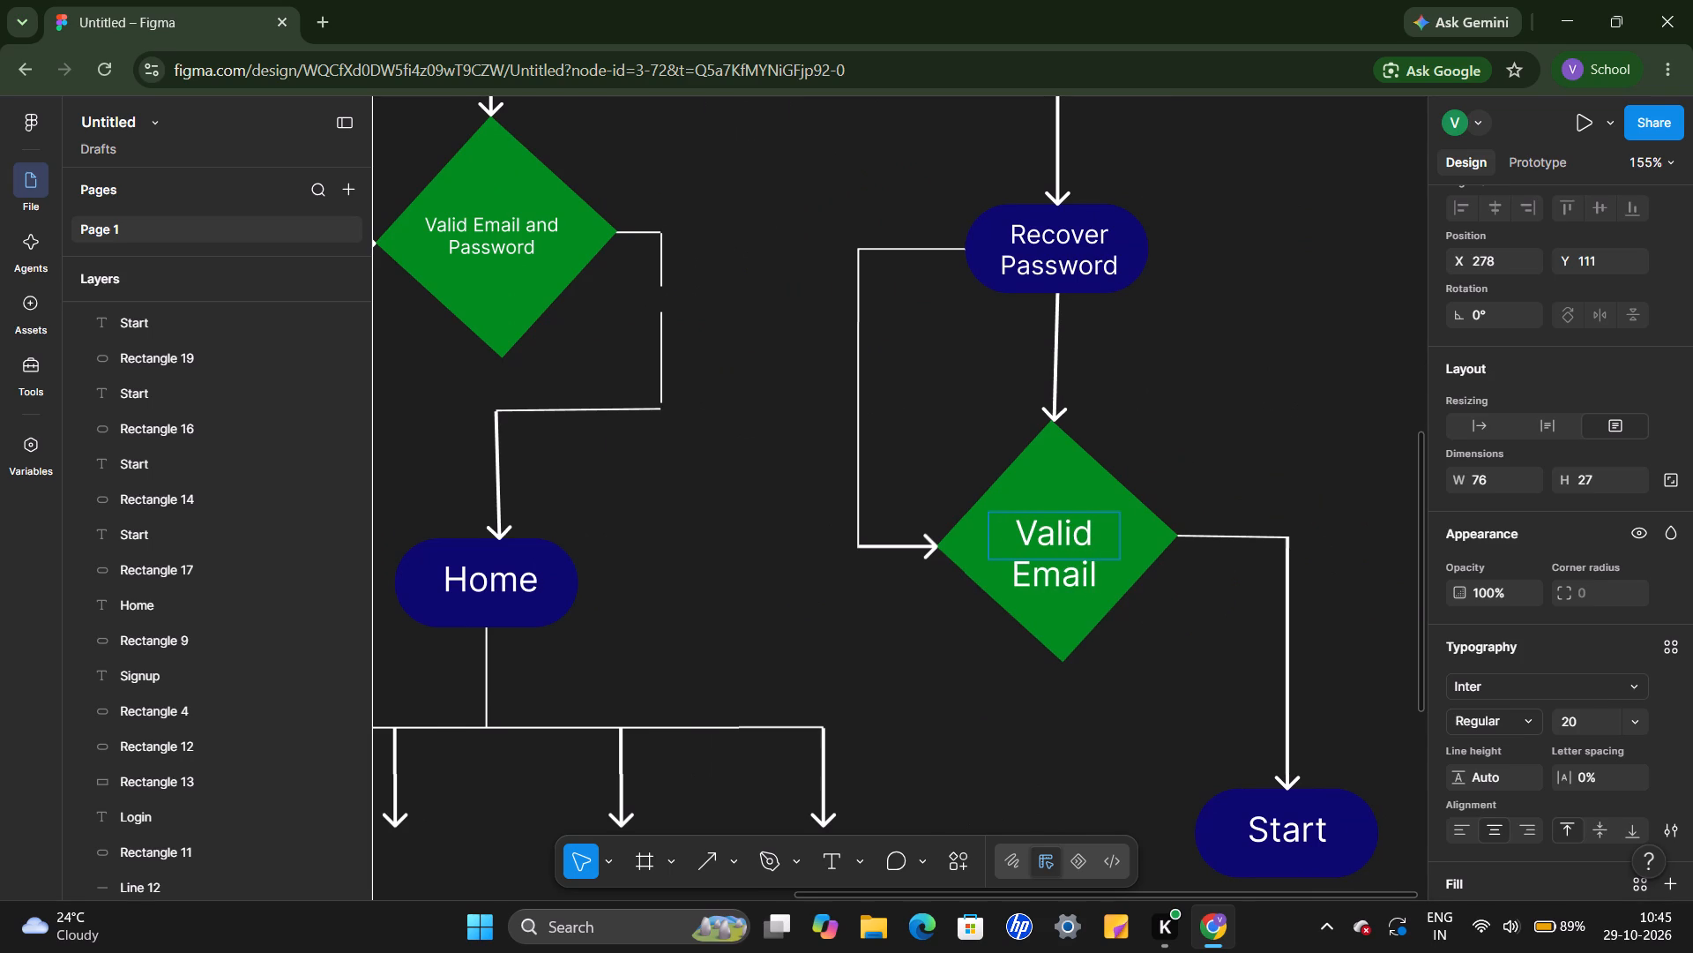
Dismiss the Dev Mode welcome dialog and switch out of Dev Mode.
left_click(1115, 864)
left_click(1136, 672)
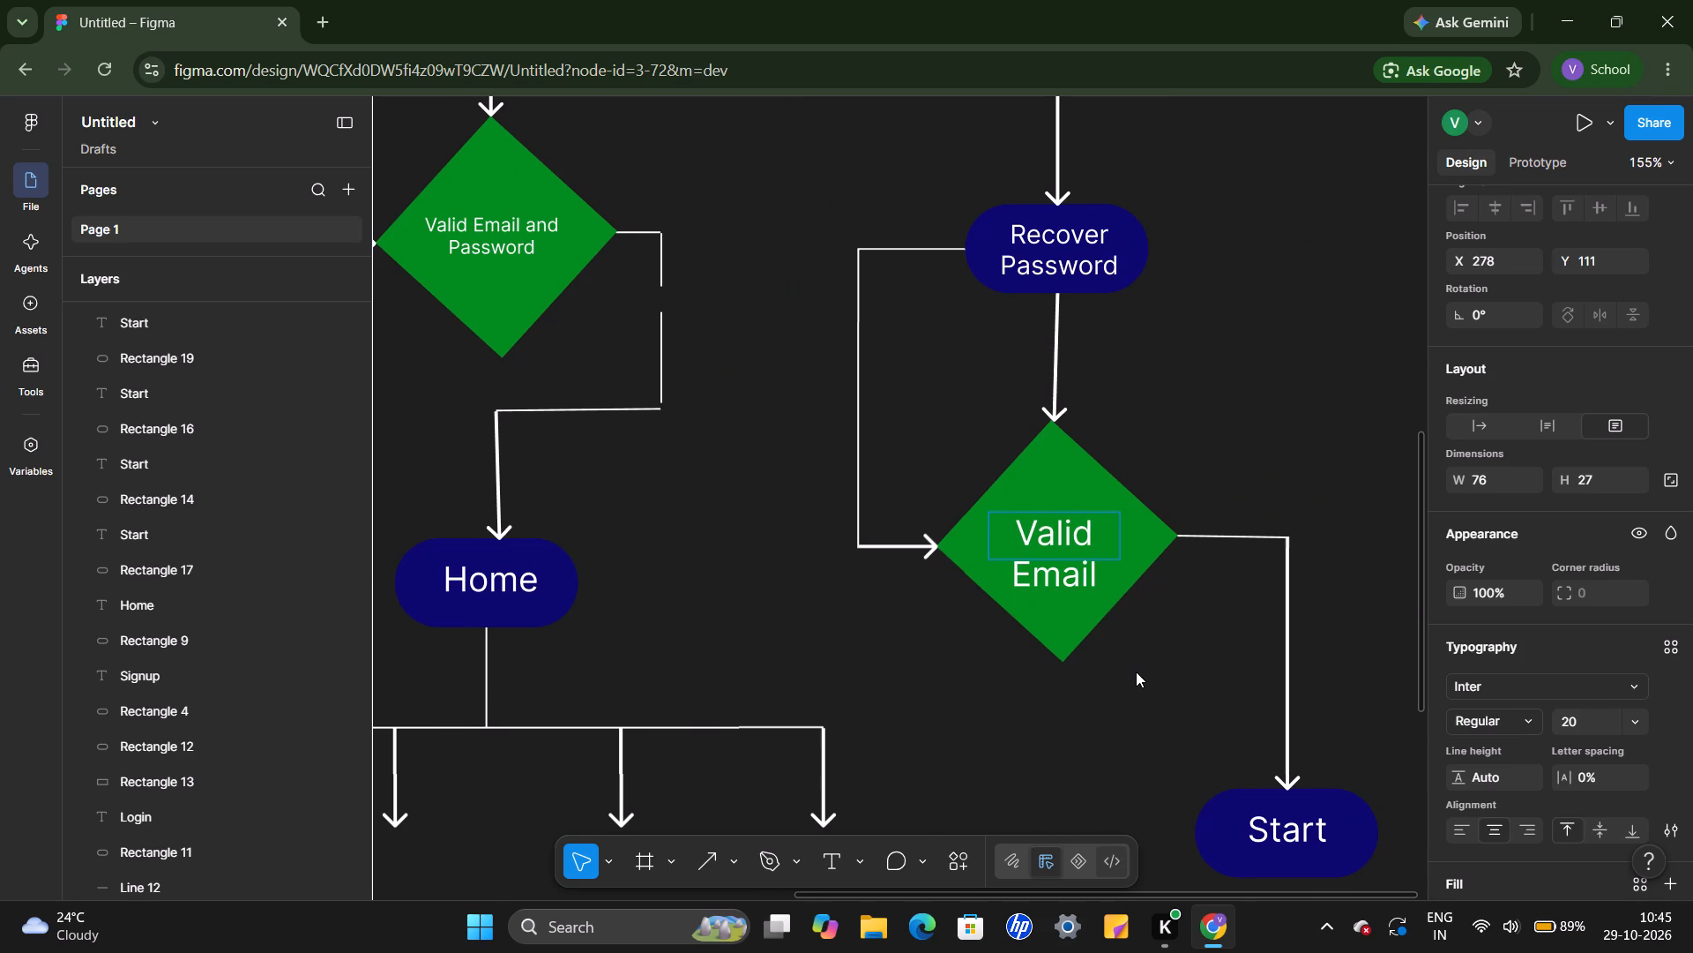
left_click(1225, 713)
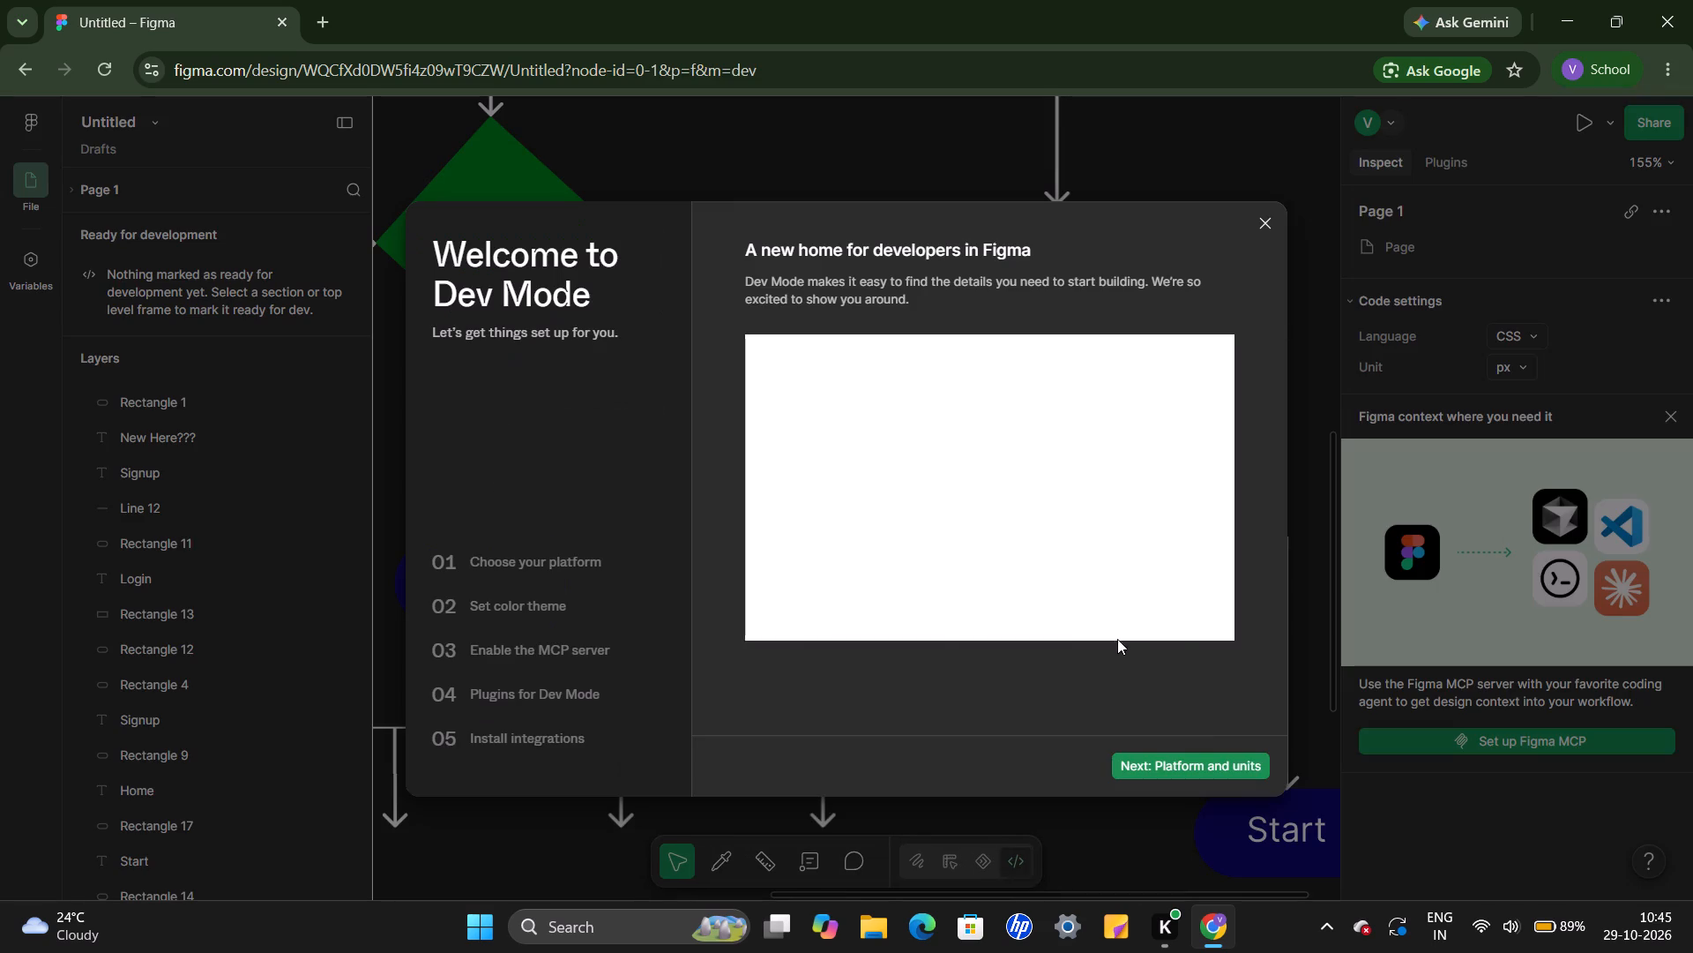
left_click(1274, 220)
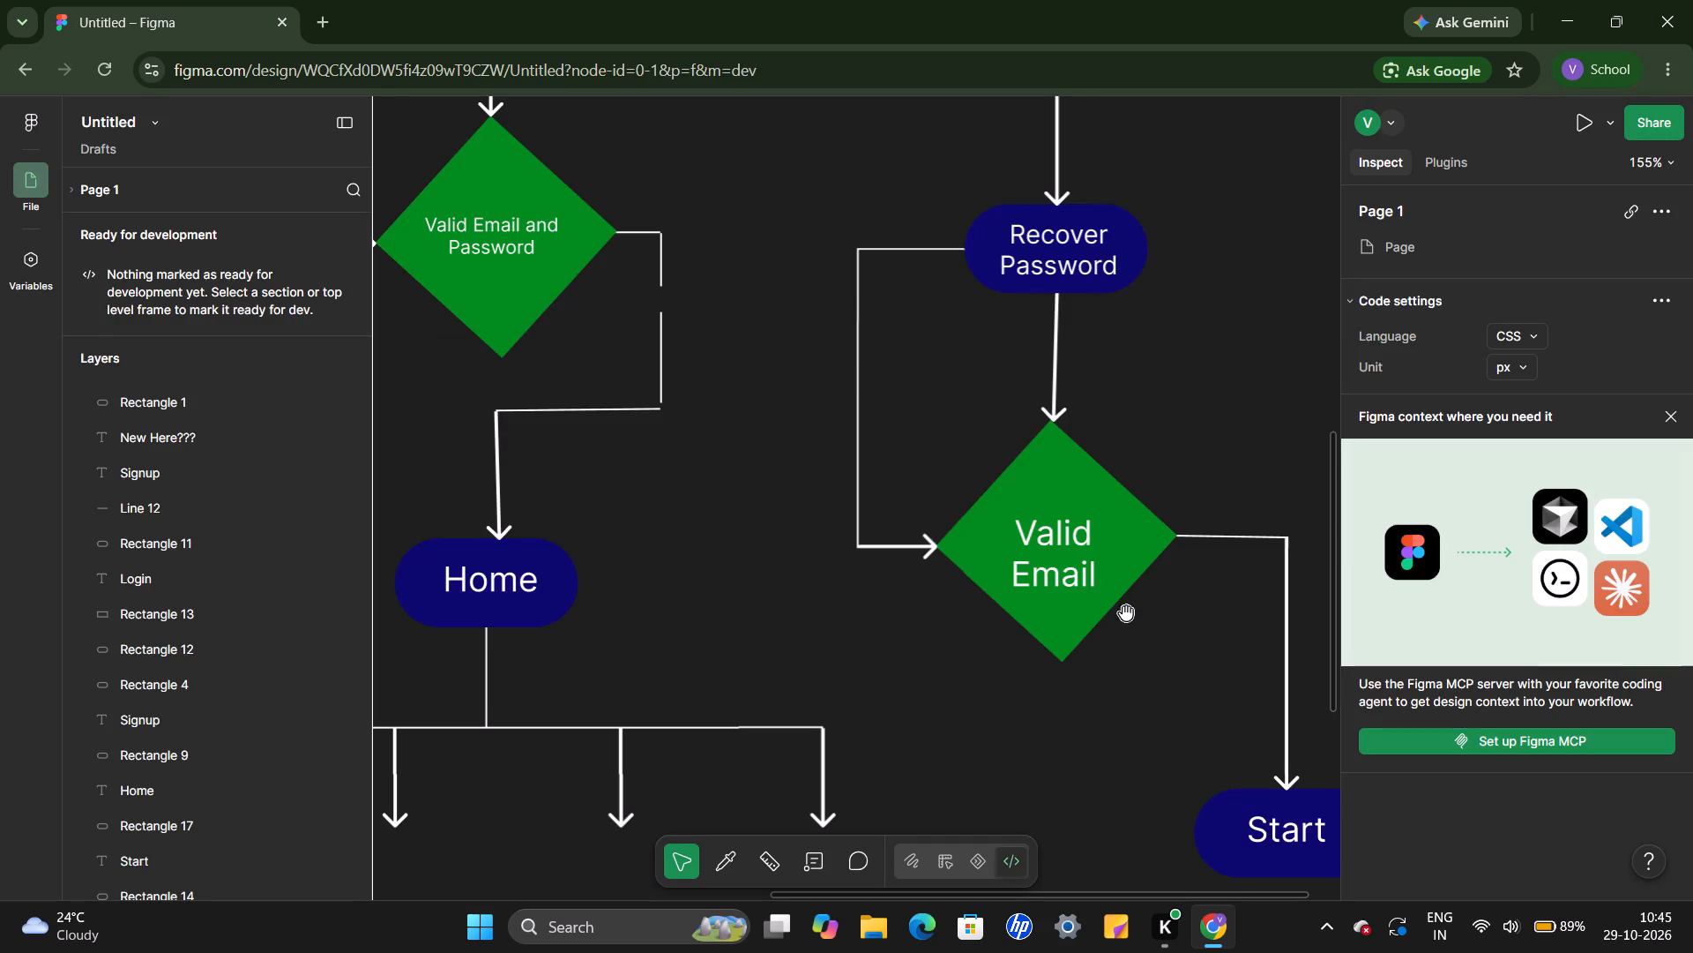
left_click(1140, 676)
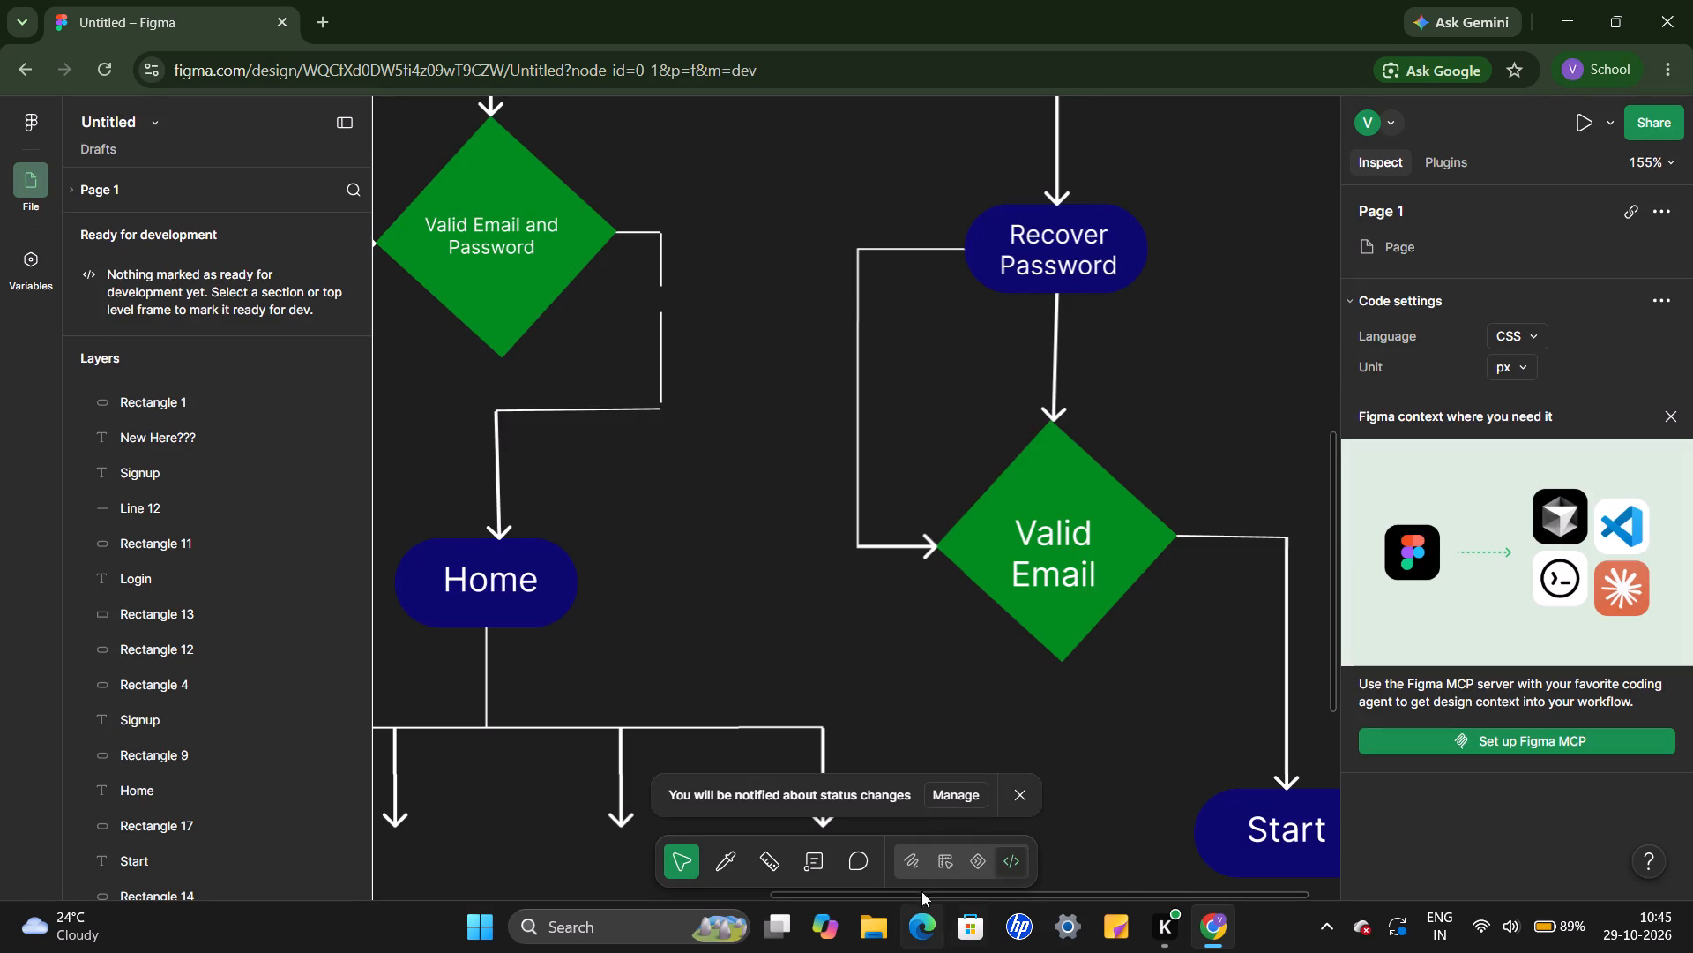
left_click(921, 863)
Switch from Dev Mode back to Design mode and dismiss the status notification.
left_click(955, 861)
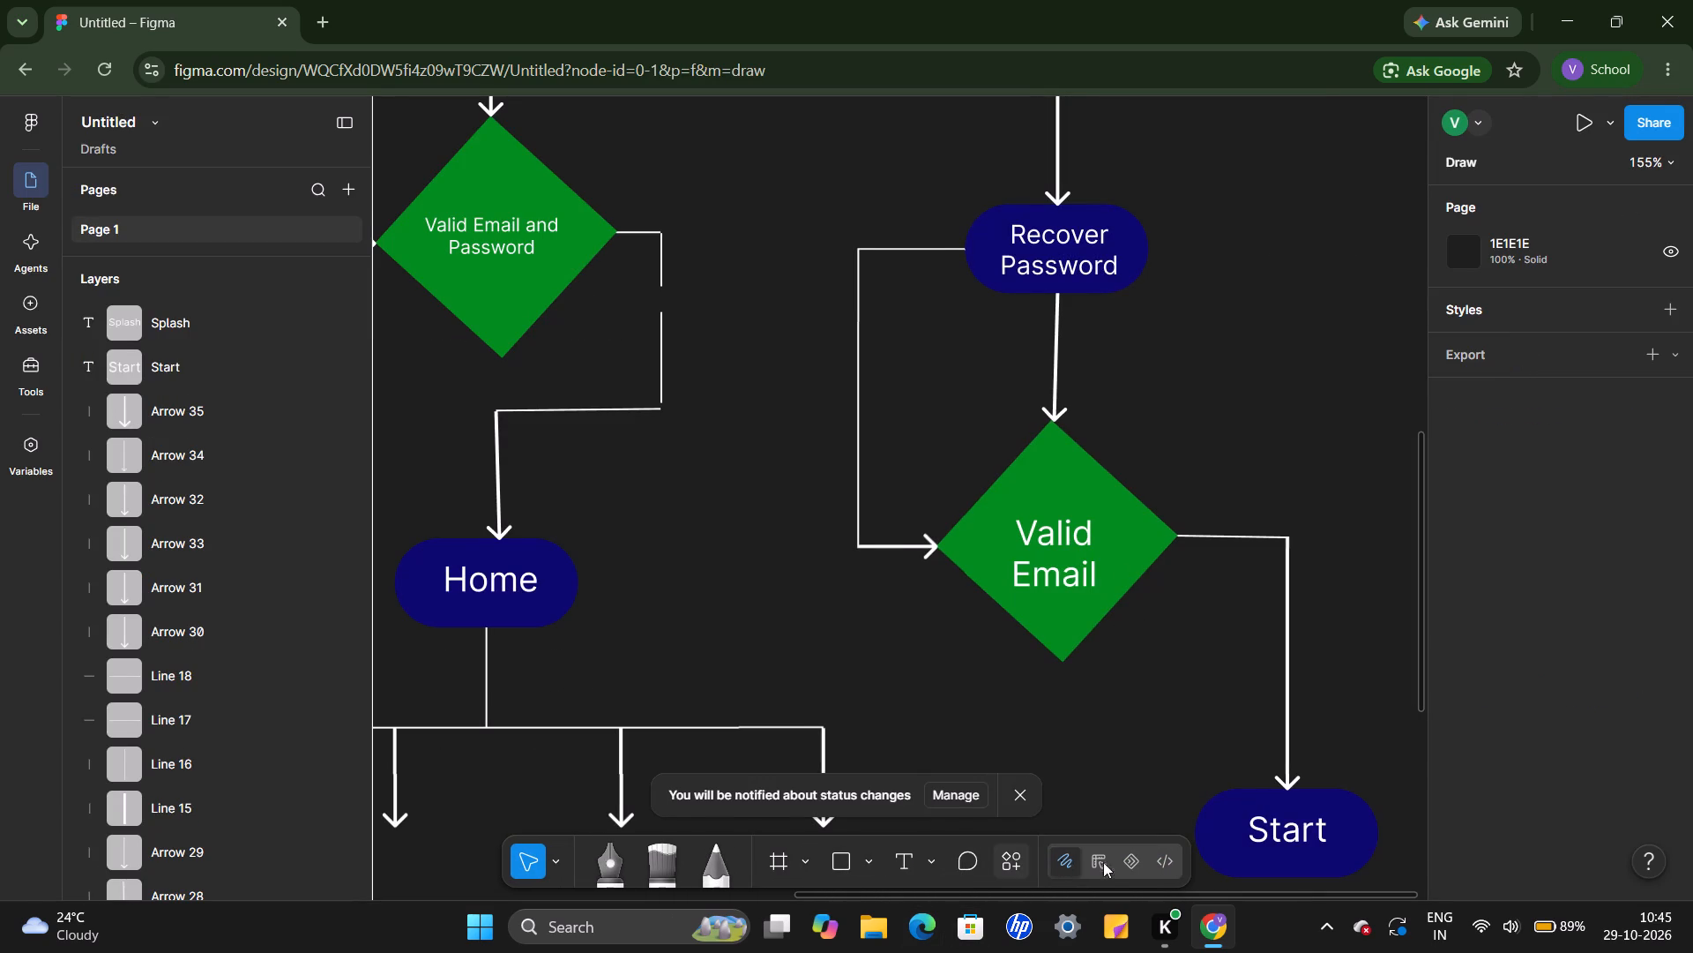
left_click(1108, 862)
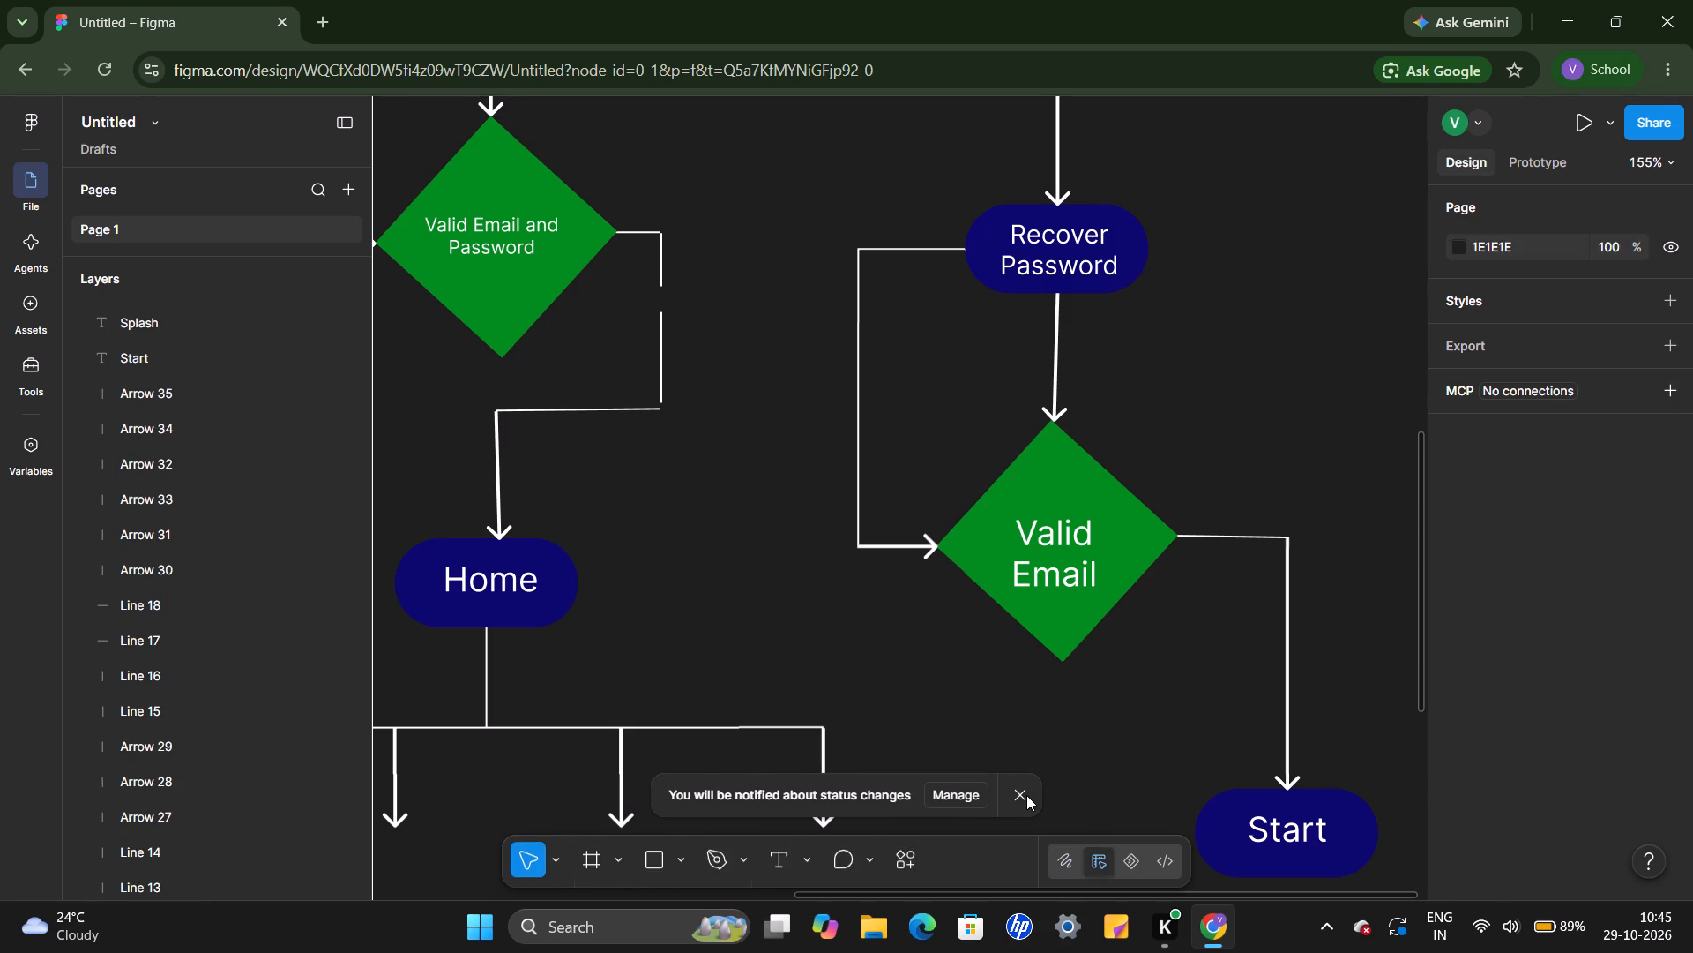
left_click(1026, 795)
Set the font size of the "Valid Email" label on the green diamond below "Recover Password" to 15.
left_click(1065, 542)
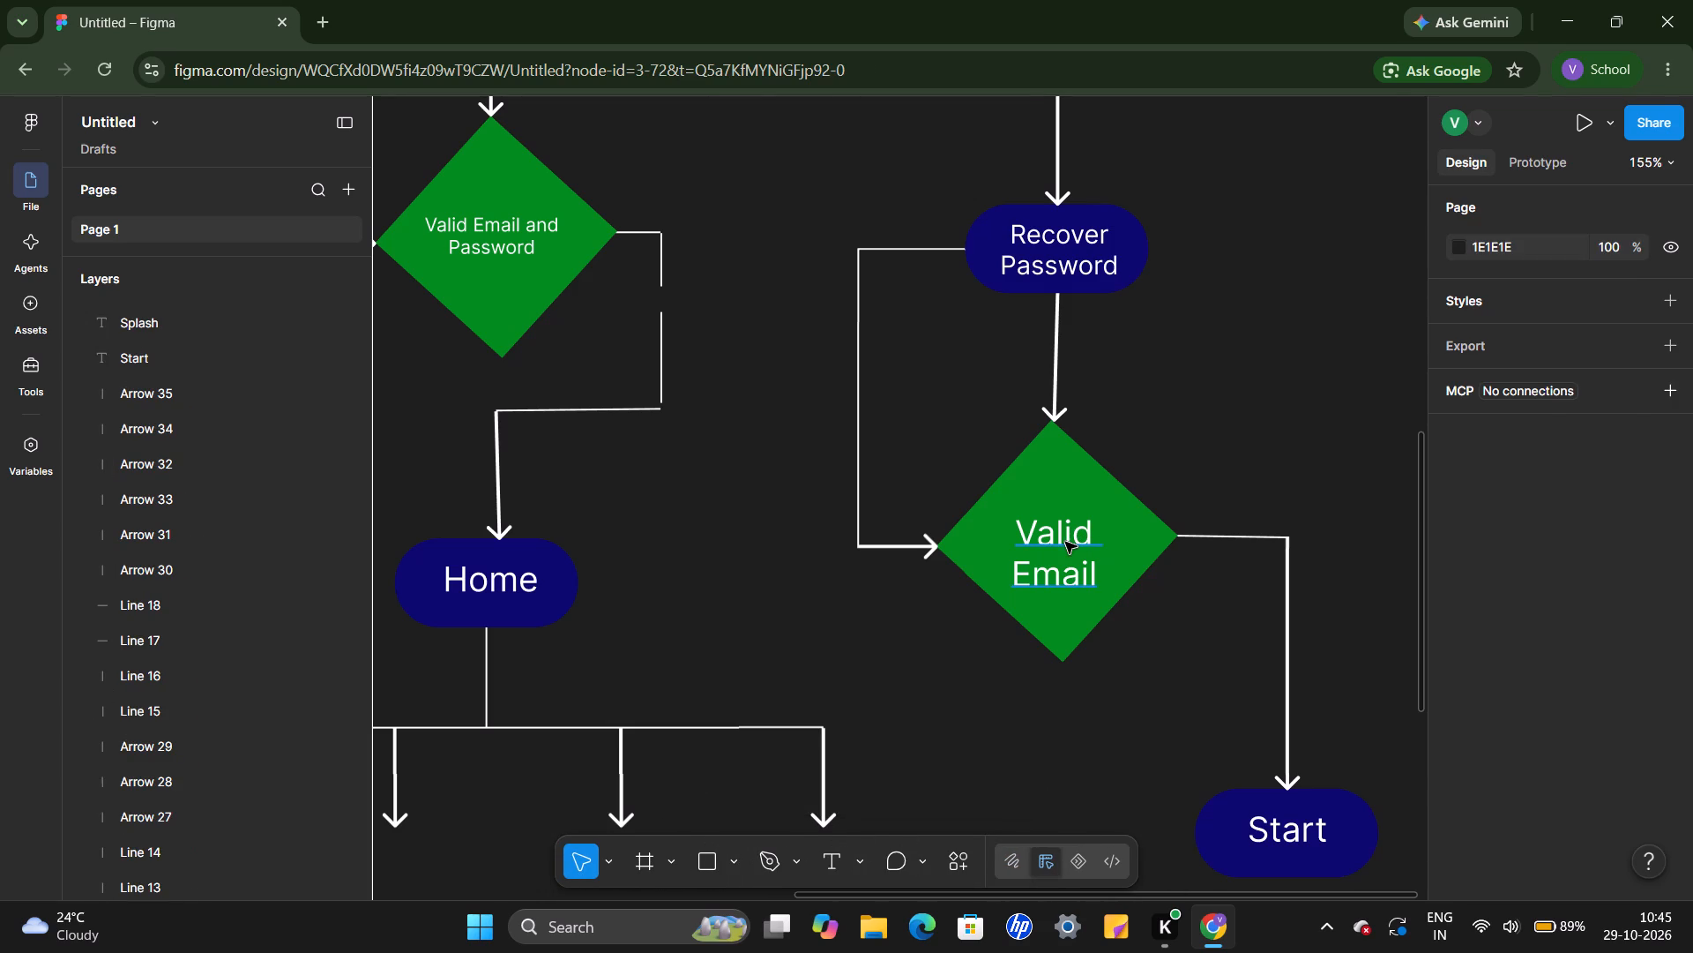
scroll(1615, 713, "down", 1)
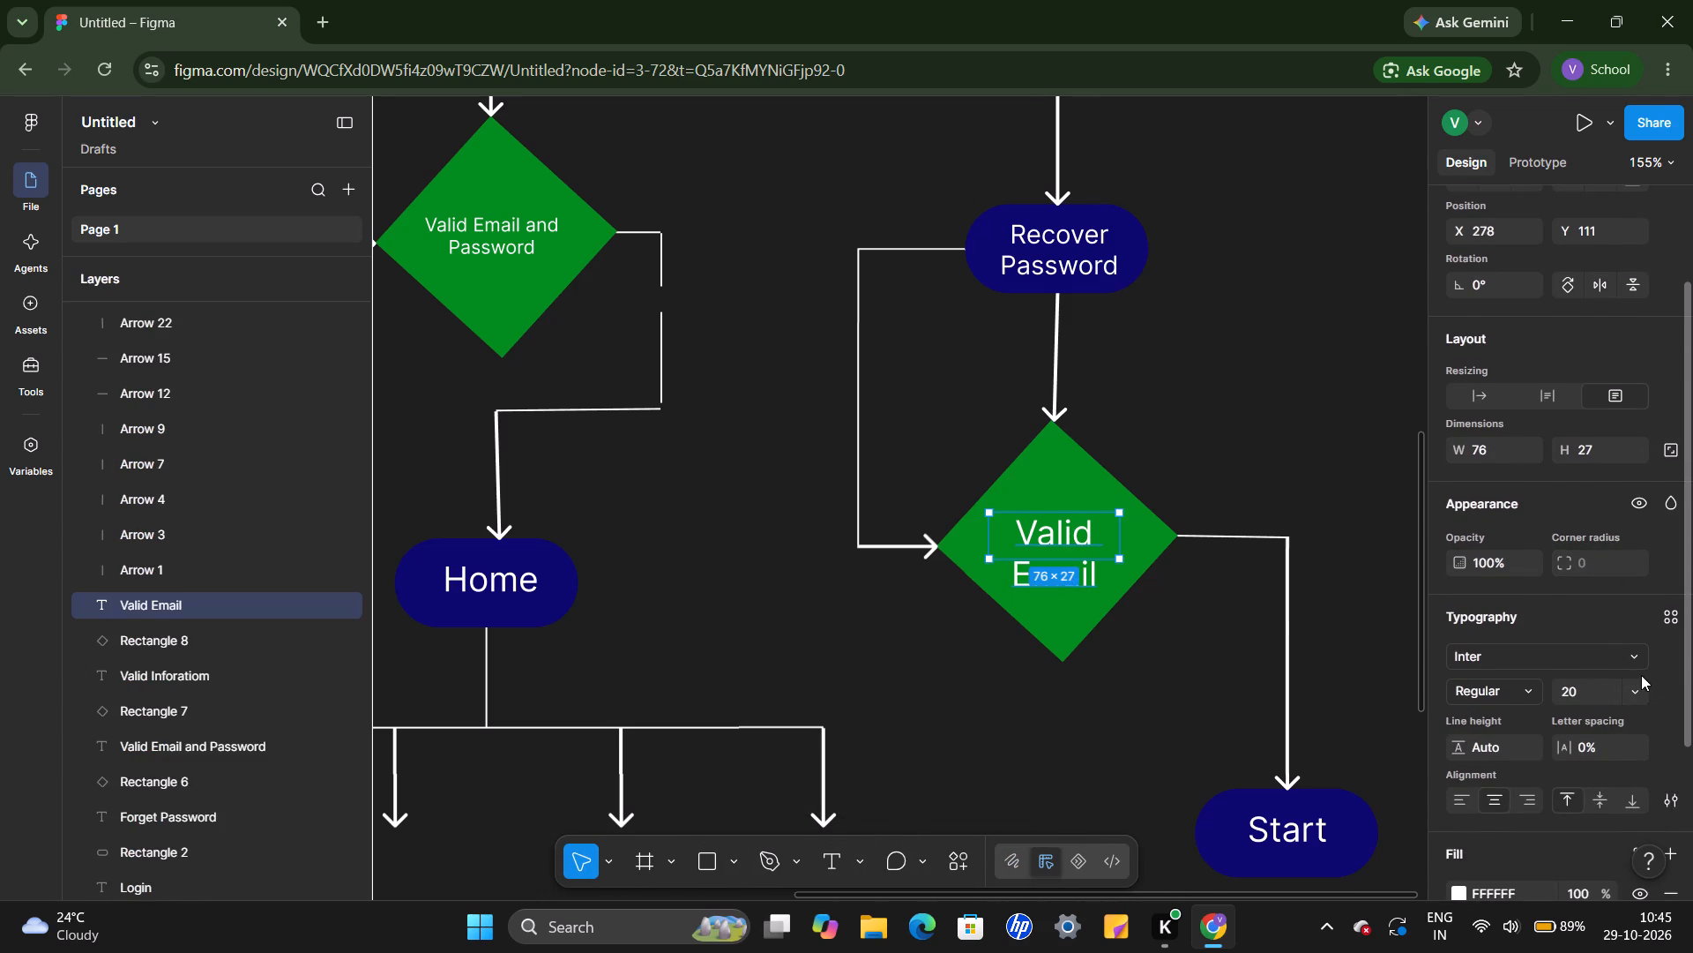
left_click(1641, 692)
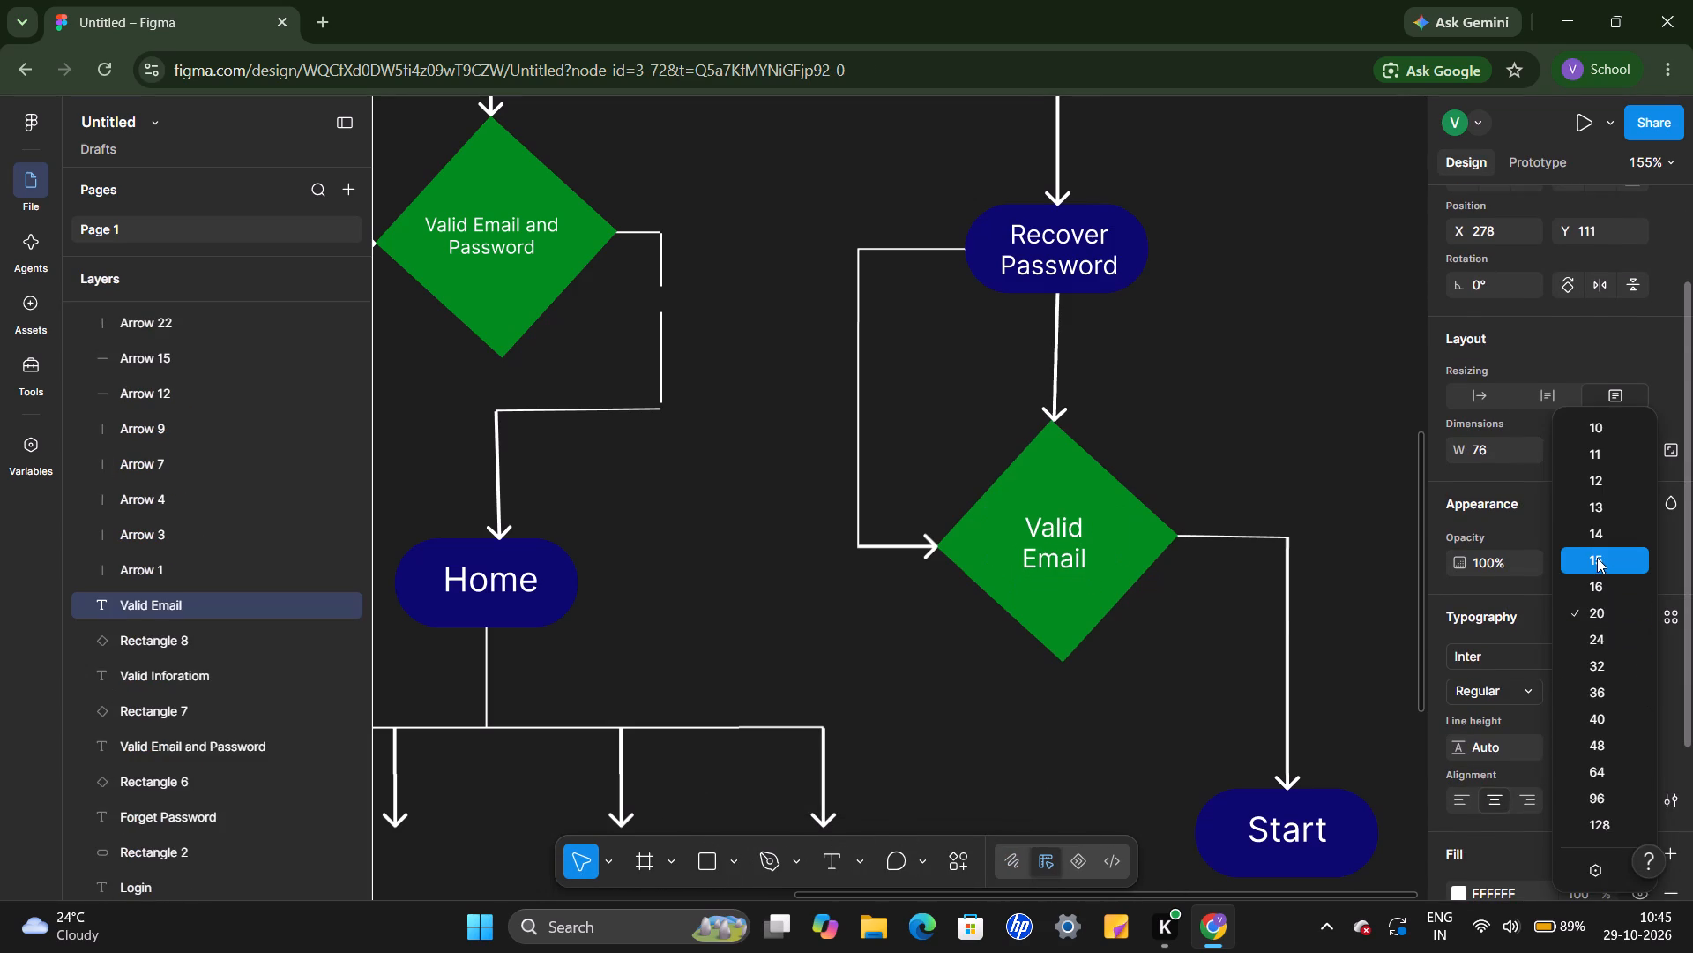
left_click(1597, 558)
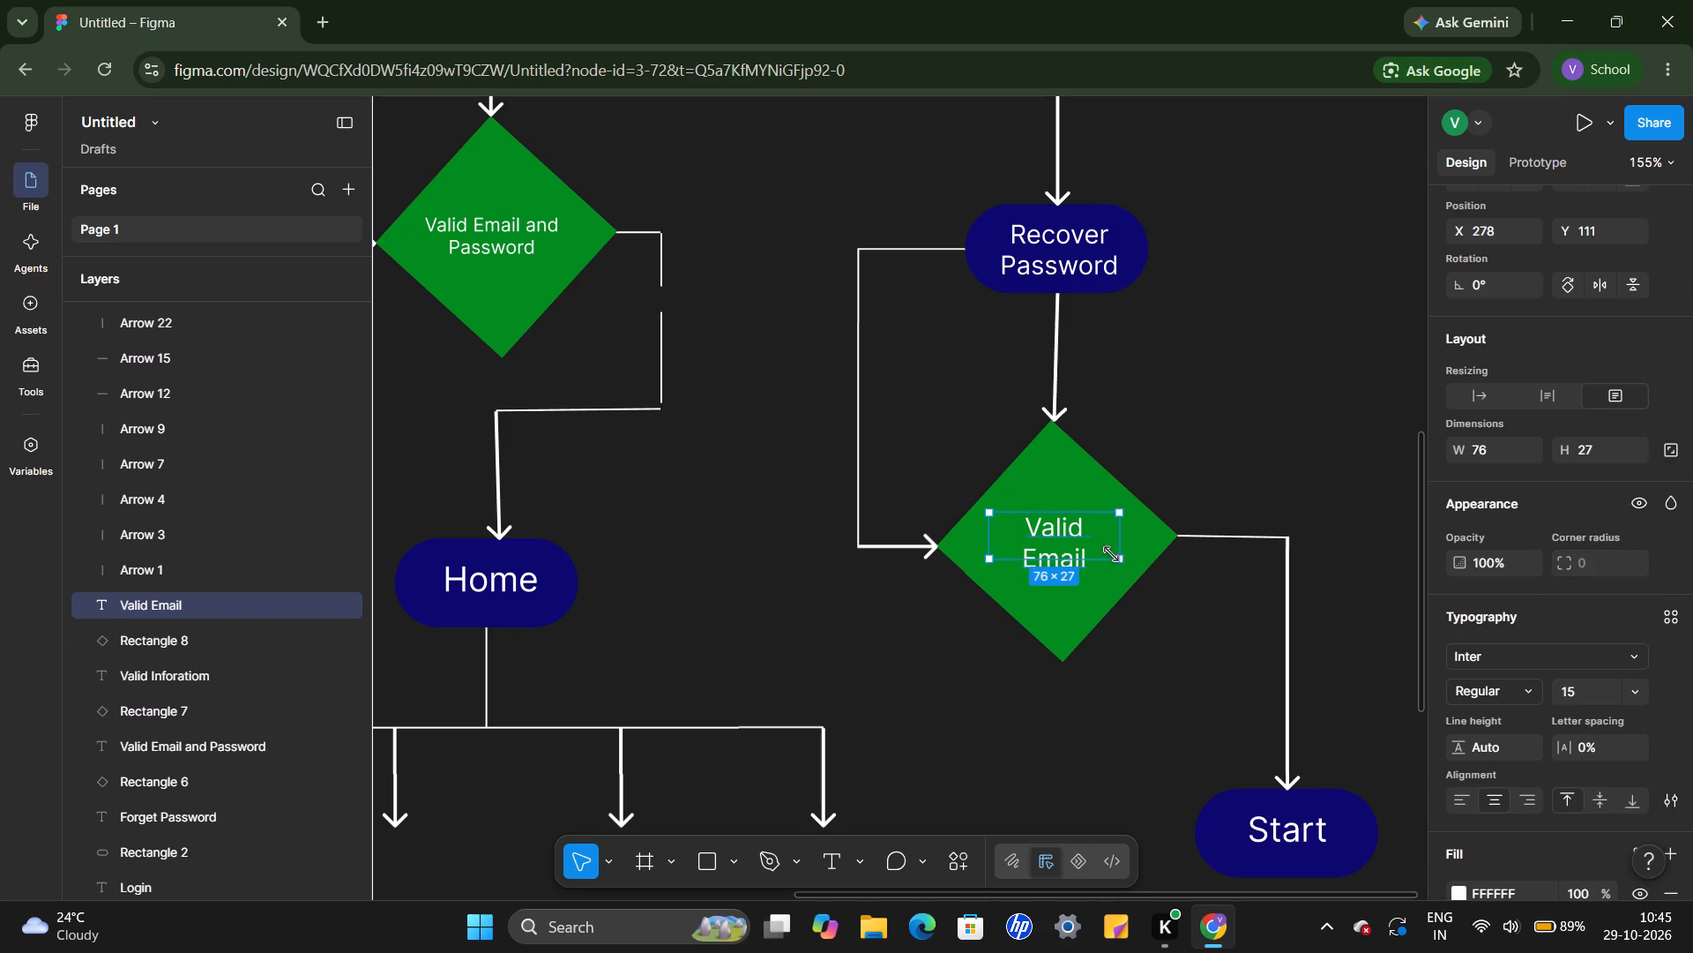
Widen the "Valid Email" text box to about 99 and center it on its diamond at about X 269, Y 117.
left_click_drag(1123, 546, 1175, 541)
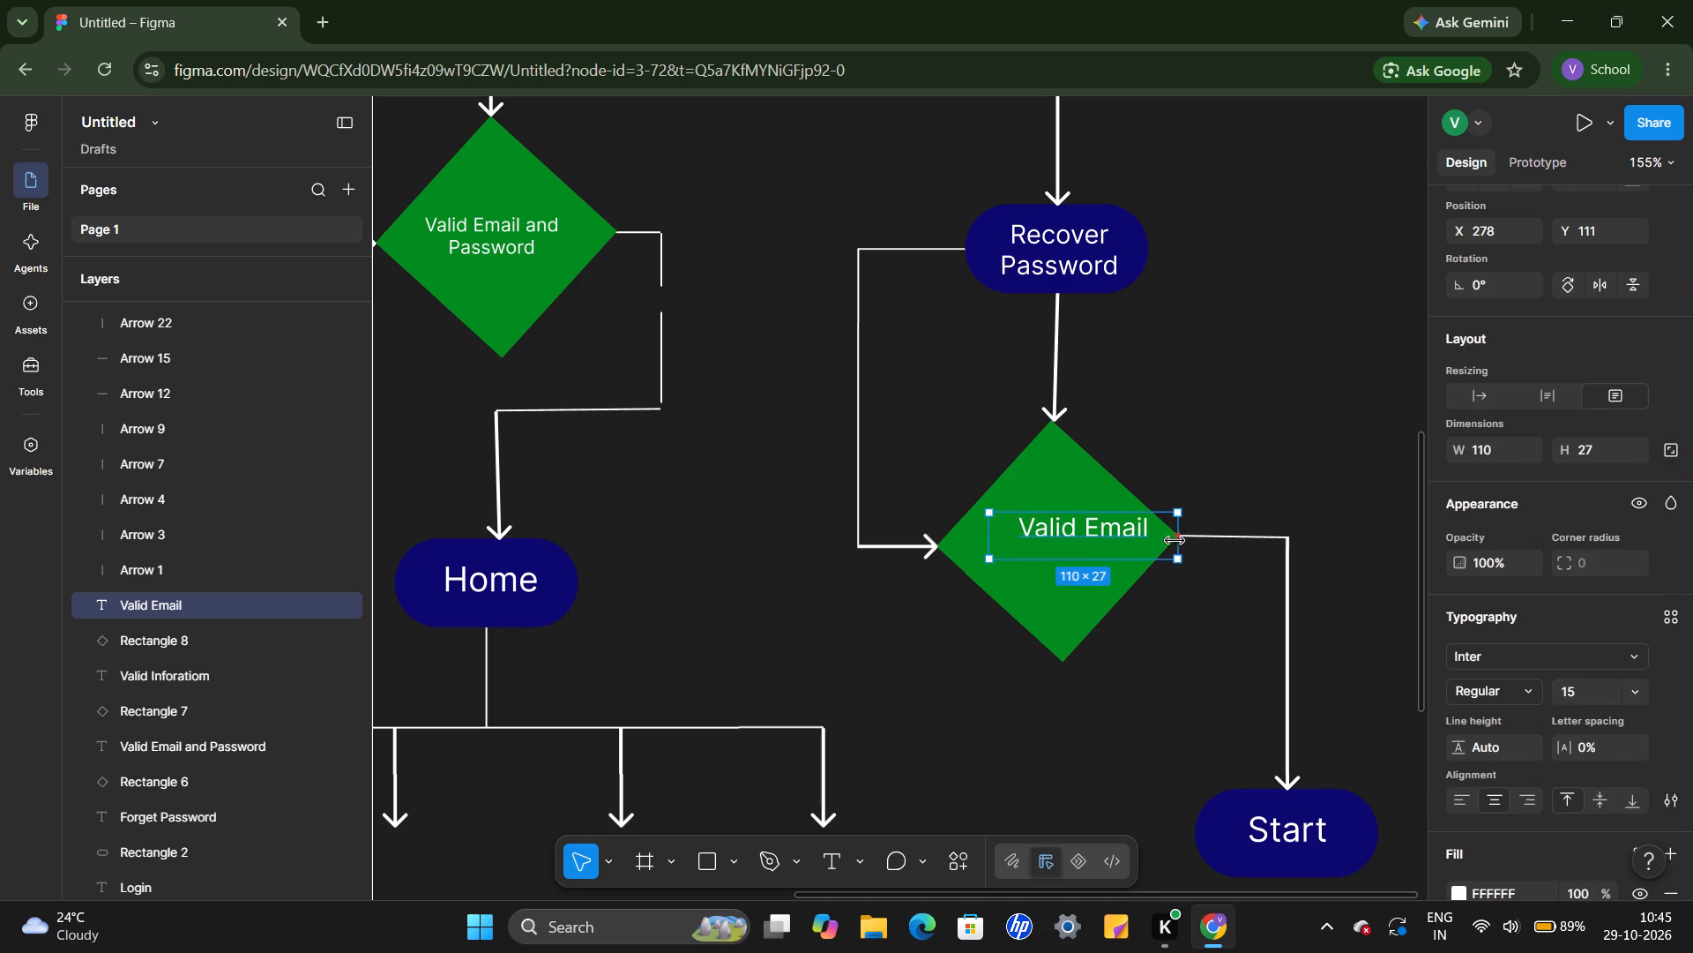
left_click_drag(1175, 541, 1159, 539)
left_click_drag(1102, 548, 1083, 563)
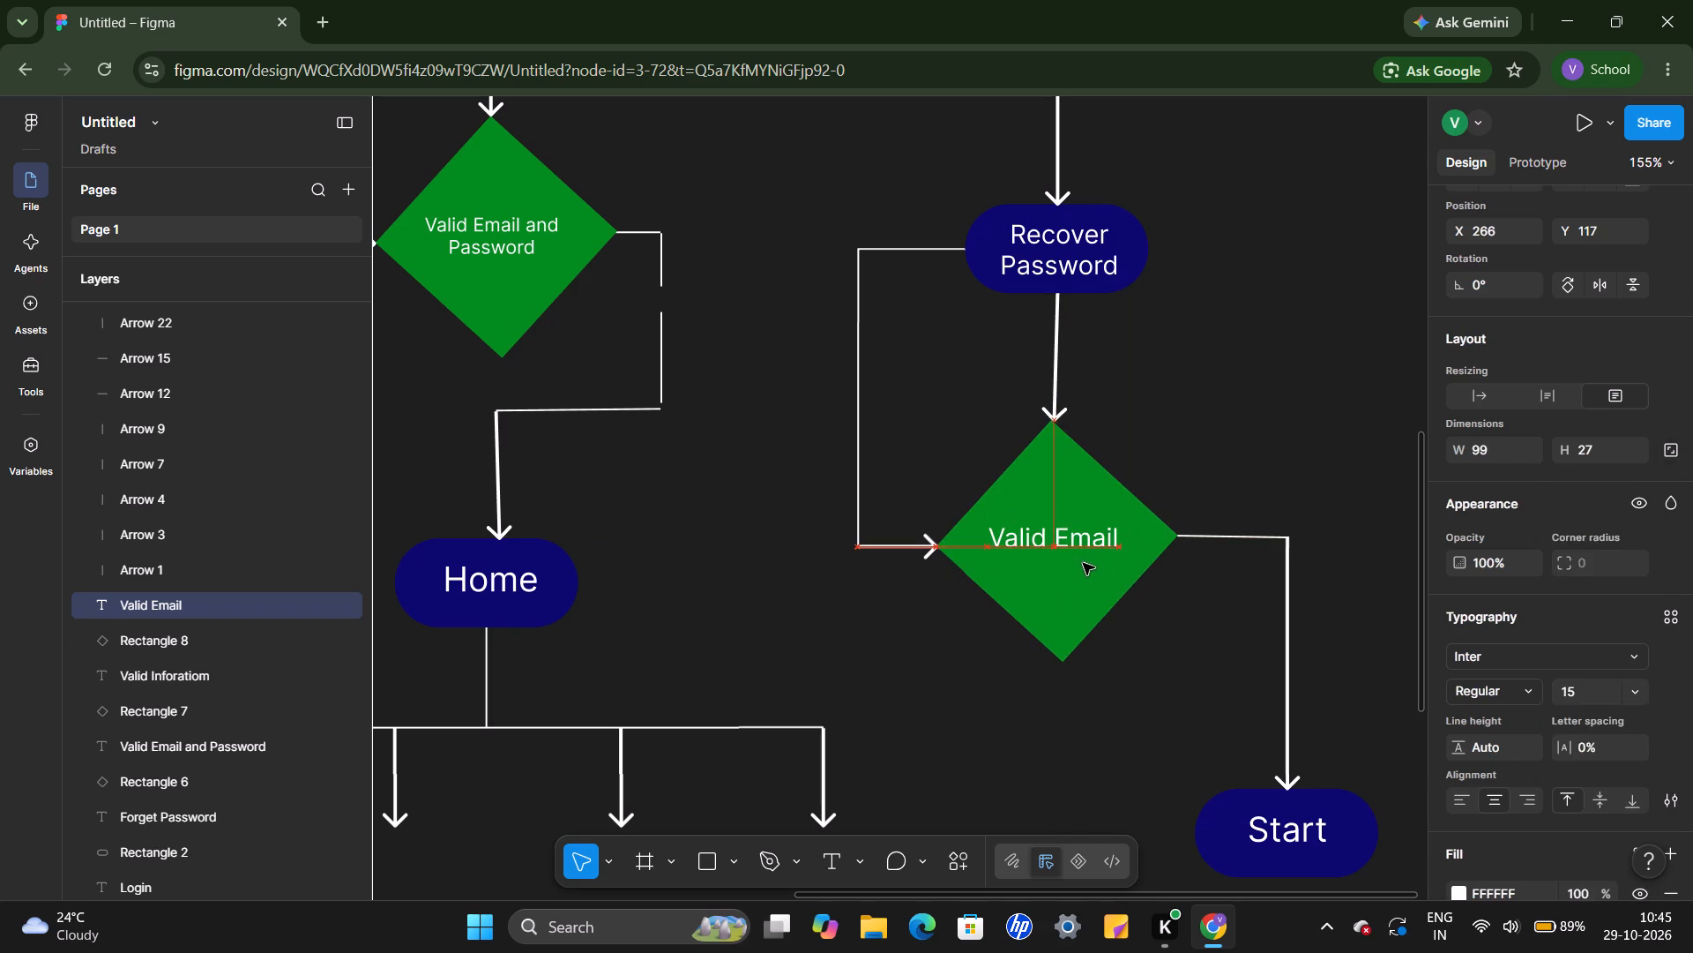
left_click_drag(1083, 563, 1086, 561)
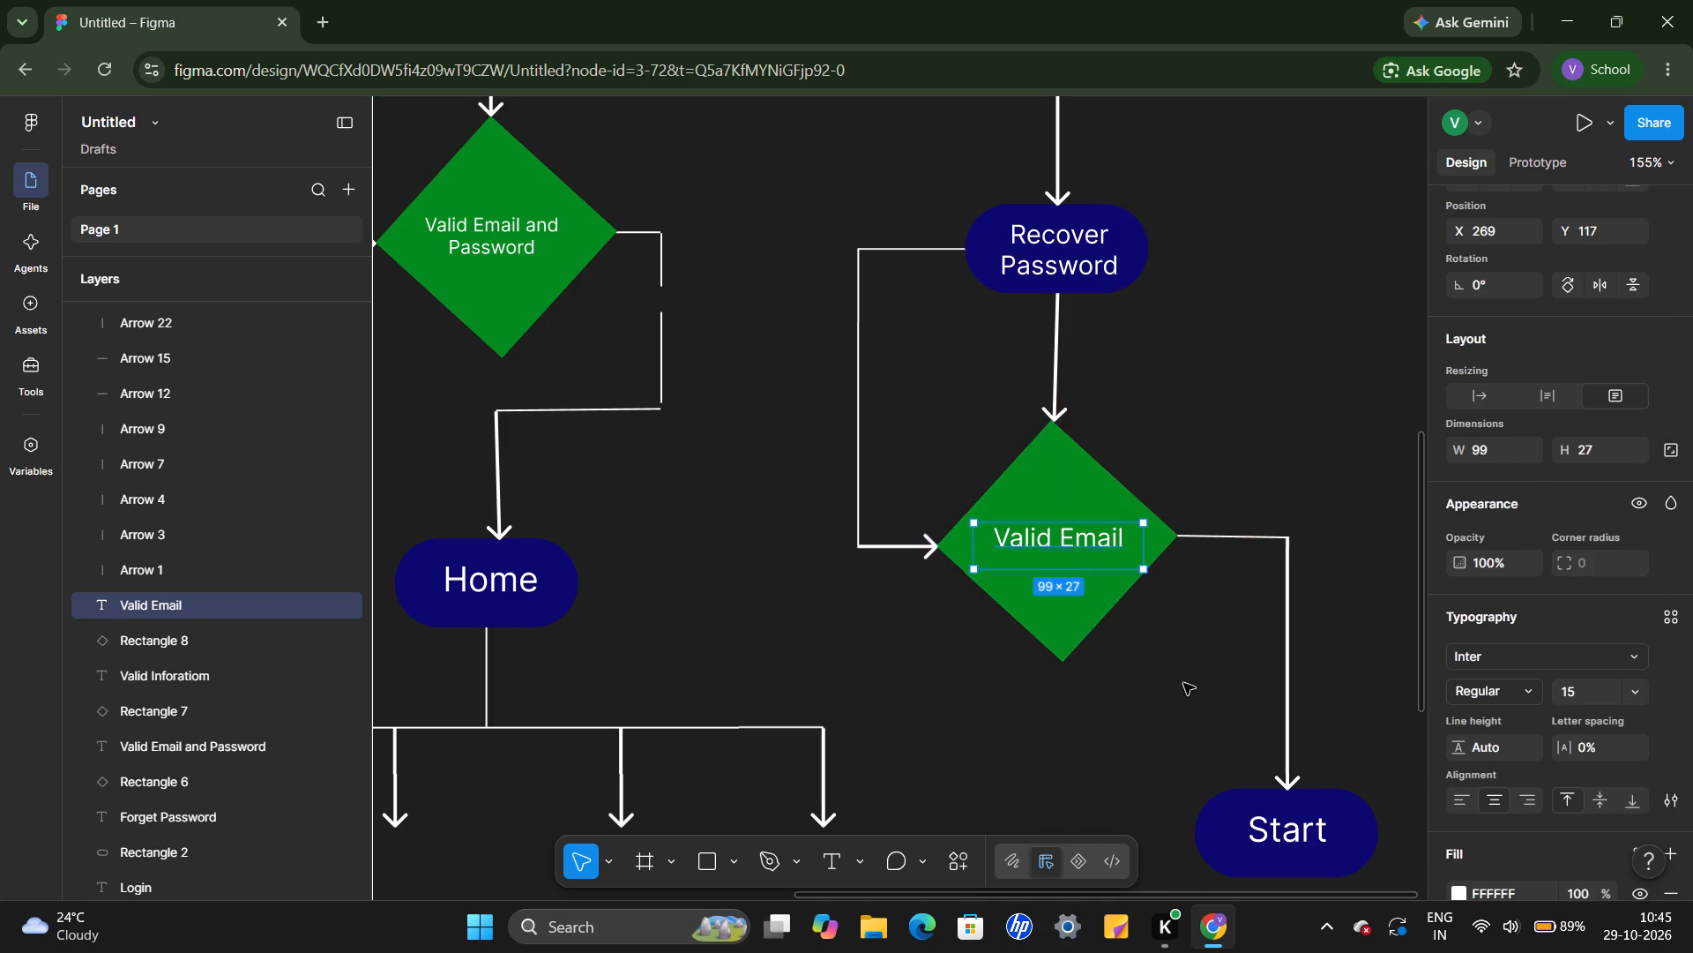
left_click(1183, 683)
Duplicate the navy rounded shape at the end of the "Valid Email" arrow directly beneath itself at about X 398, Y 385.
scroll(1183, 683, "down", 1)
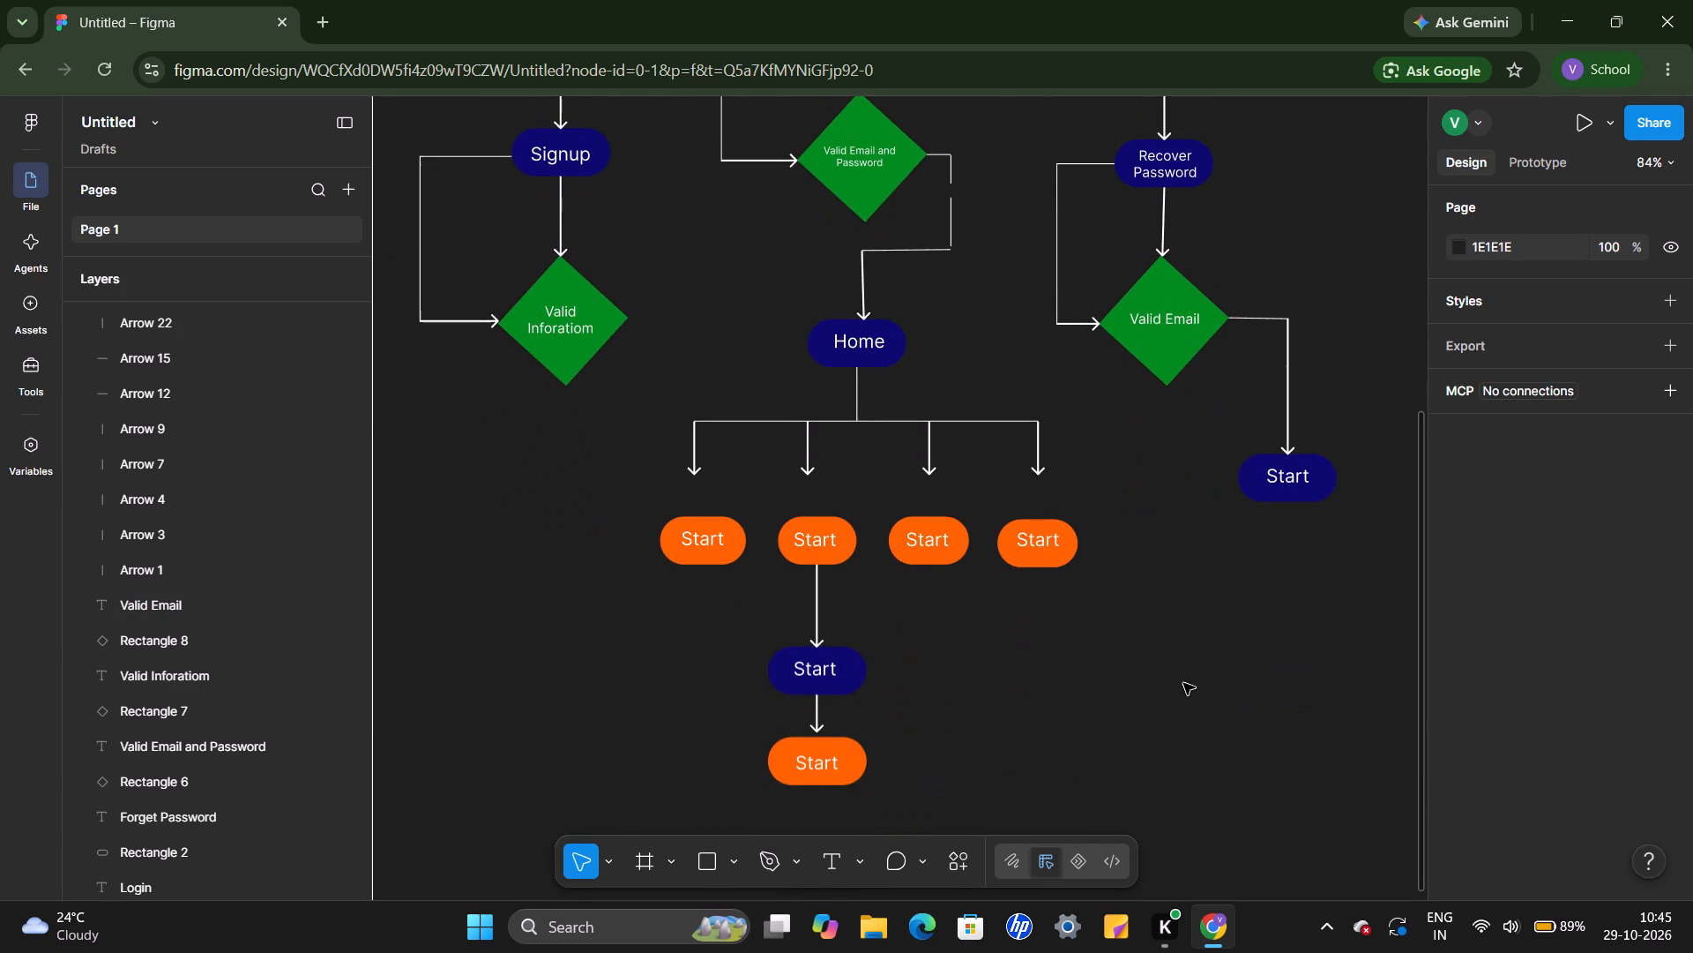
scroll(1183, 683, "down", 1)
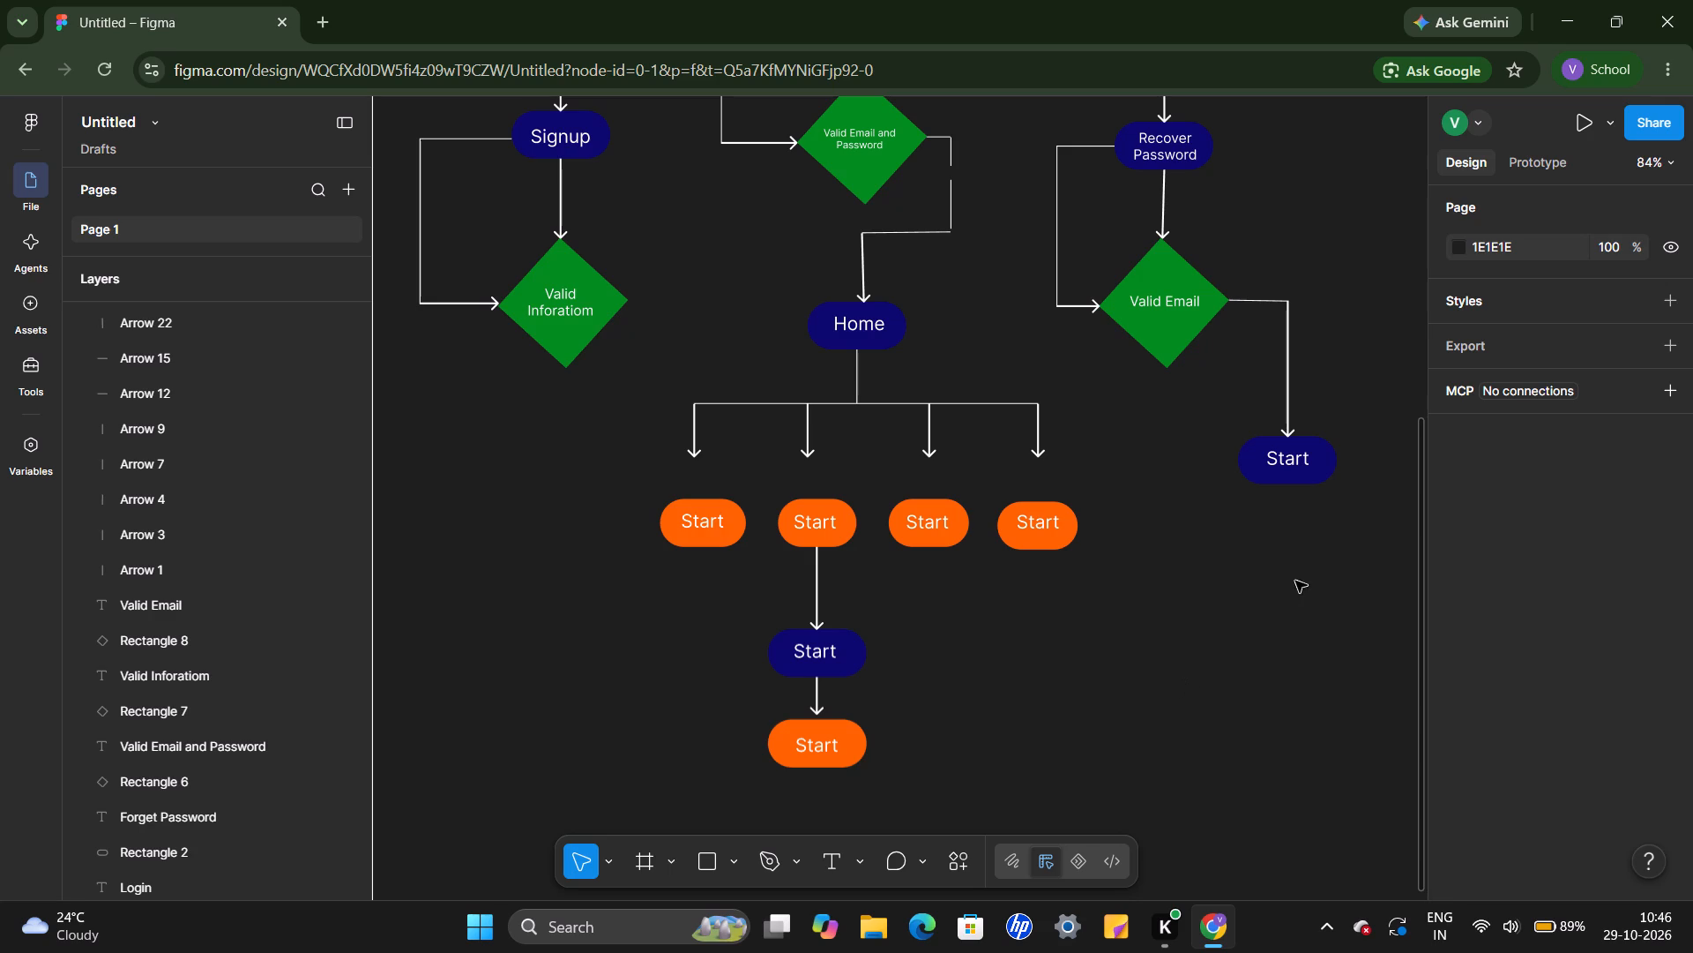
left_click(1286, 487)
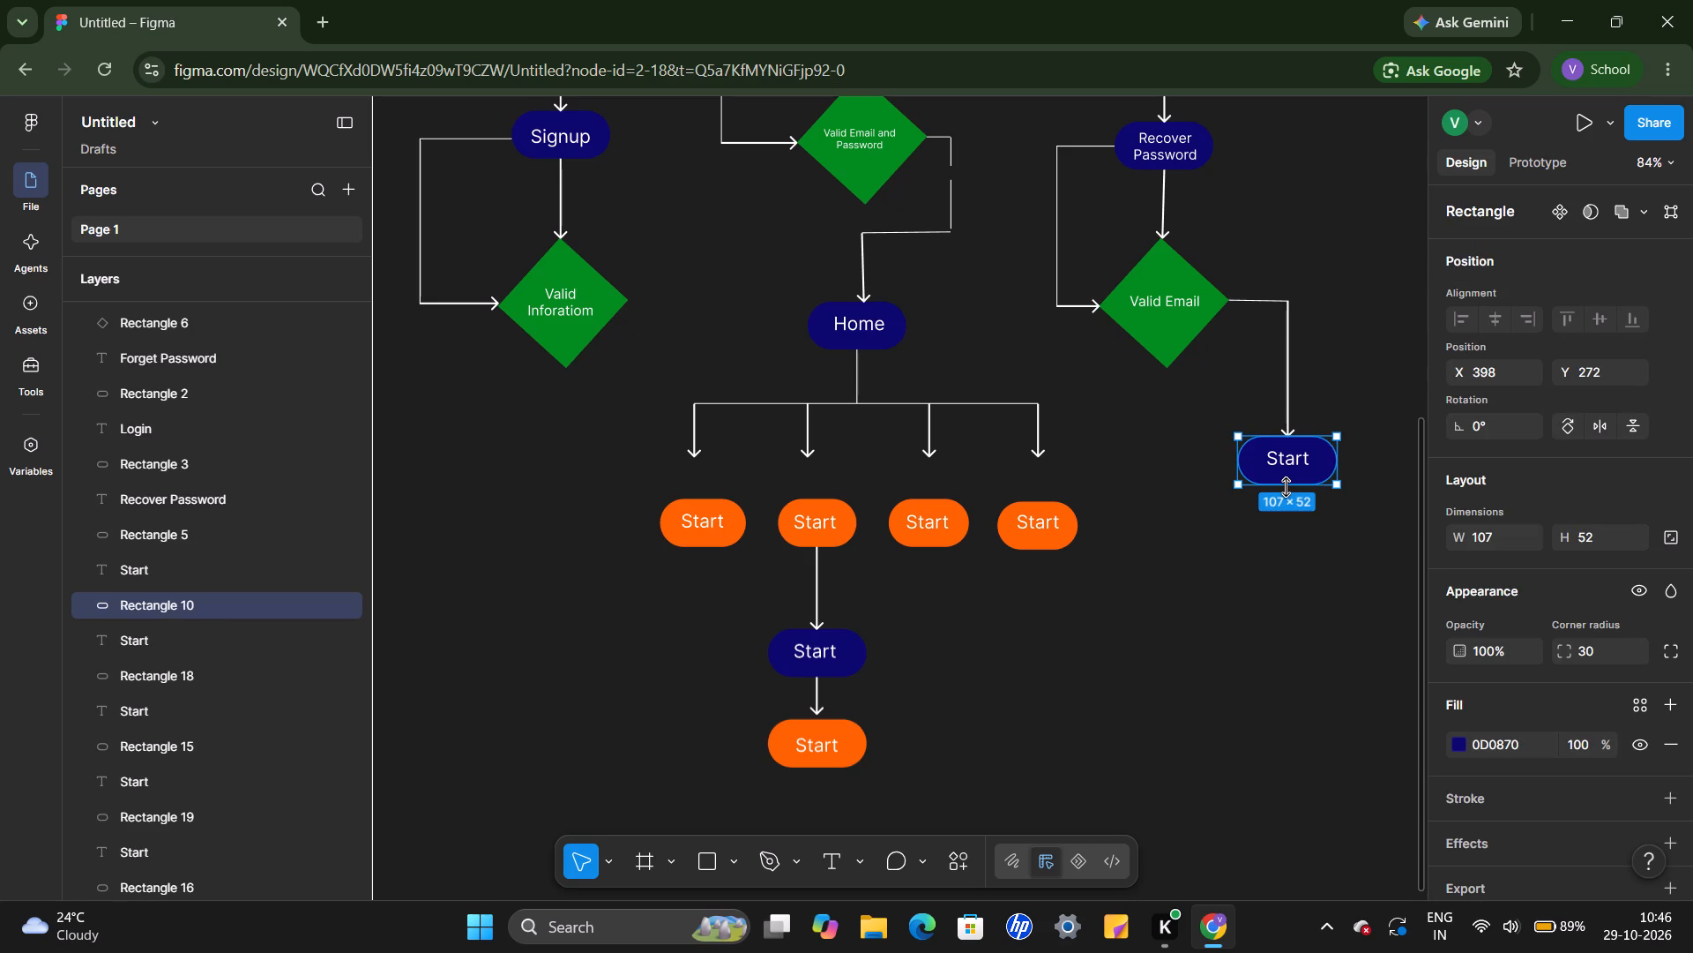
key("ctrl+c")
key("ctrl+v")
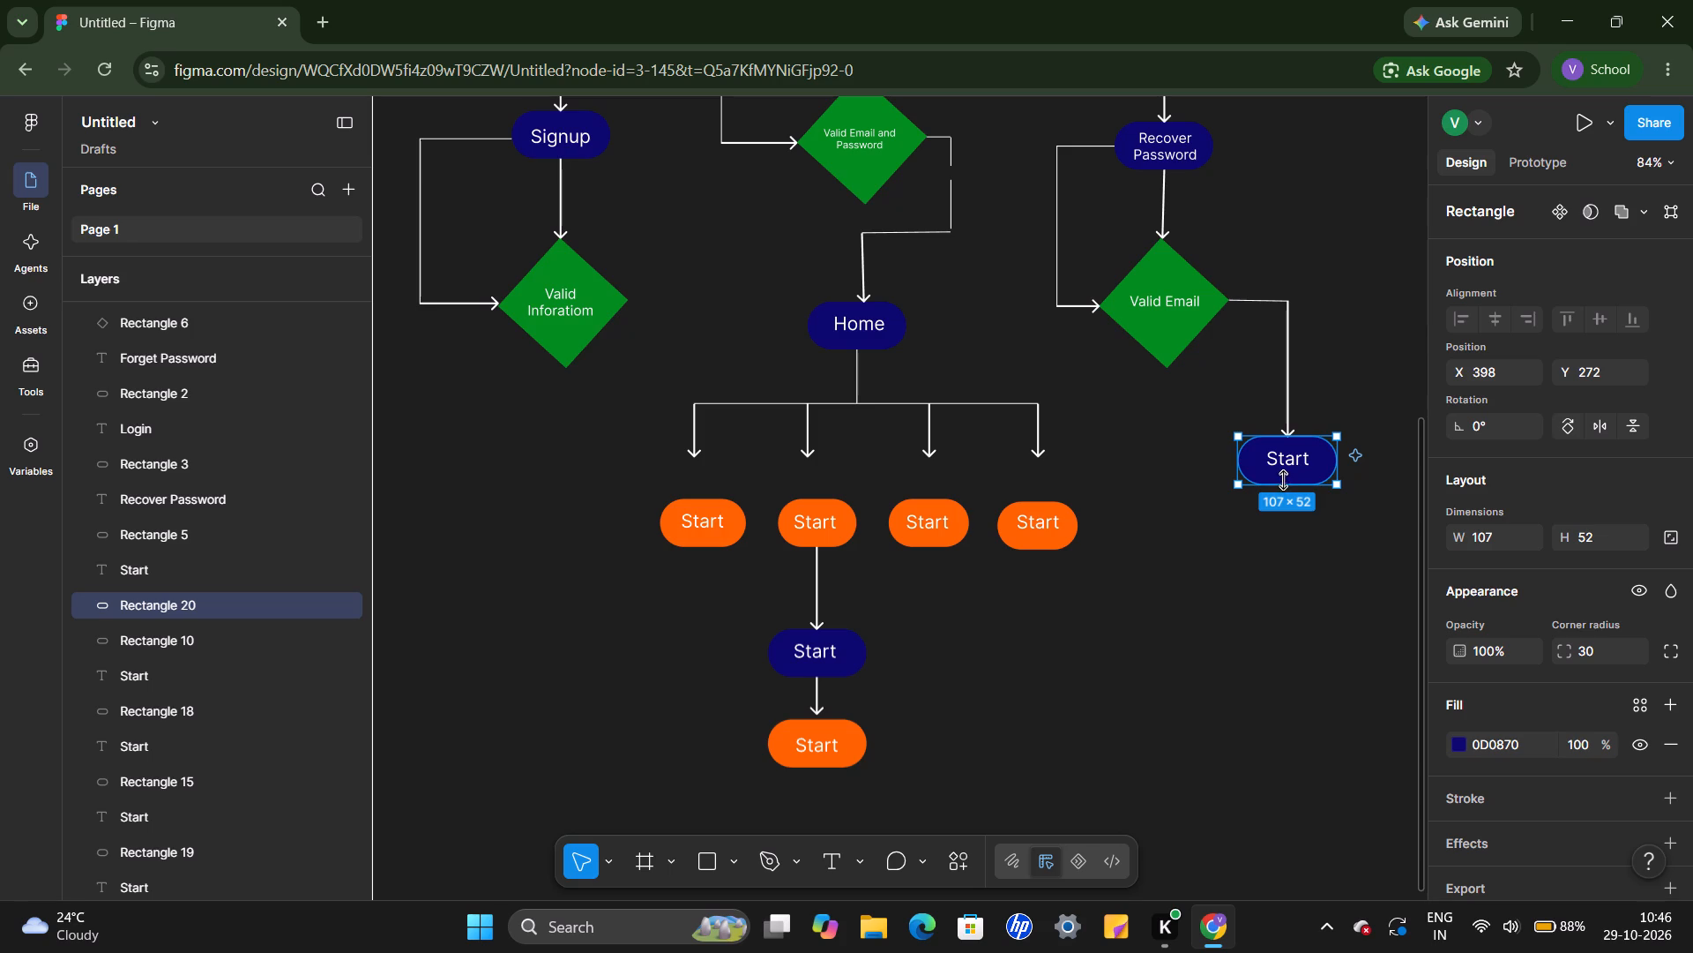
left_click_drag(1256, 469, 1257, 500)
left_click_drag(1257, 500, 1260, 574)
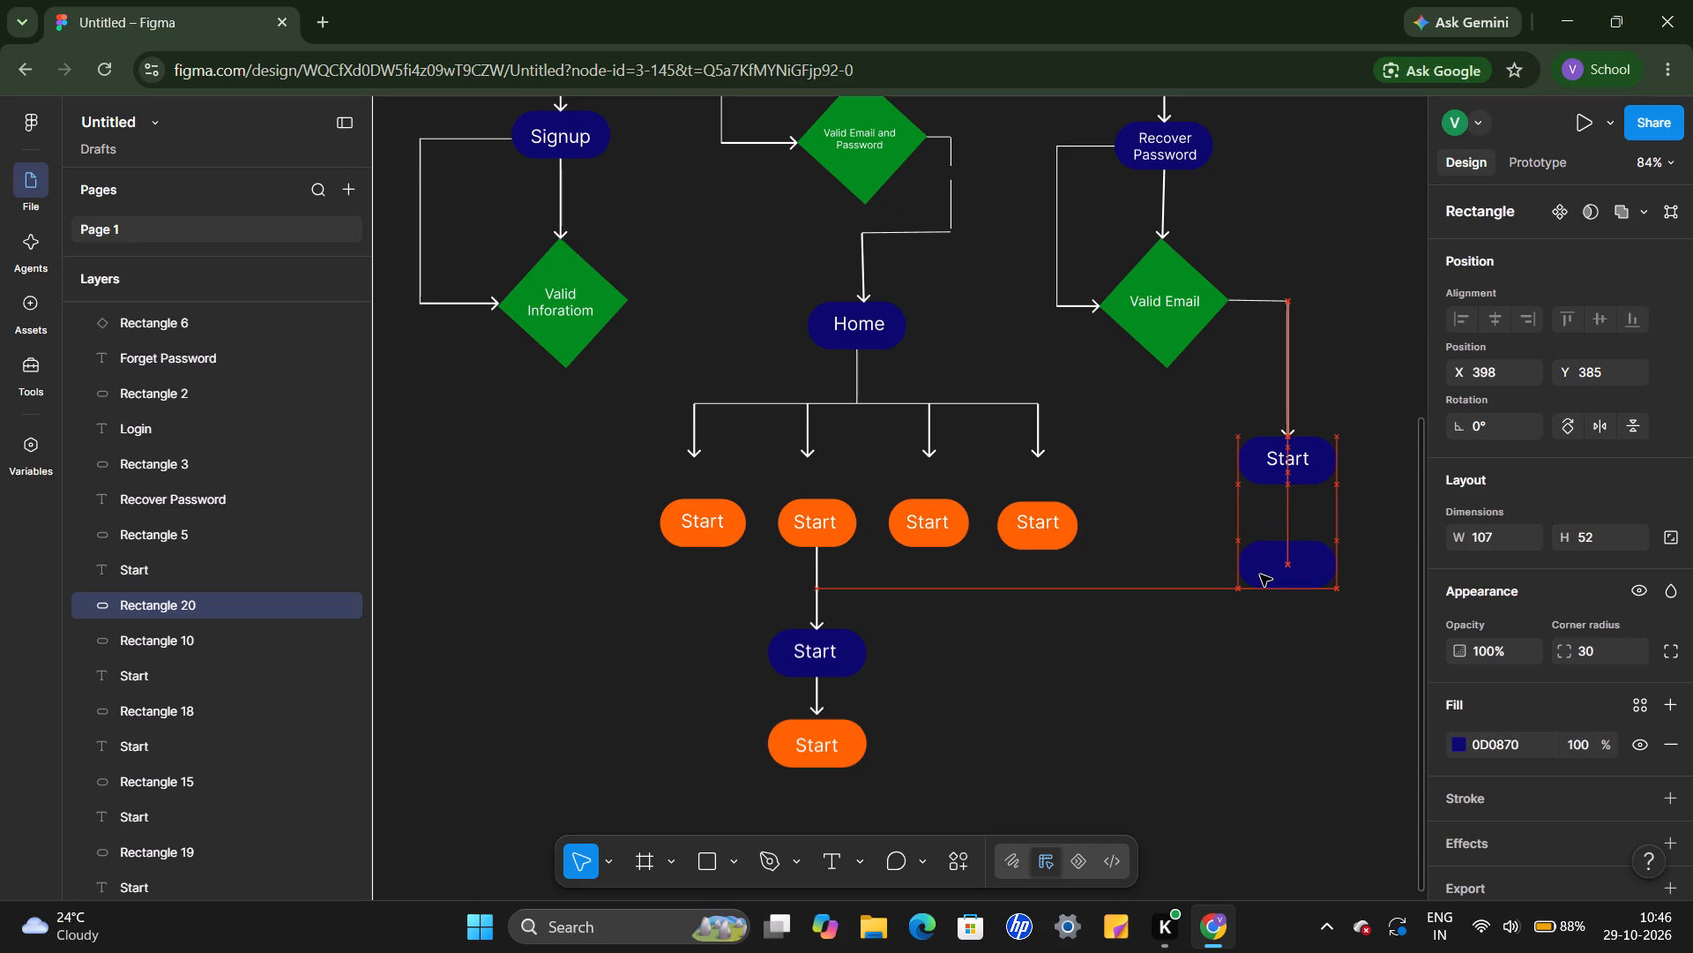
Open the corner radius of the copied navy shape for editing.
left_click(1600, 650)
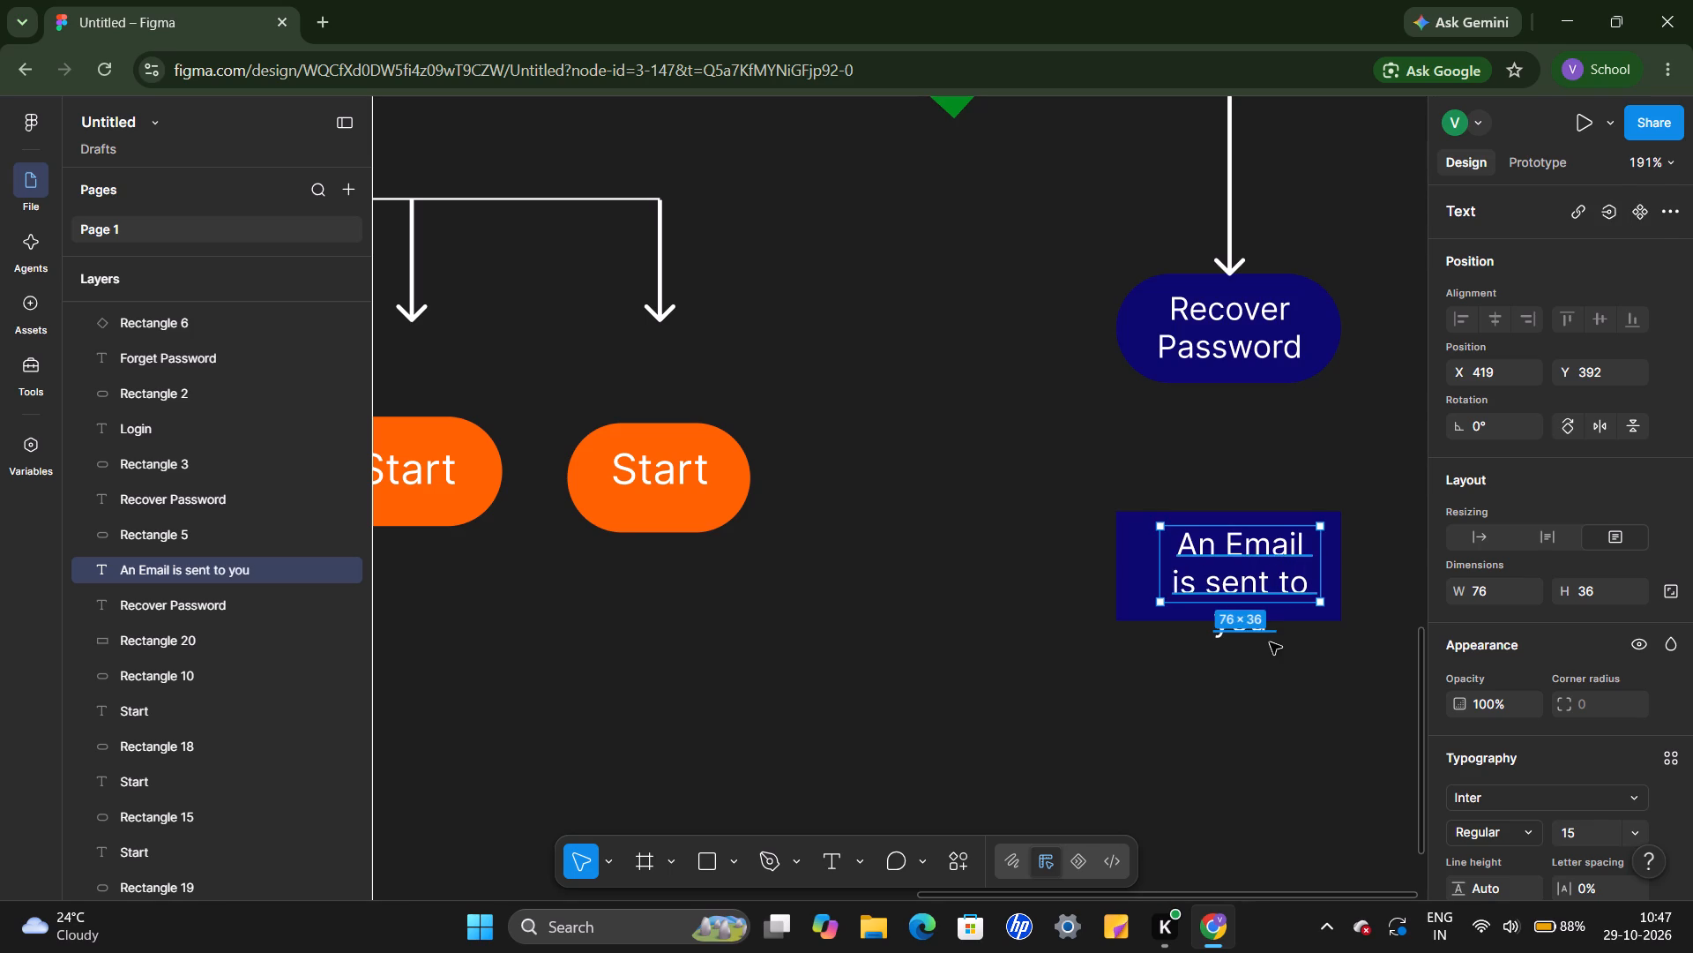
Set the font size of the "An Email is sent to you" label to 13.
left_click(1633, 834)
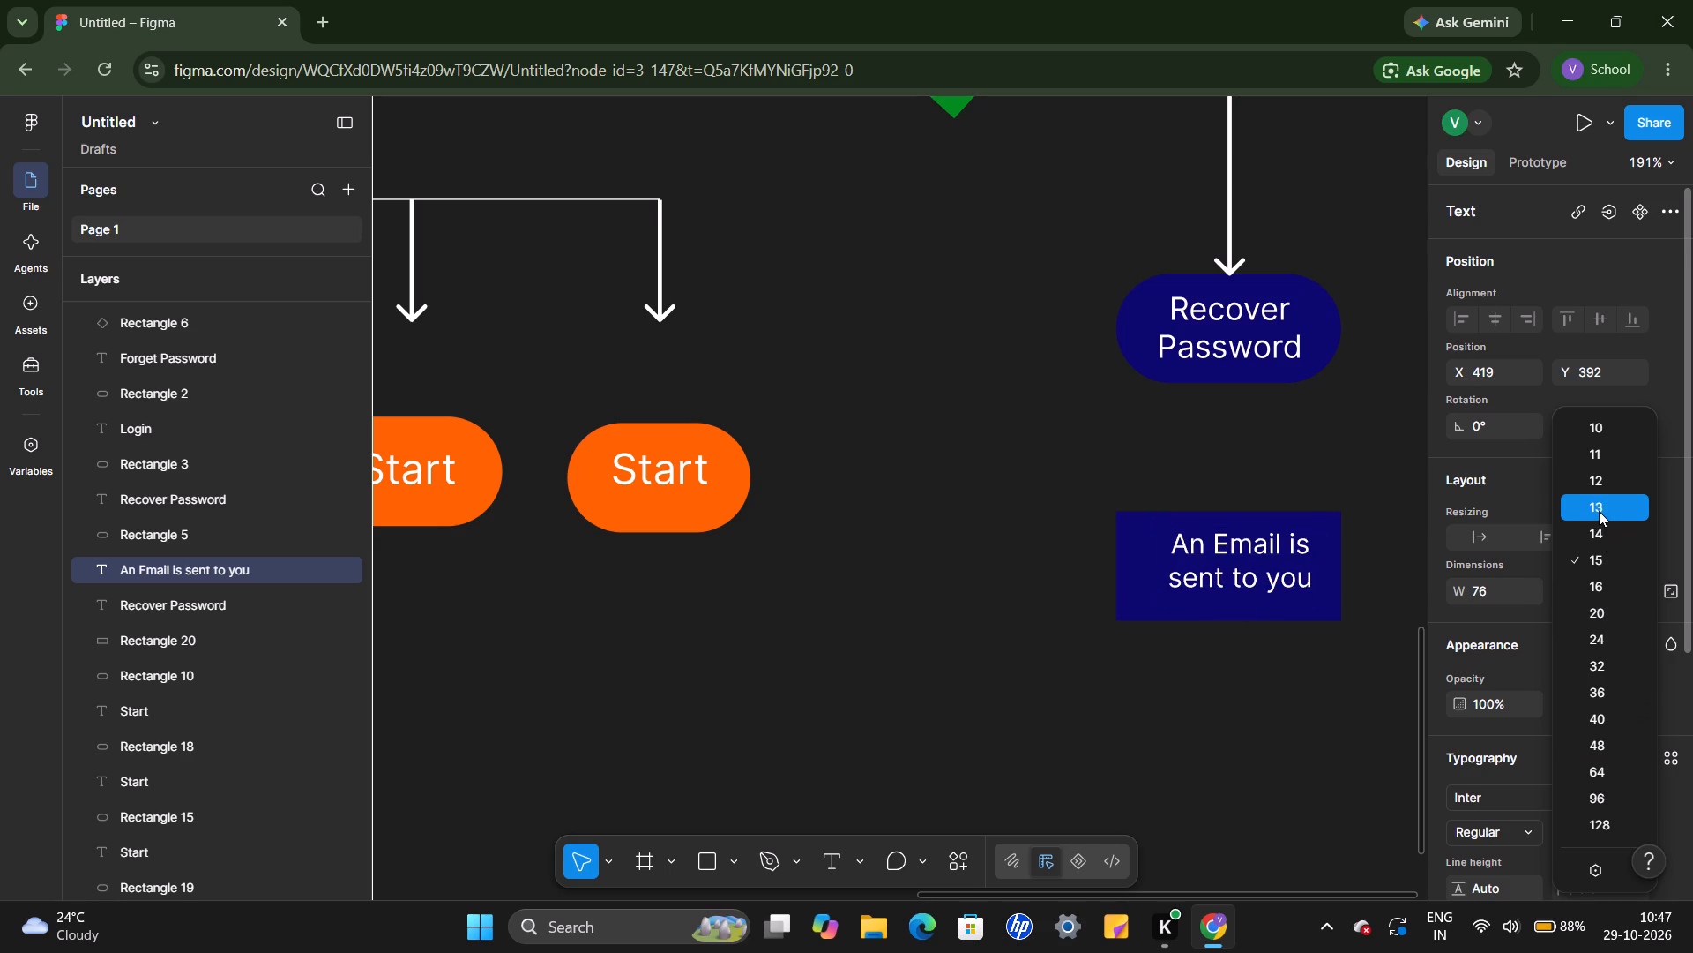
left_click(1599, 511)
Shift the "An Email is sent to you" label slightly so it sits centered on the navy rectangle.
left_click_drag(1318, 779, 1302, 709)
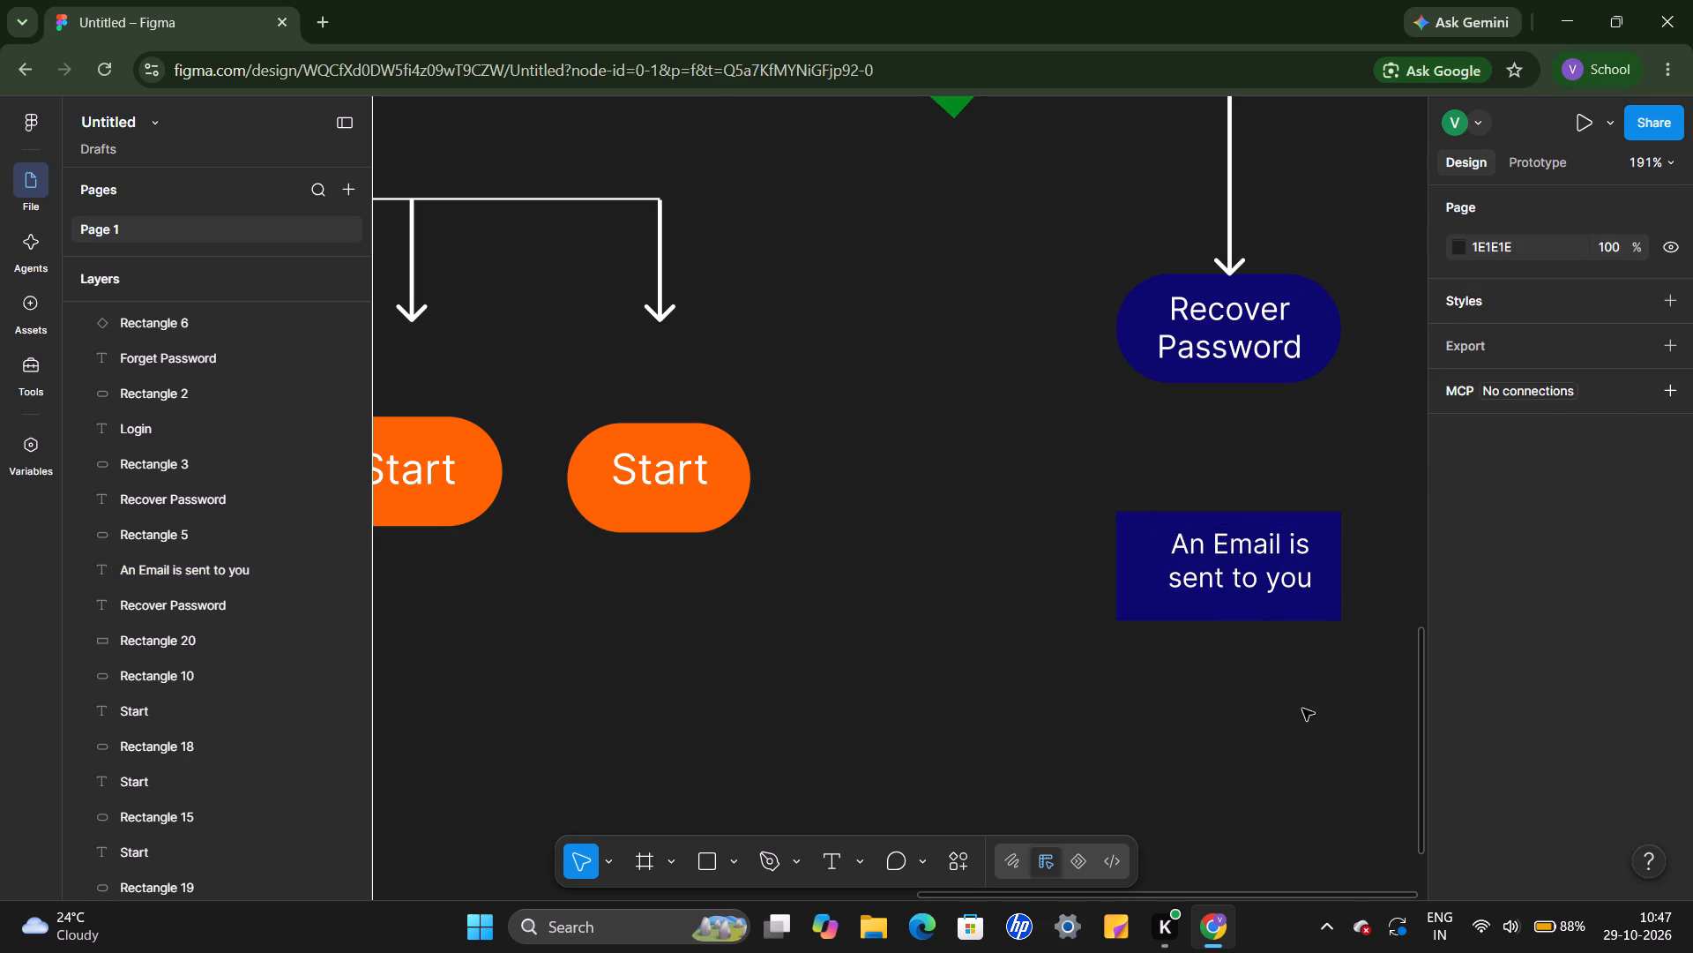
left_click_drag(1302, 709, 1275, 561)
left_click(1275, 561)
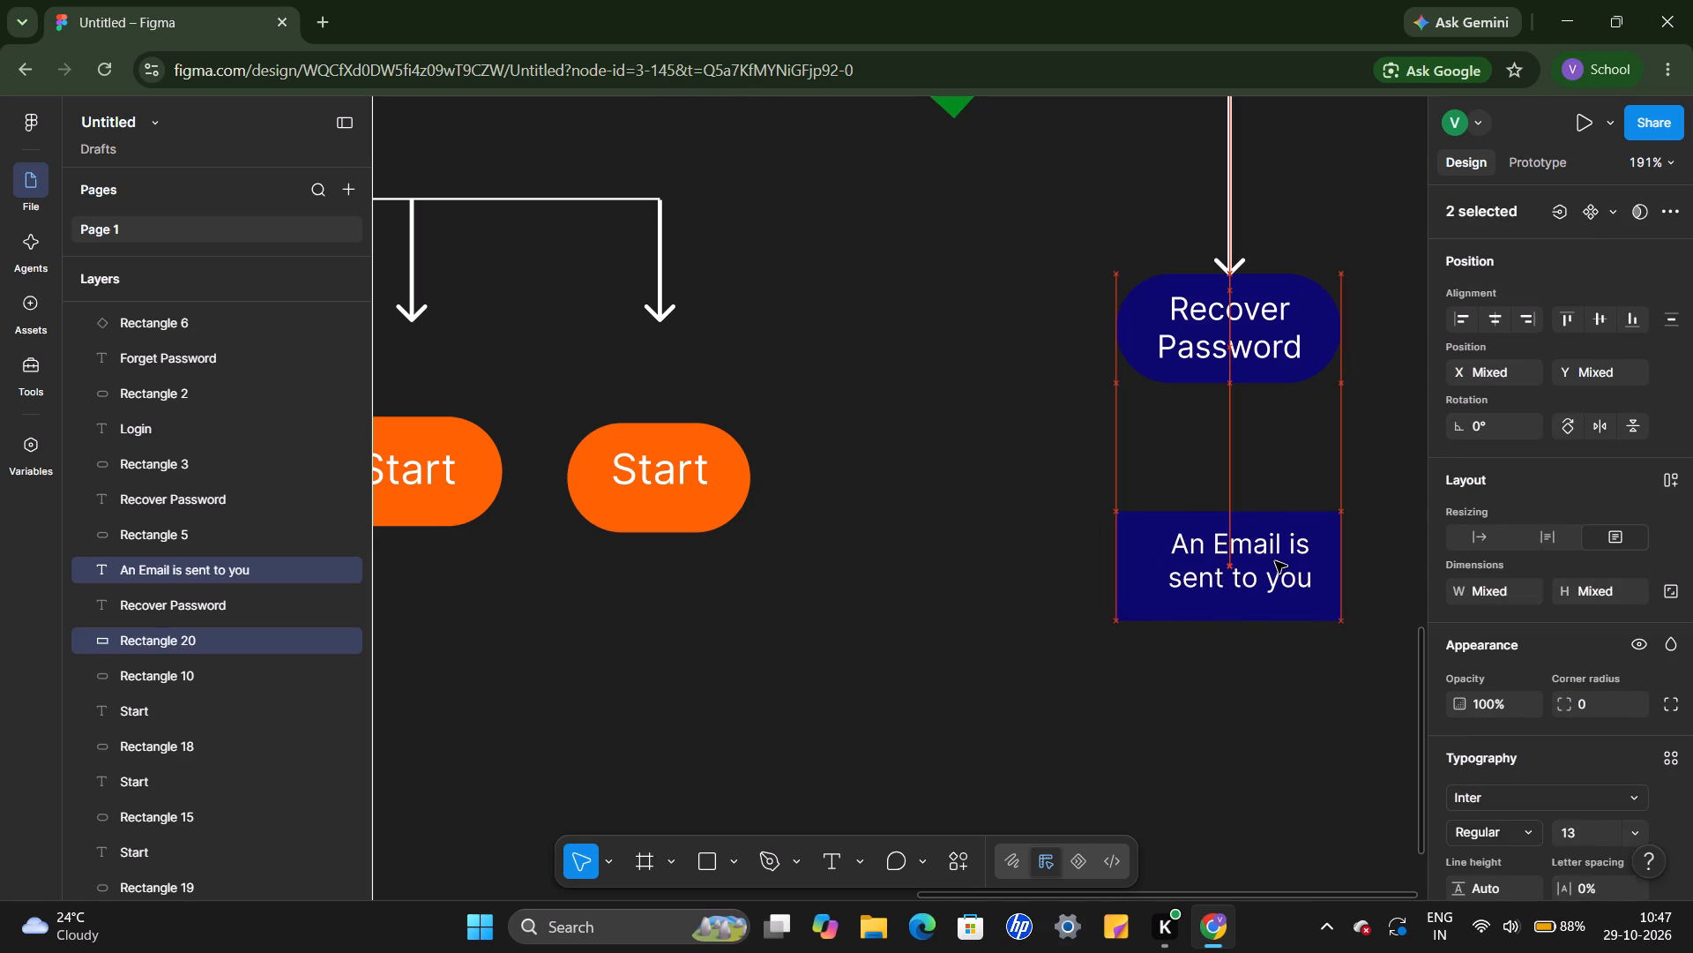
left_click(1268, 559)
left_click_drag(1268, 559, 1257, 558)
left_click(1271, 705)
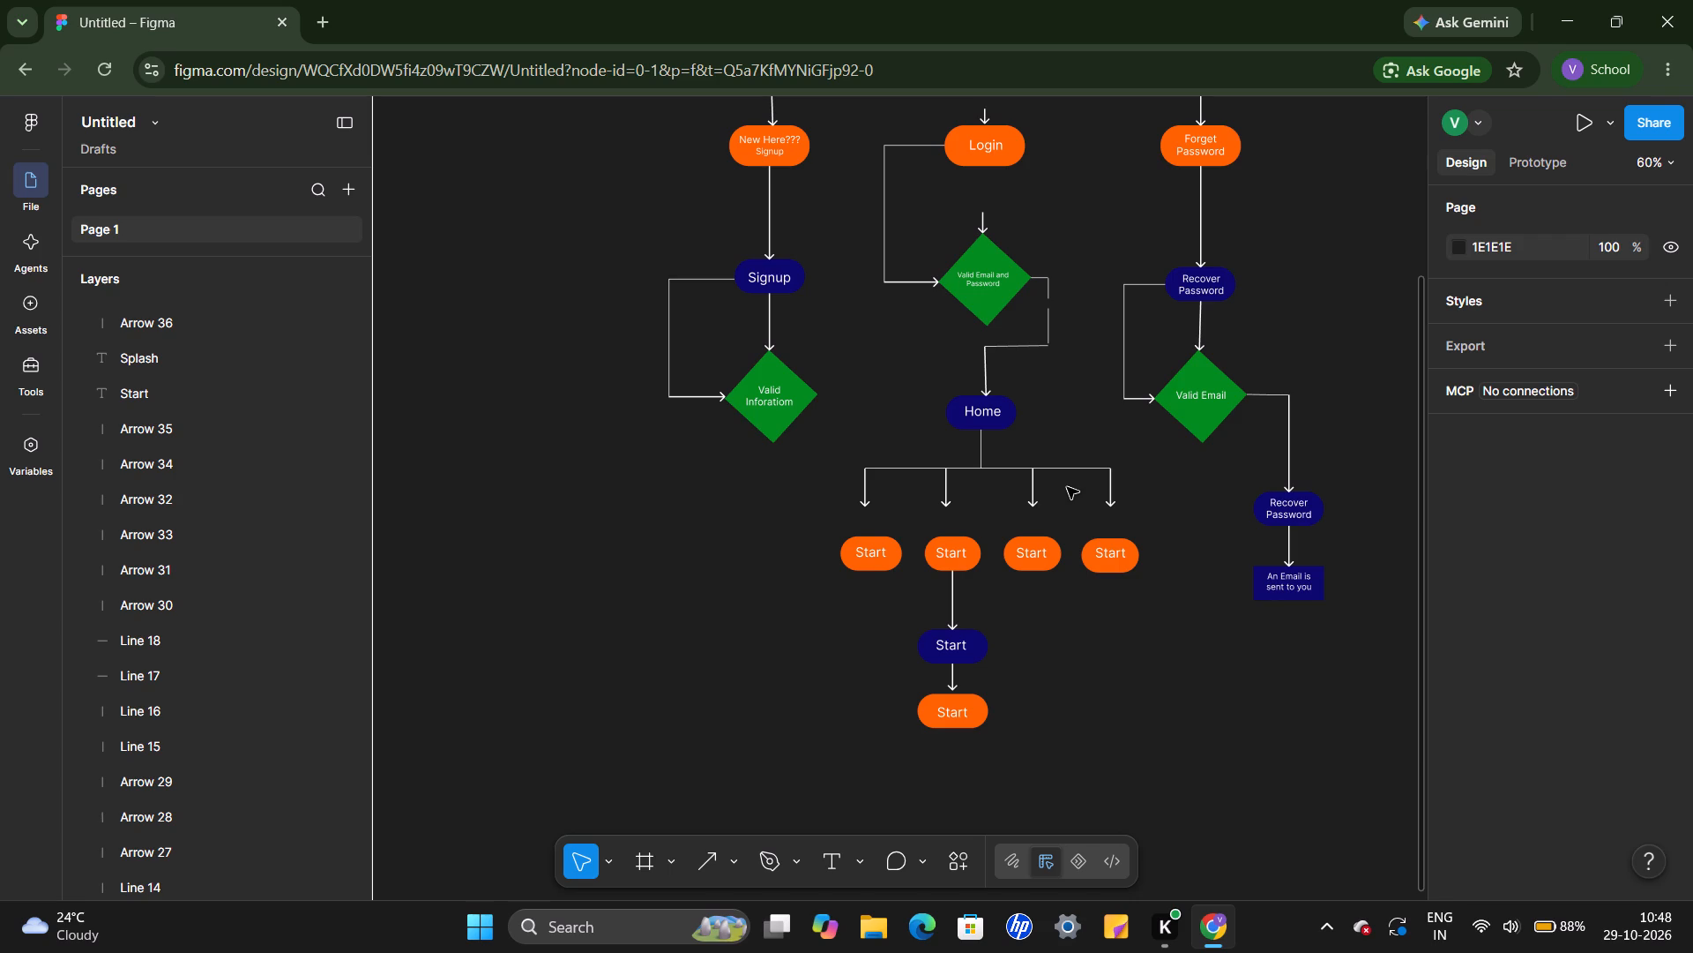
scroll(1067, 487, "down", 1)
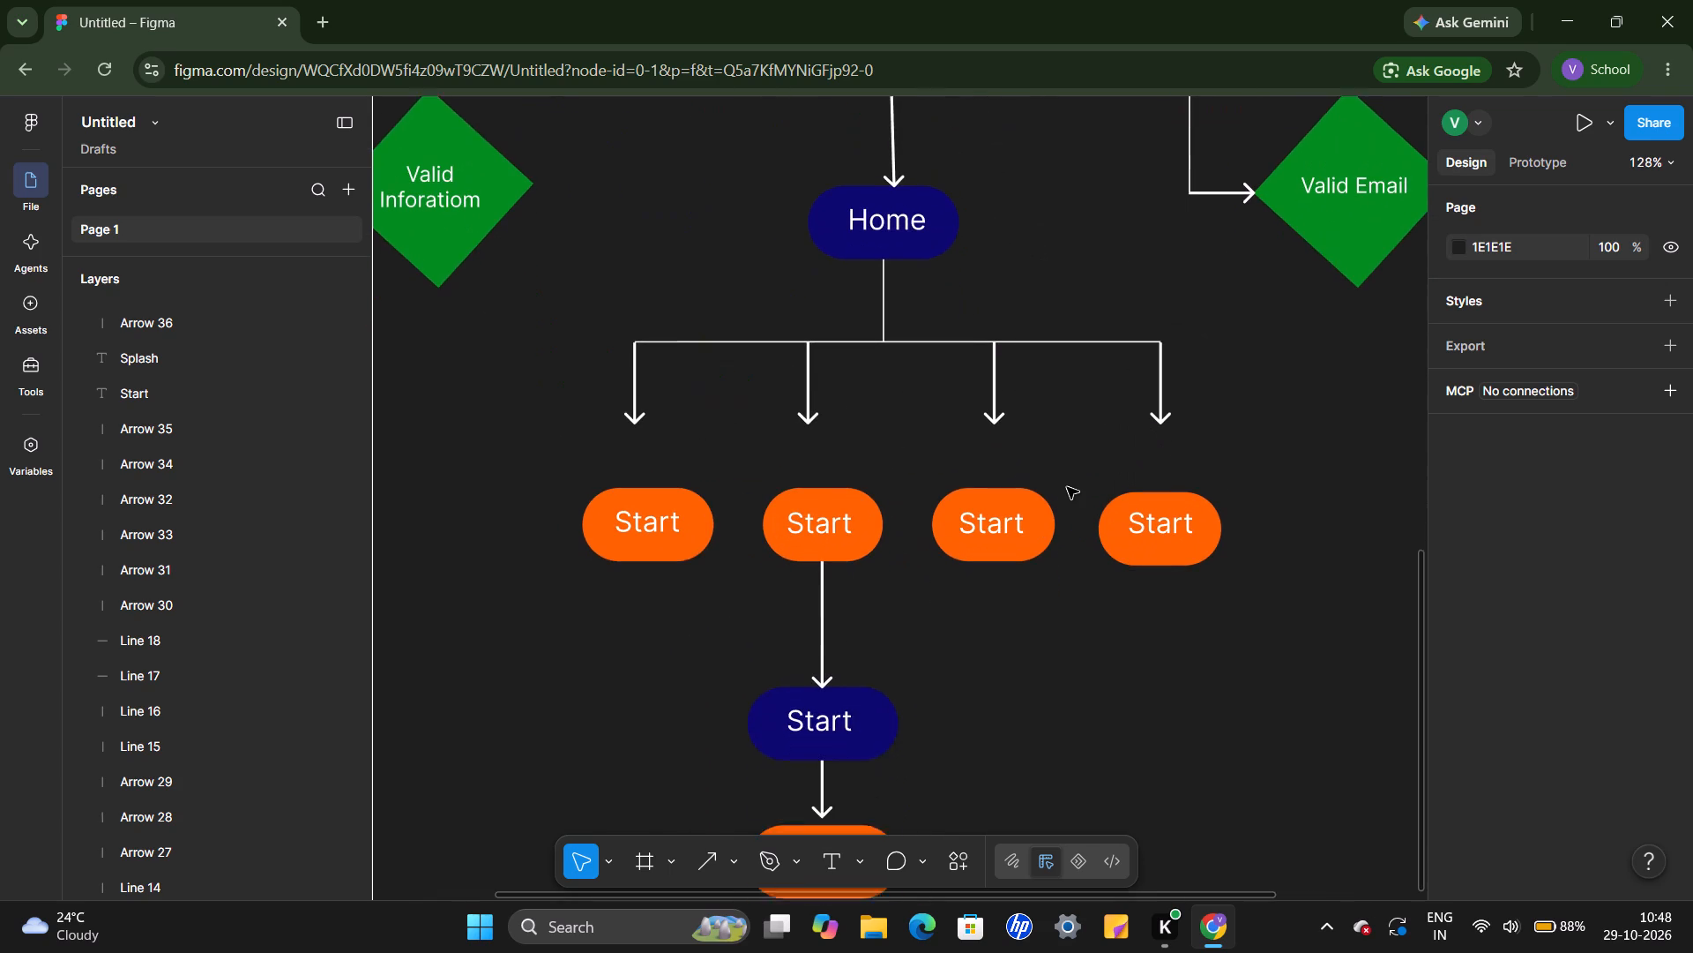
Replace the four orange "Start" labels in the row under Home with "Logout", "Profile", "Dashboard" and "Notification", in that order.
scroll(1067, 487, "down", 1)
double_click(649, 484)
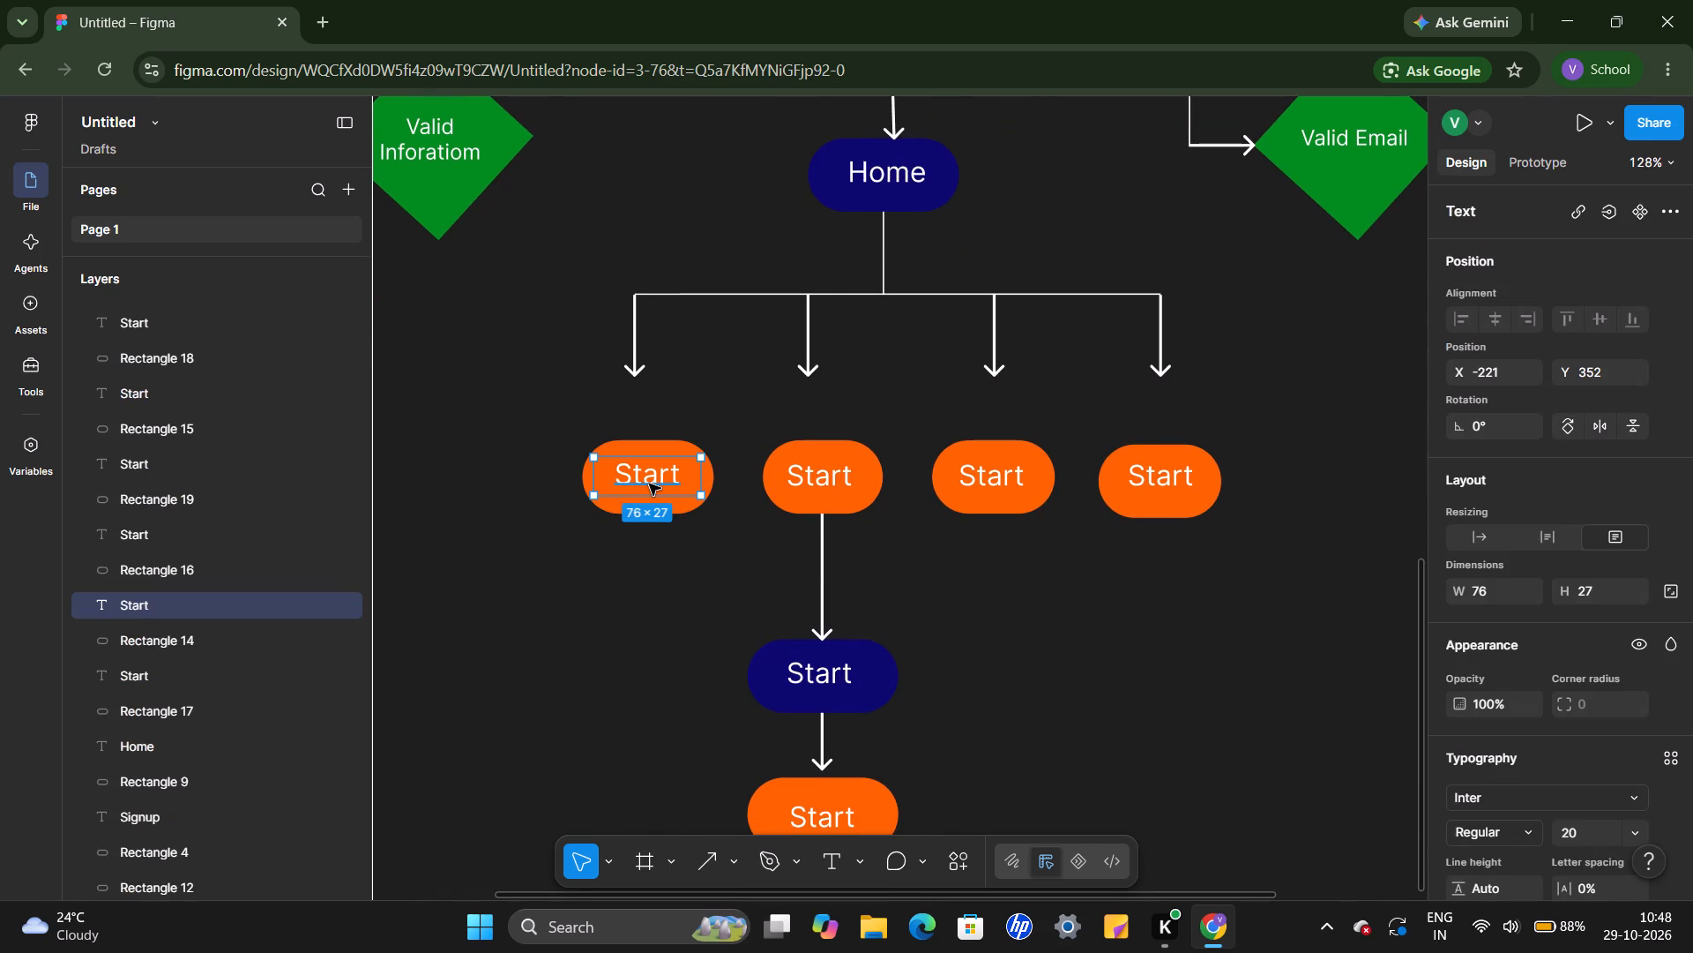
double_click(649, 484)
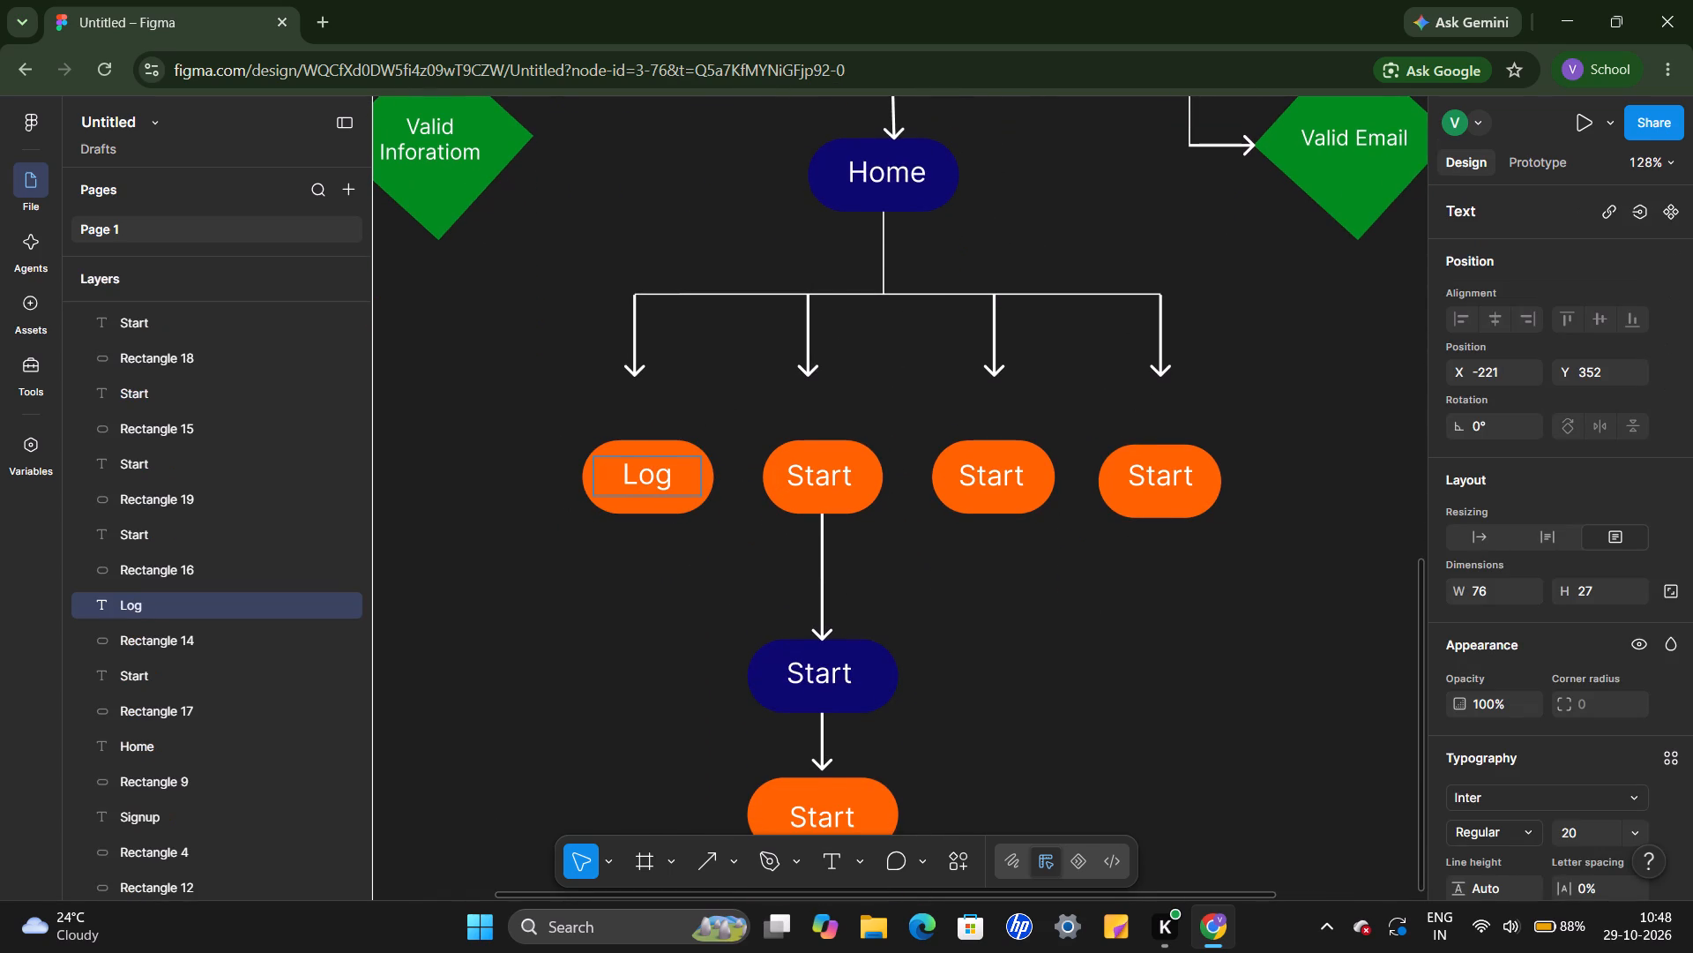
type("out")
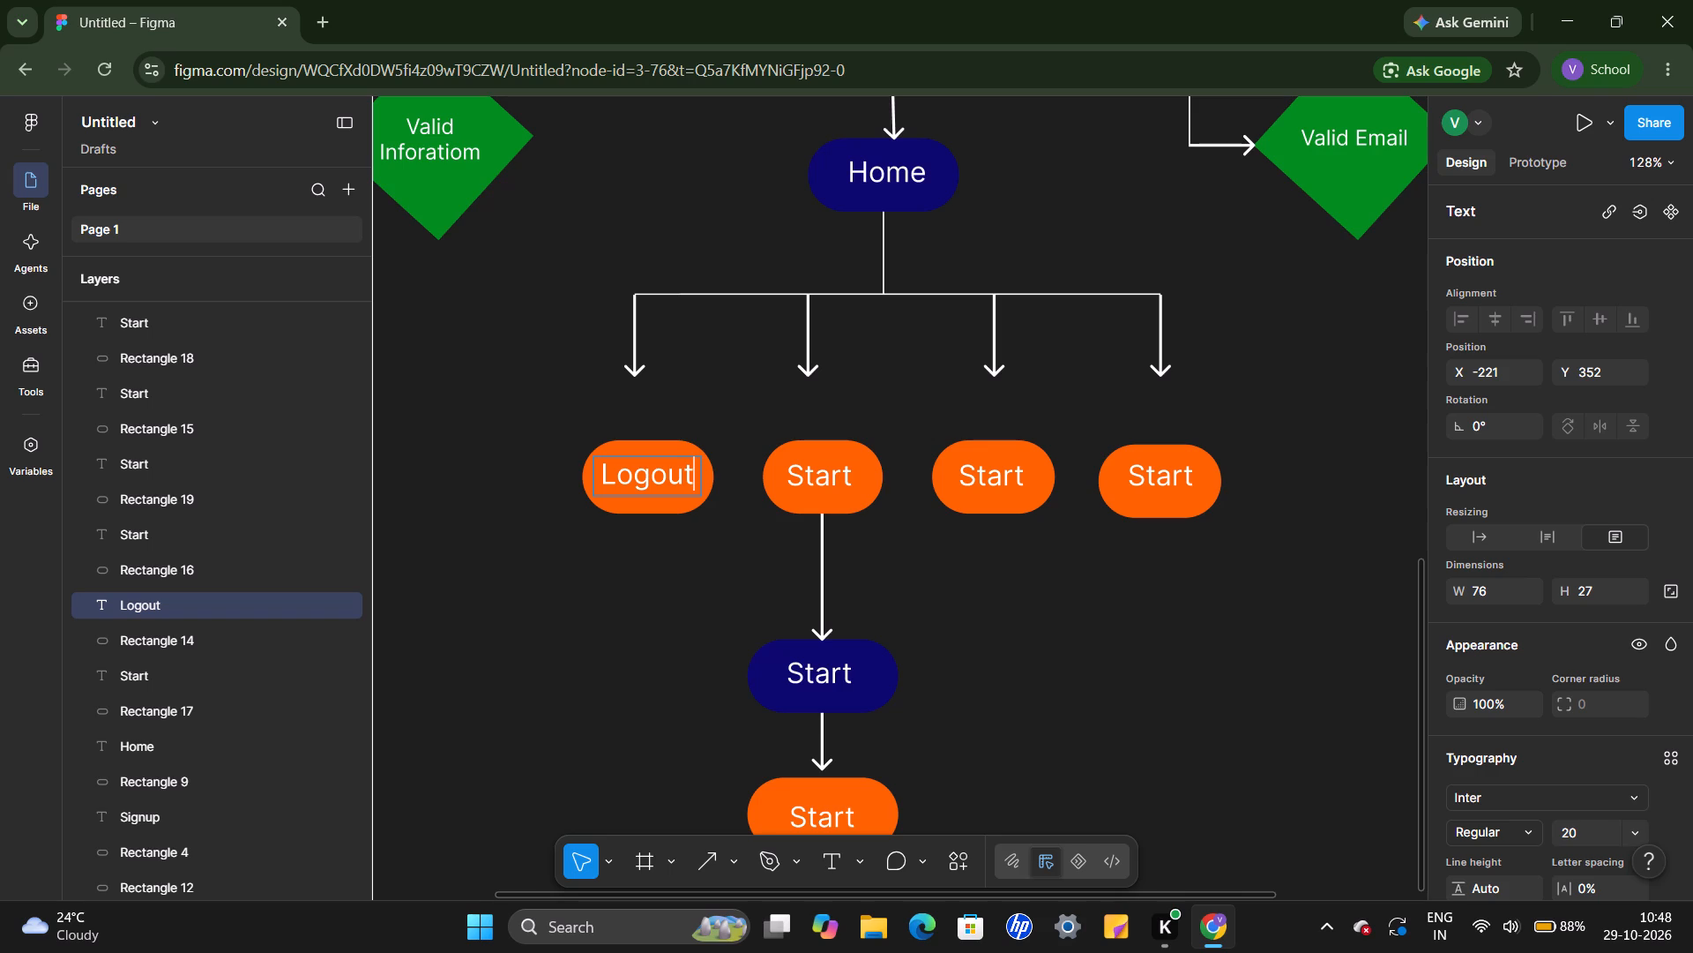
key("Tab")
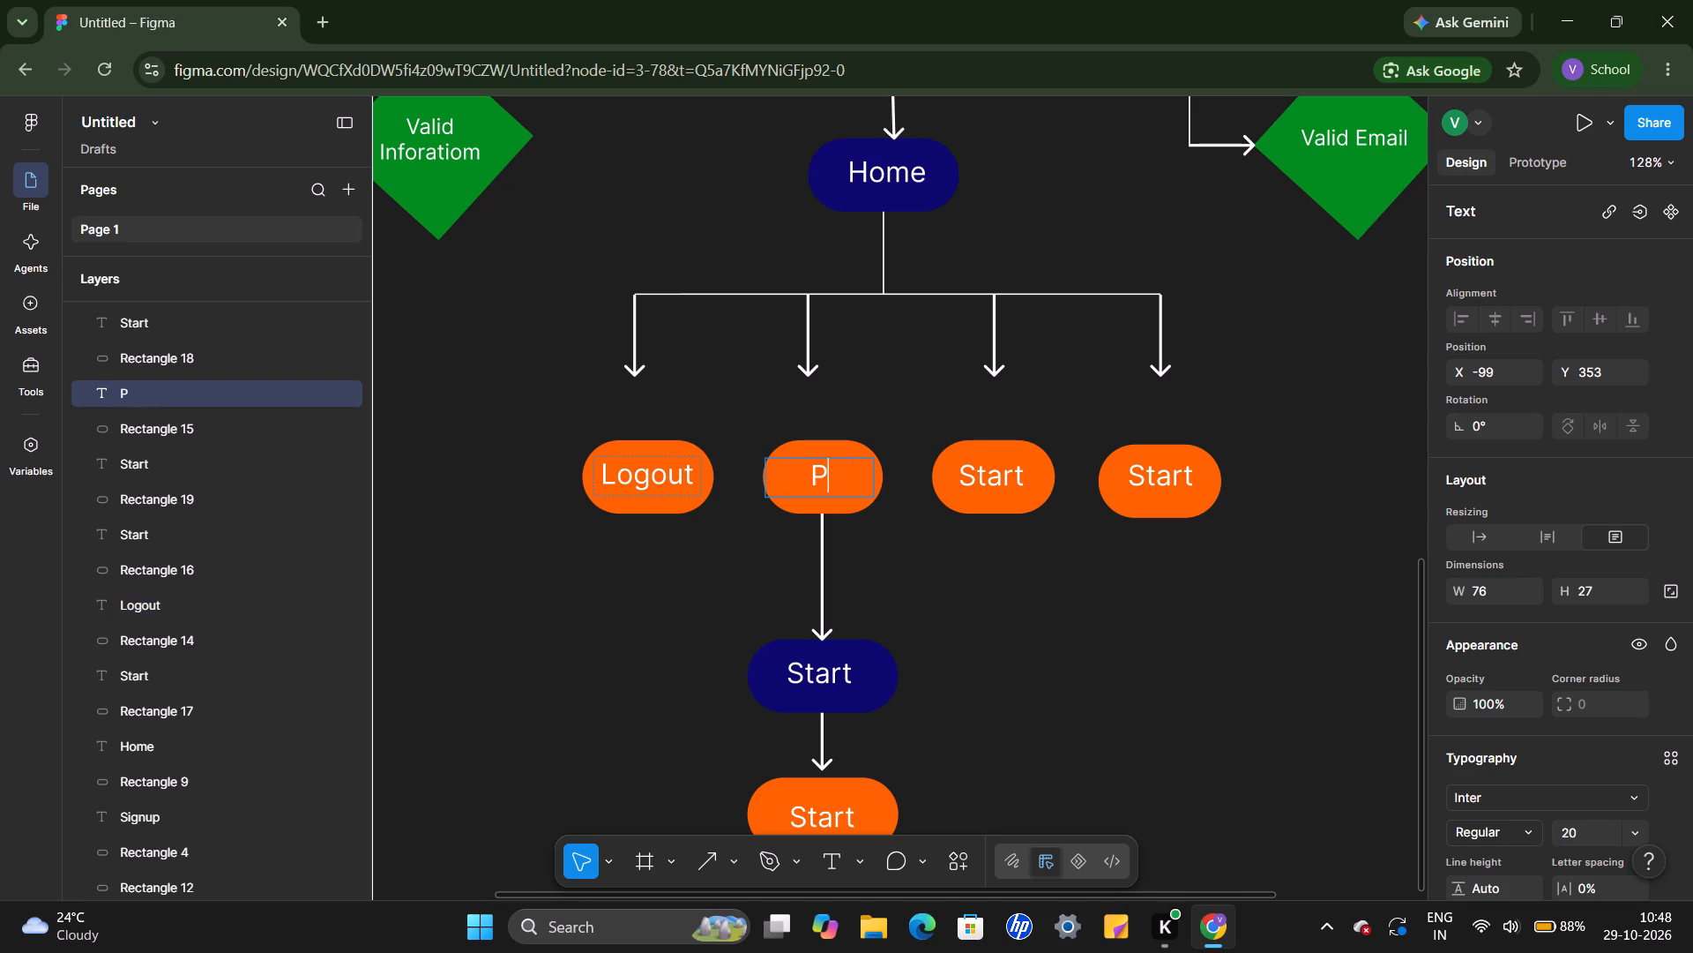
type("rofile")
key("Tab")
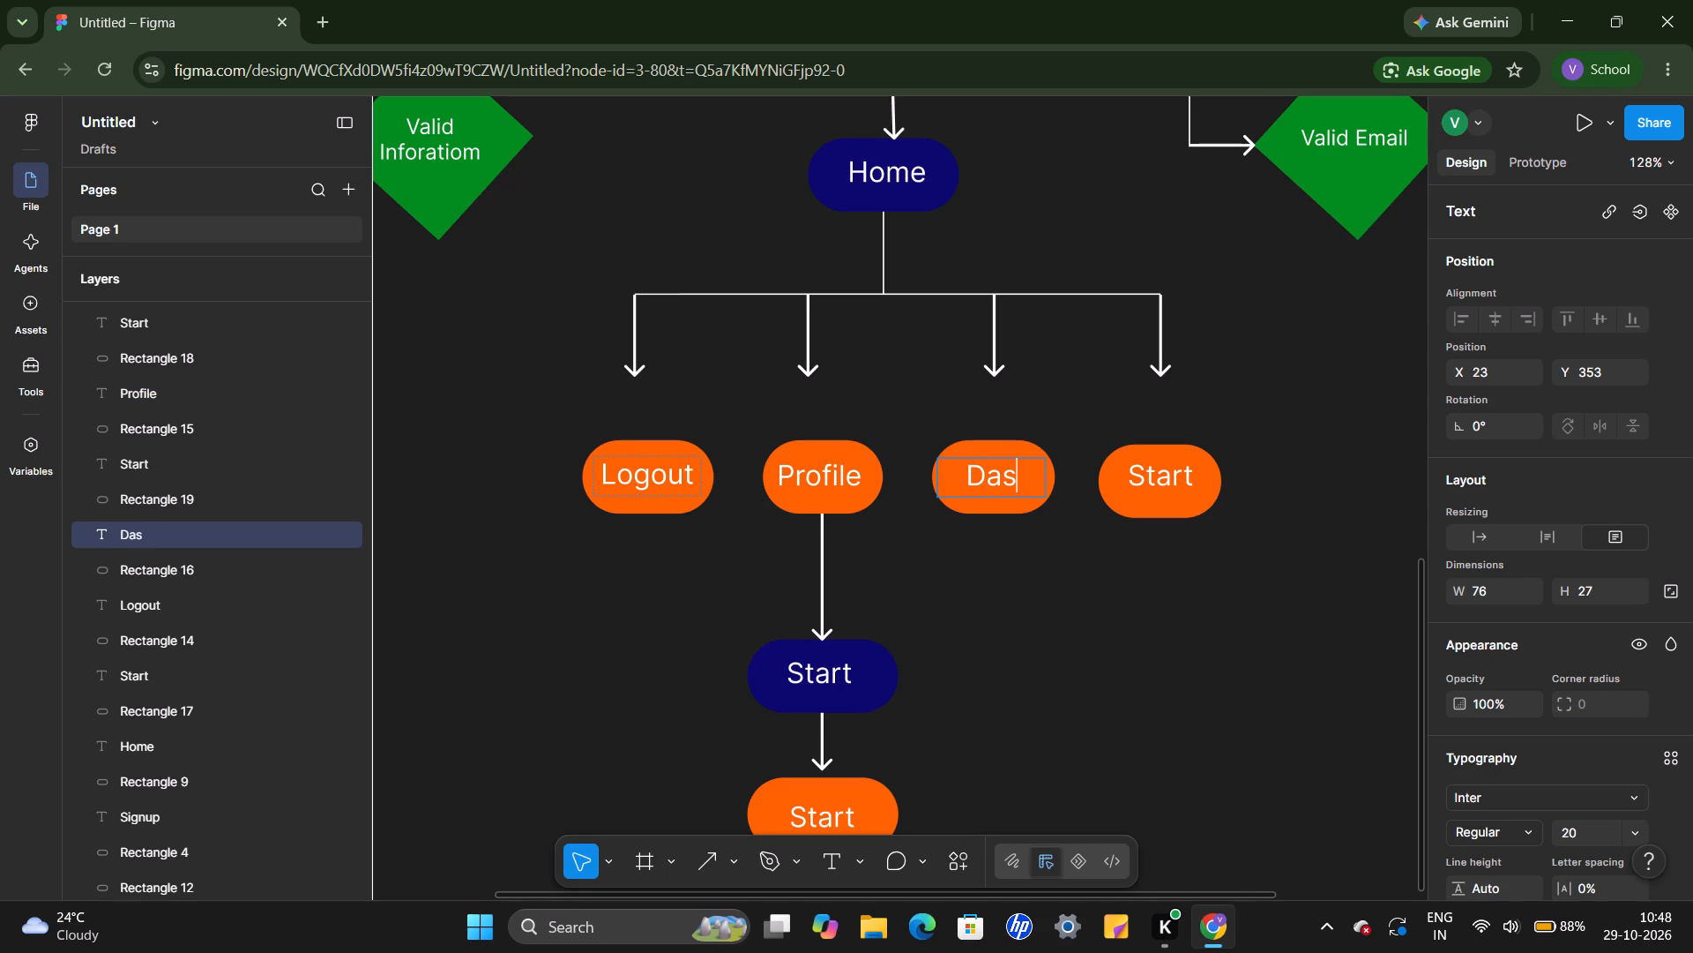
type("board")
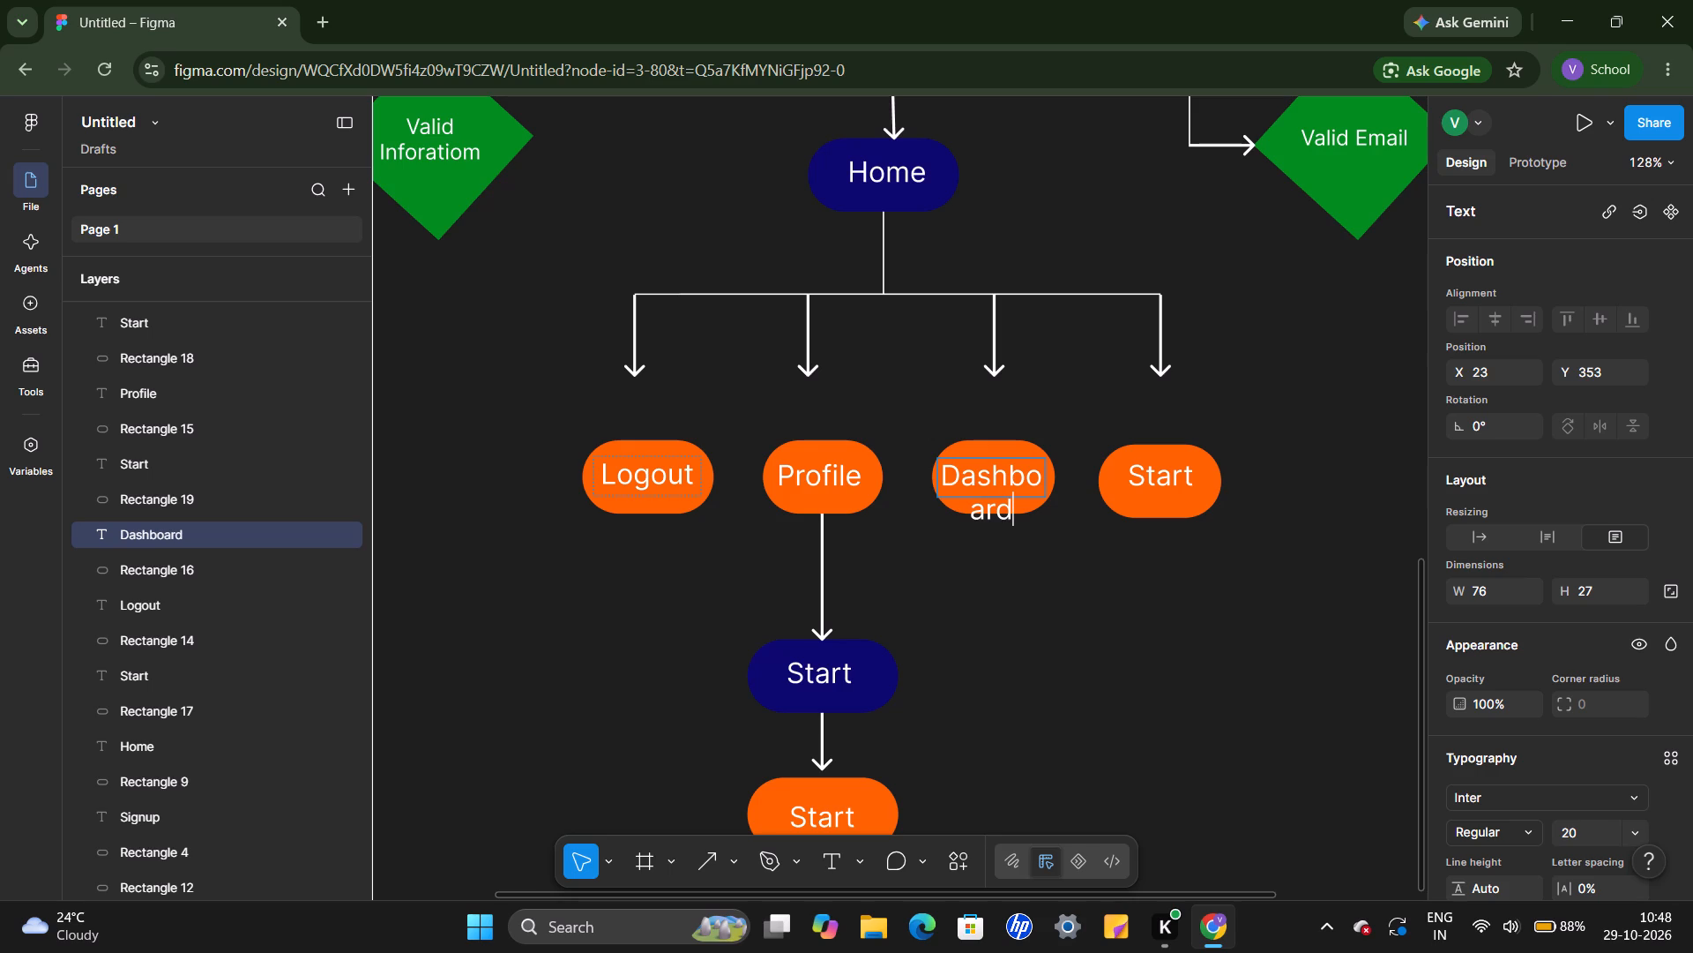
key("Tab")
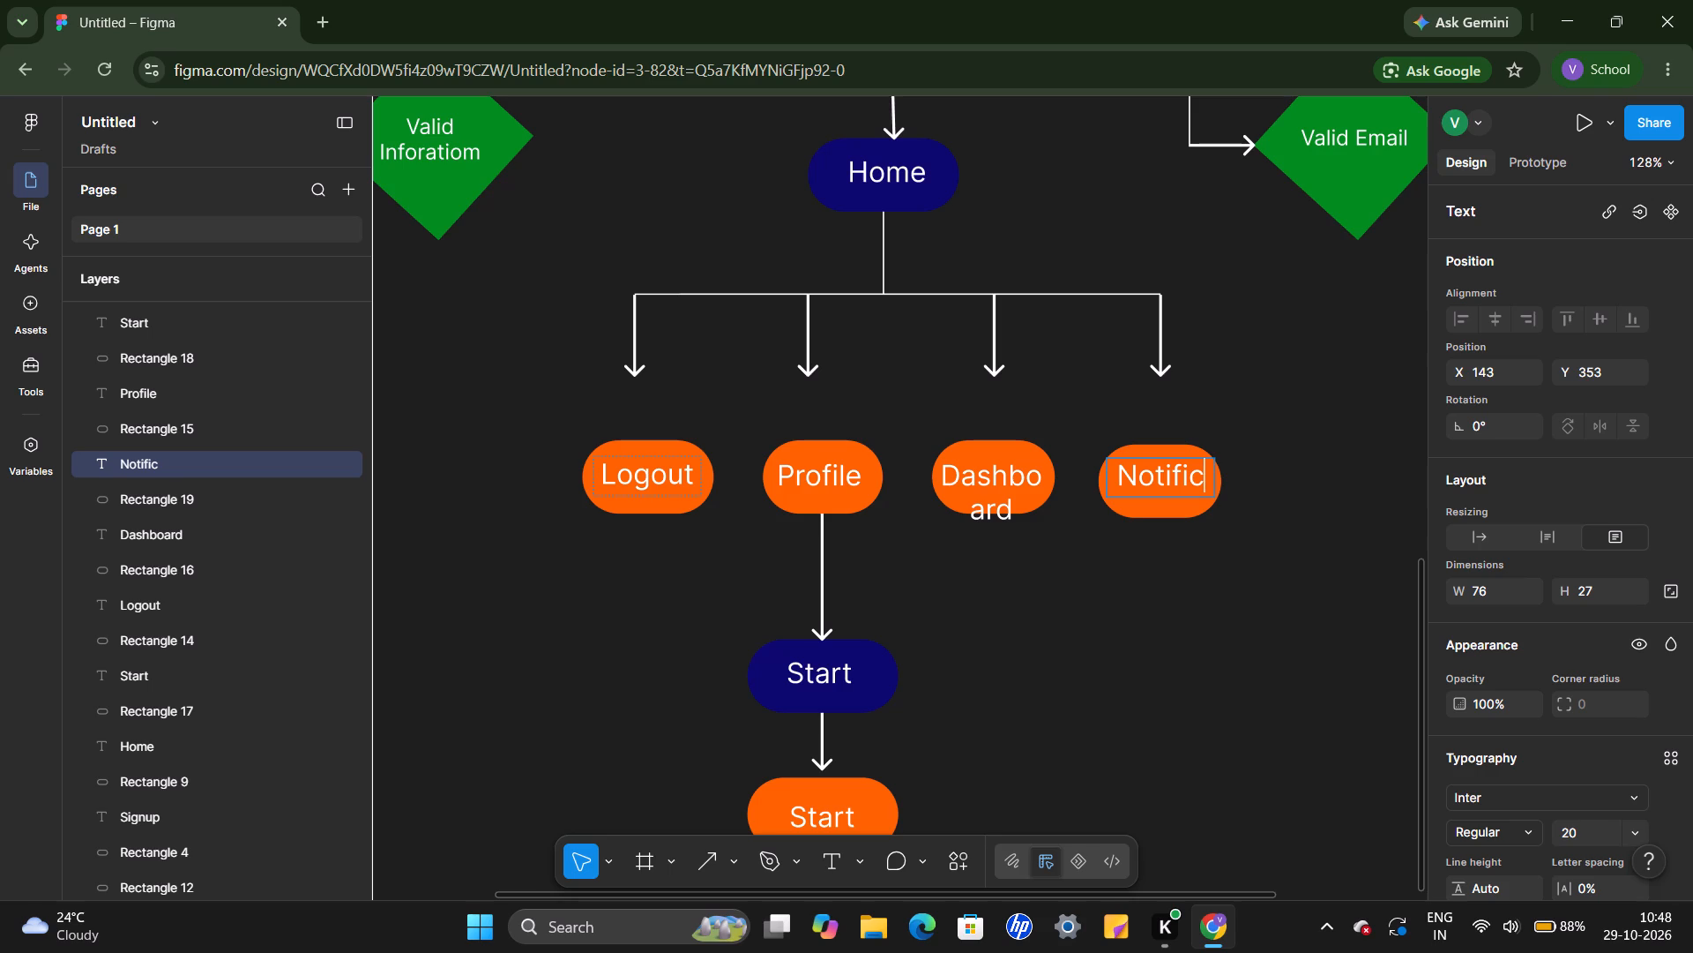
key("a")
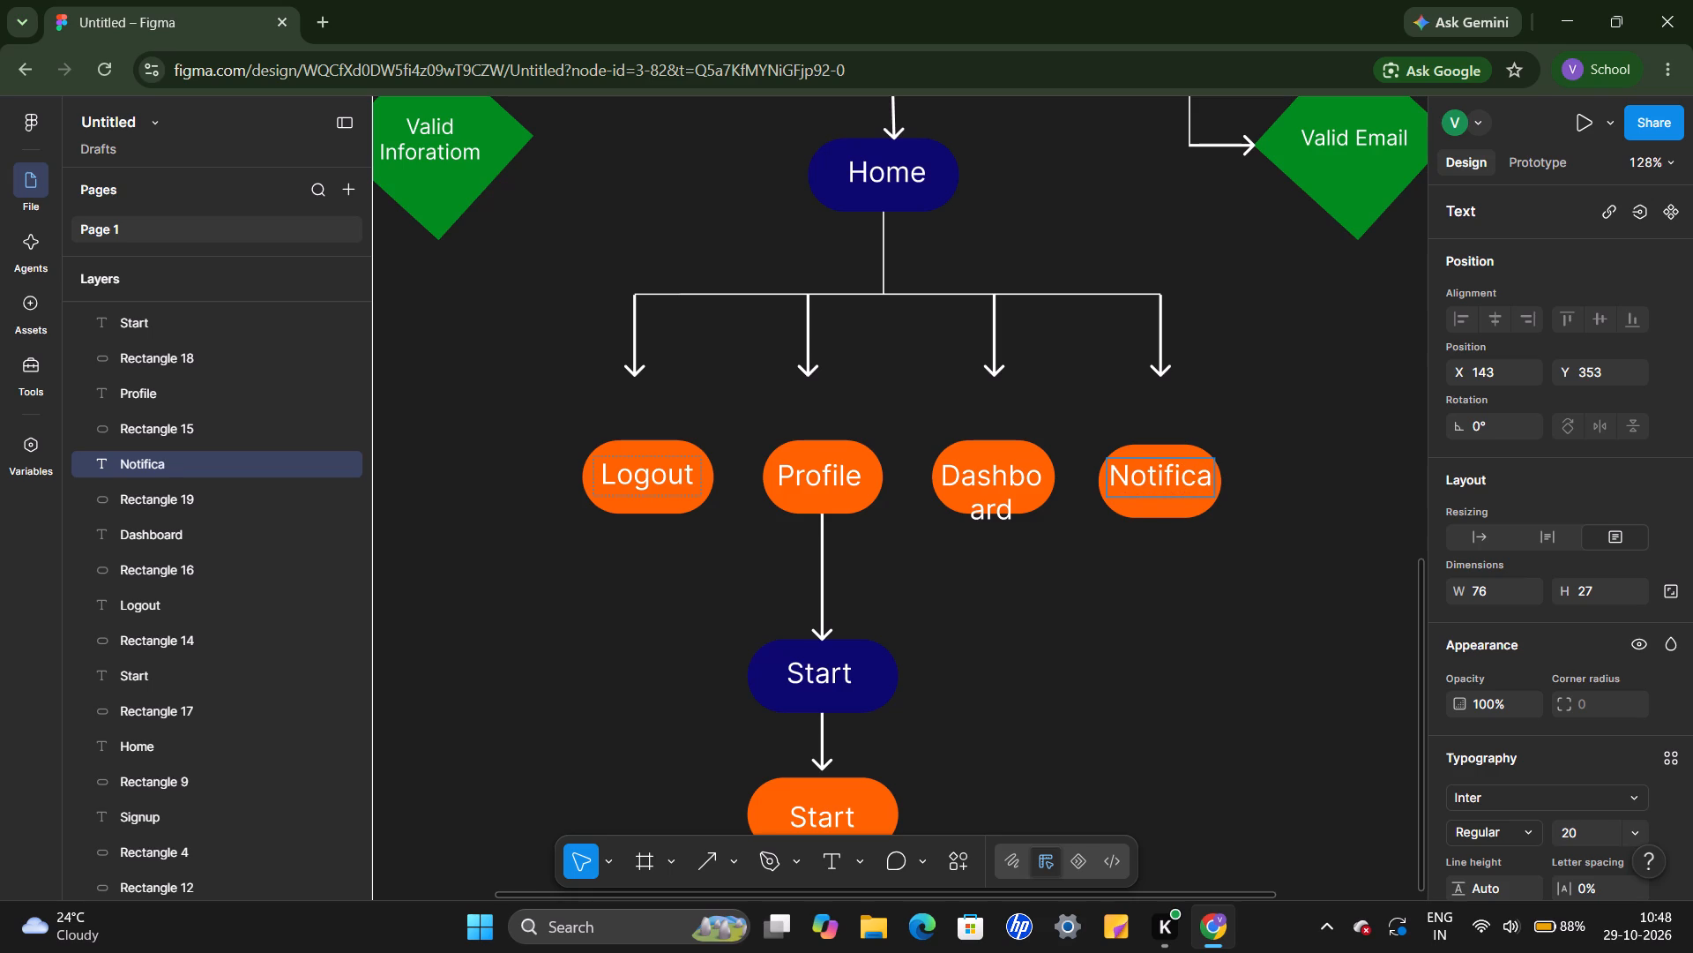
type("tio")
key("n")
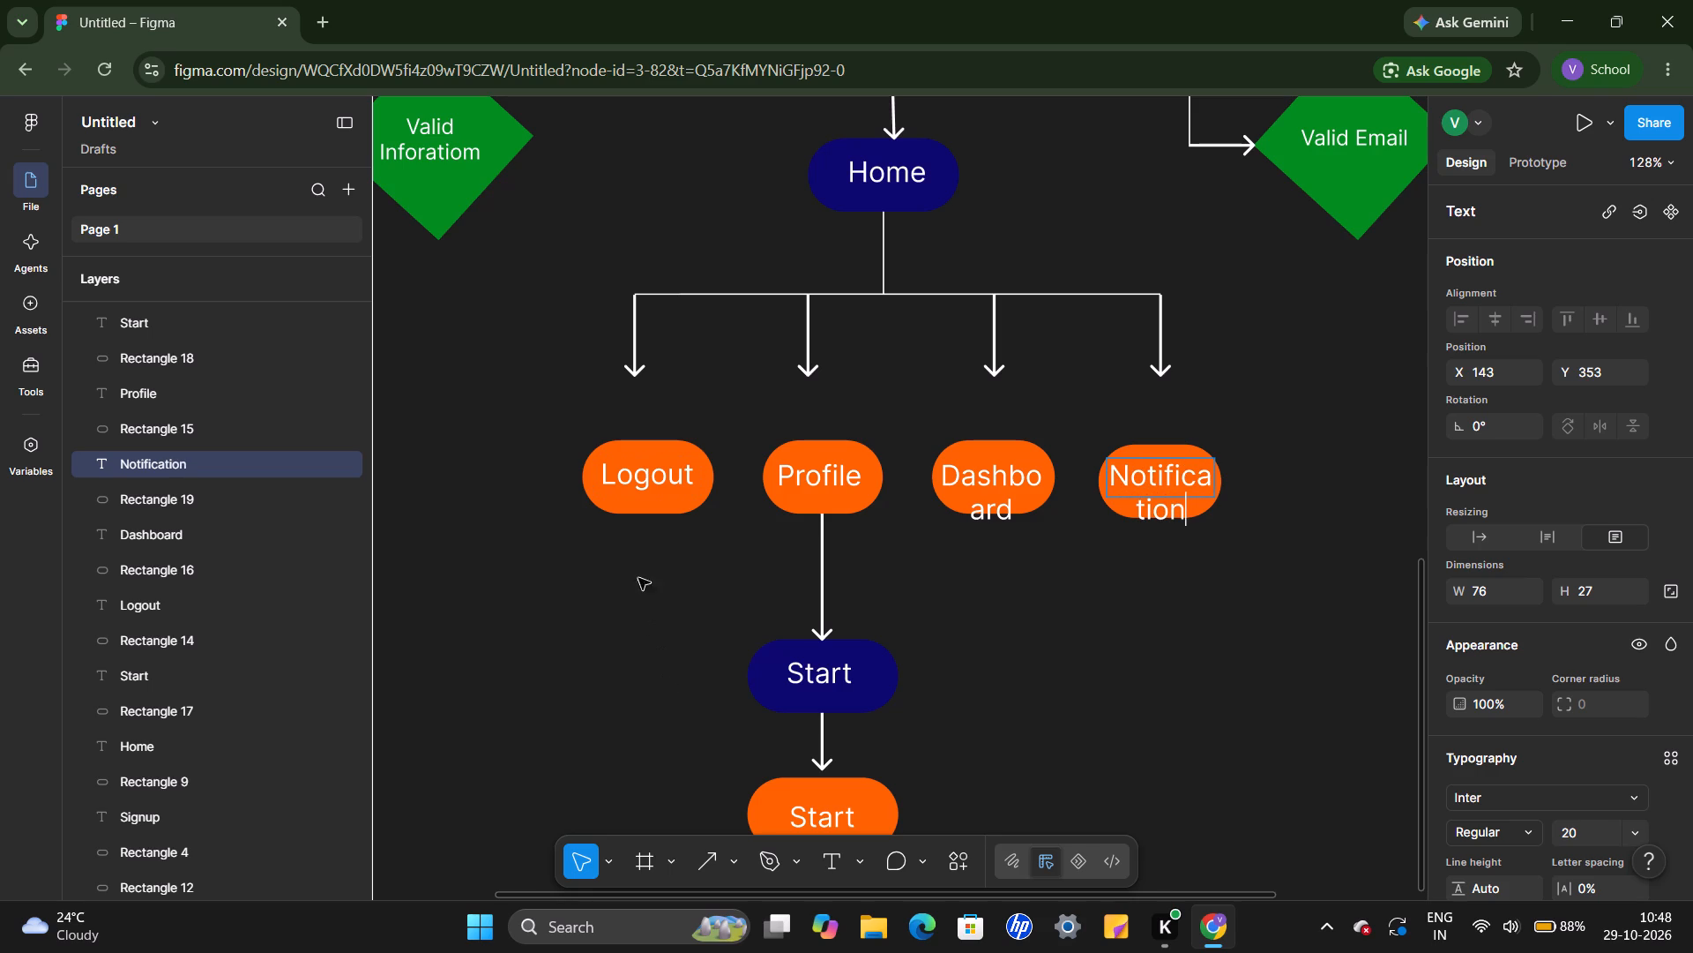
left_click(819, 463)
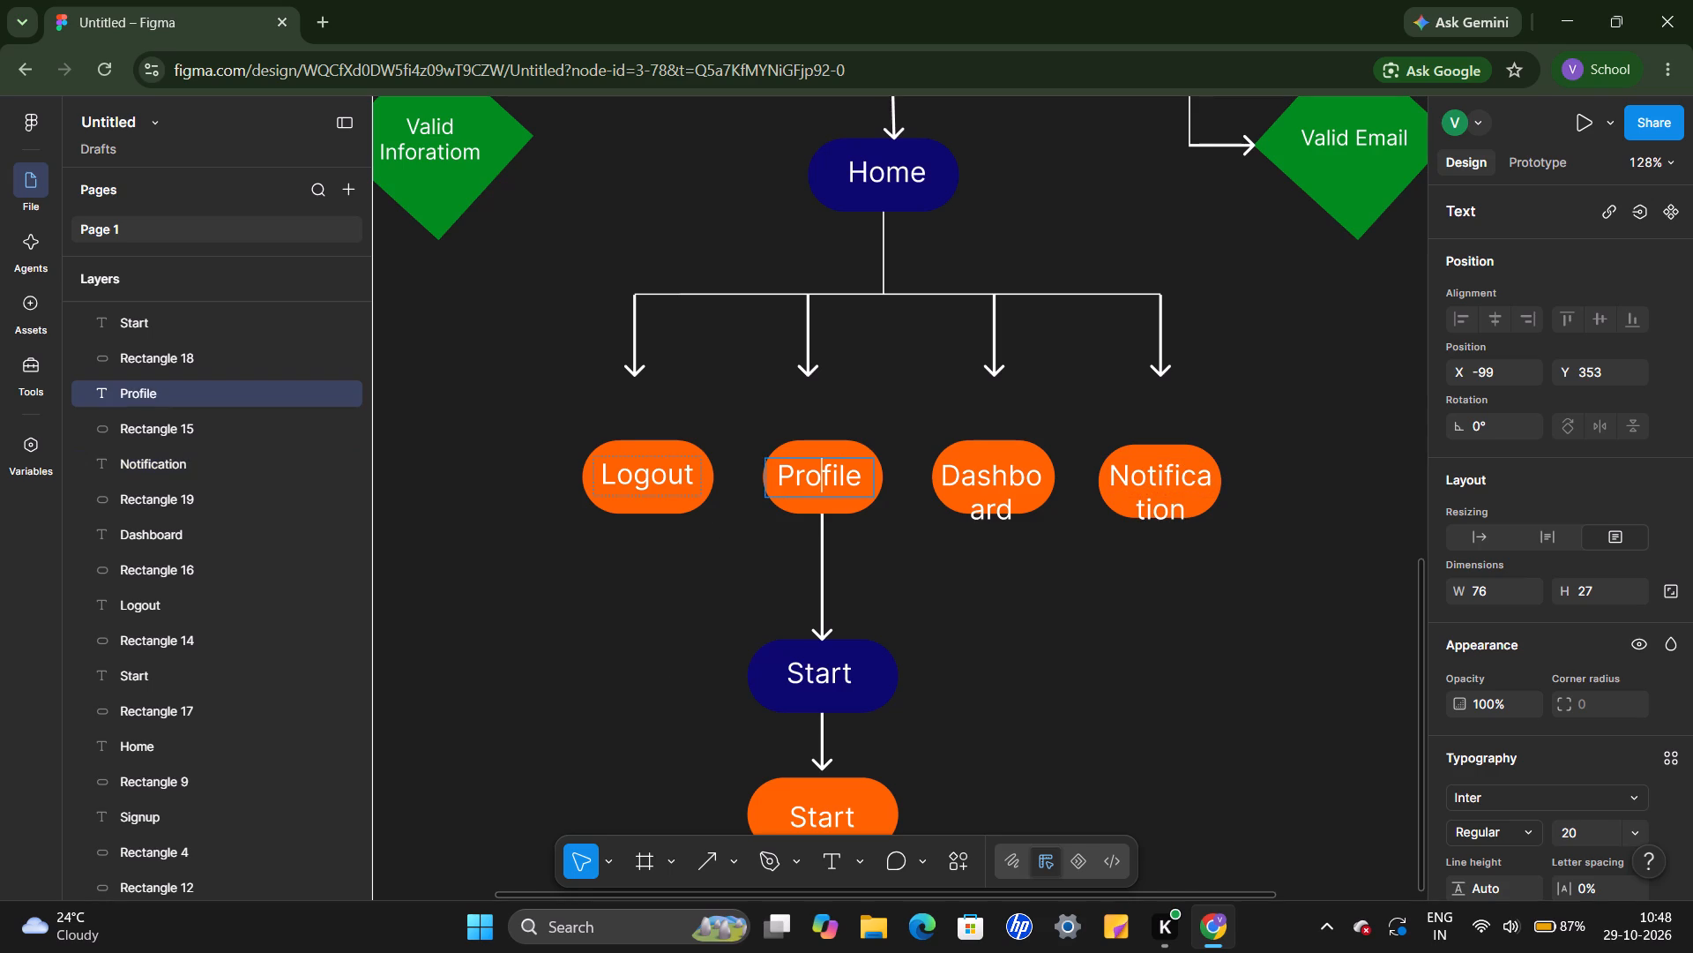
left_click(970, 618)
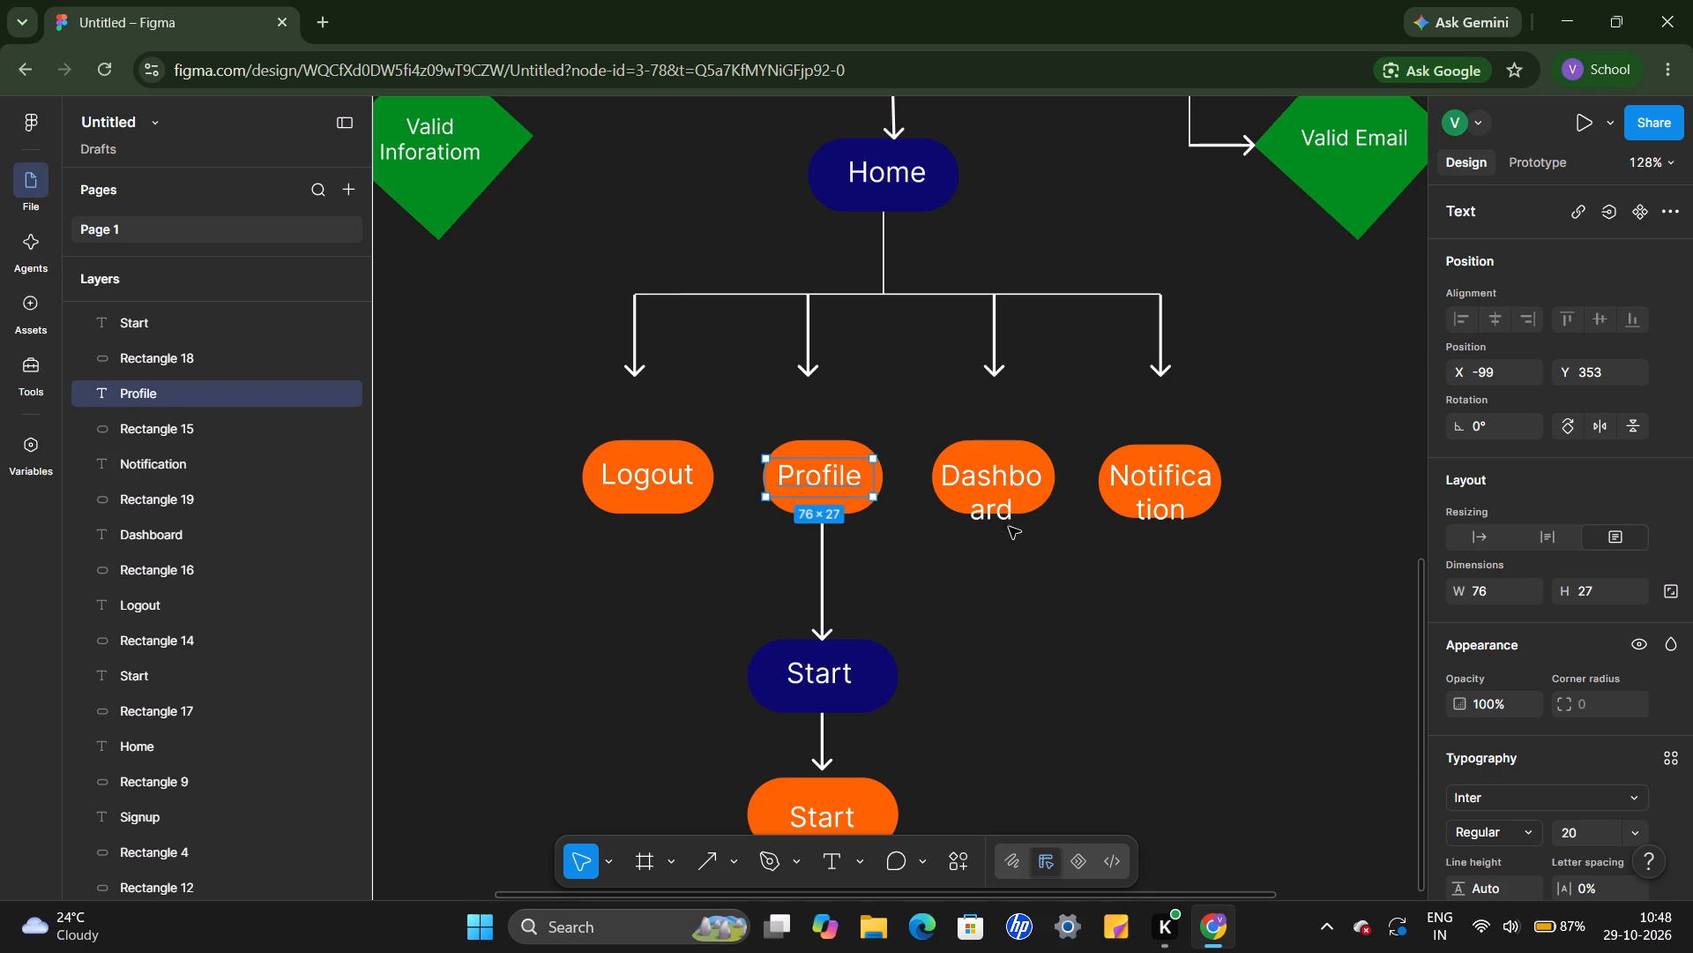
Set the "Dashboard" label's font size to 15, widen its text box to about 95, and center it on its orange shape.
left_click(1002, 515)
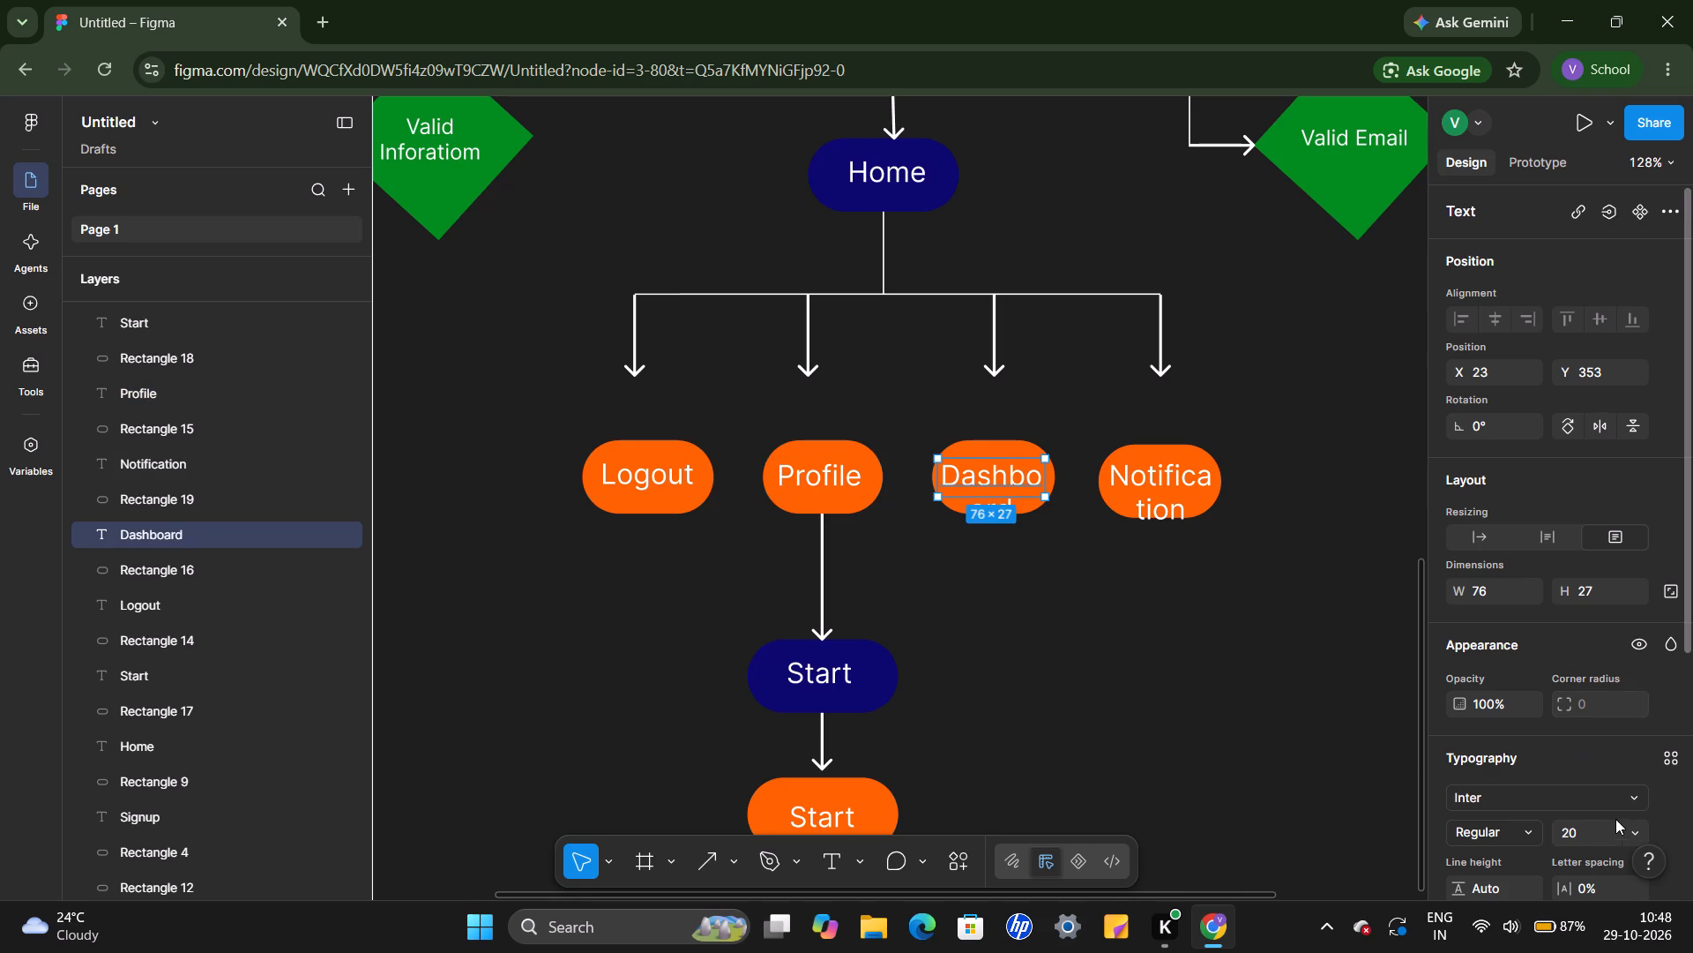
left_click(1628, 827)
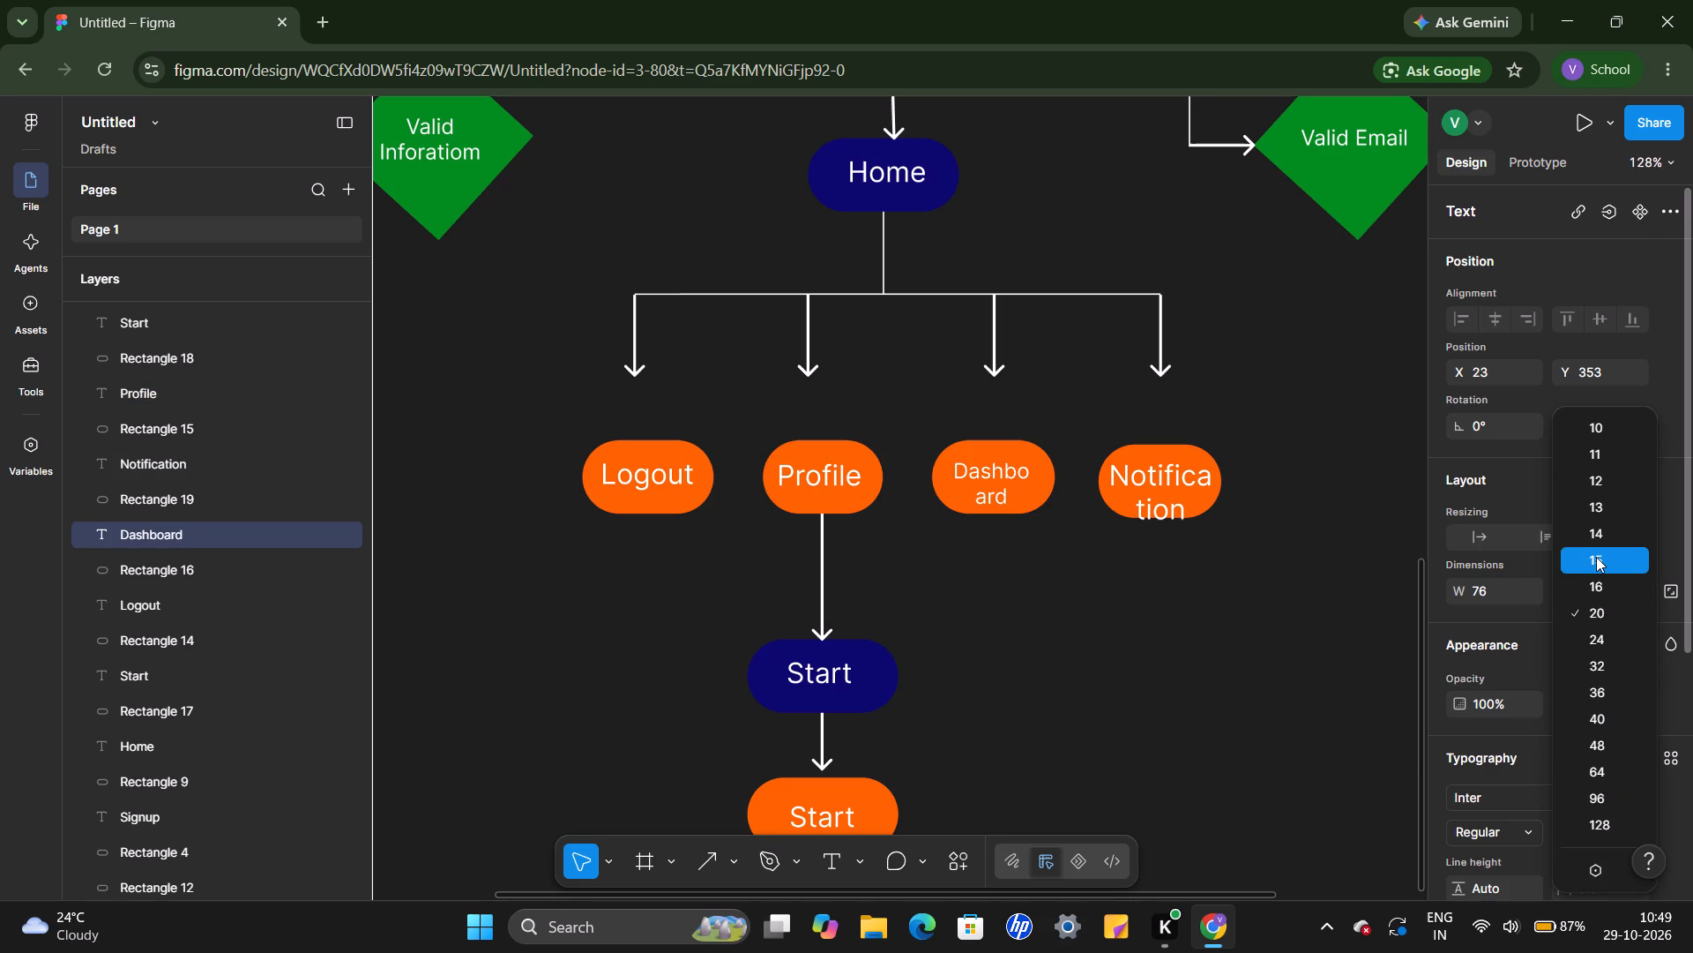
left_click(1596, 557)
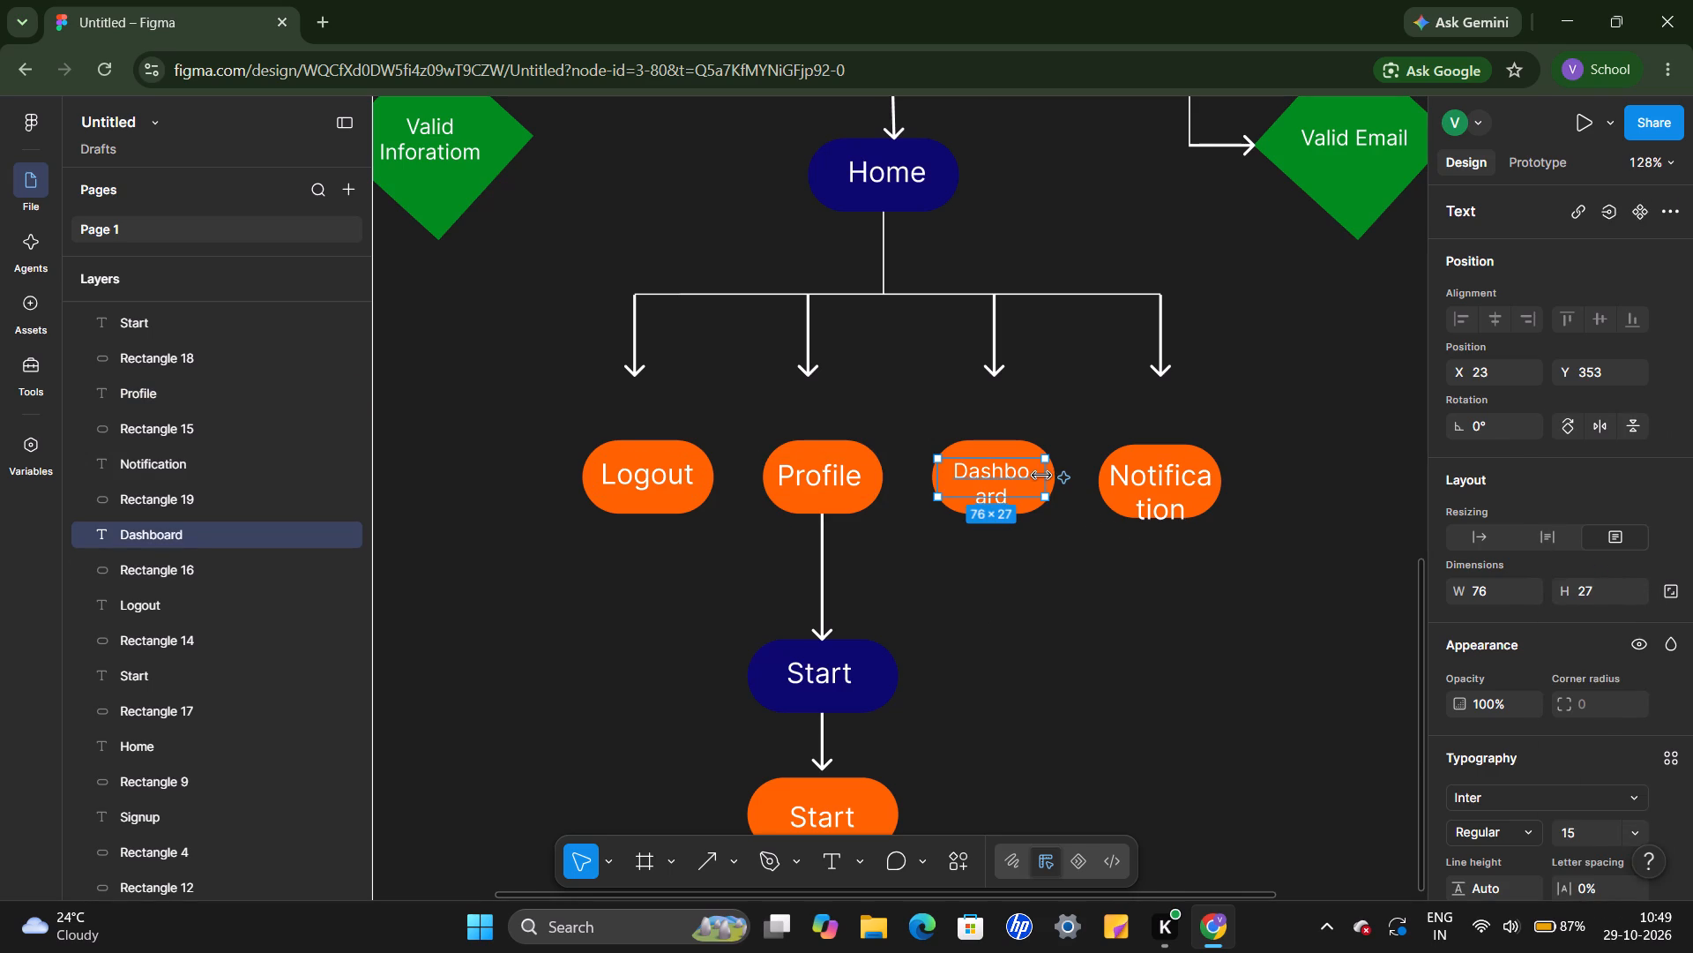
left_click_drag(1048, 479, 1071, 472)
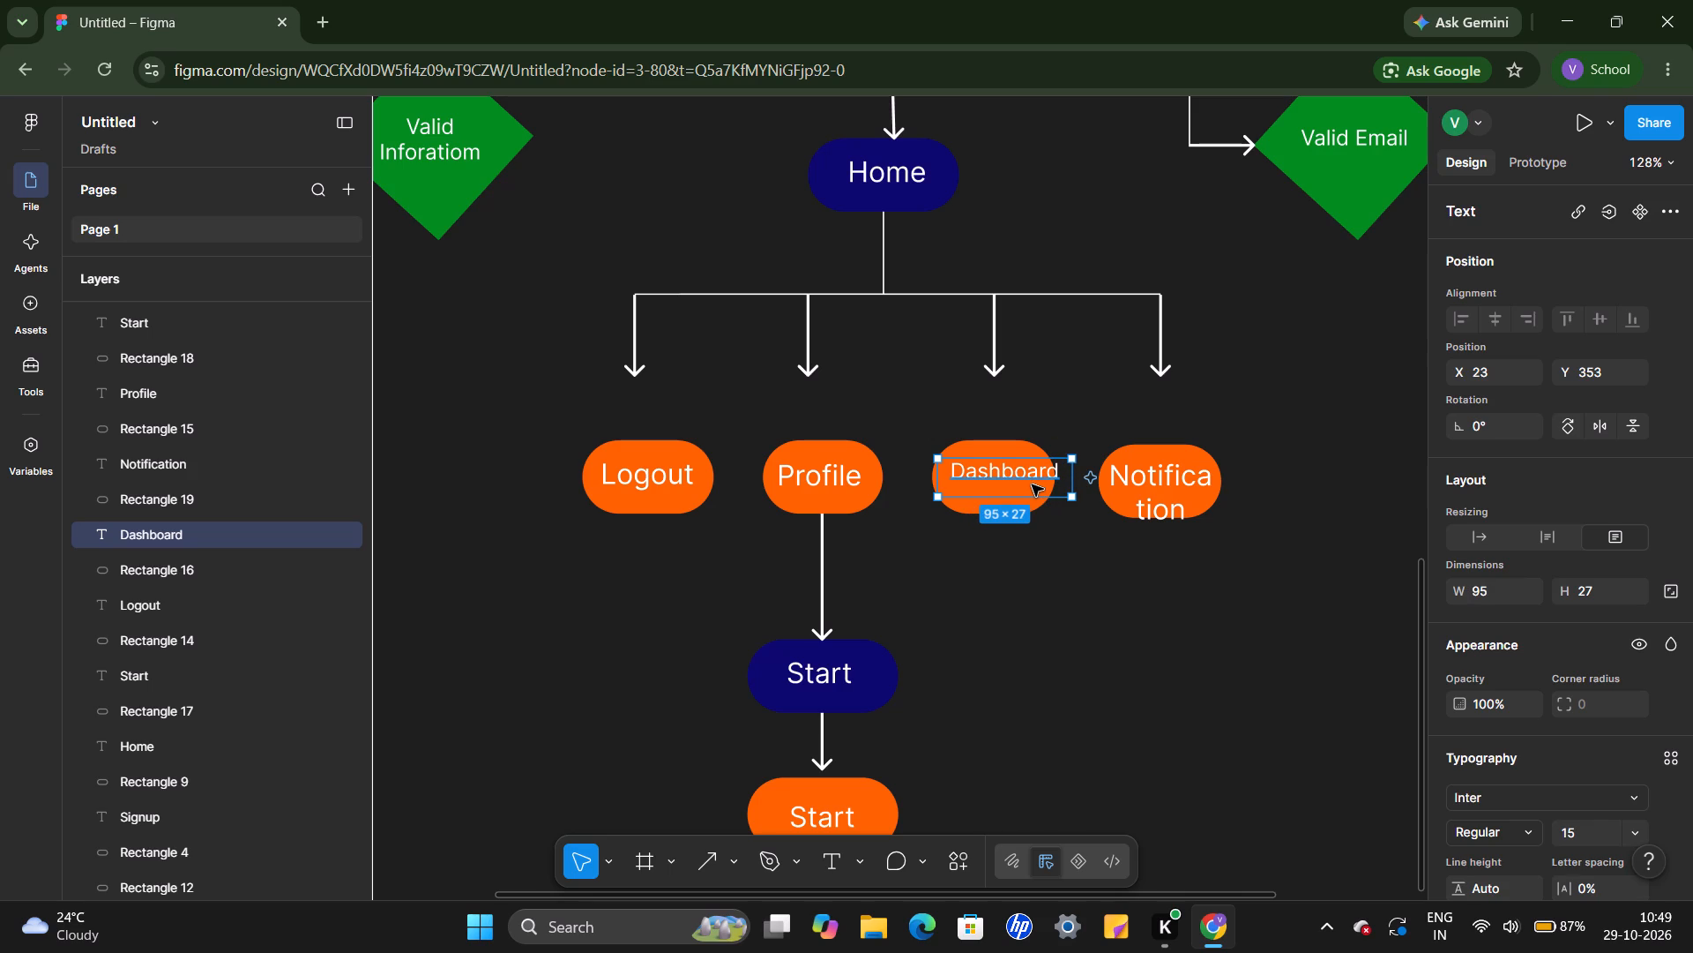
left_click_drag(1031, 485, 1022, 492)
Widen the "Notification" text box to about 126 and set its font size to 15.
left_click(1170, 492)
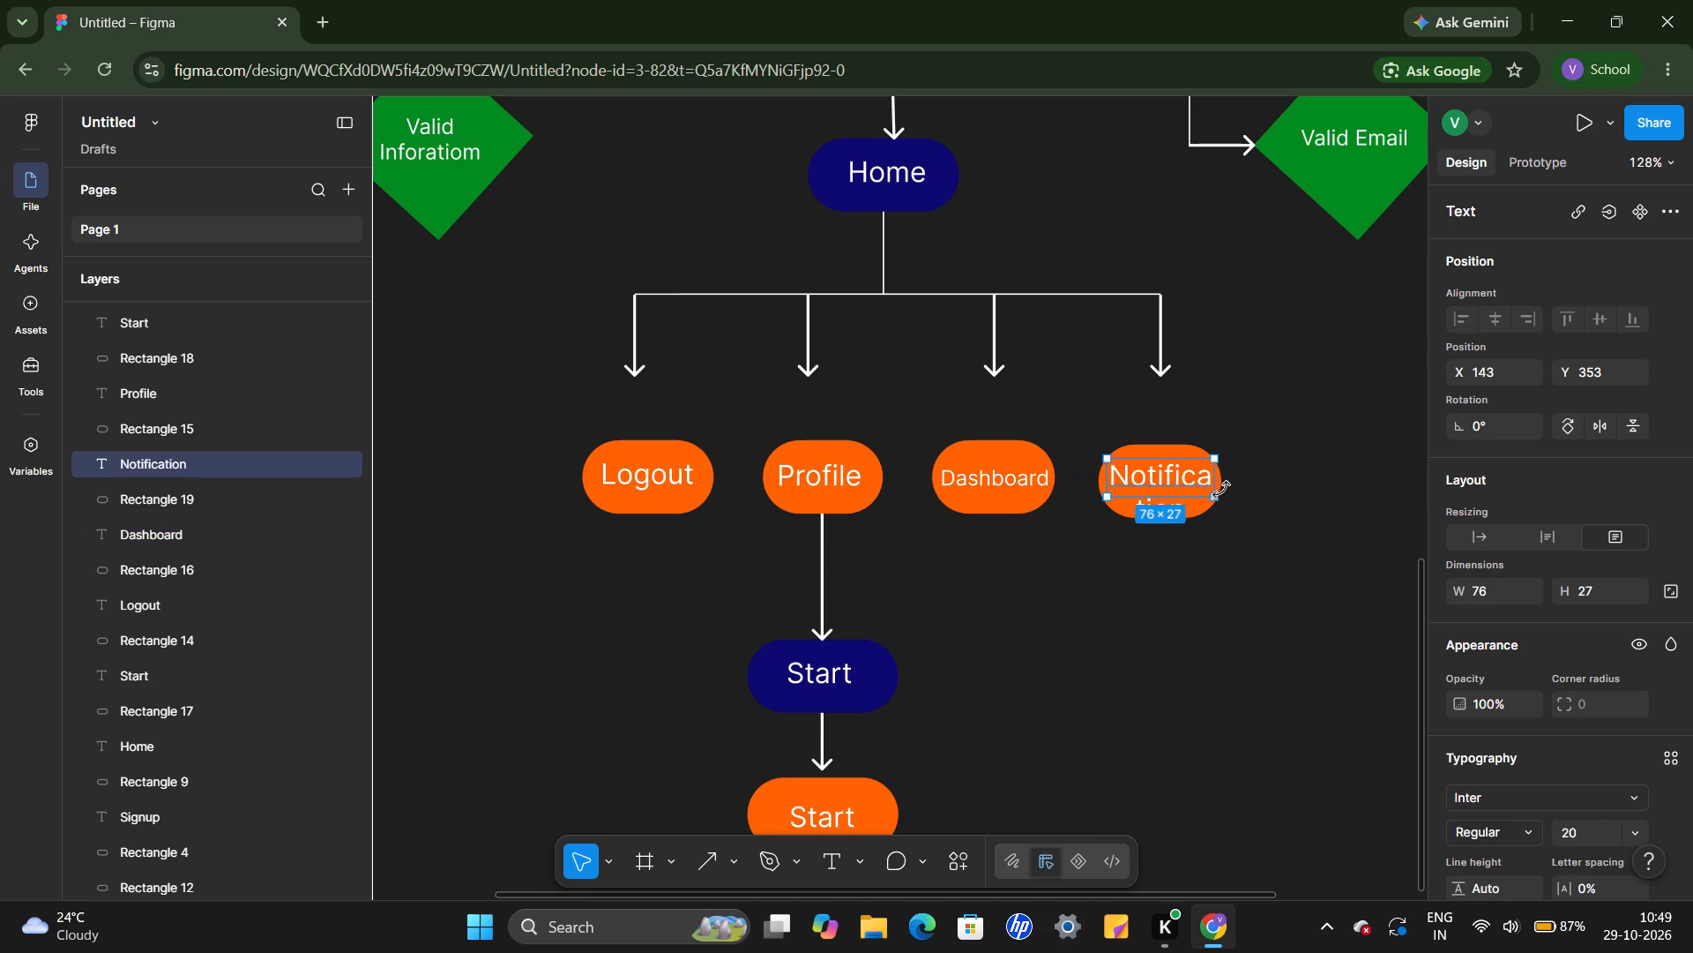
left_click_drag(1218, 486, 1279, 482)
left_click_drag(1246, 485, 1218, 488)
left_click(1629, 829)
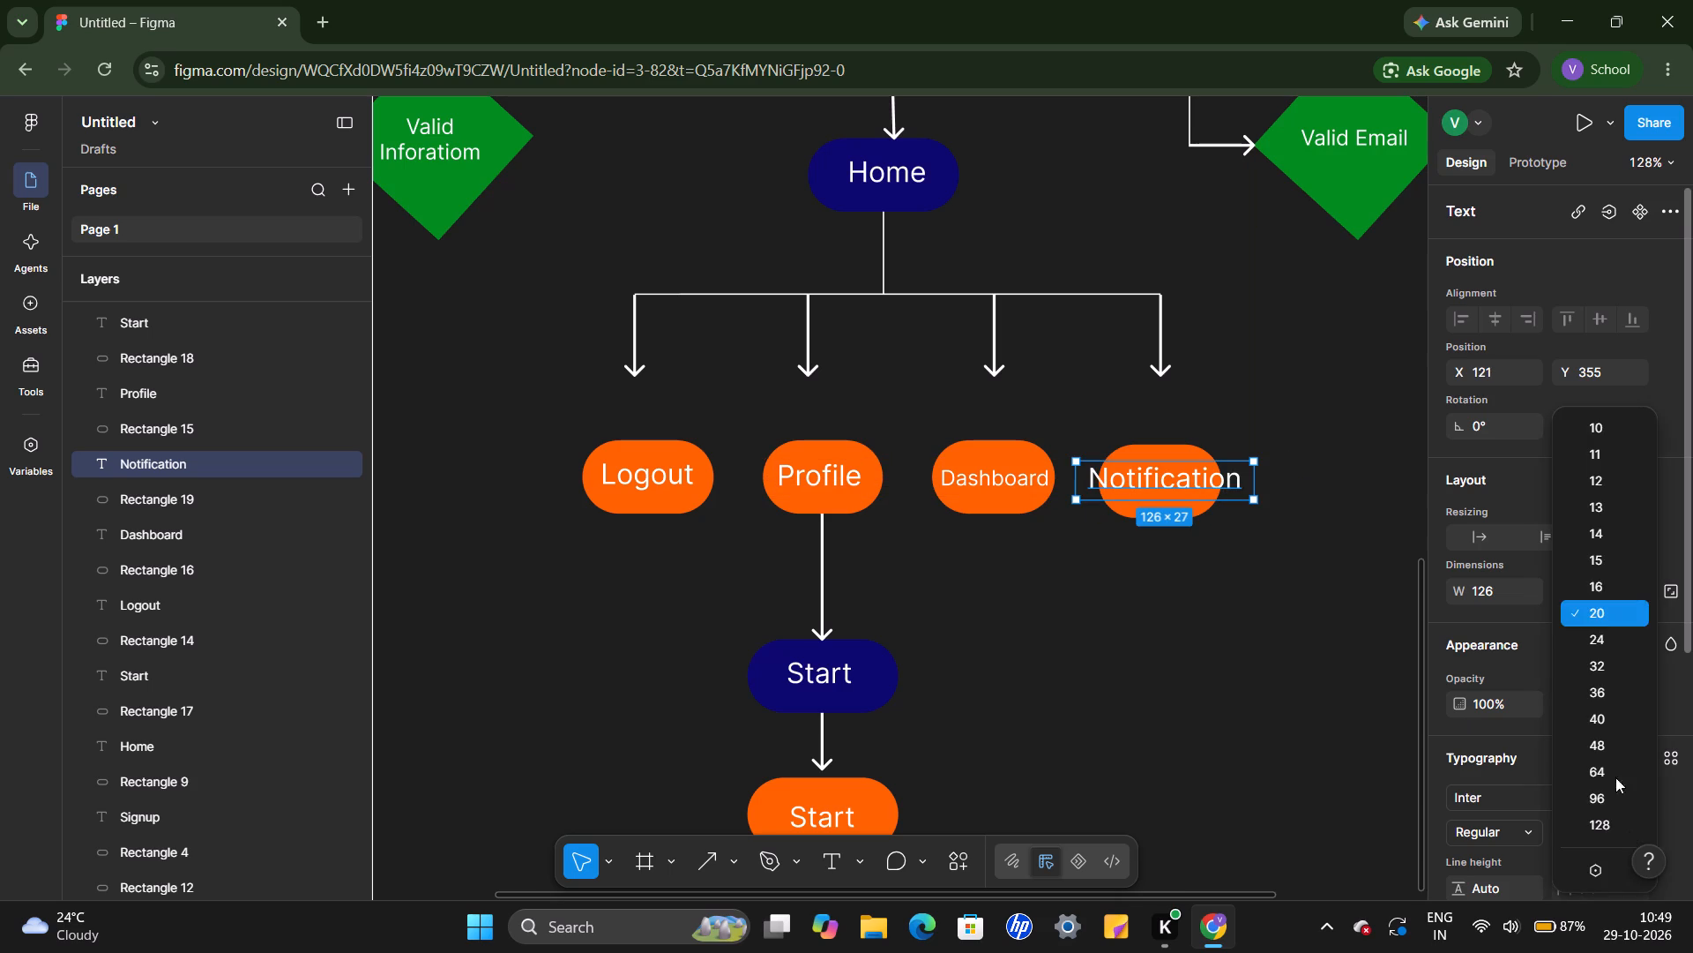
left_click(1596, 564)
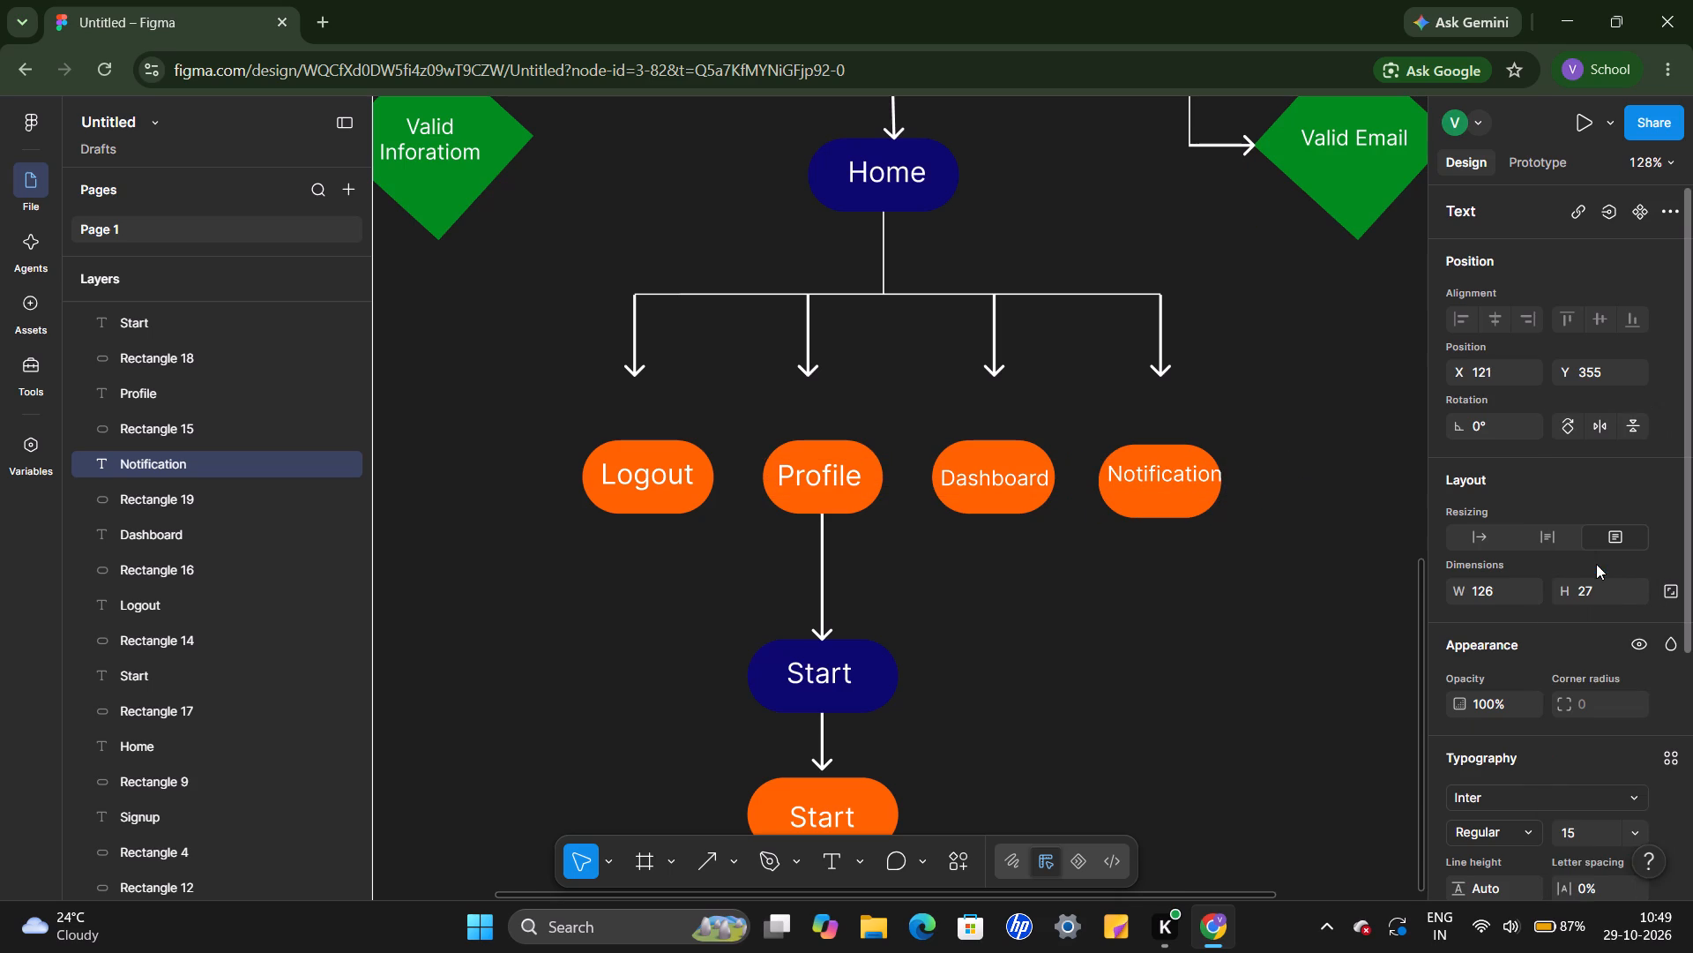
Reduce the "Notification" text box height to about 18 and center the label on its orange shape at about X 119, Y 362.
left_click_drag(1181, 486, 1172, 499)
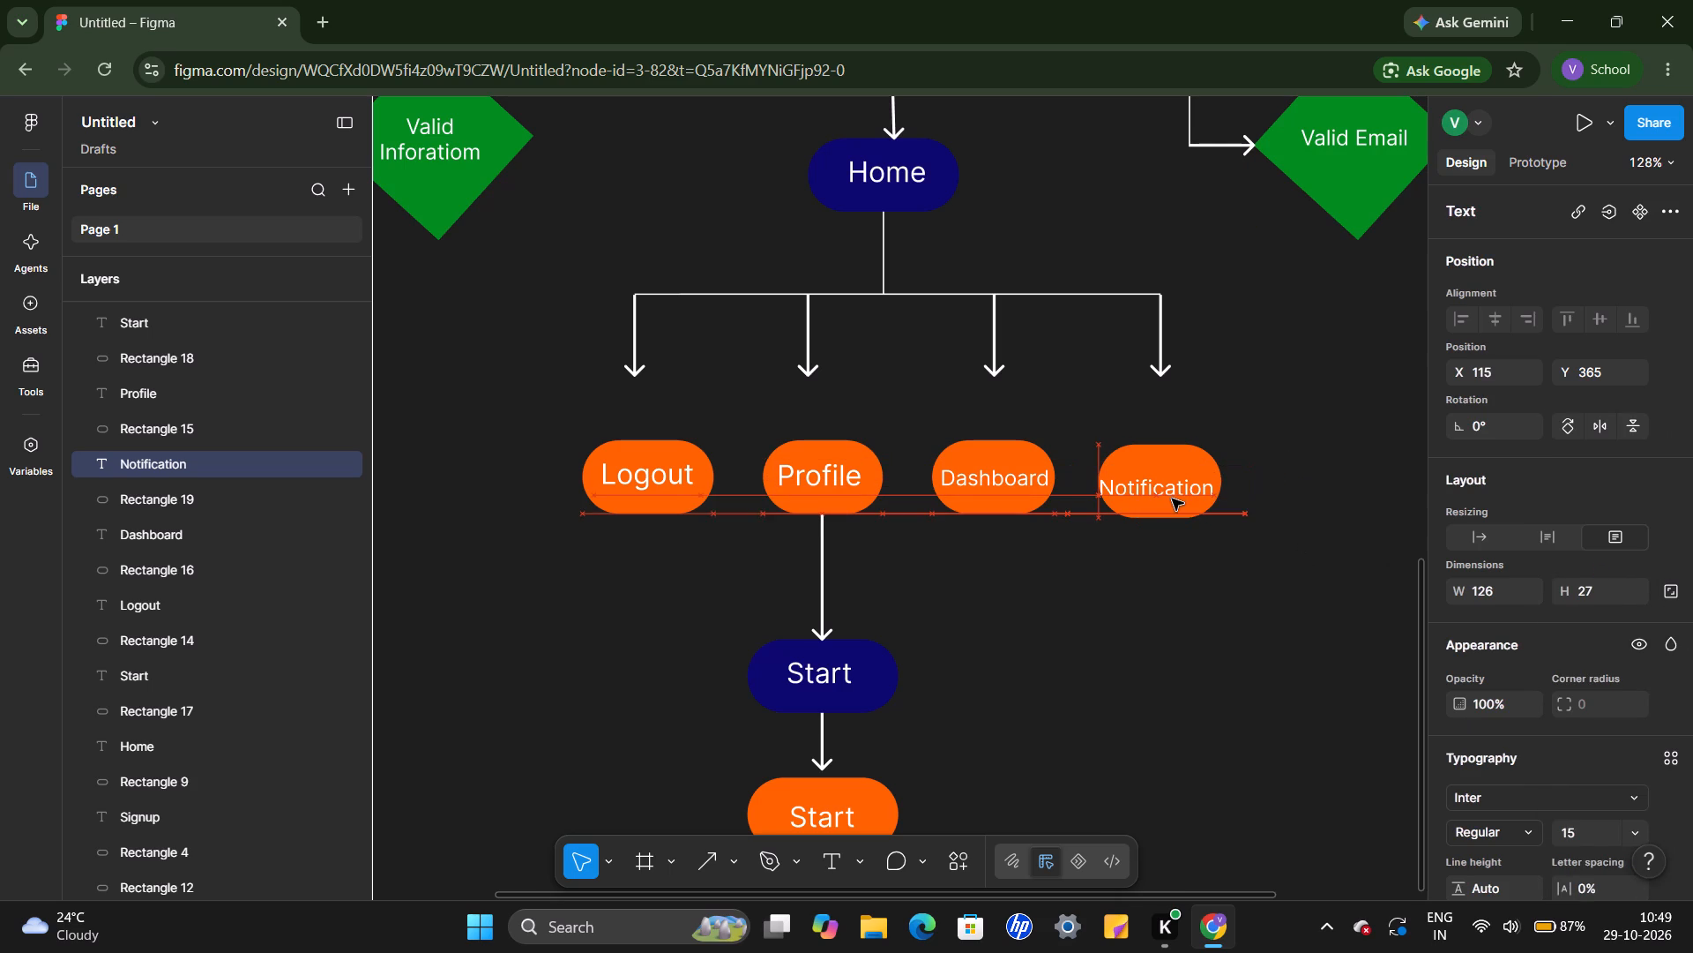
left_click_drag(1172, 499, 1172, 493)
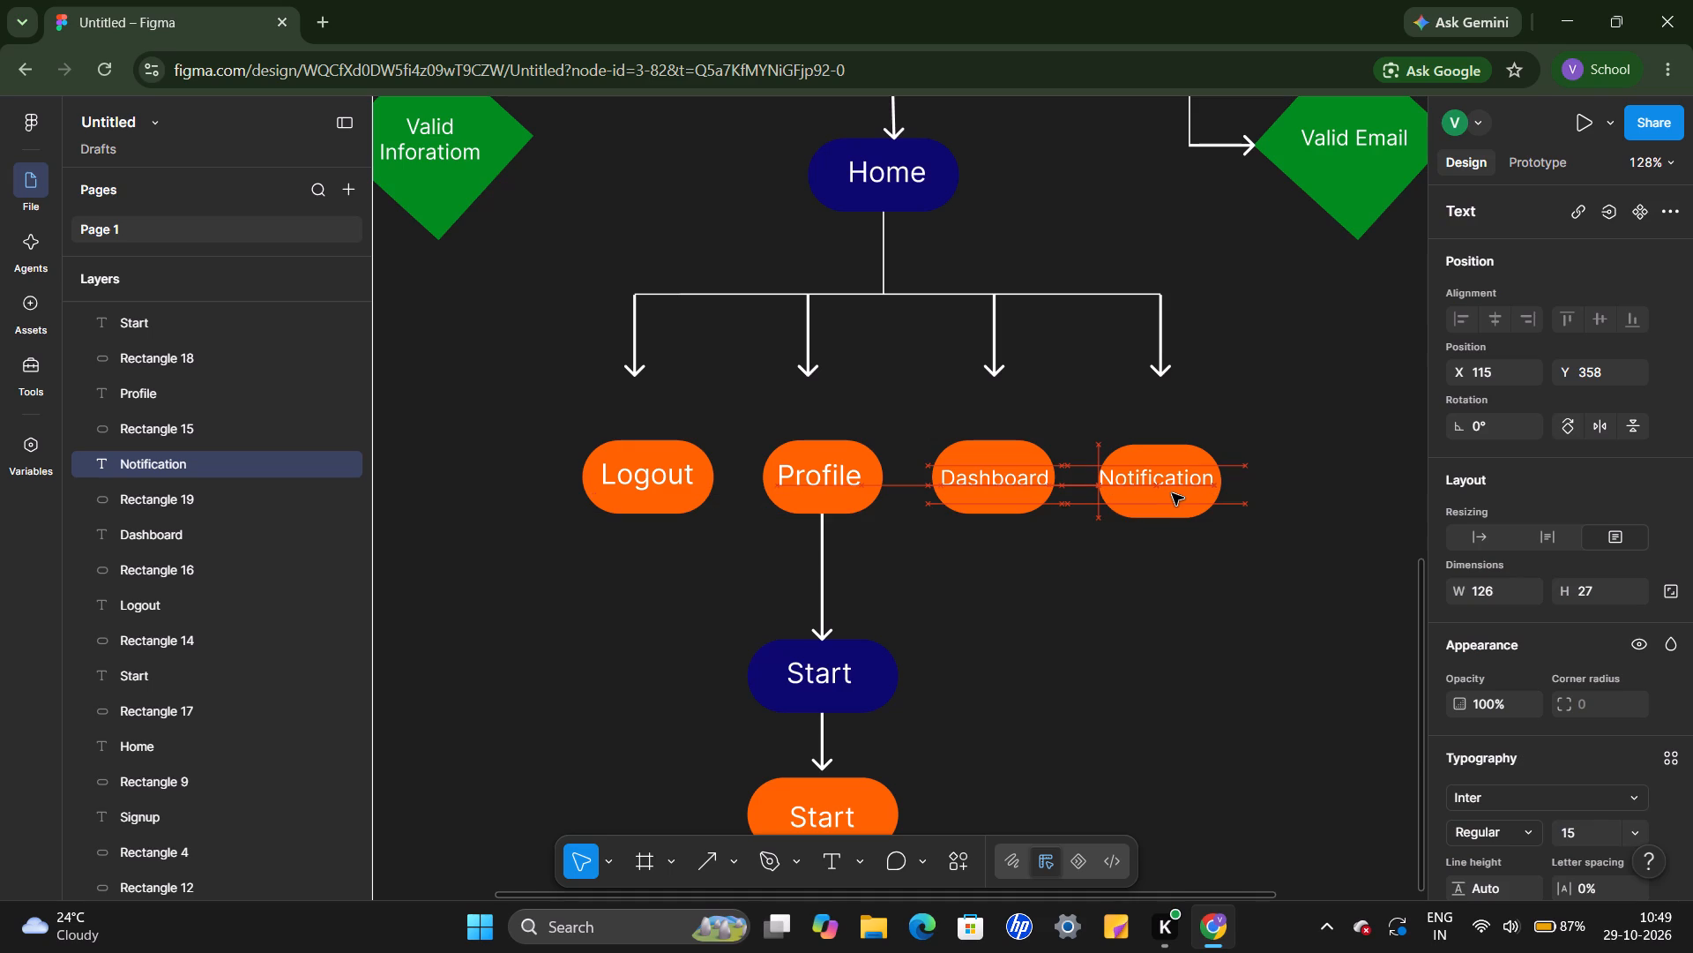
left_click_drag(1172, 493, 1171, 493)
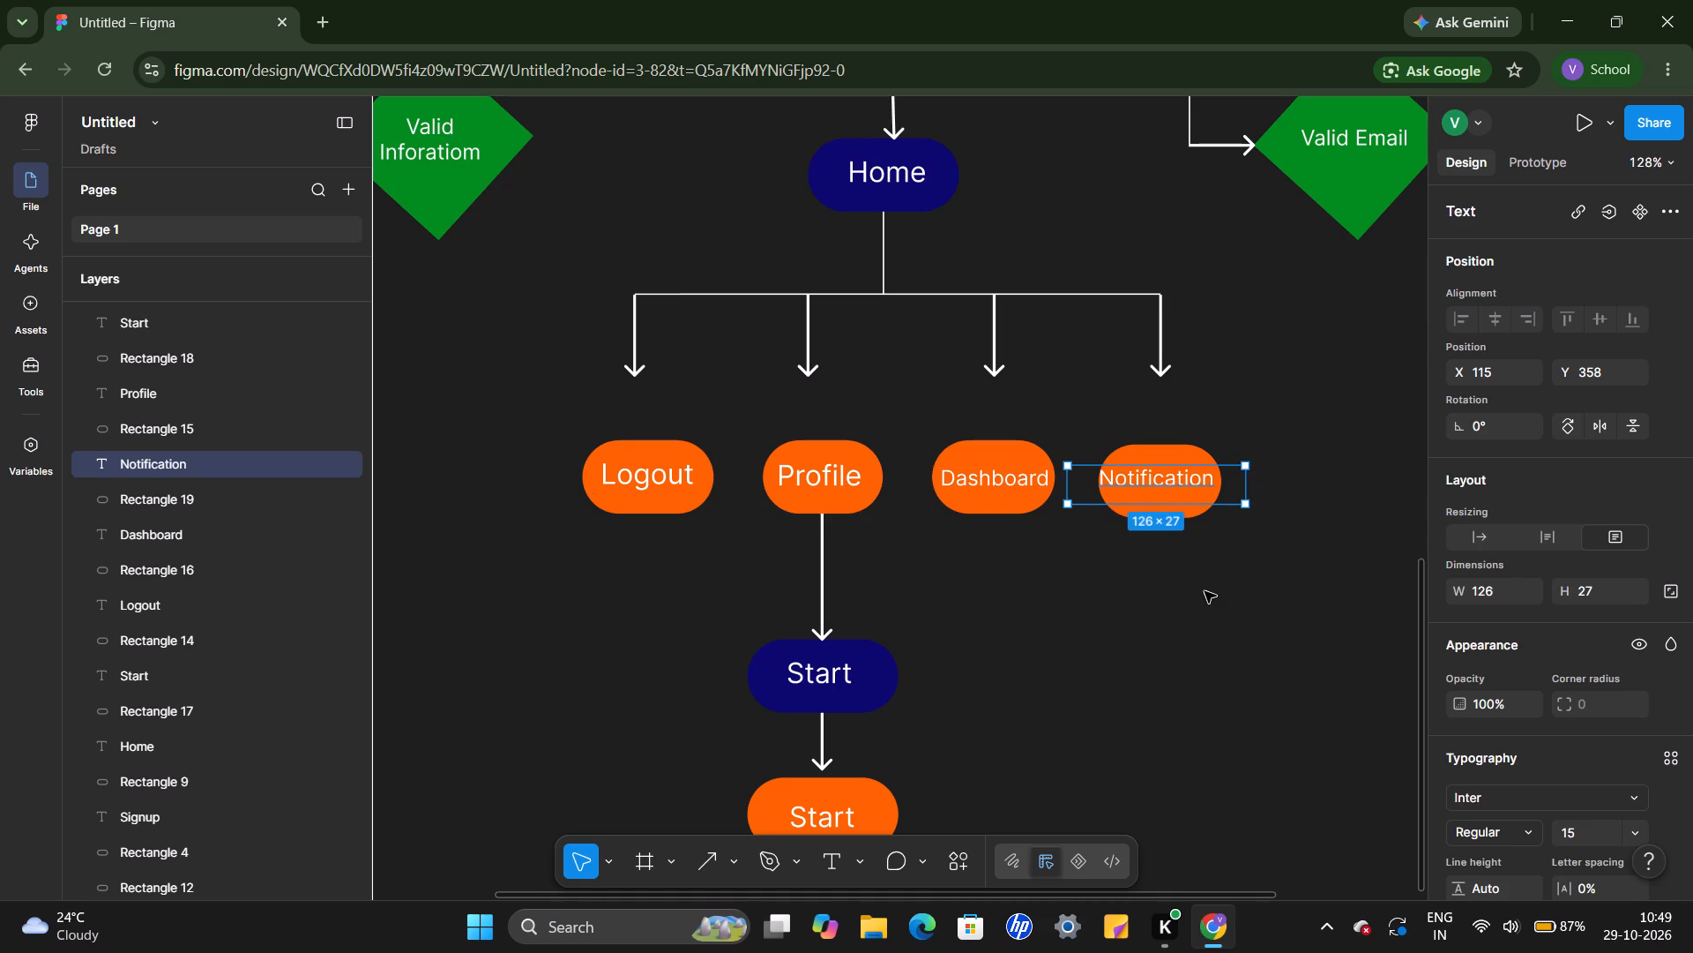
left_click_drag(1180, 500, 1180, 494)
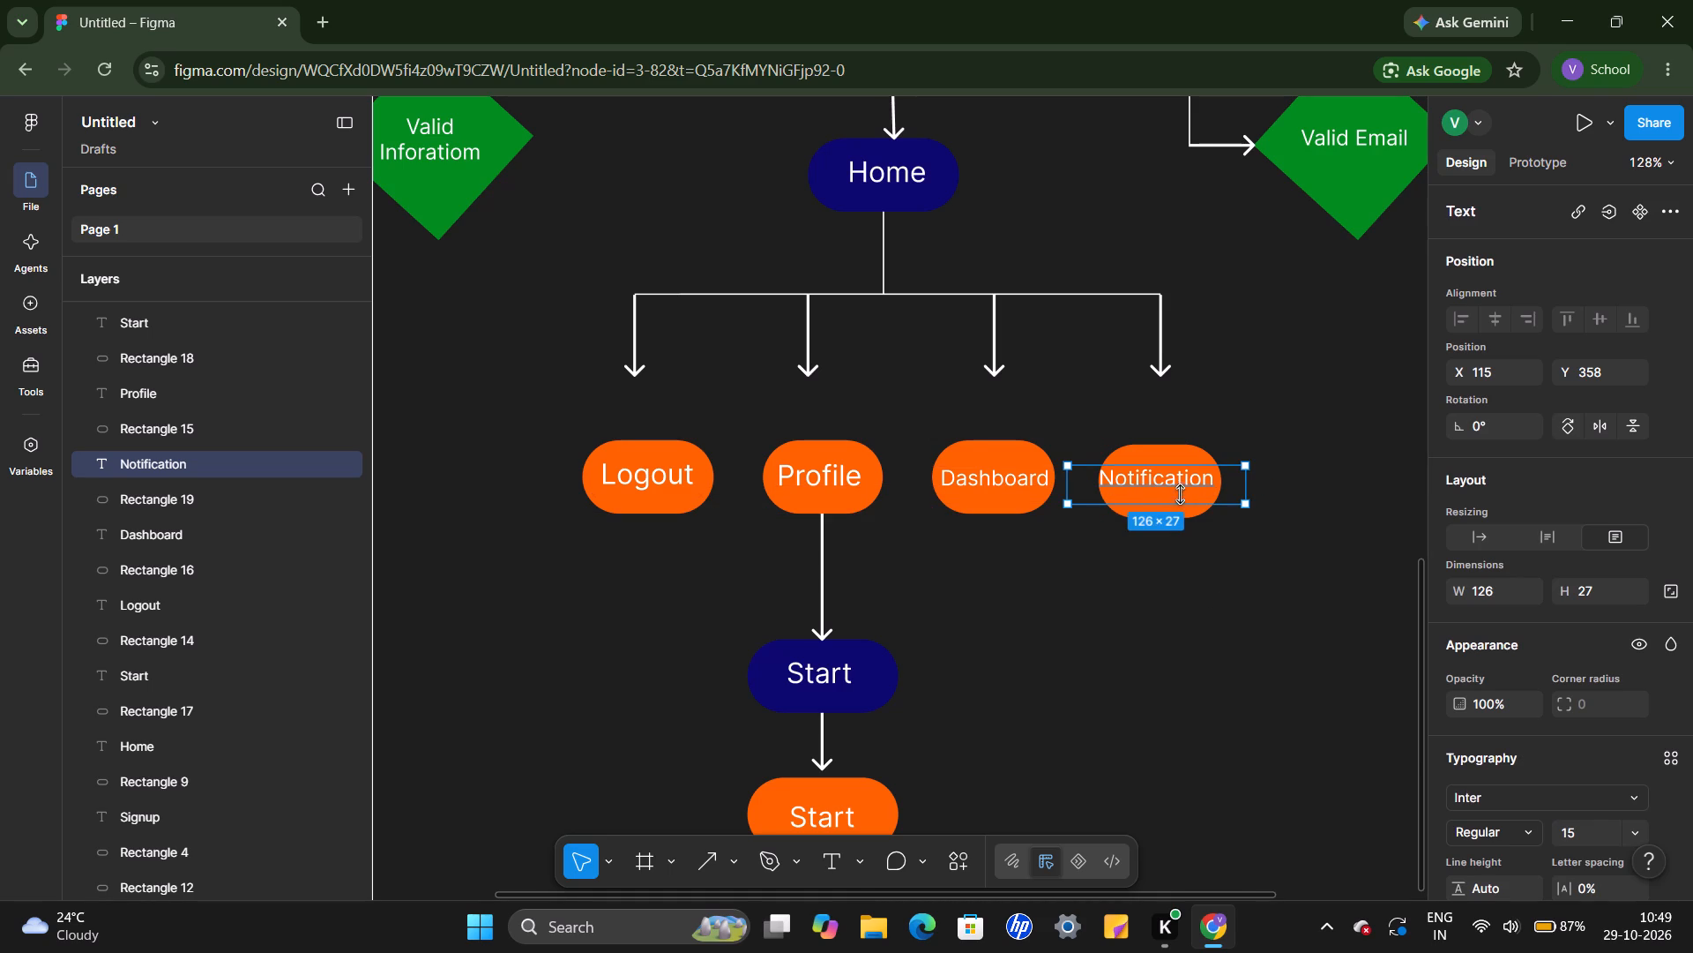
left_click_drag(1180, 494, 1179, 492)
left_click(1163, 482)
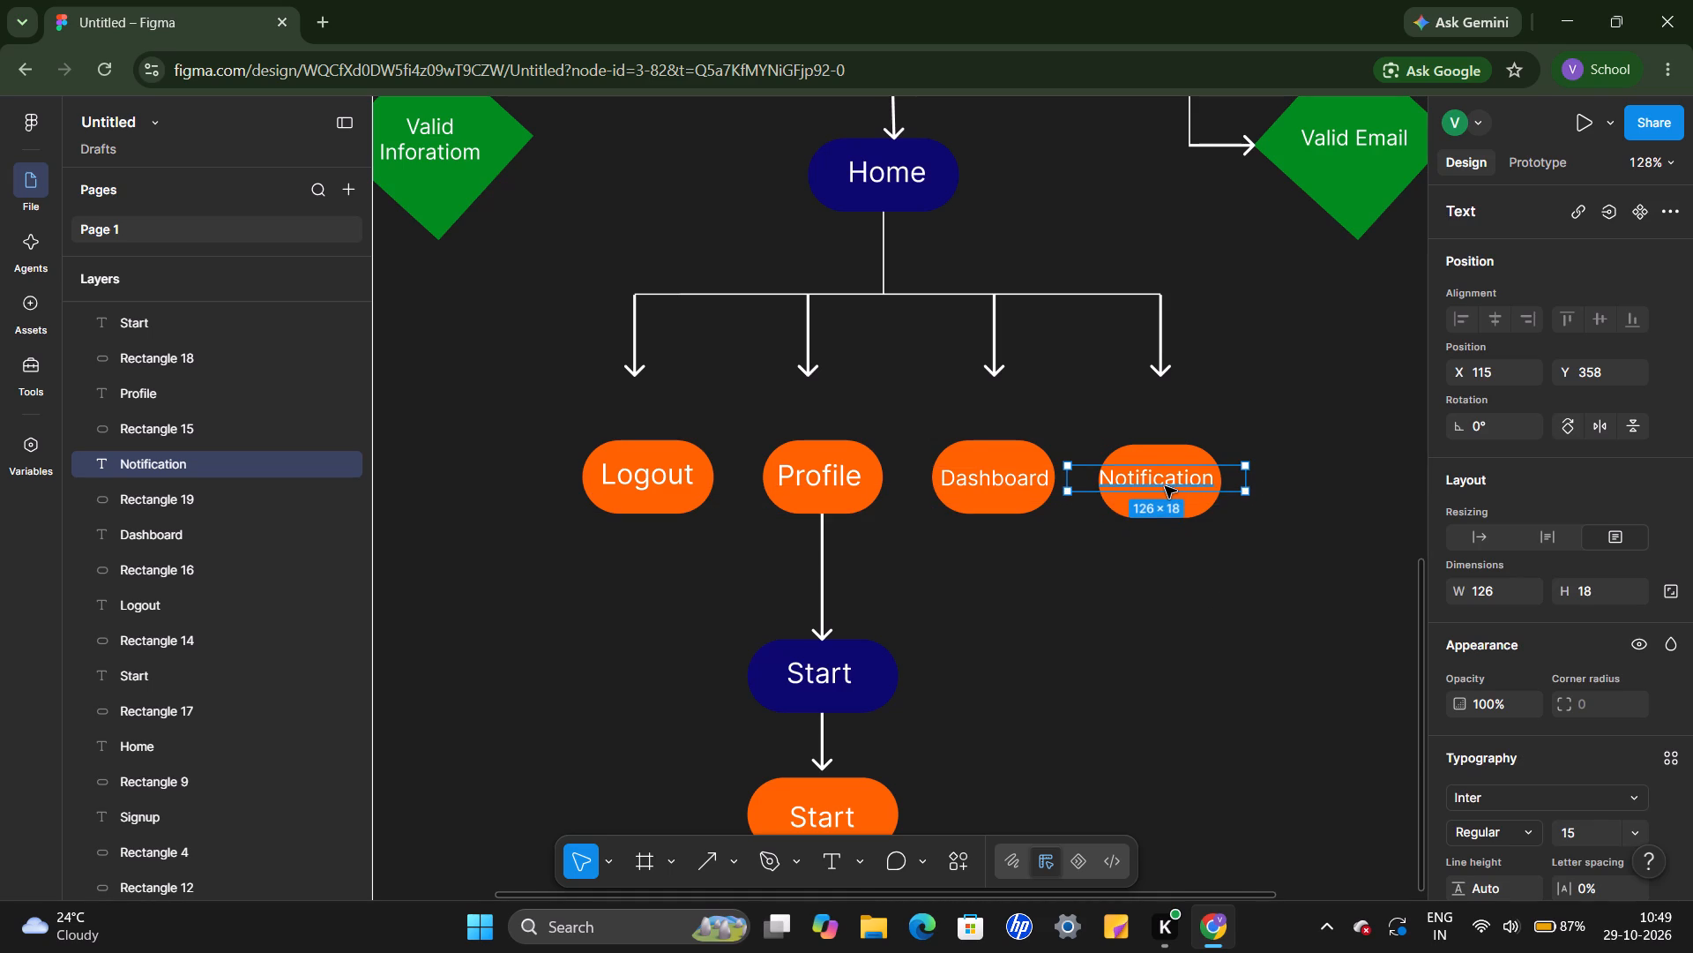
key("Down")
key("Right")
key("Right")
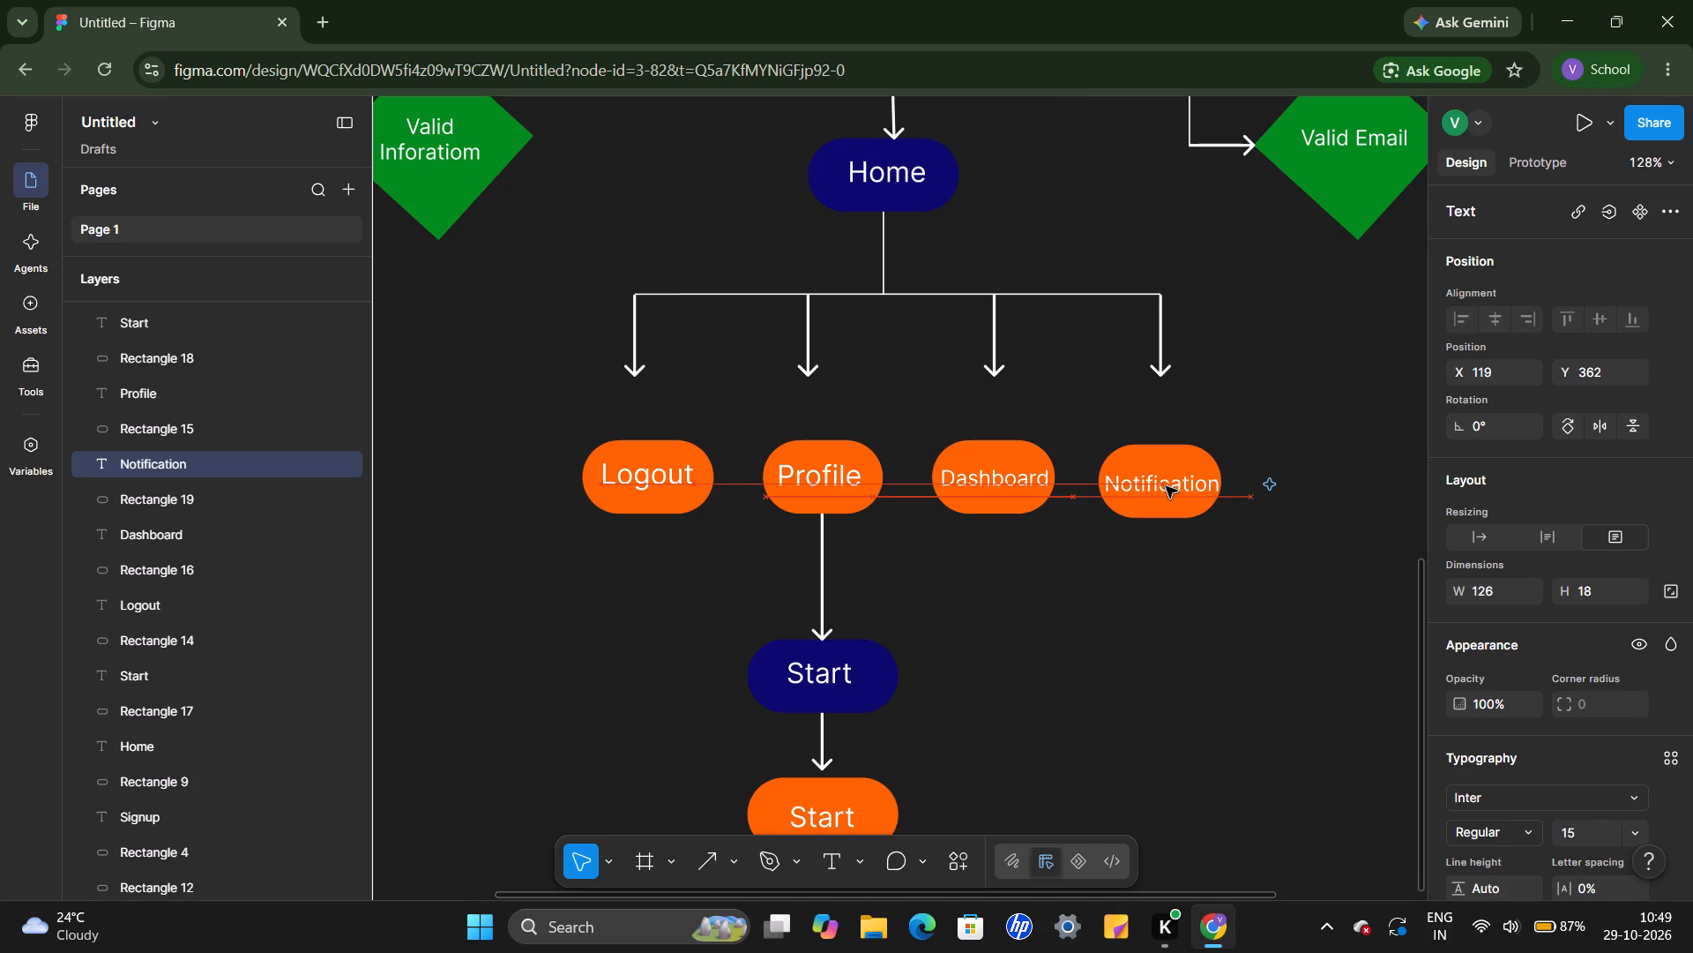
key("Left")
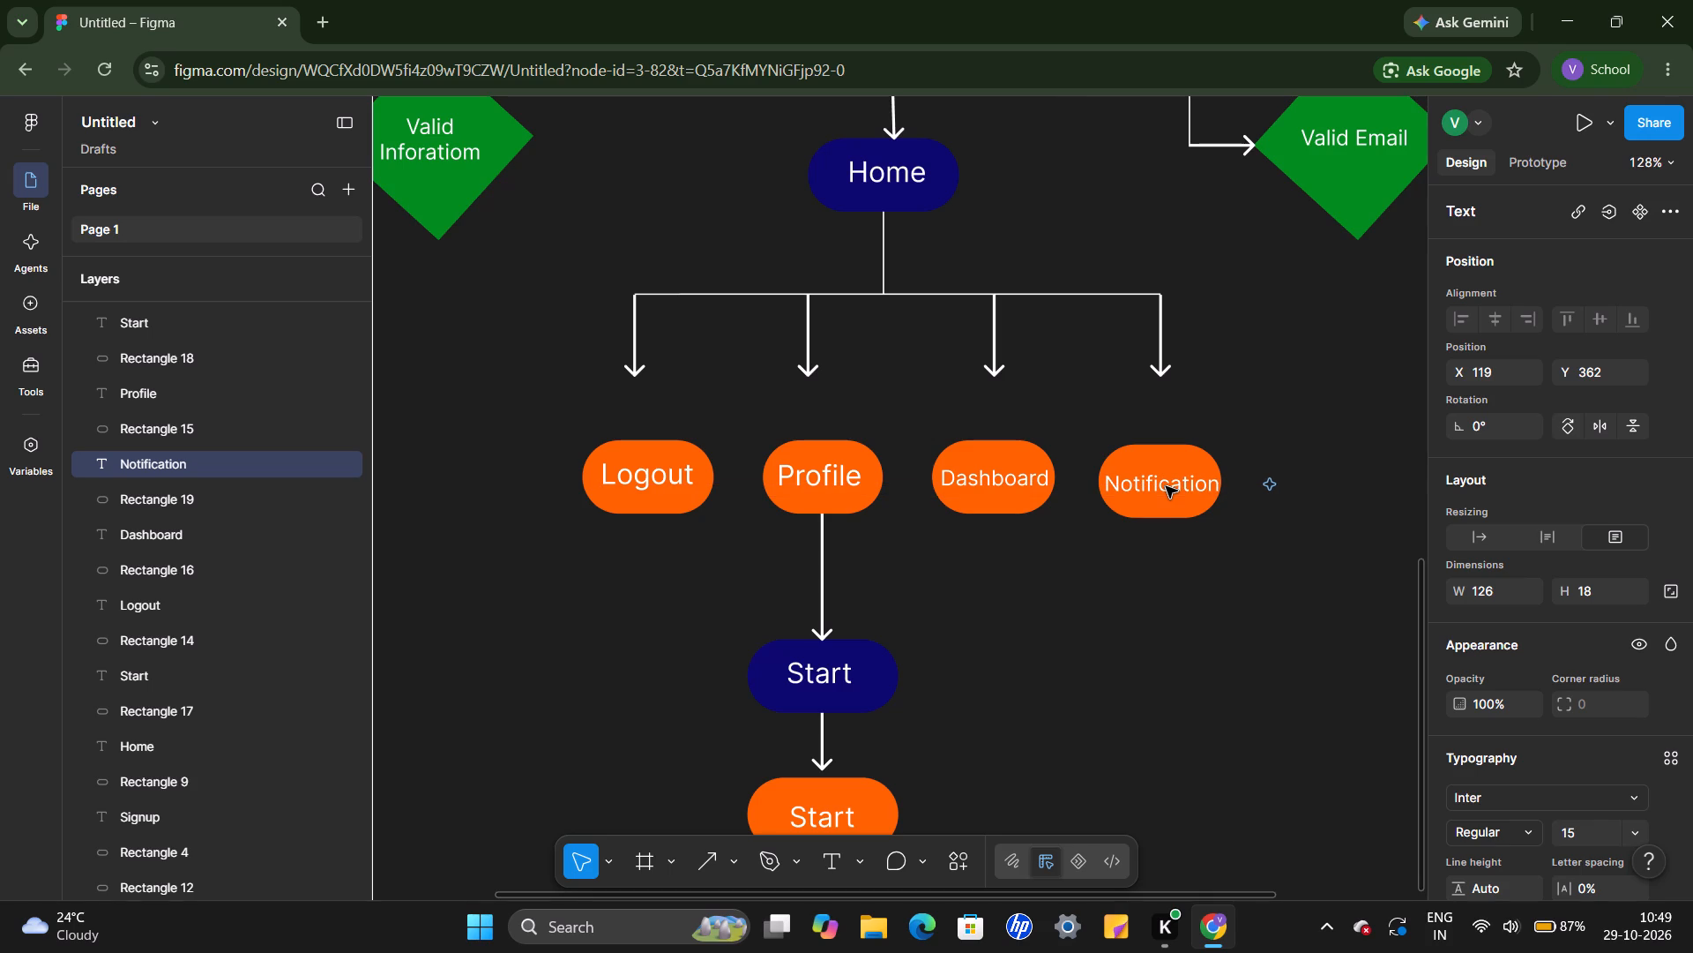
key("Up")
left_click(1154, 619)
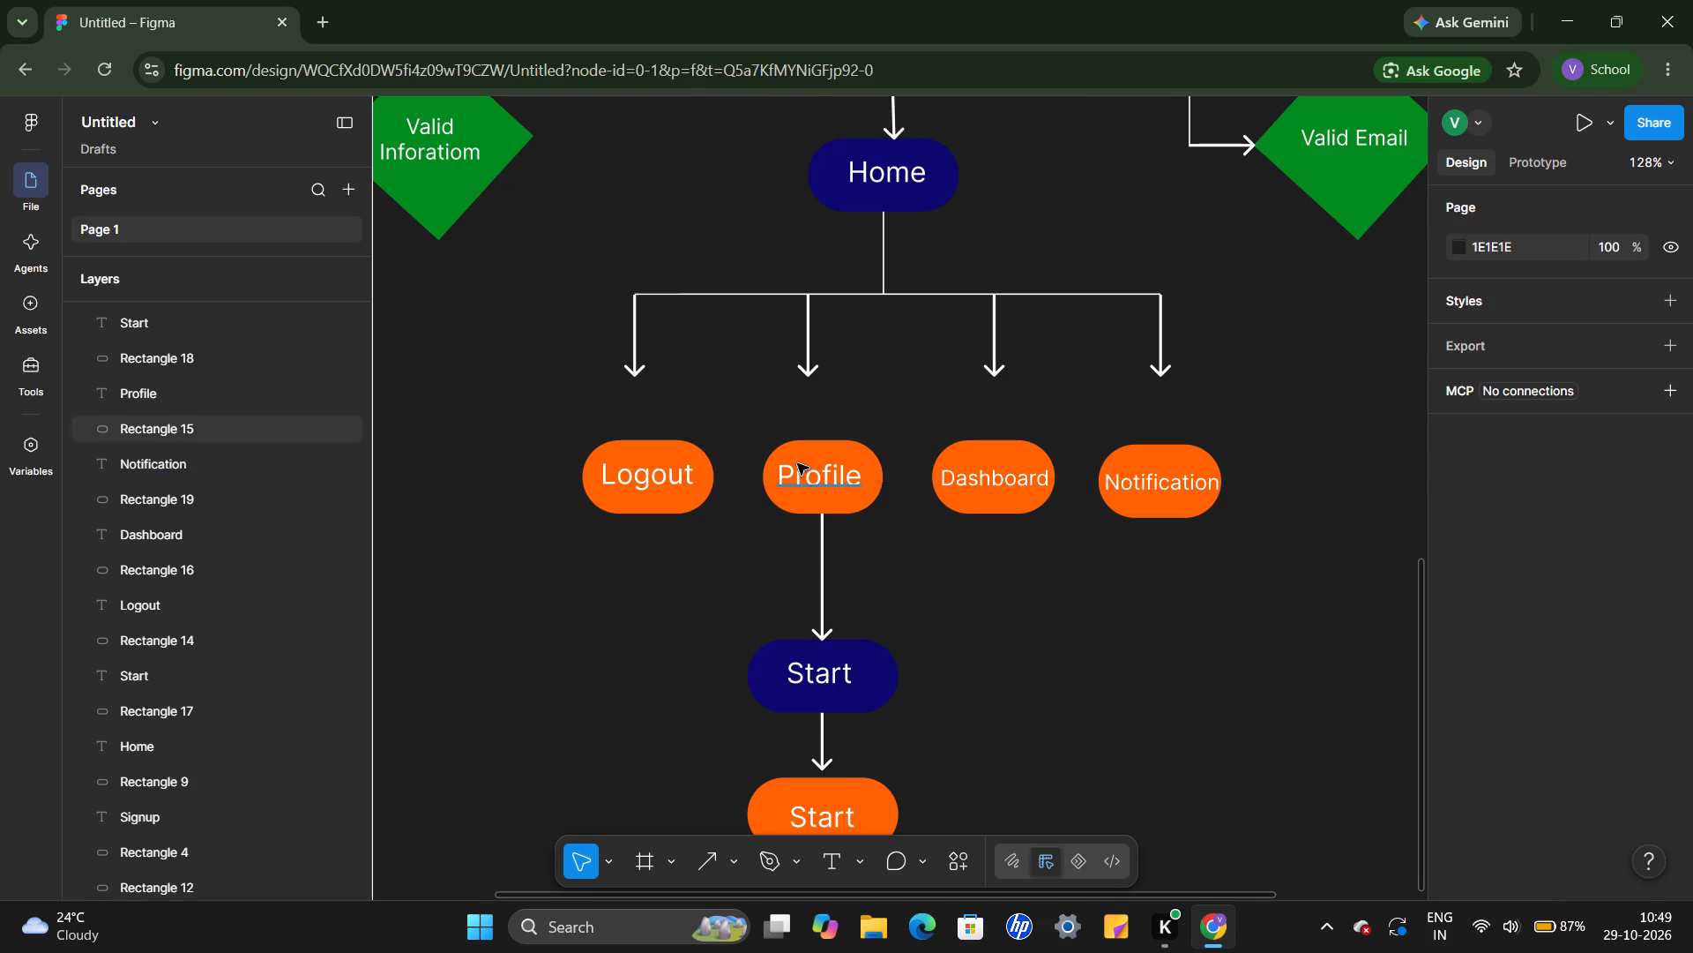
Set the "Profile" label's font size to 16 and center it on its orange shape at about X -97, Y 357.
left_click(809, 471)
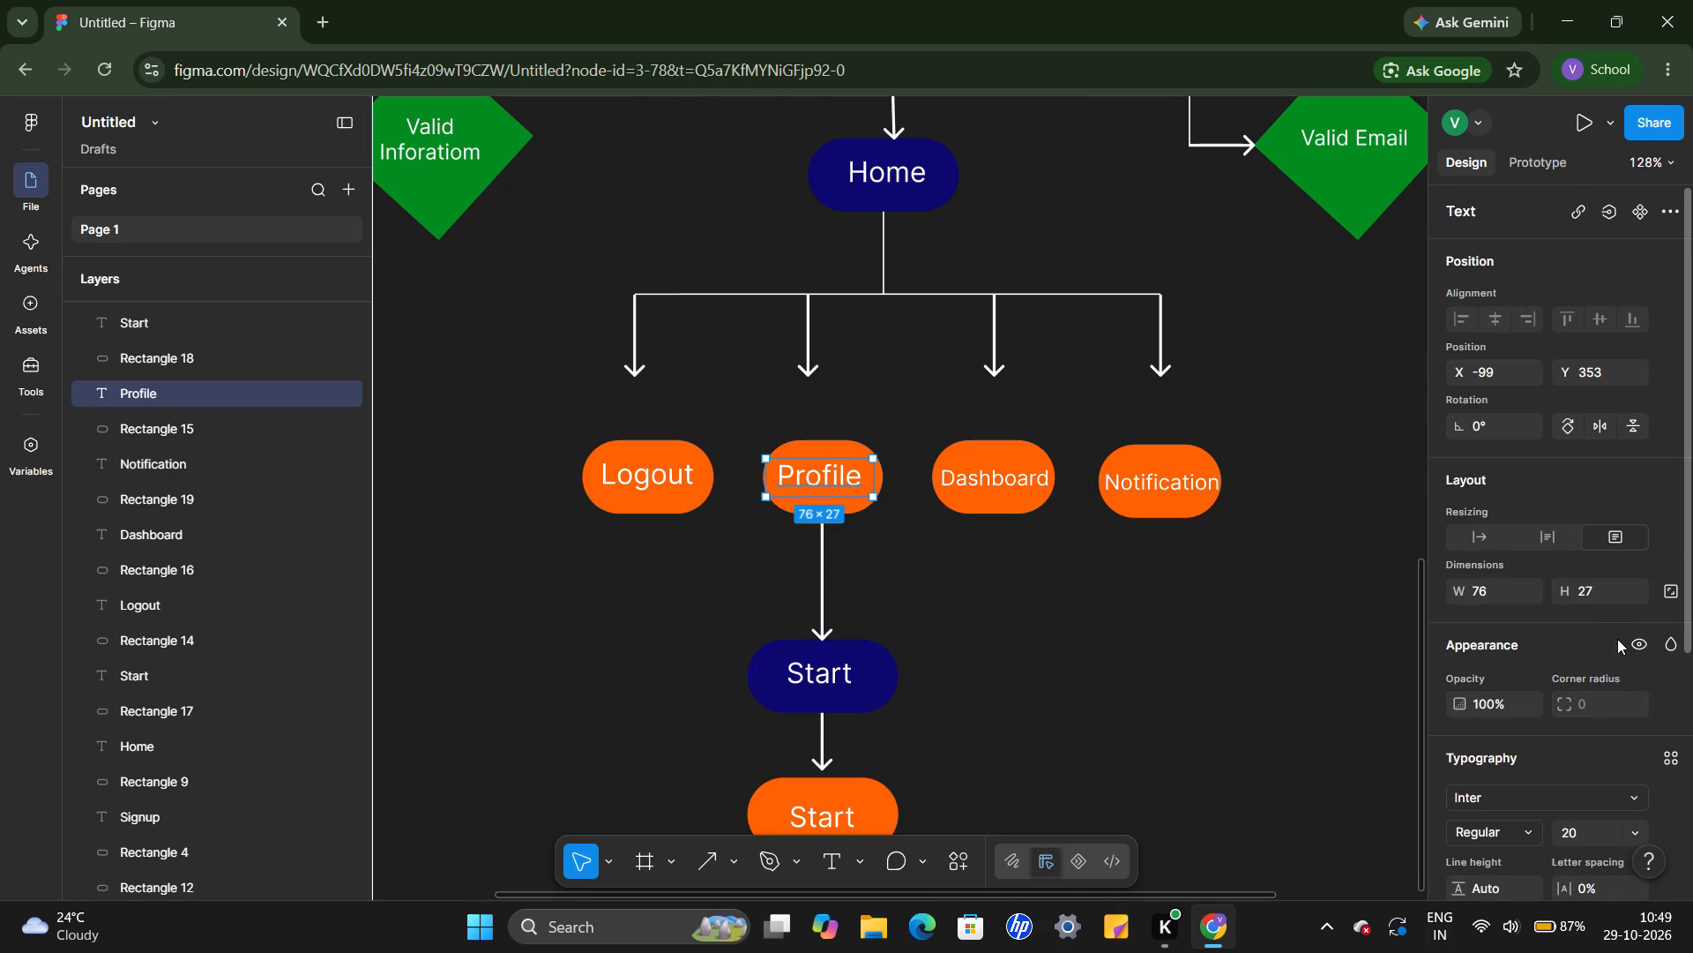
left_click(1629, 835)
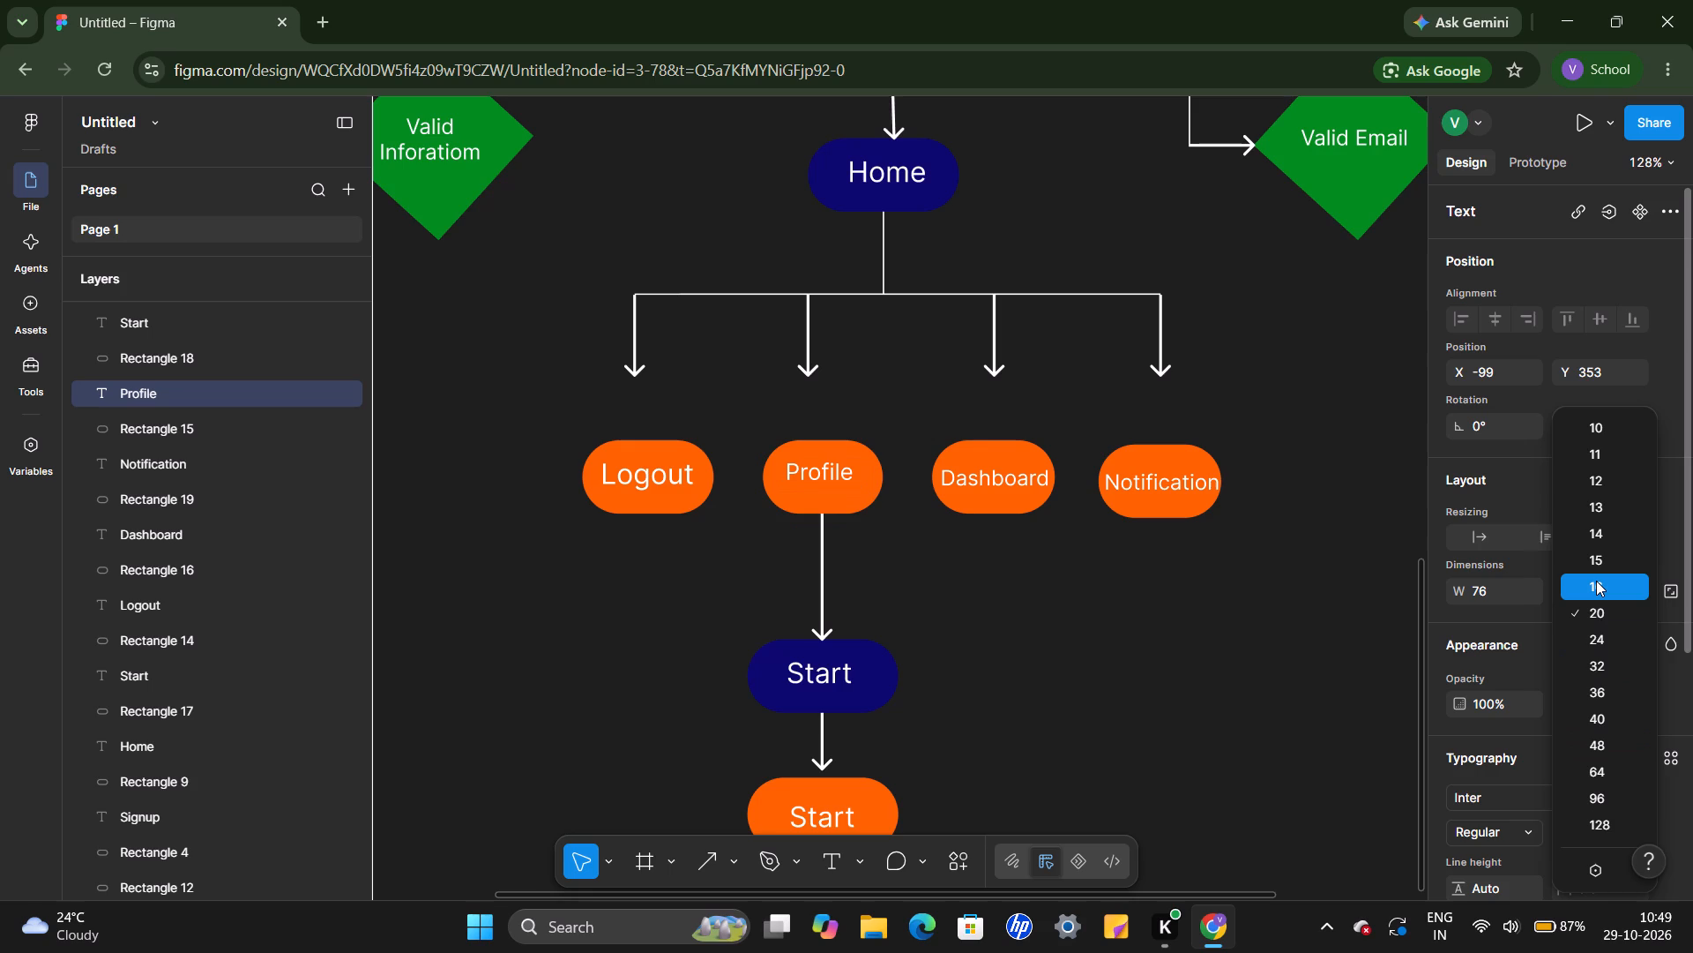
left_click(1596, 581)
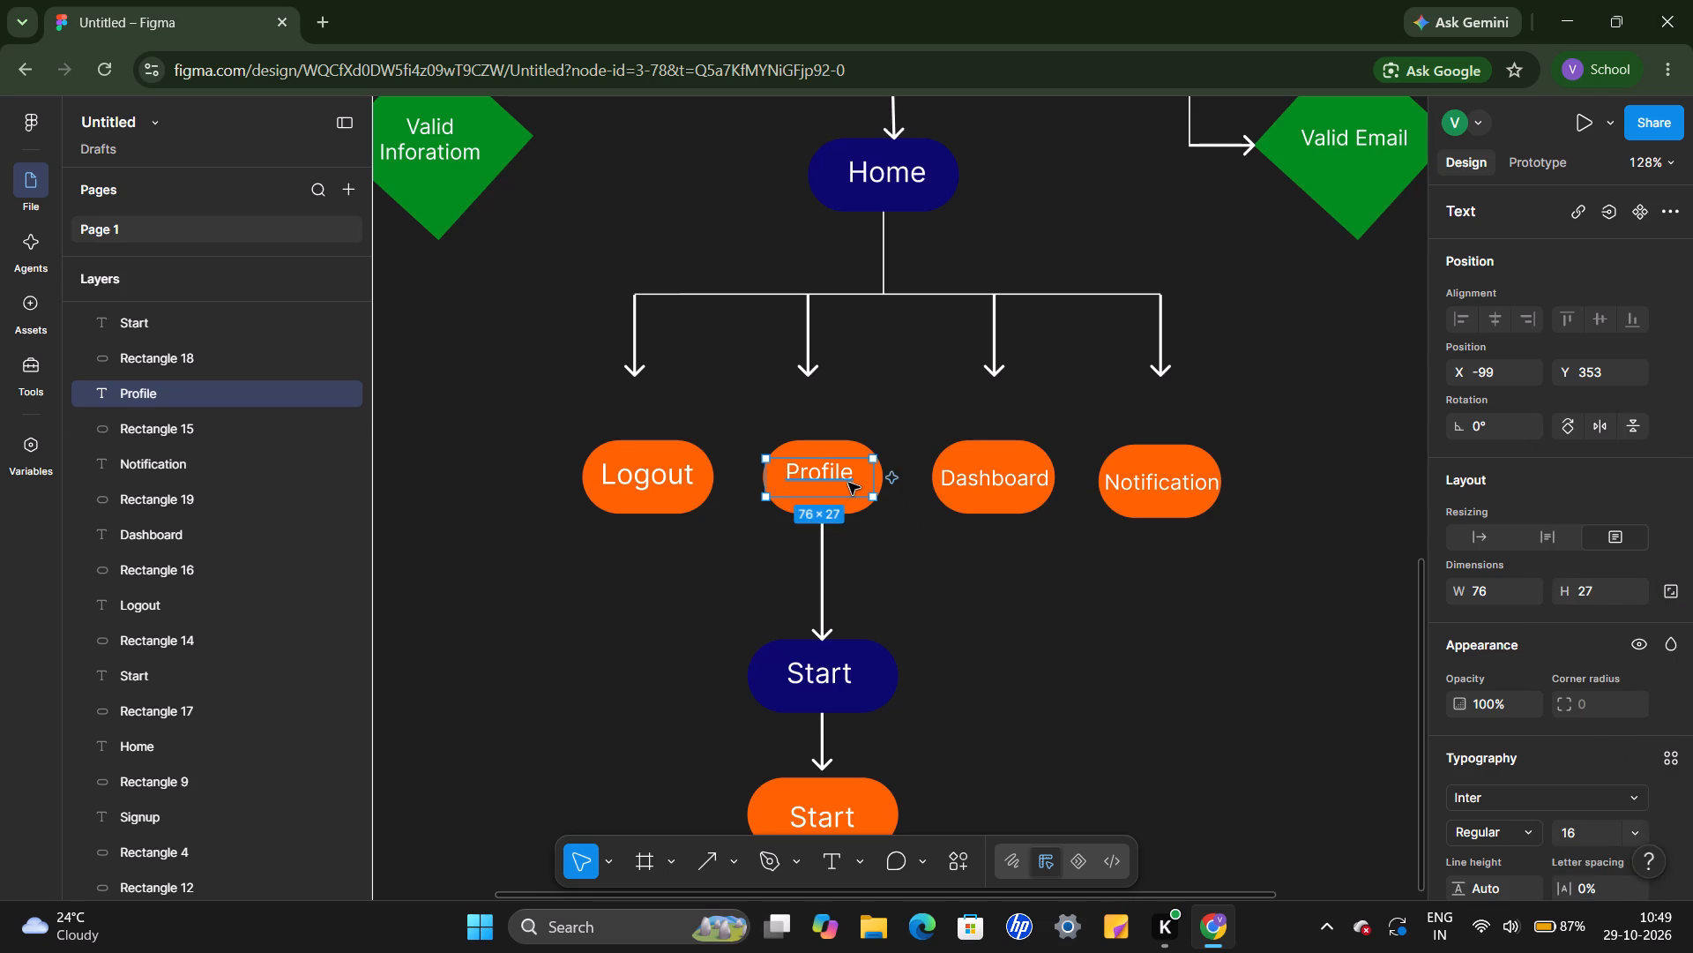
left_click(848, 483)
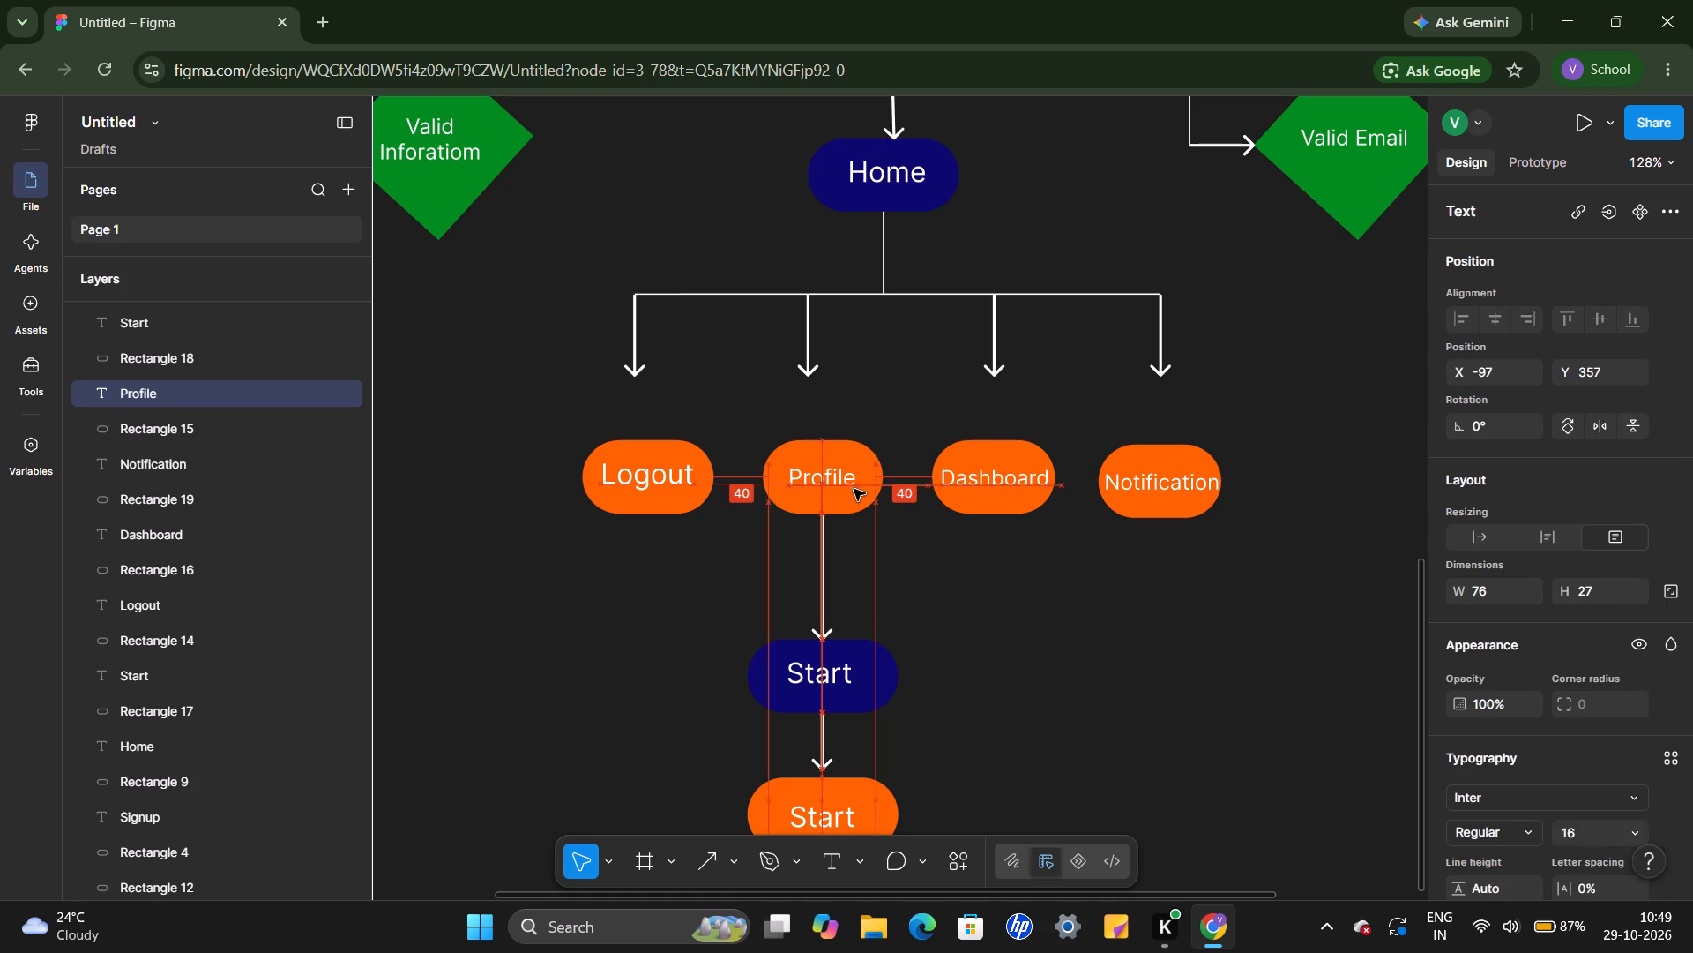
Set the "Logout" label's font size to 16 and shift it down to about Y 355 on its orange shape.
left_click(673, 488)
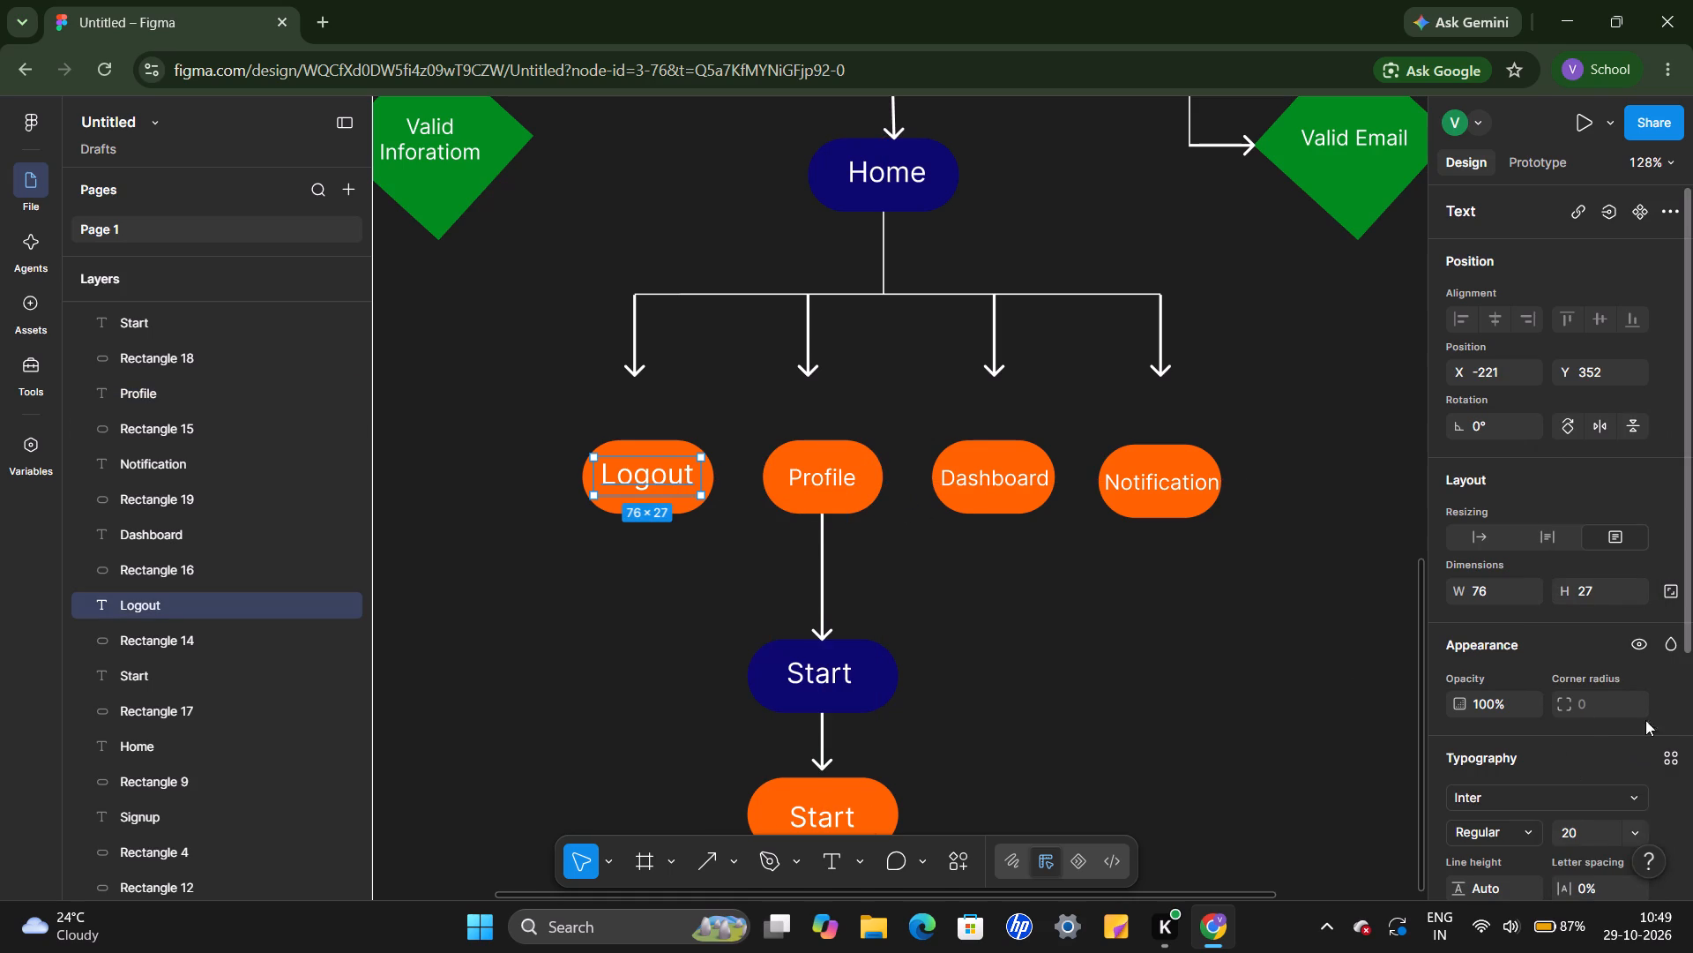
left_click(1625, 833)
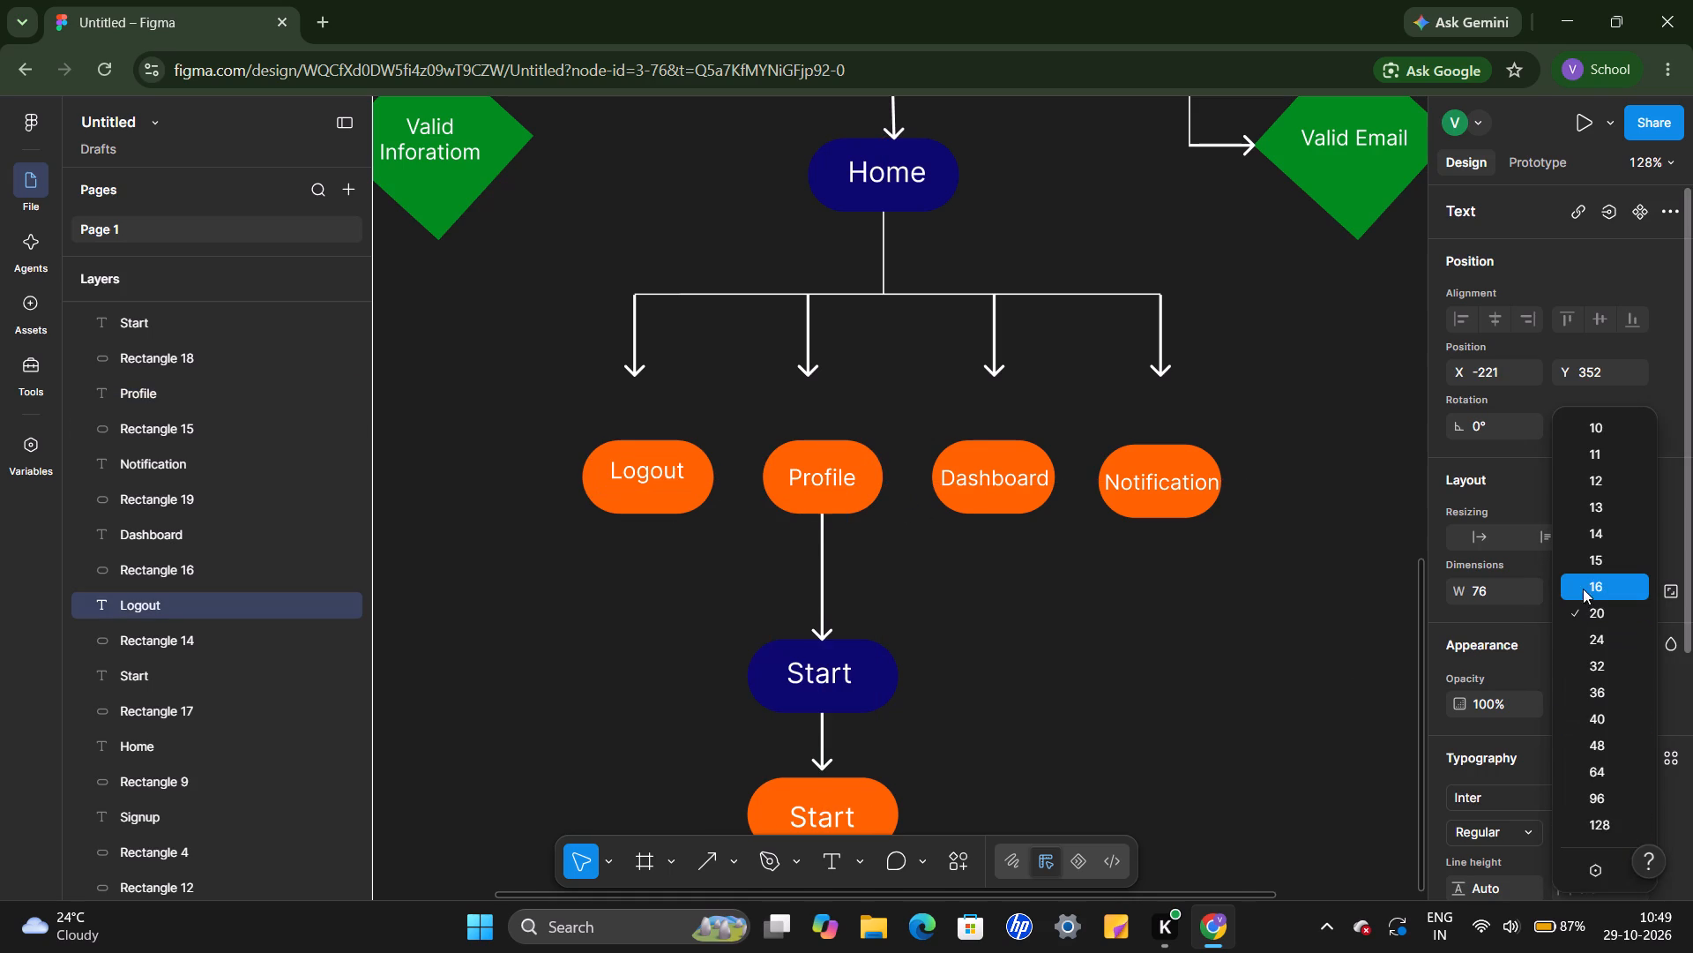
left_click(1582, 582)
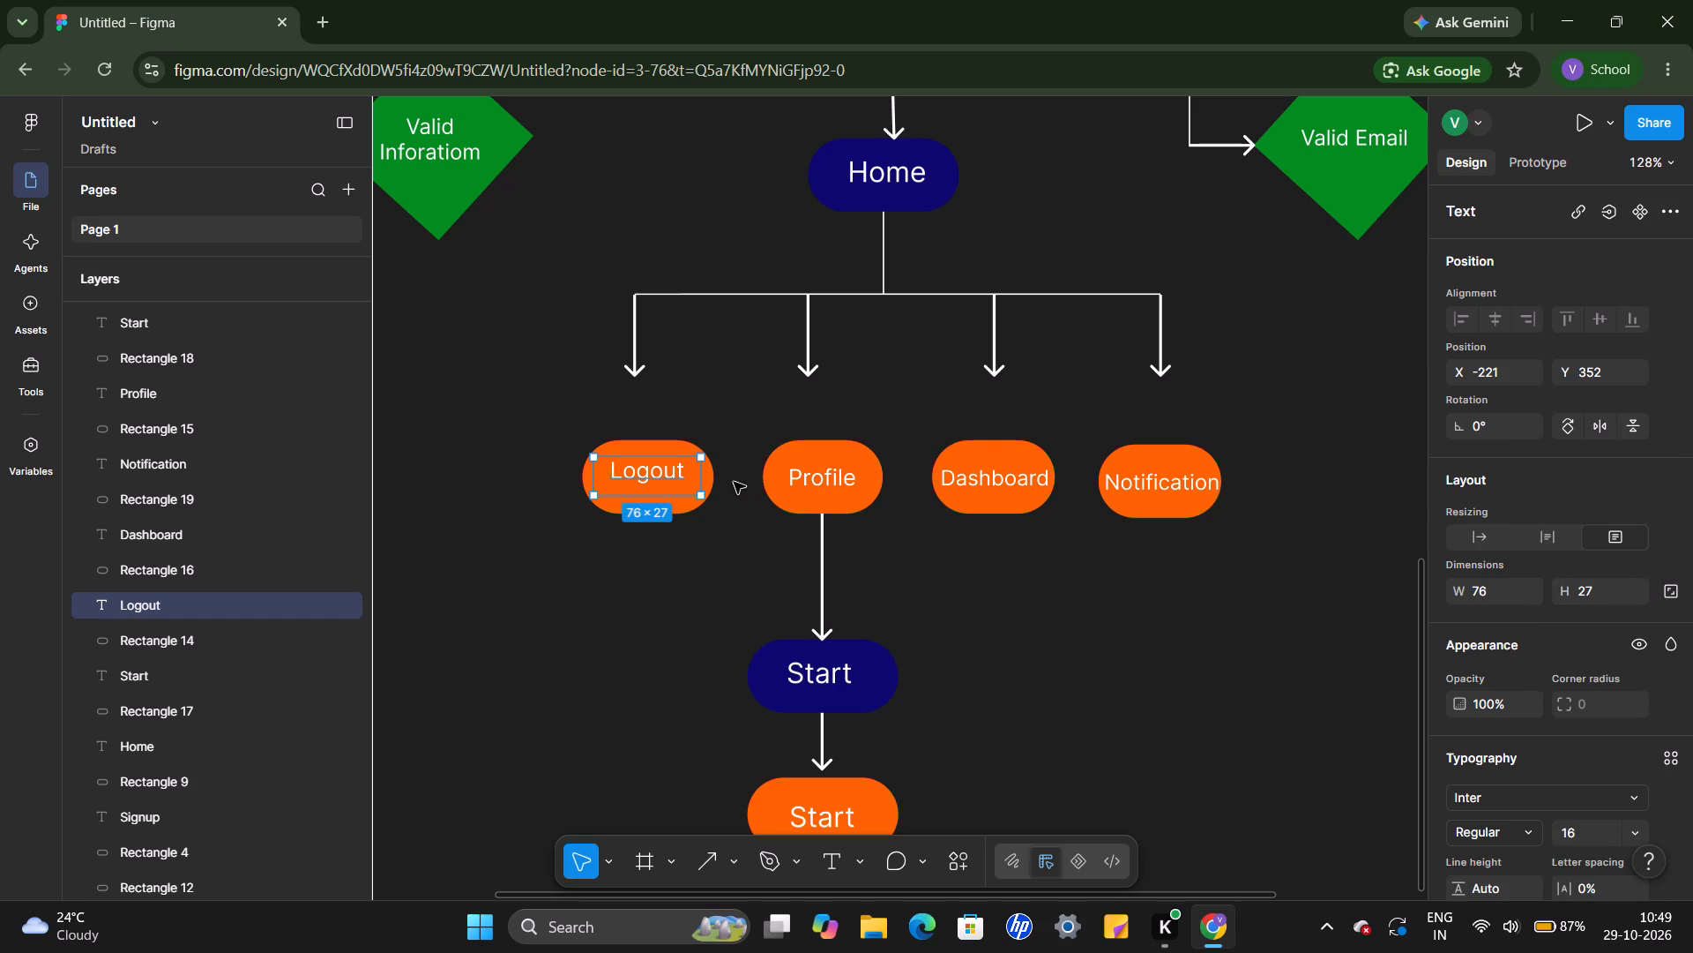
left_click(674, 488)
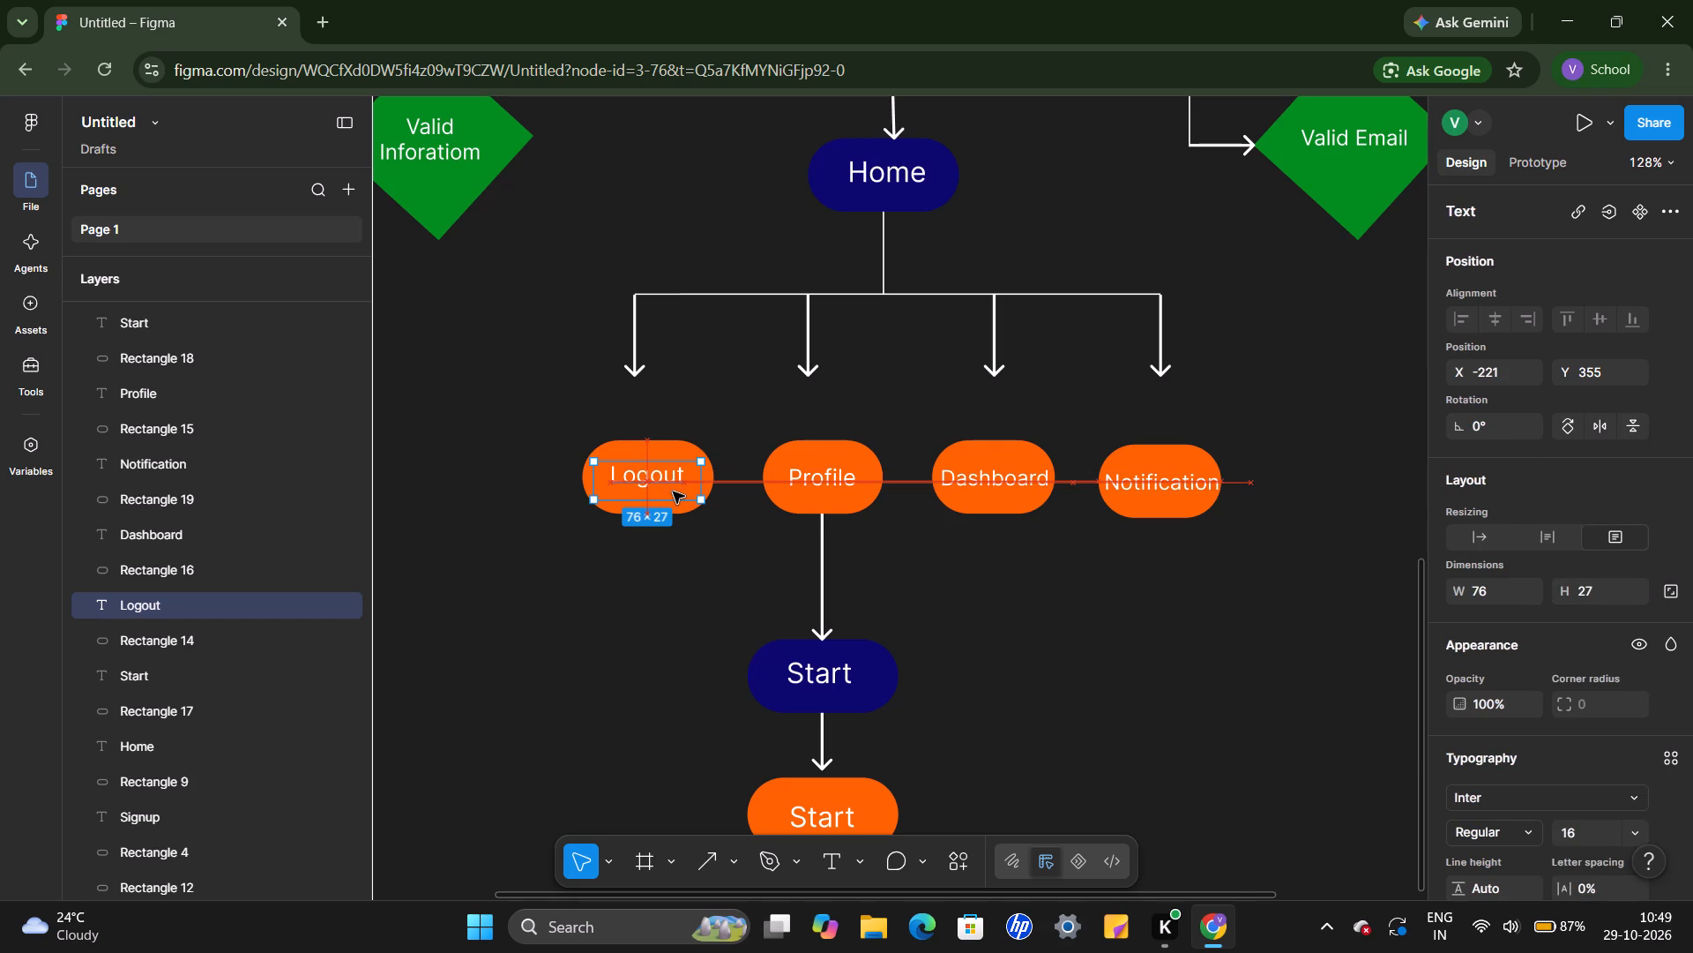
Replace the "Start" label on the navy shape below Profile with "My Profile".
left_click(696, 573)
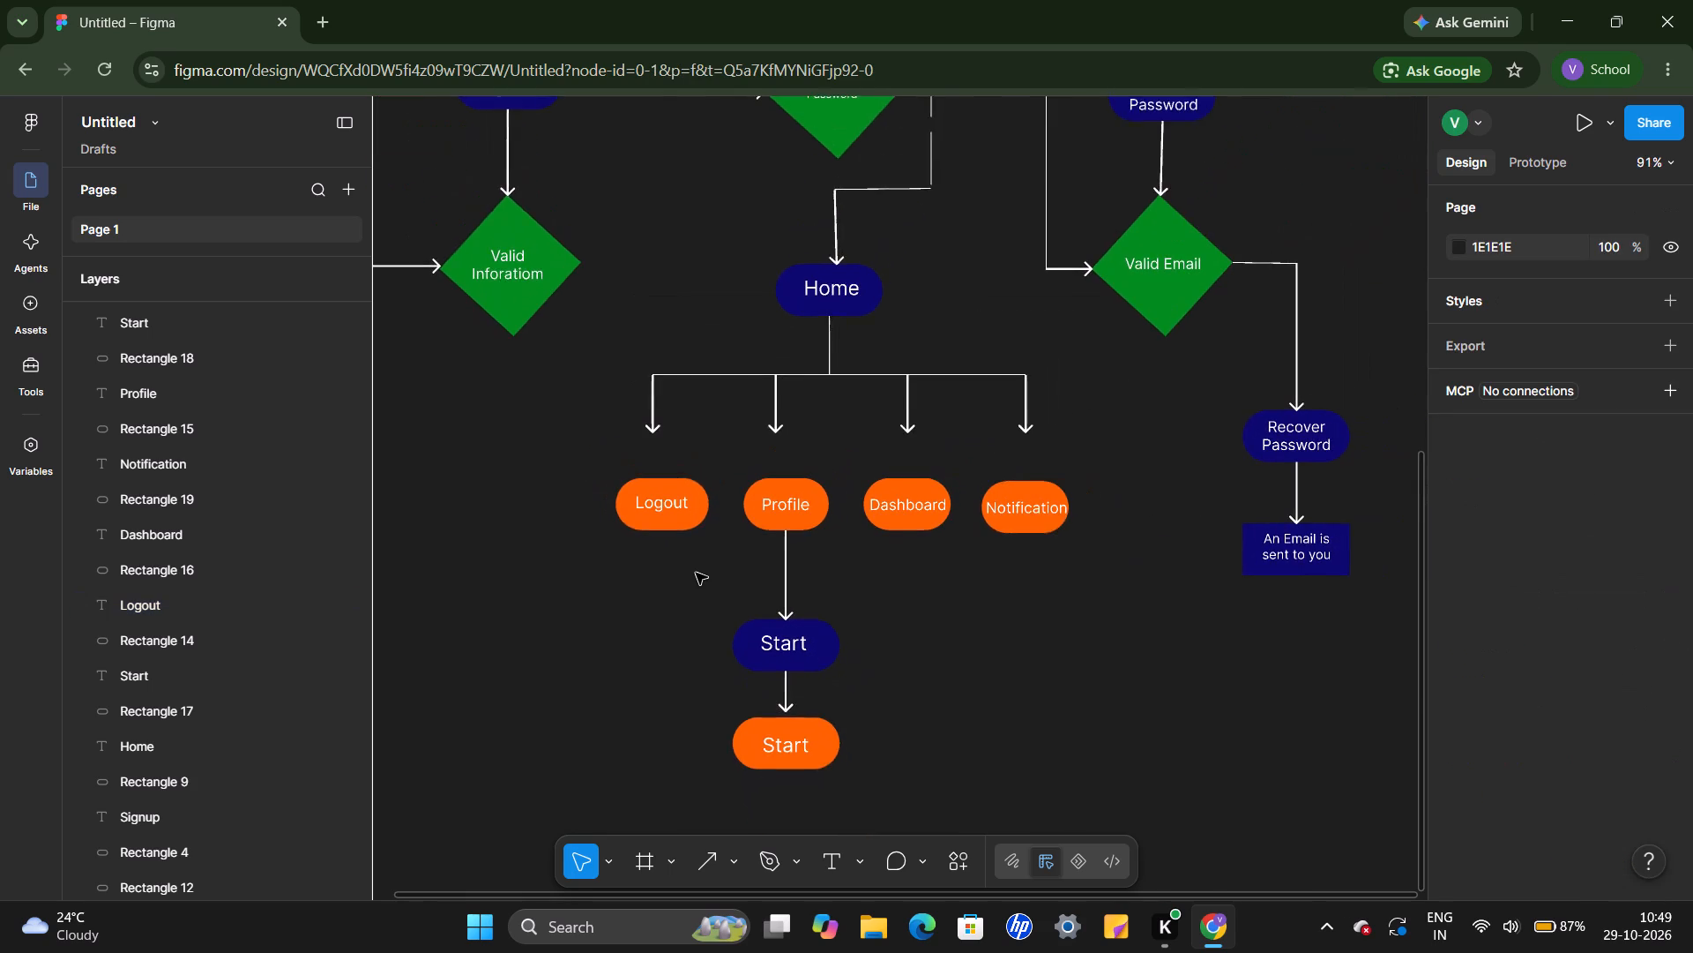
scroll(696, 573, "down", 1)
double_click(780, 482)
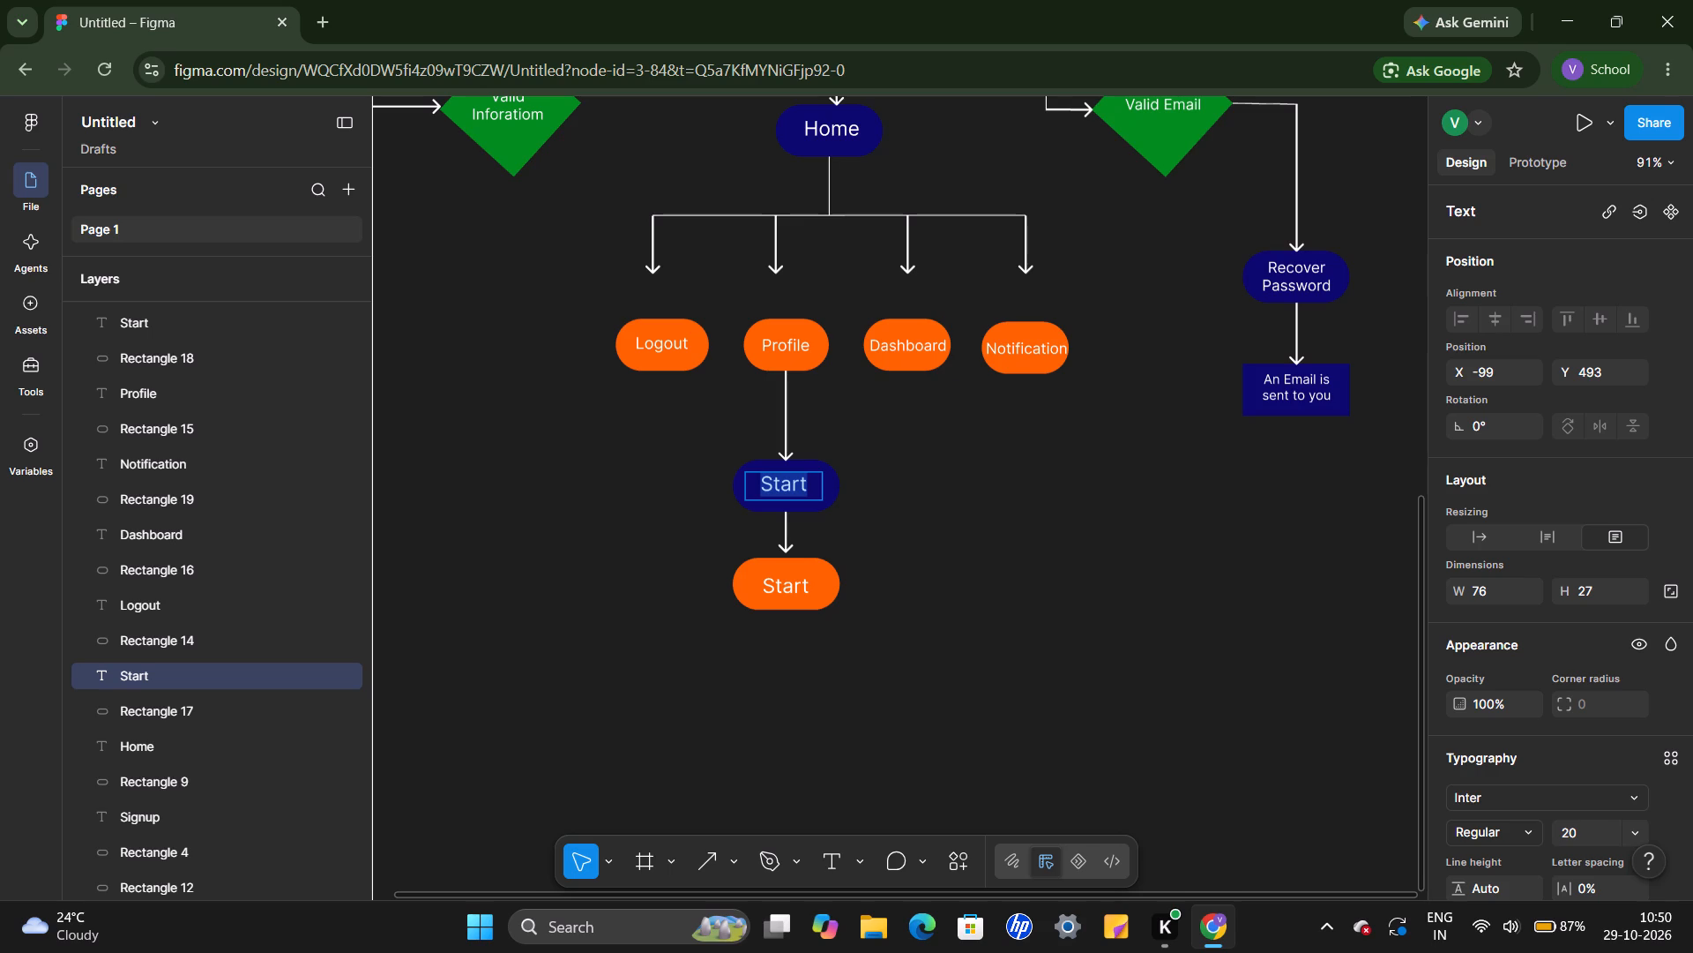
key("y")
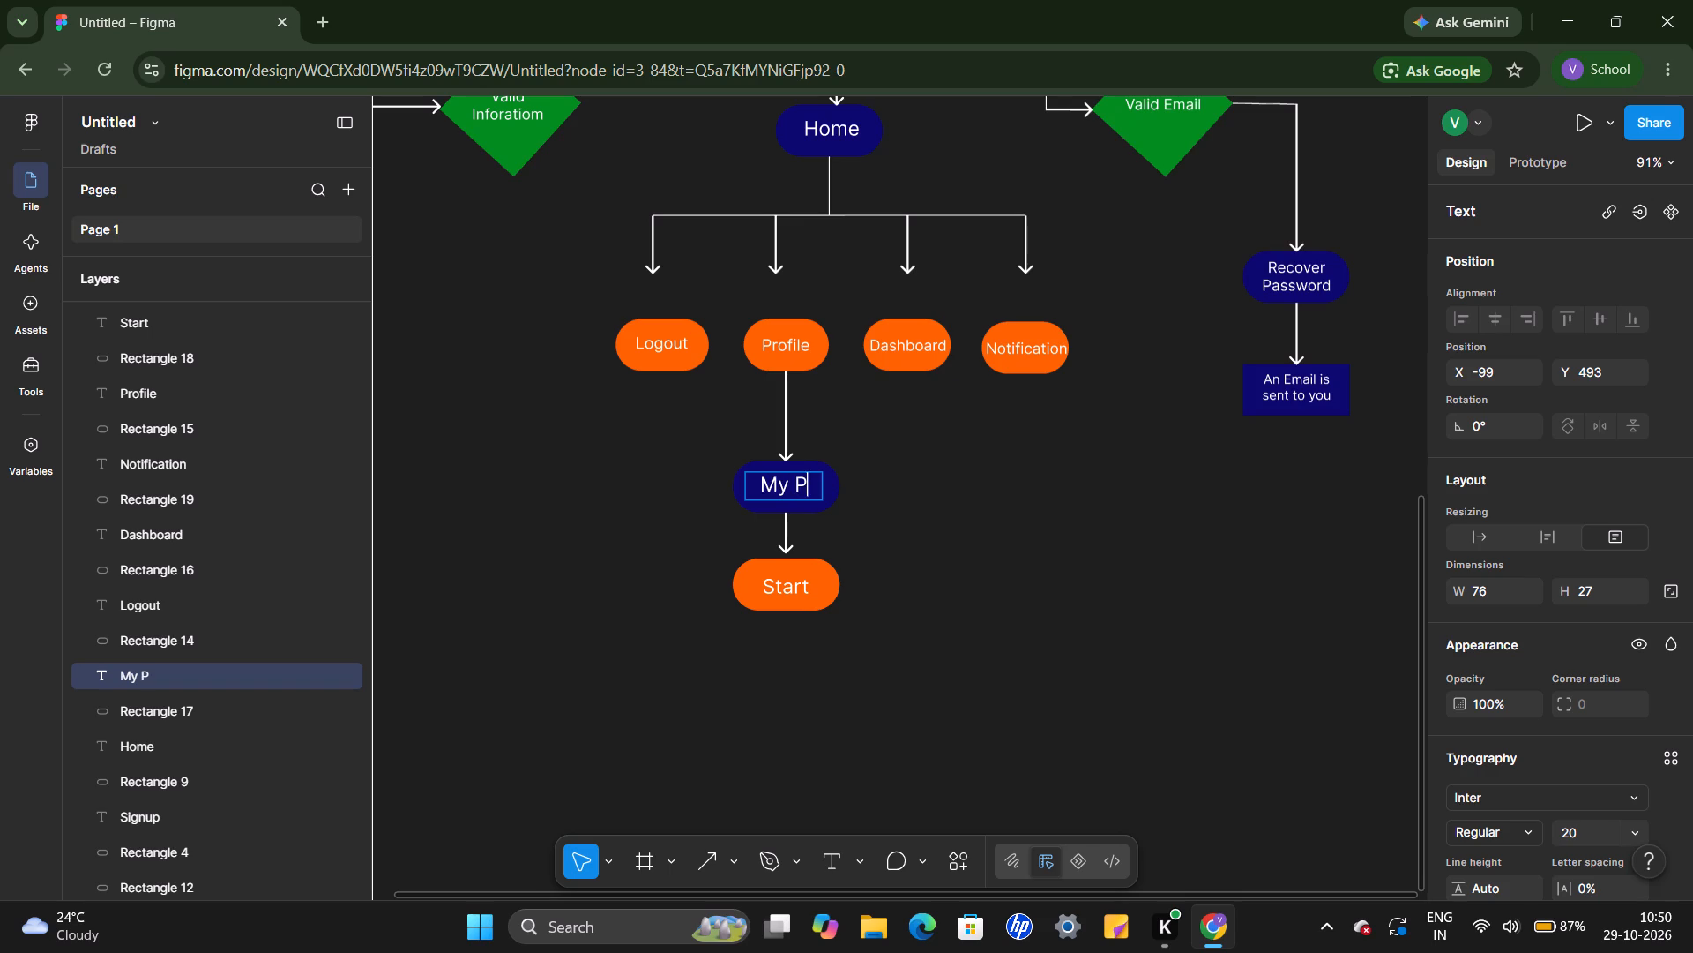
type("rofile")
key("space")
Replace the "Start" label on the orange shape below My Profile with "Edit".
key("Tab")
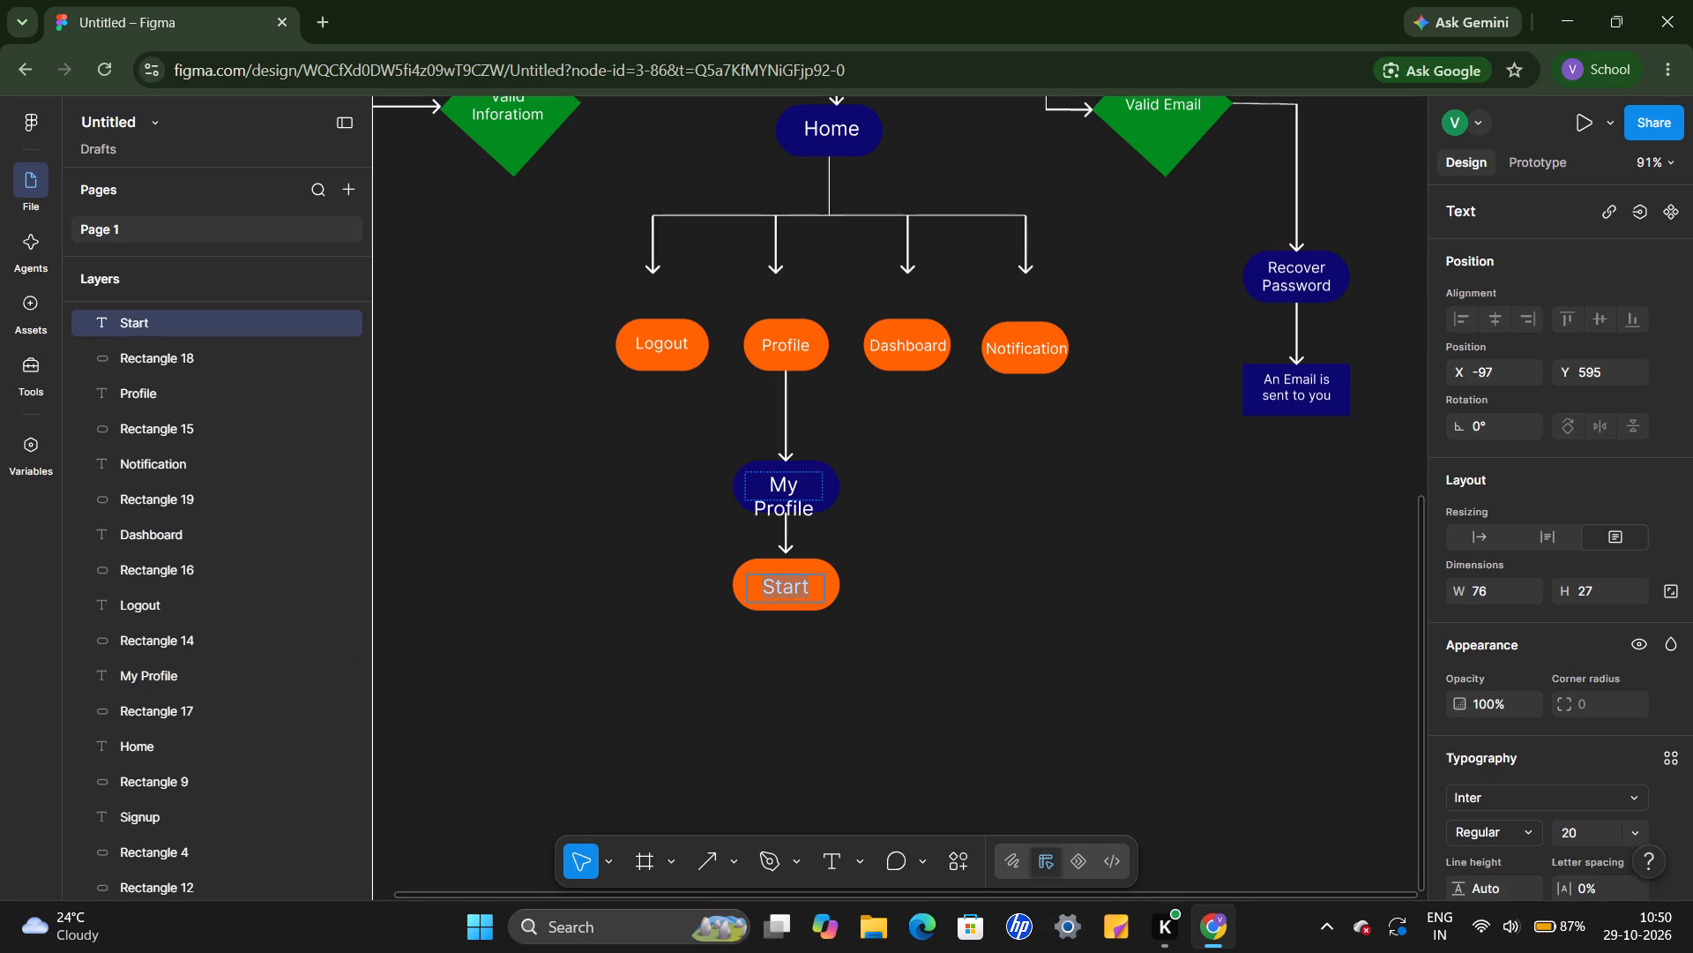
key("e")
type("dit")
left_click(910, 630)
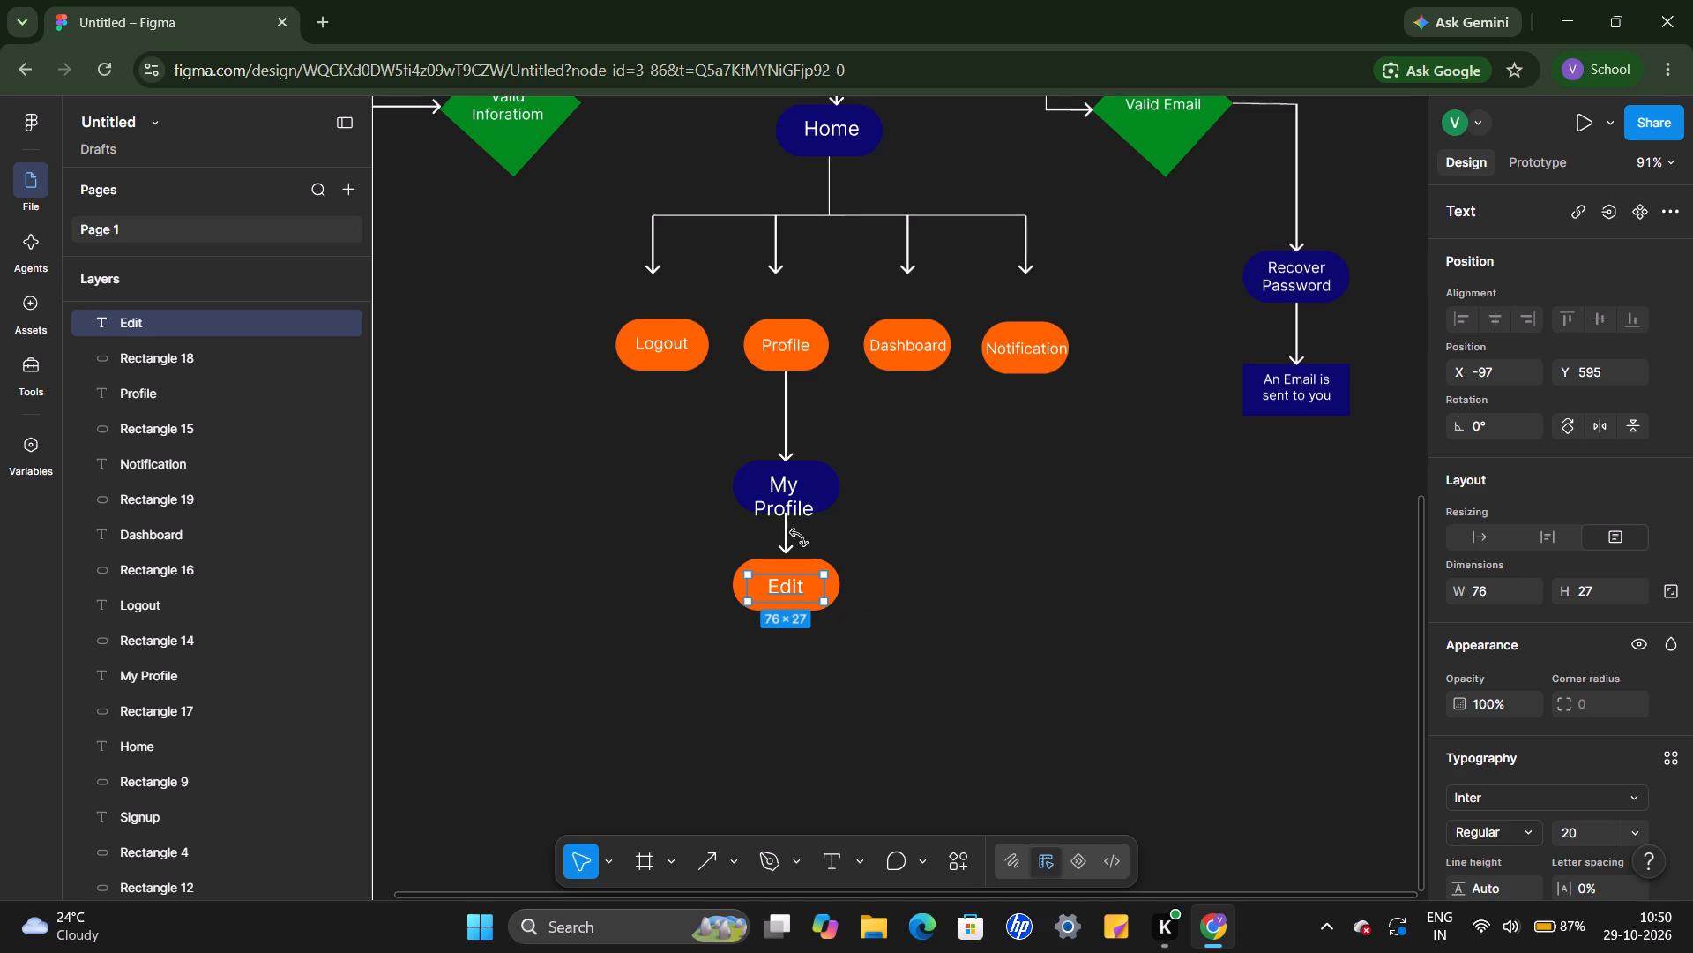
Widen the "My Profile" text box to about 111 and set its font size to 16.
double_click(790, 512)
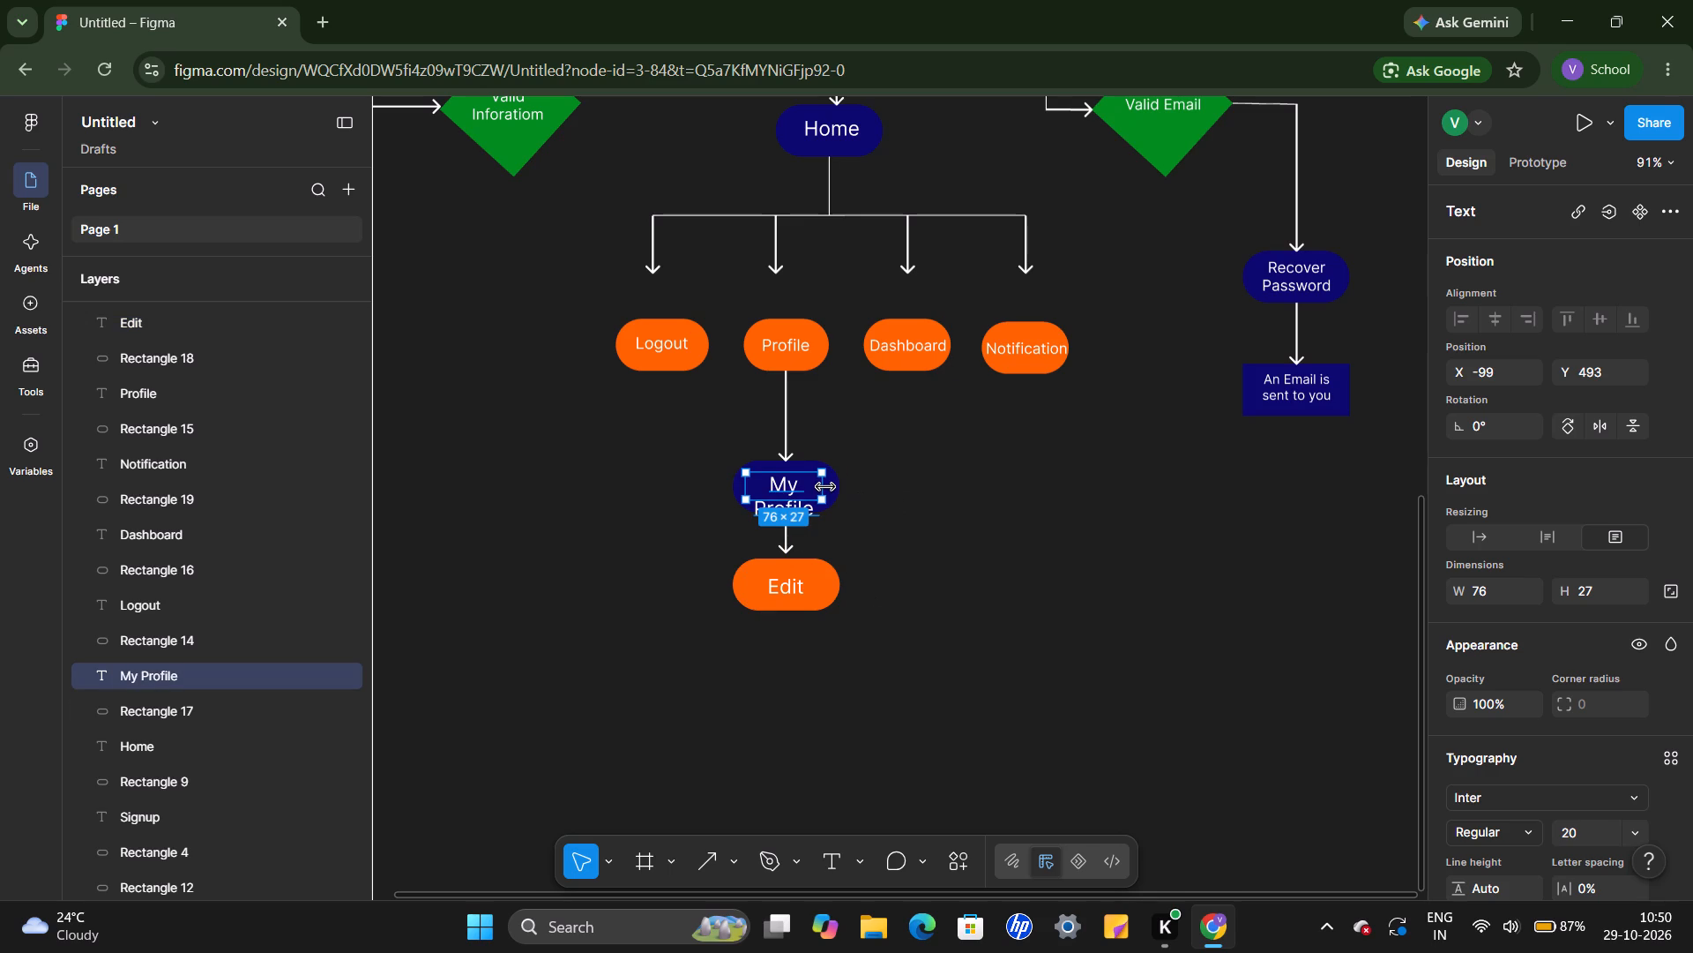
left_click_drag(825, 487, 854, 489)
left_click_drag(830, 492, 818, 493)
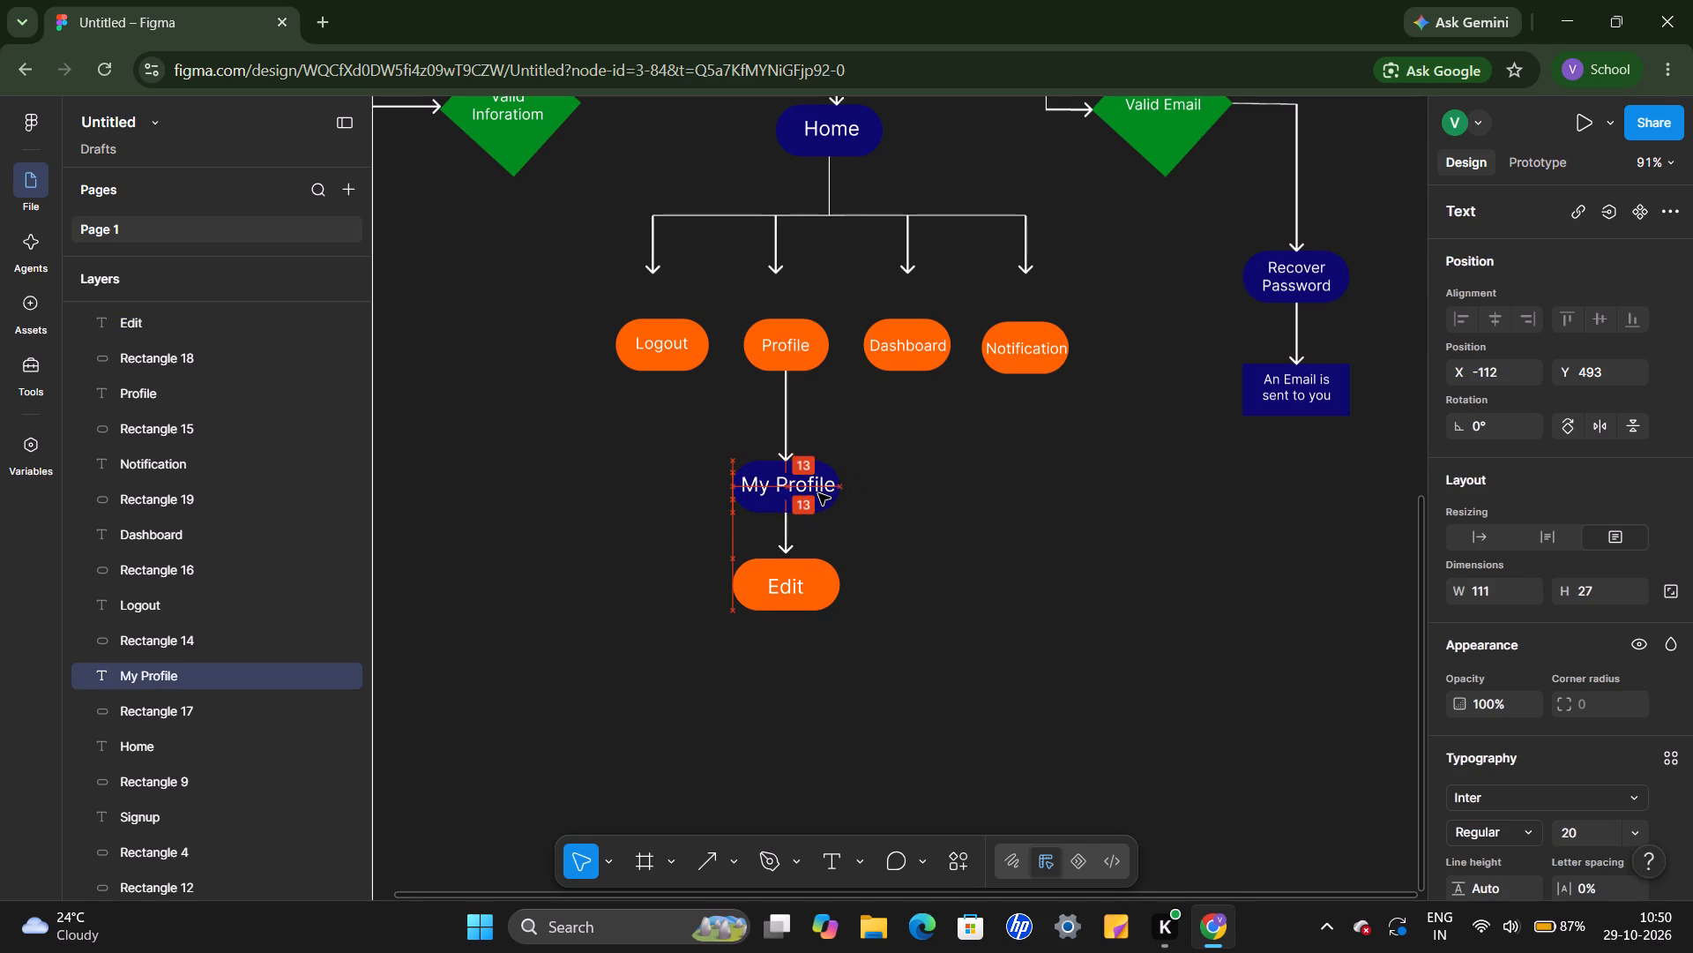
left_click_drag(818, 493, 817, 493)
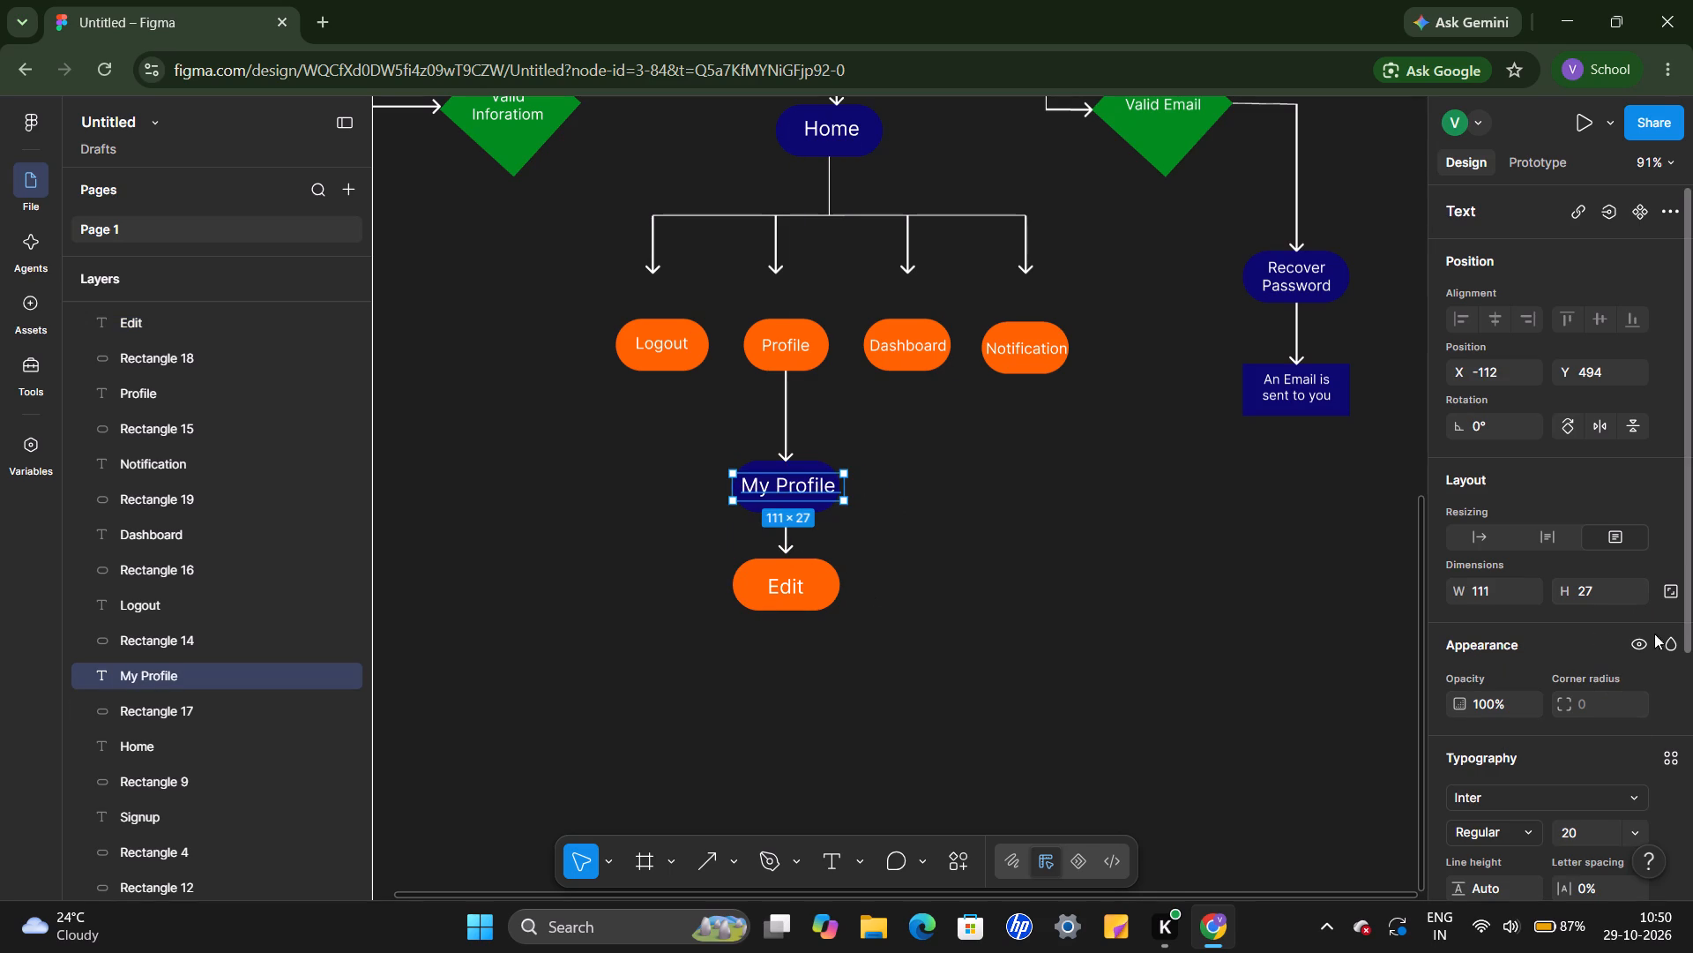
left_click(1645, 837)
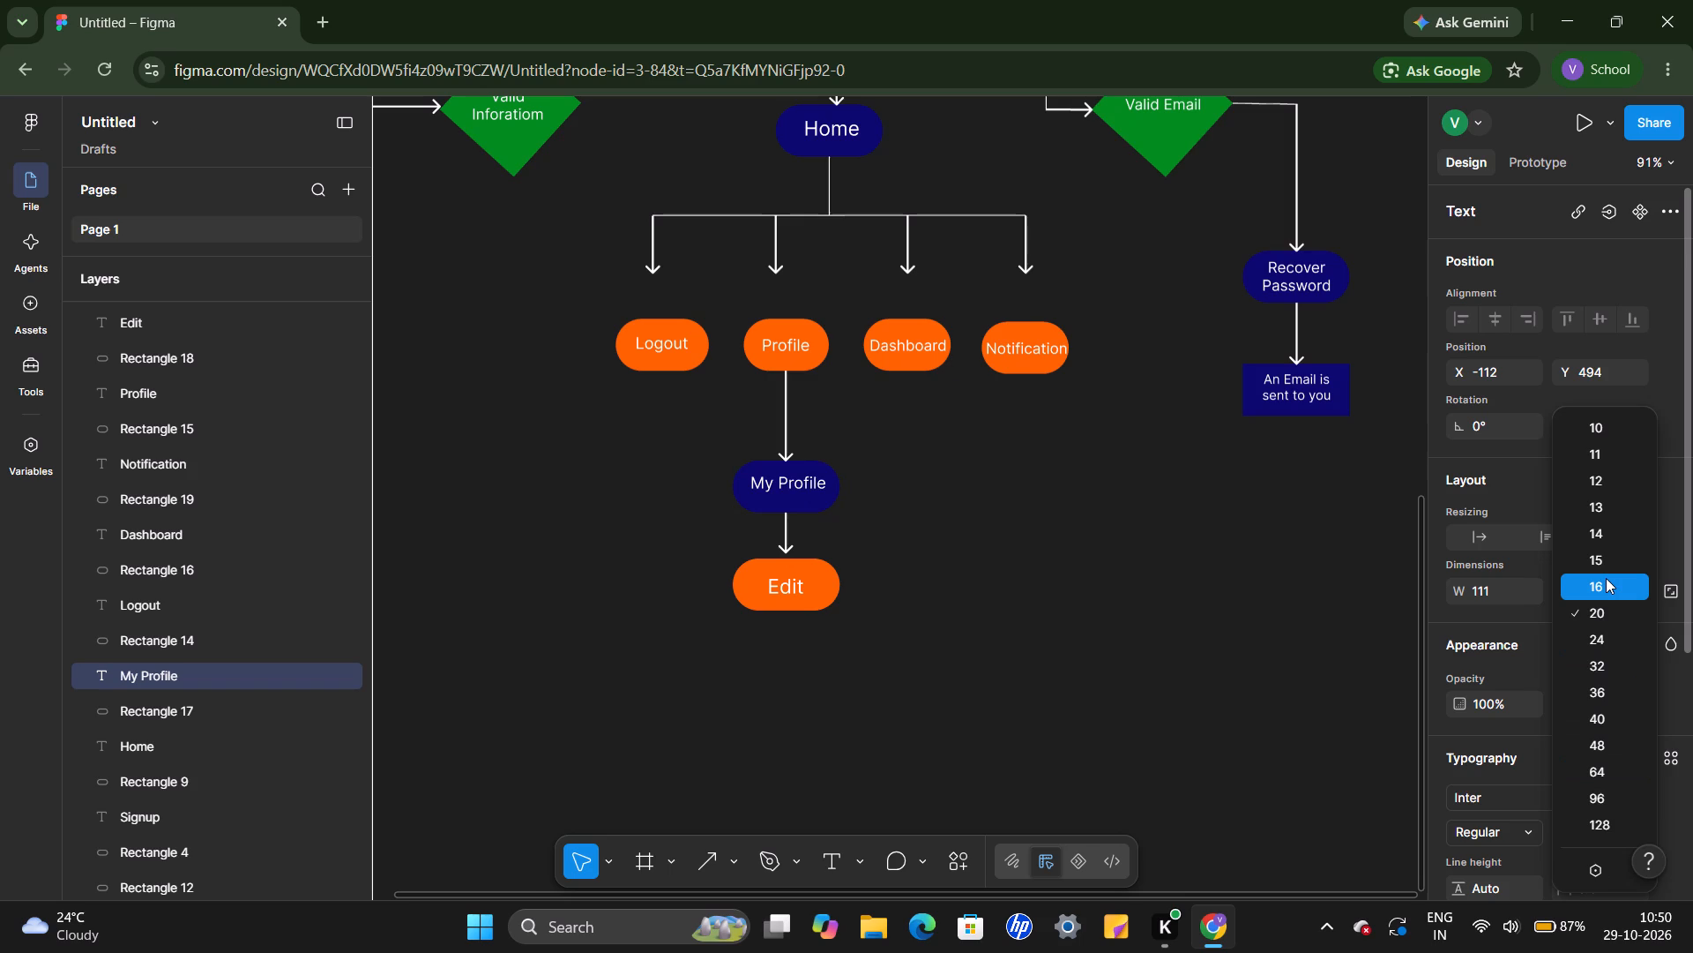
left_click(1606, 578)
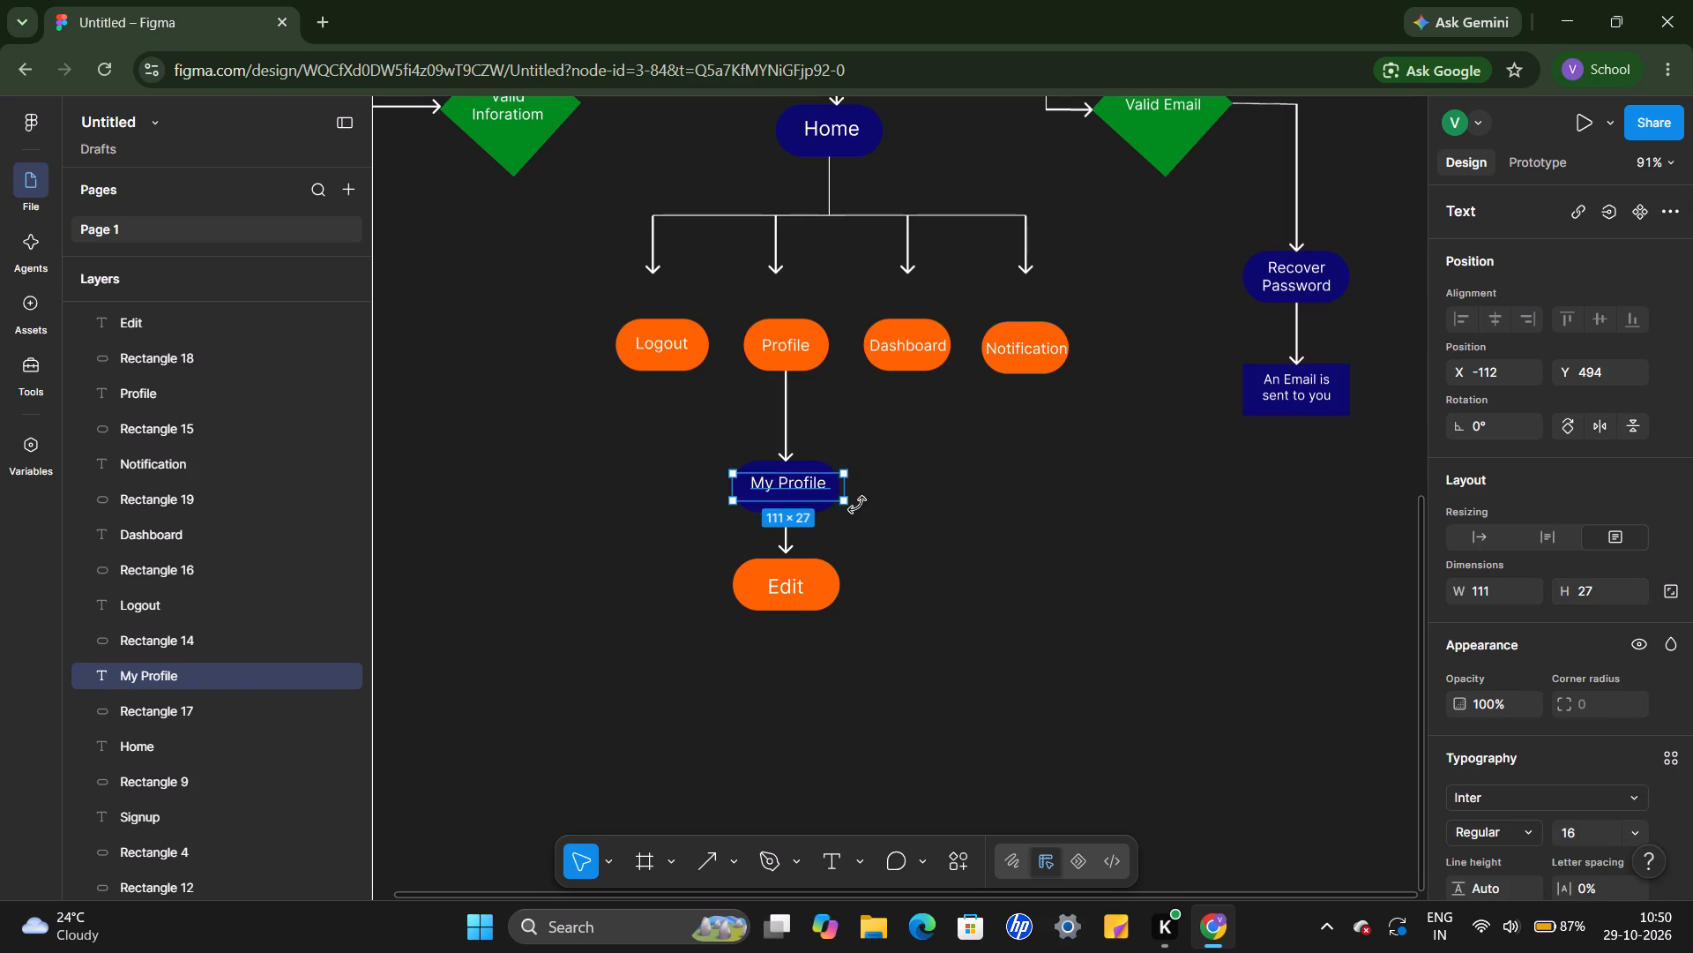
Center the "My Profile" label on its navy shape at about X -112, Y 497.
left_click(808, 491)
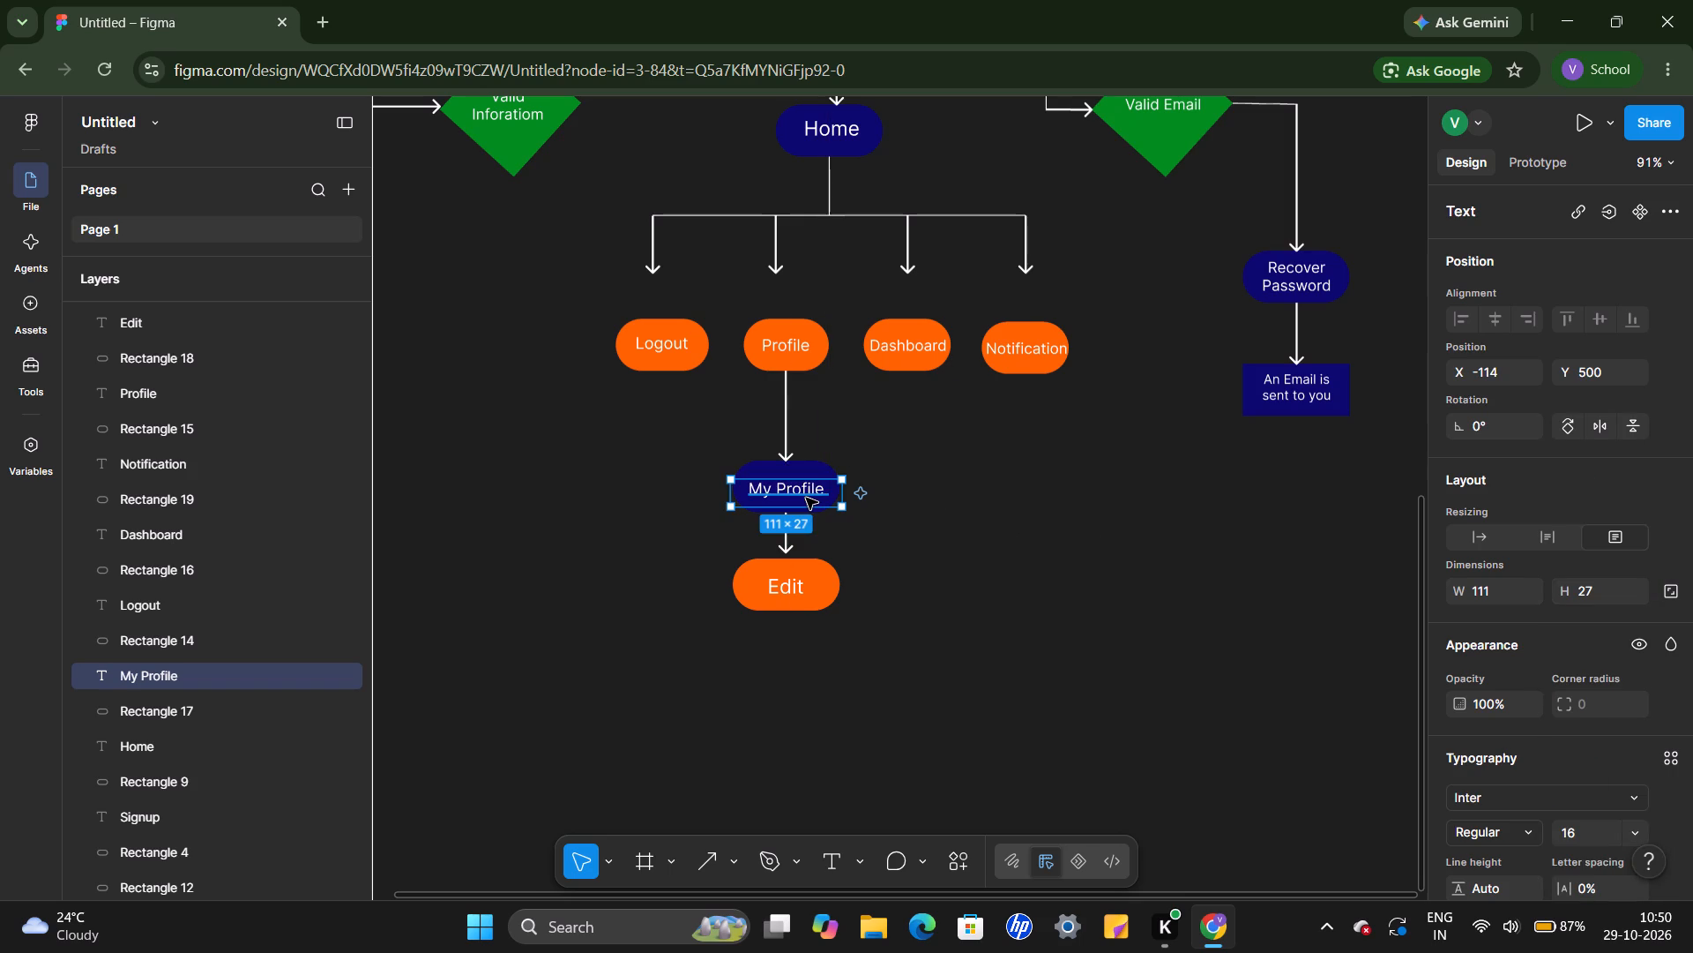
key("Right")
key("Up")
key("Up")
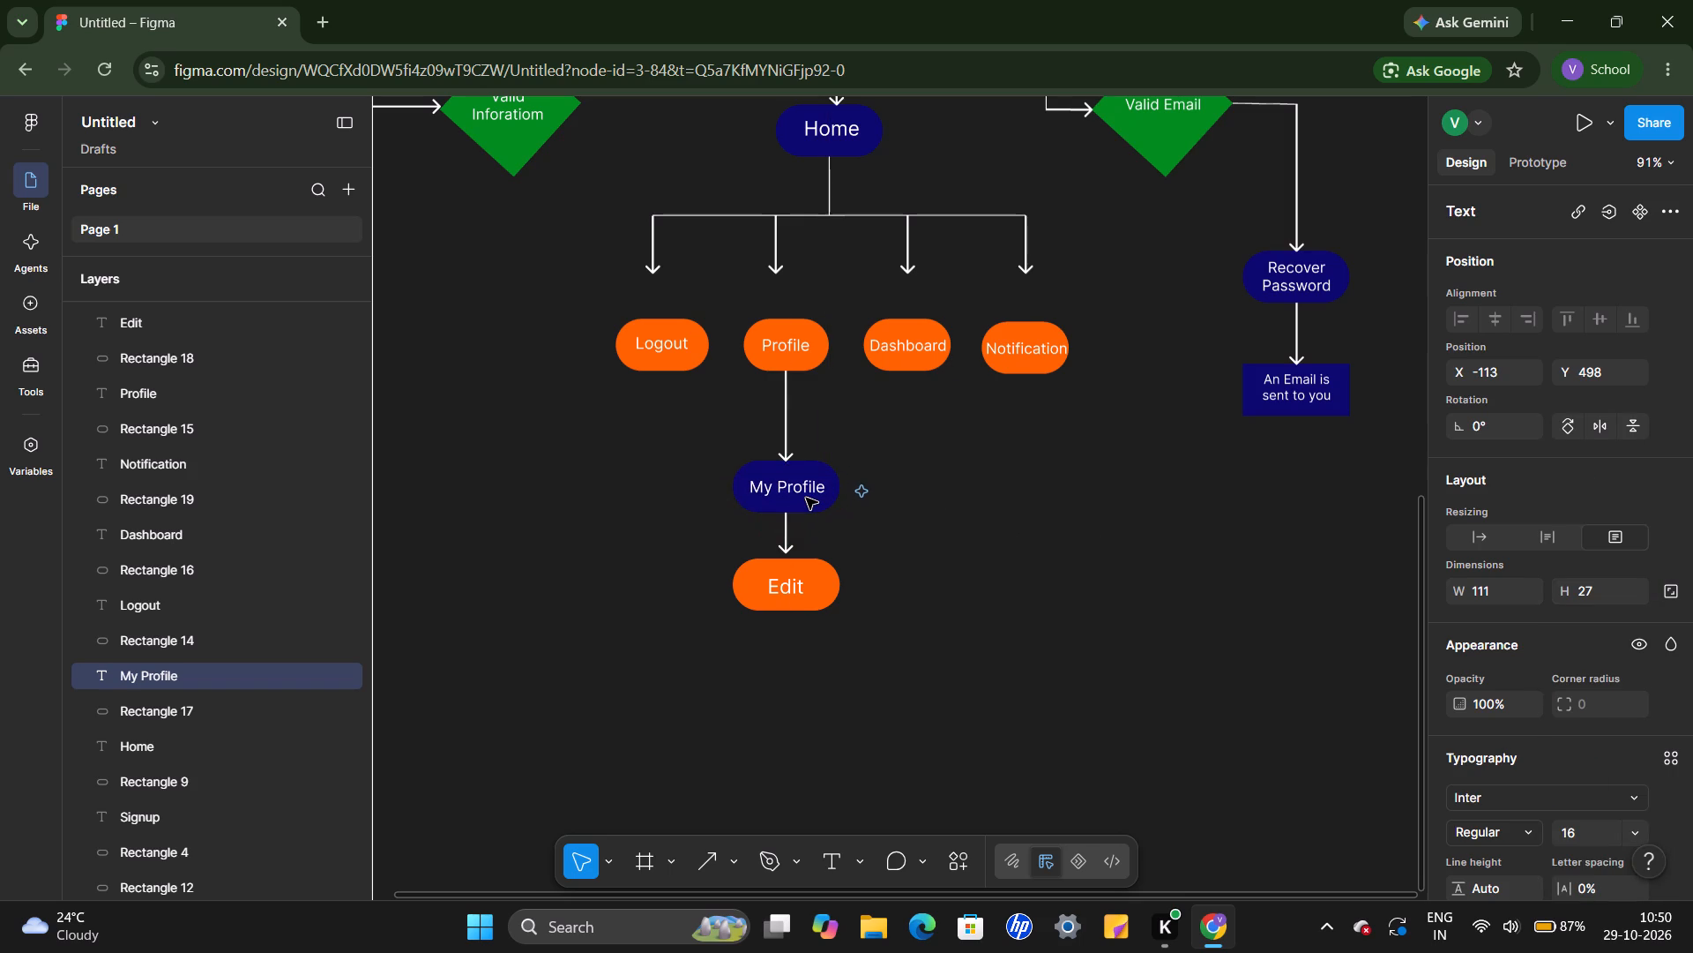
key("Up")
key("Right")
left_click(905, 592)
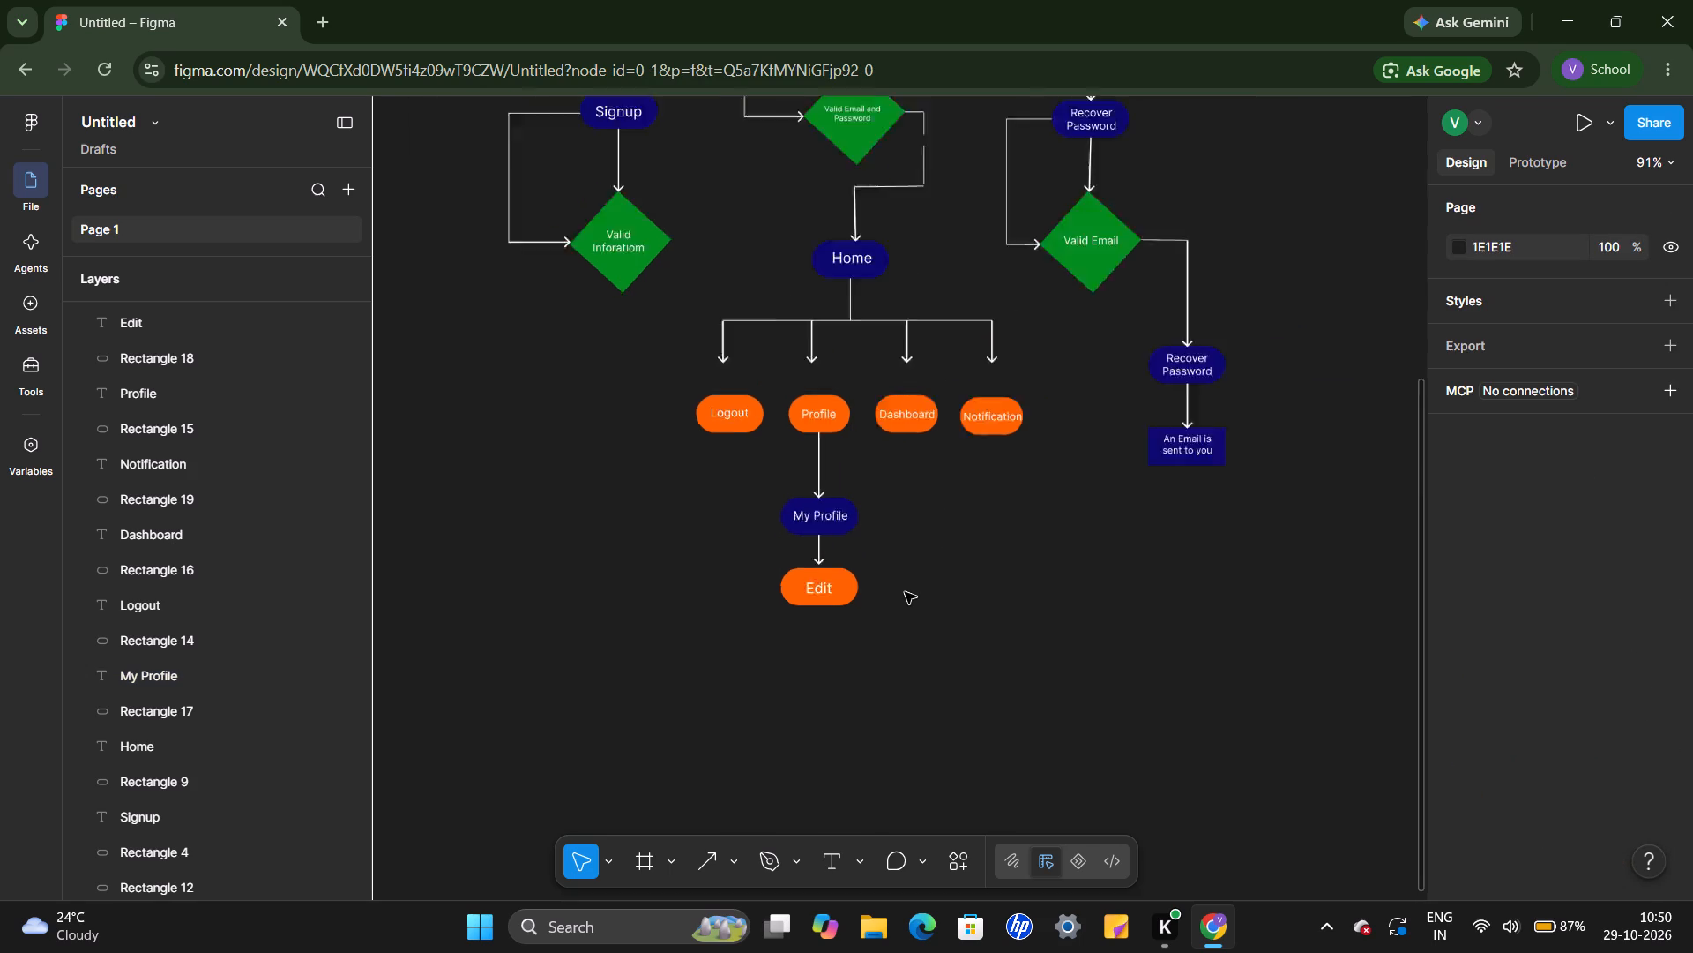
Nudge the "Signup" label on the navy shape up to about Y -66.
scroll(905, 592, "up", 1)
scroll(905, 592, "left", 1)
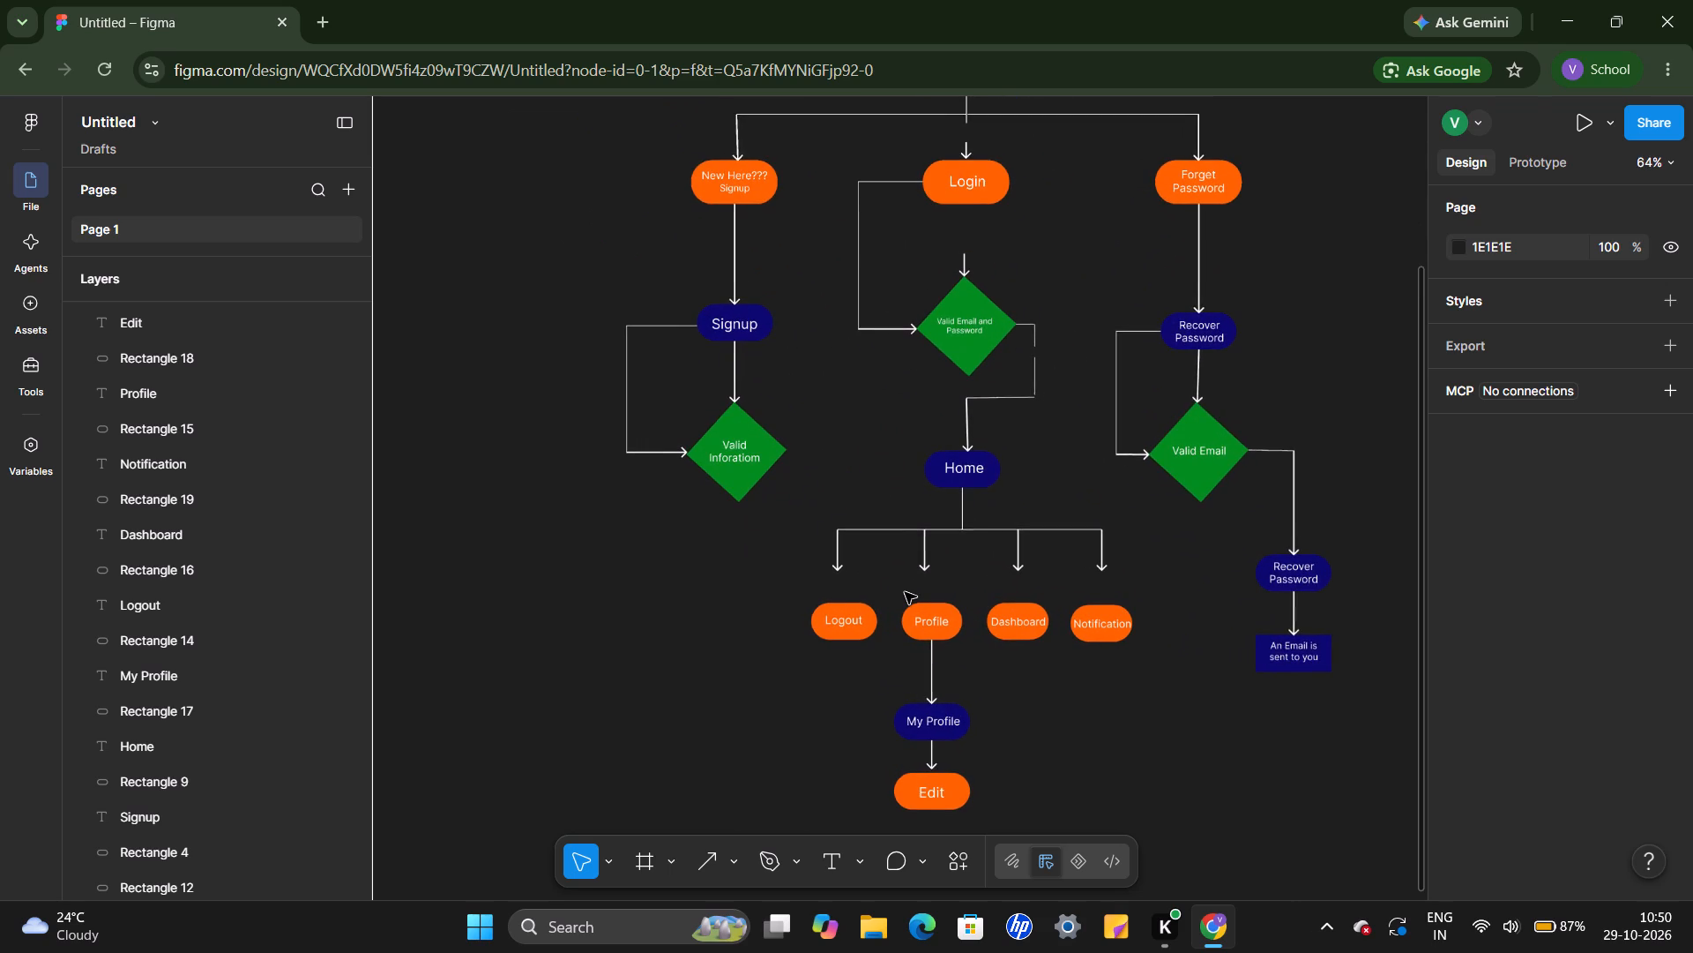
left_click(730, 332)
key("Up")
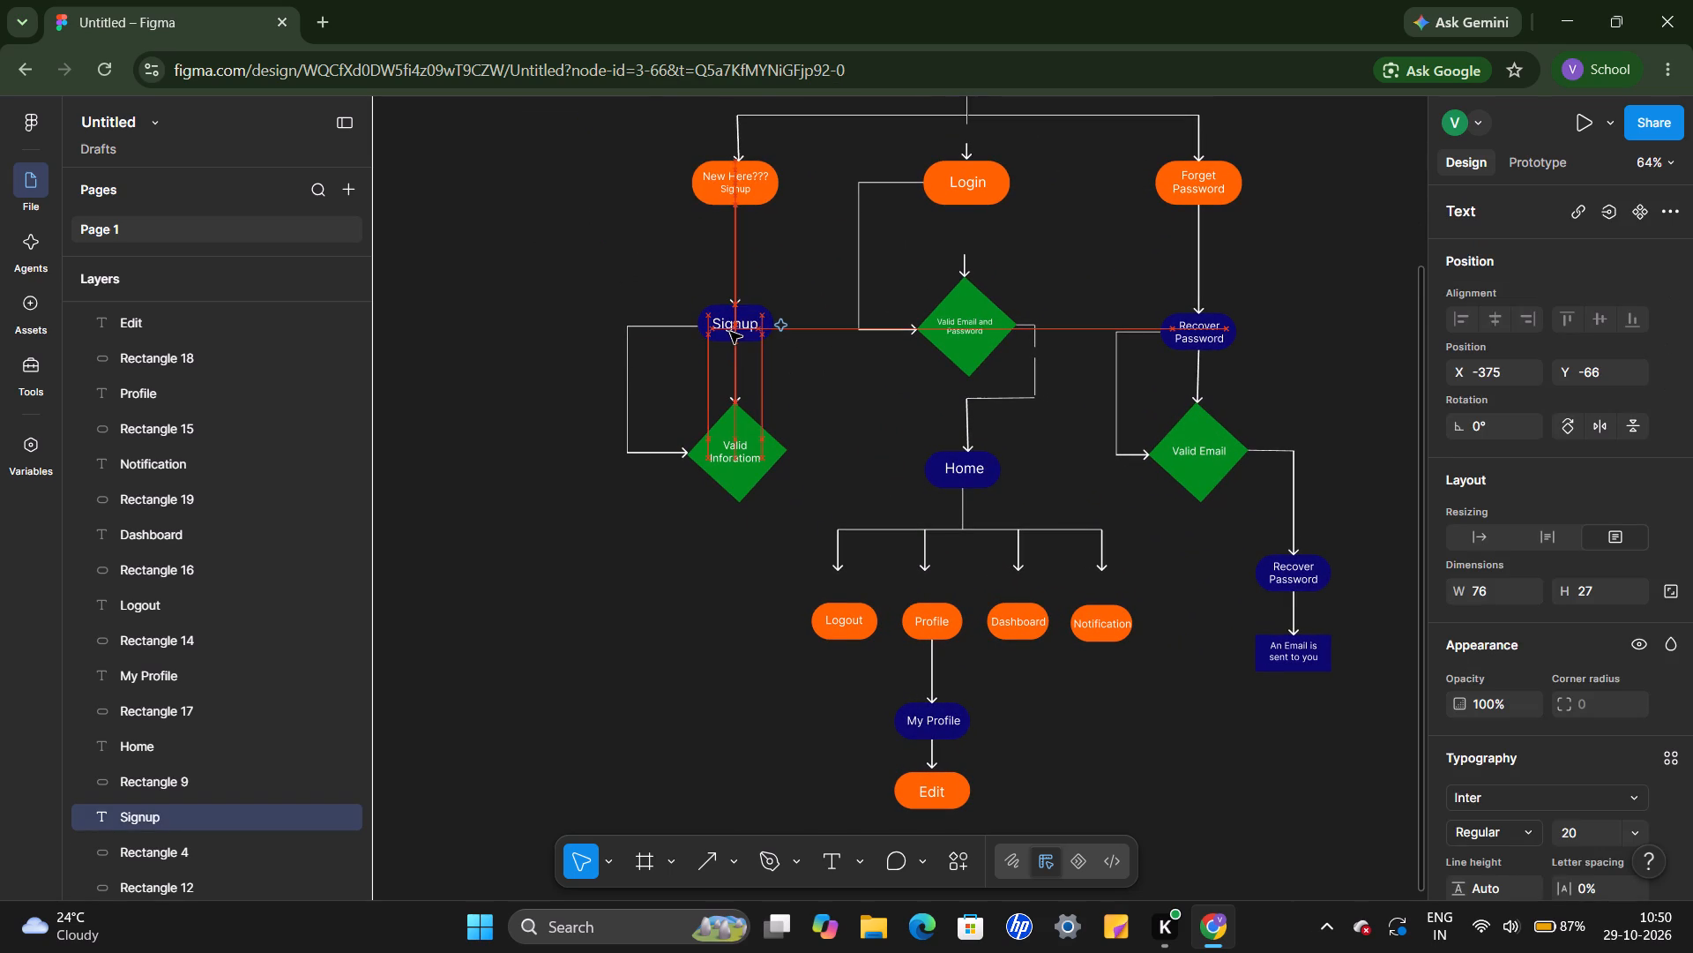
left_click(826, 452)
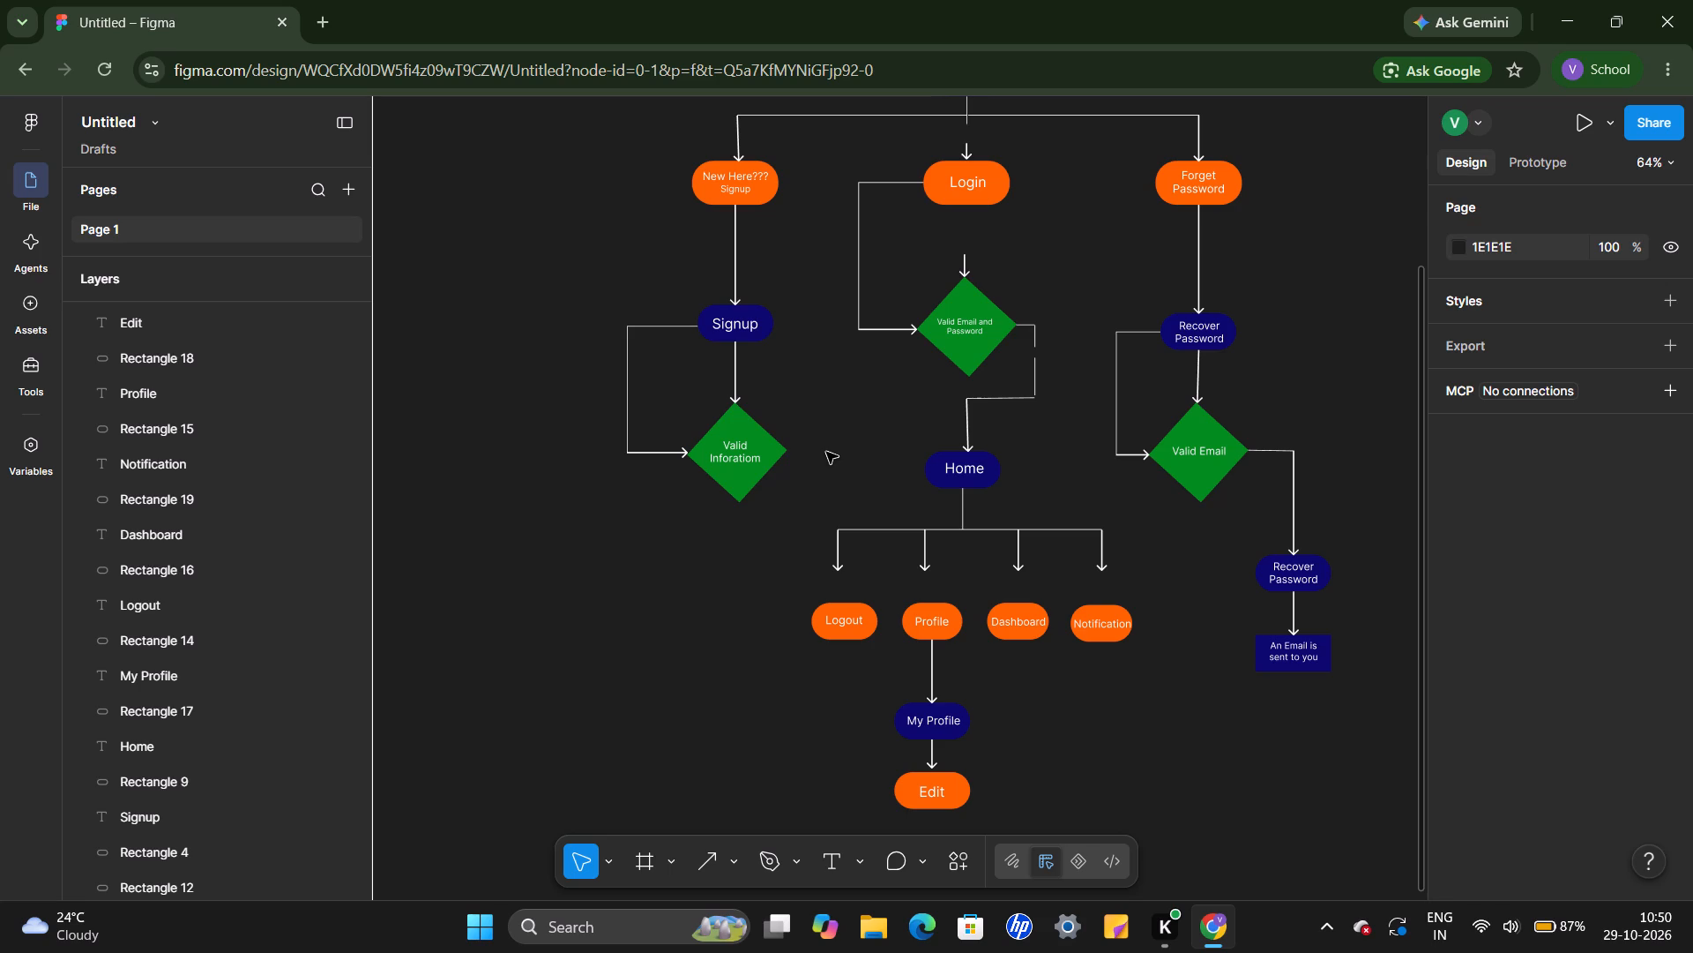
Replace the horizontal line beside the navy Signup shape with the arrow from the "Valid Inforatiom" diamond, moved to about X -483, Y -52.
left_click(660, 325)
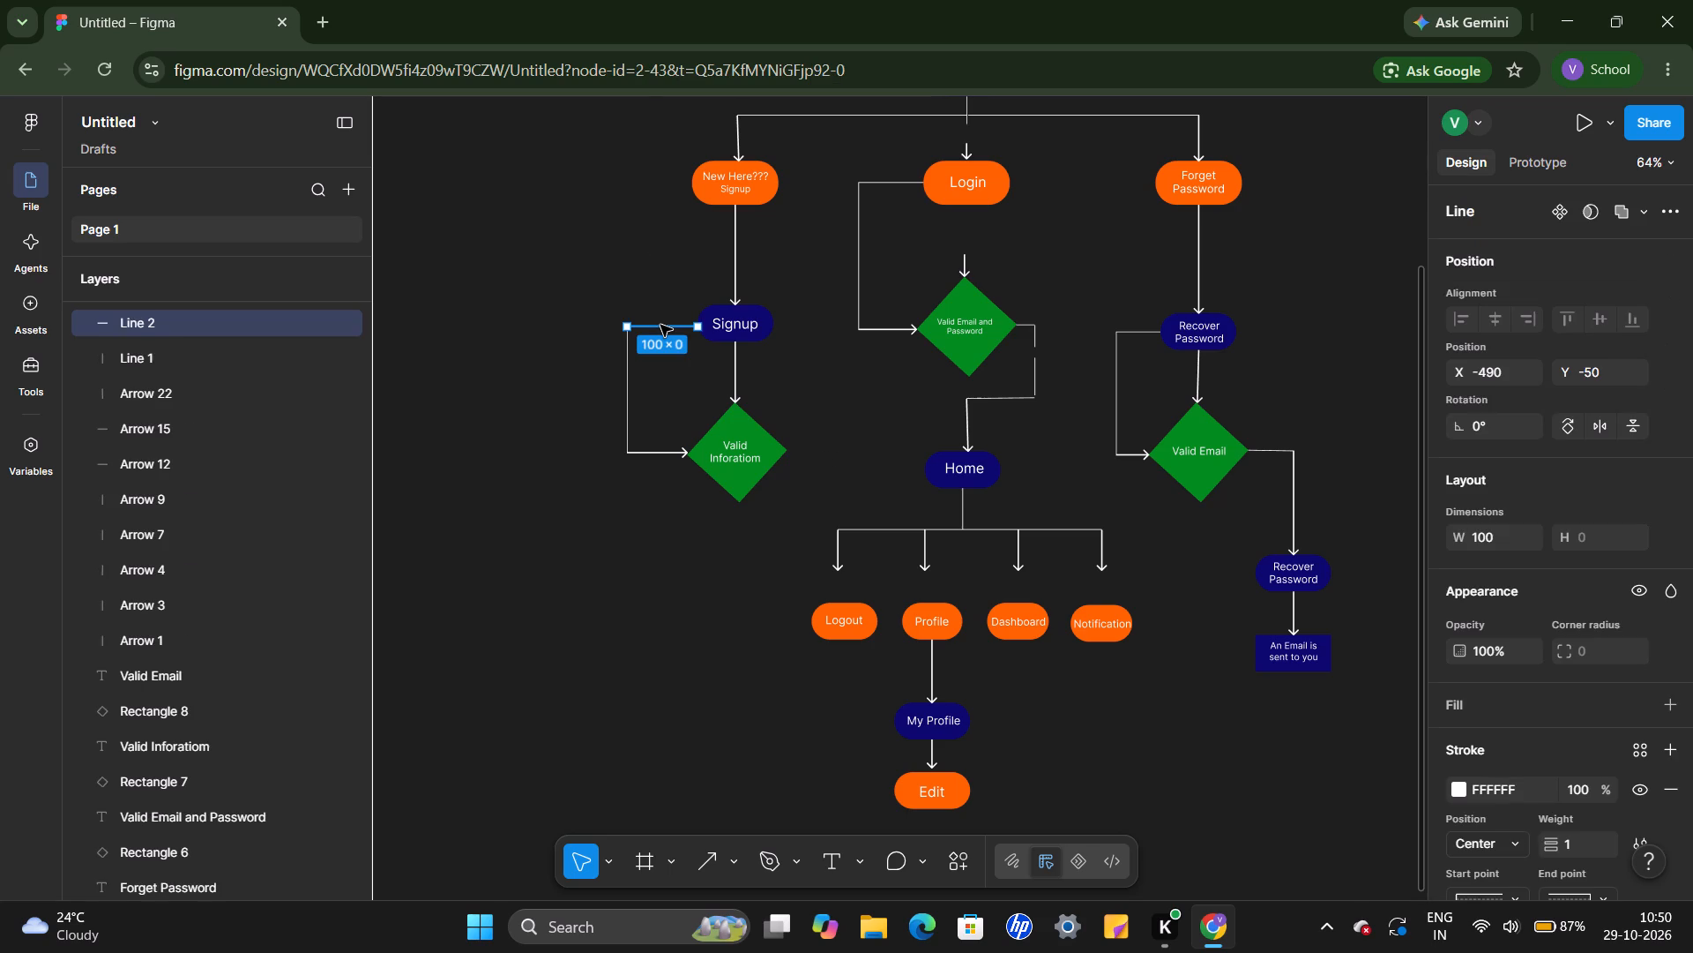
key("Delete")
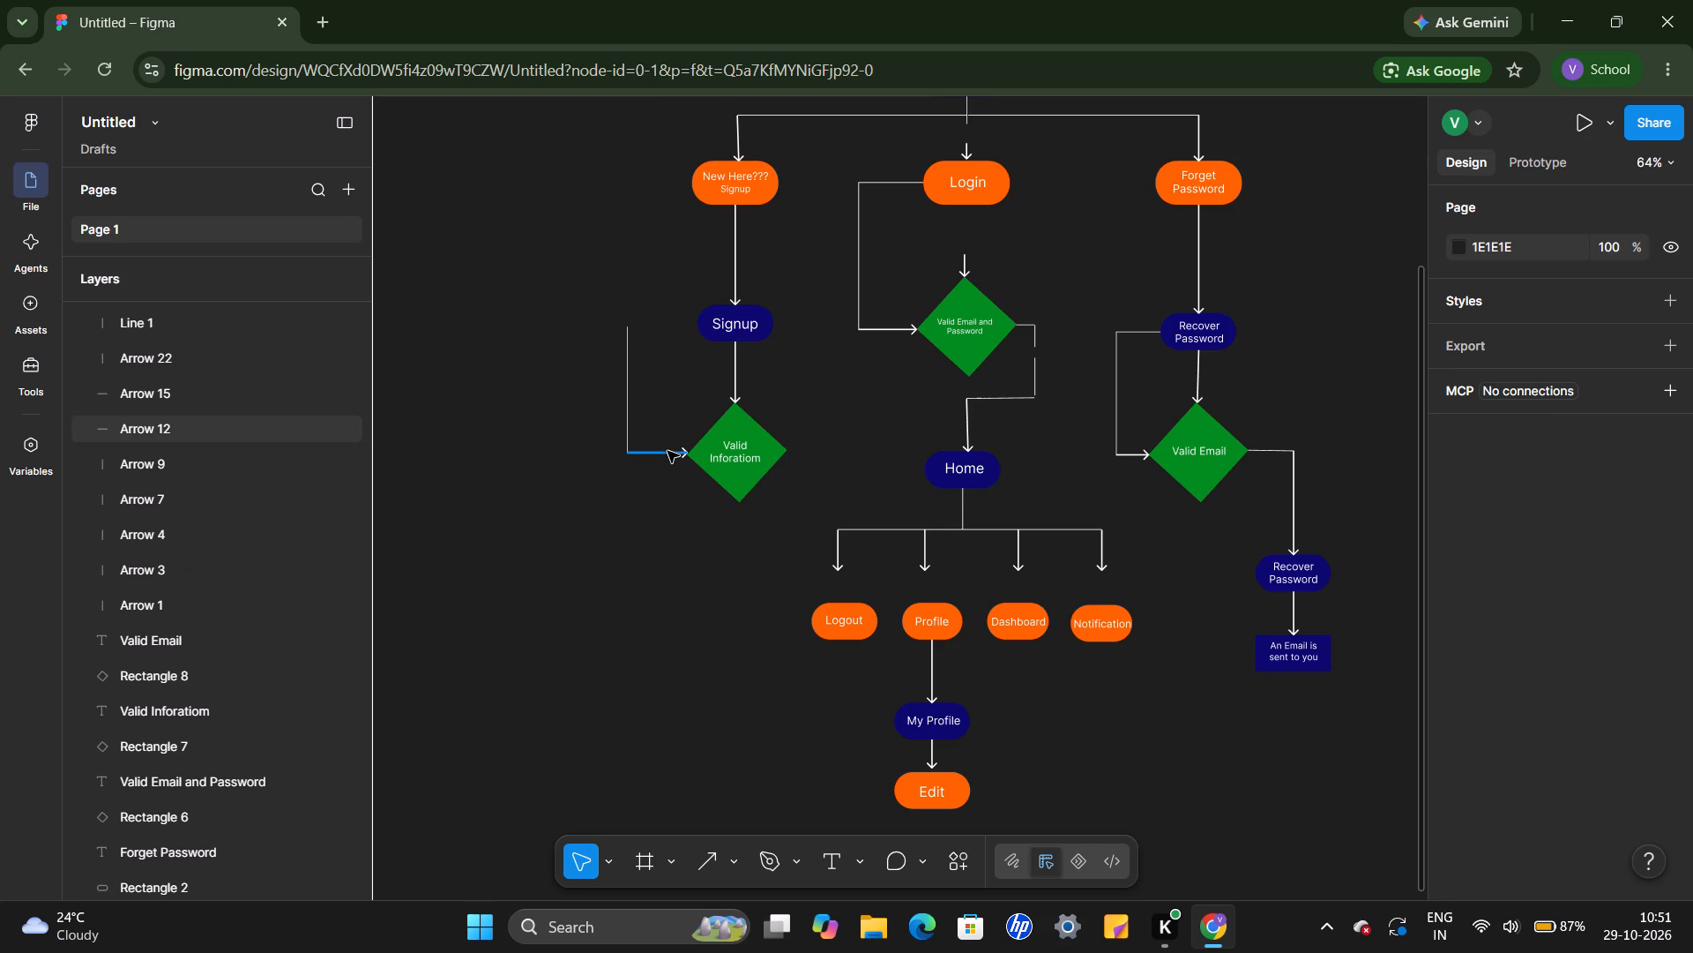
left_click_drag(668, 451, 669, 323)
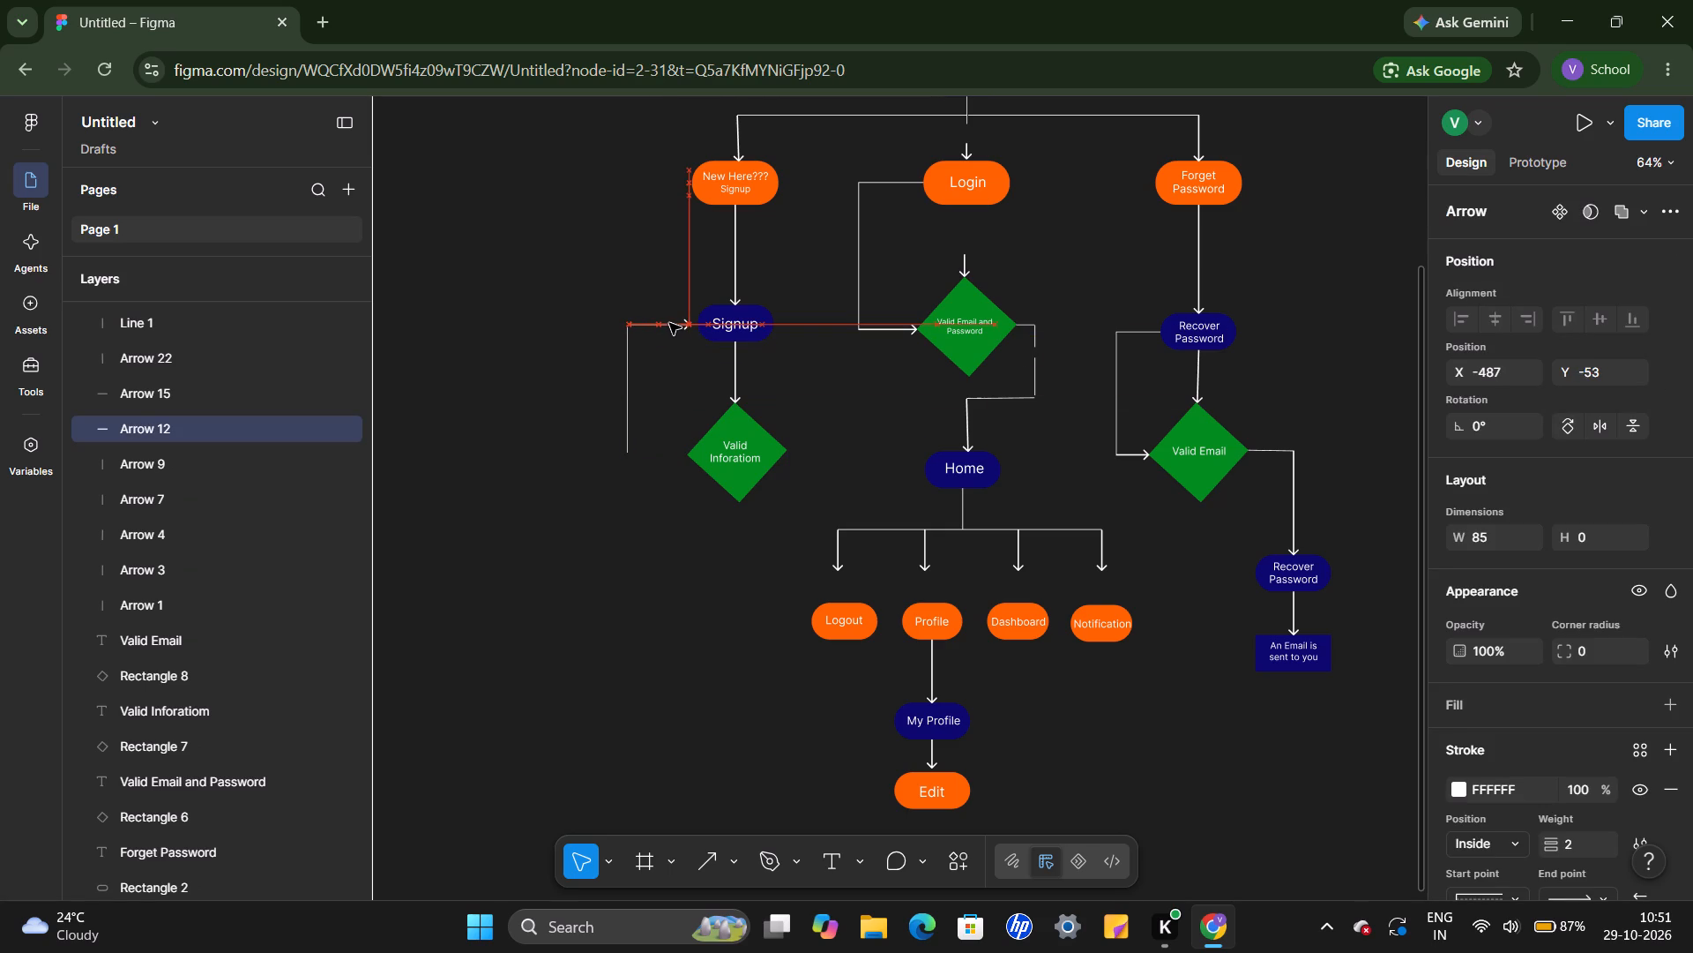
left_click_drag(669, 323, 675, 325)
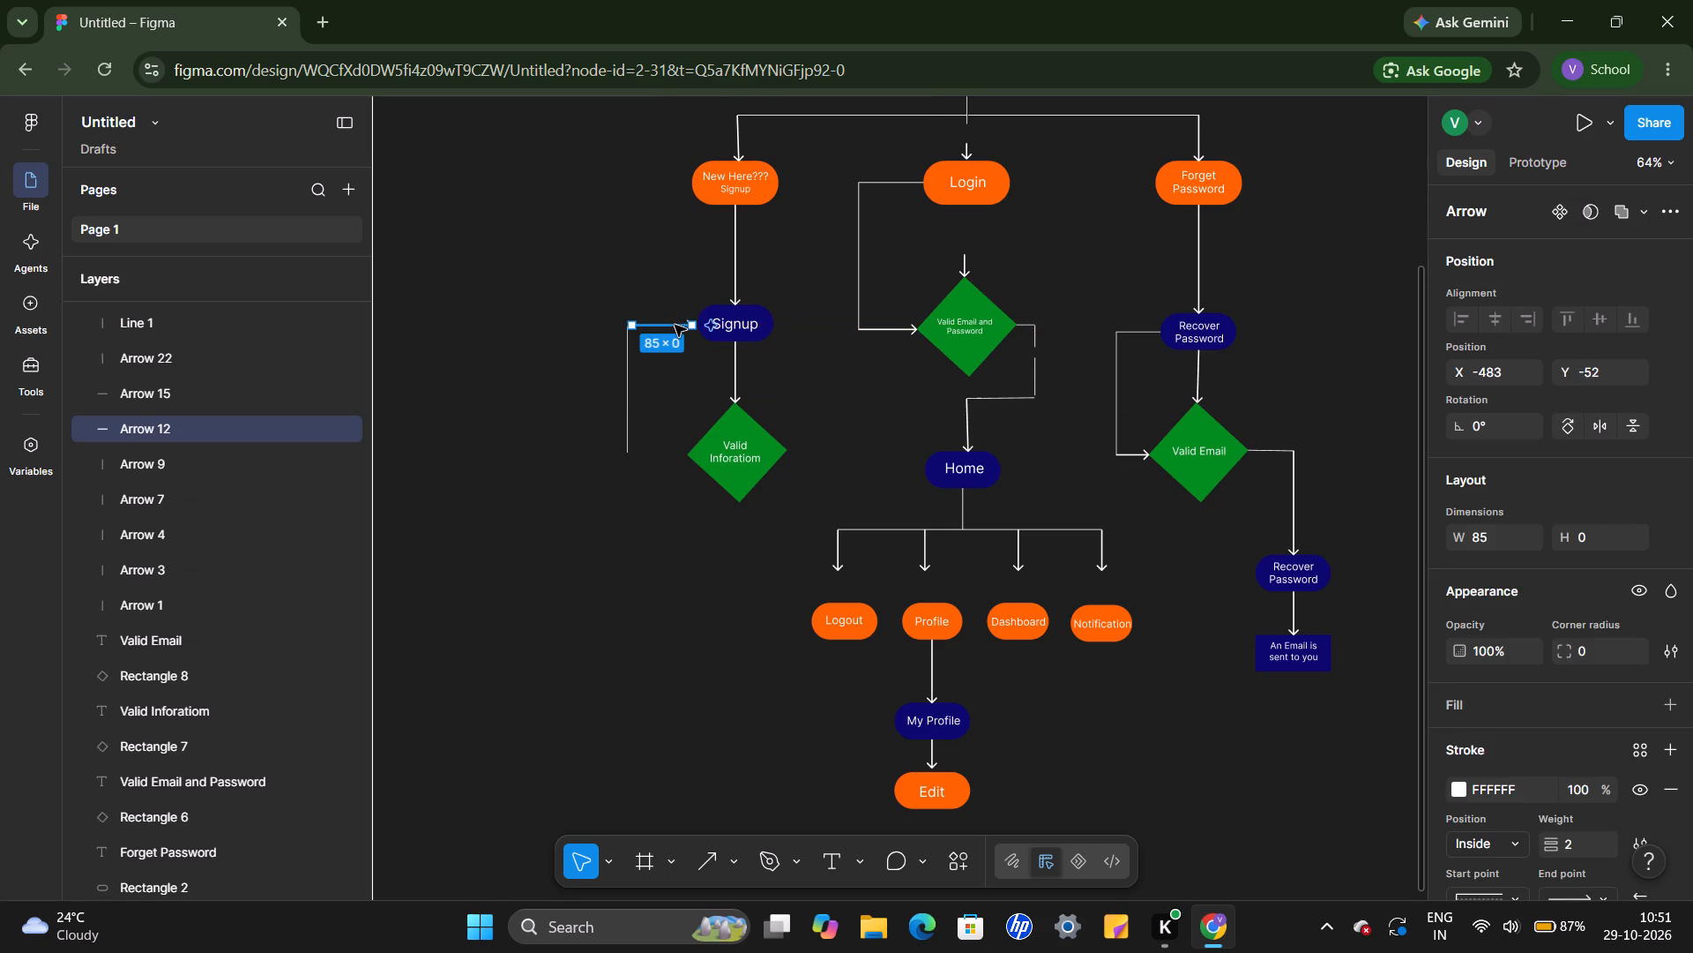
left_click(653, 406)
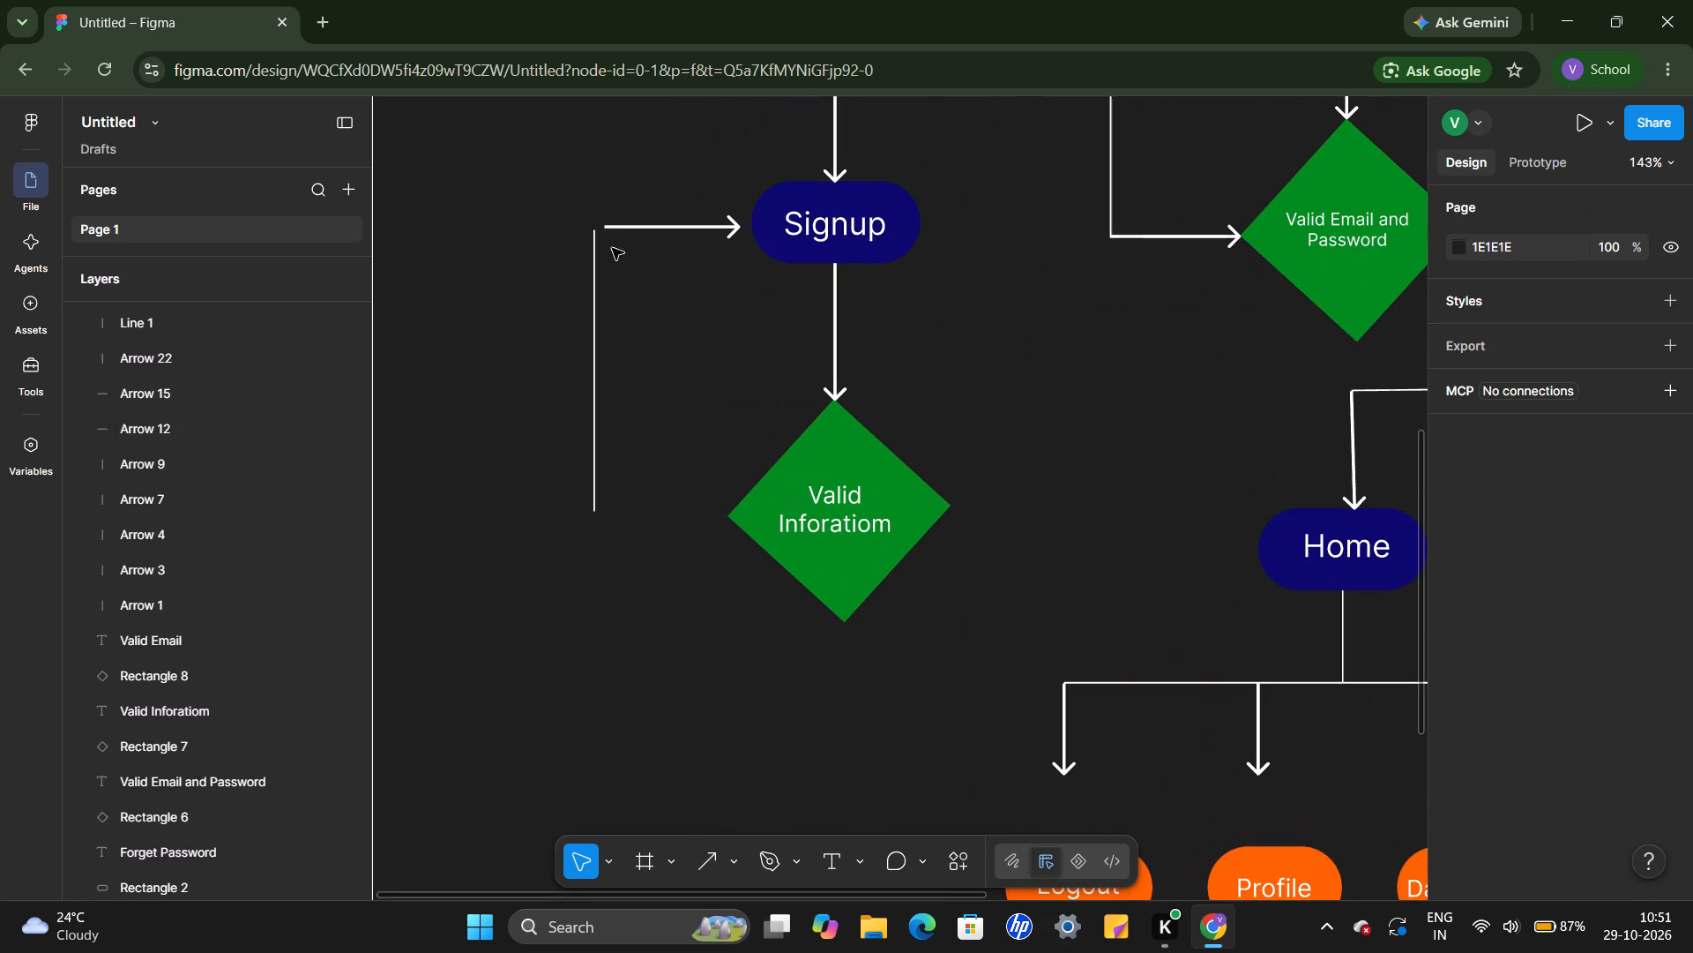
Extend the Signup arrow's tail to the vertical connector line, making the arrow about 92 long.
left_click(608, 225)
left_click_drag(606, 230, 593, 225)
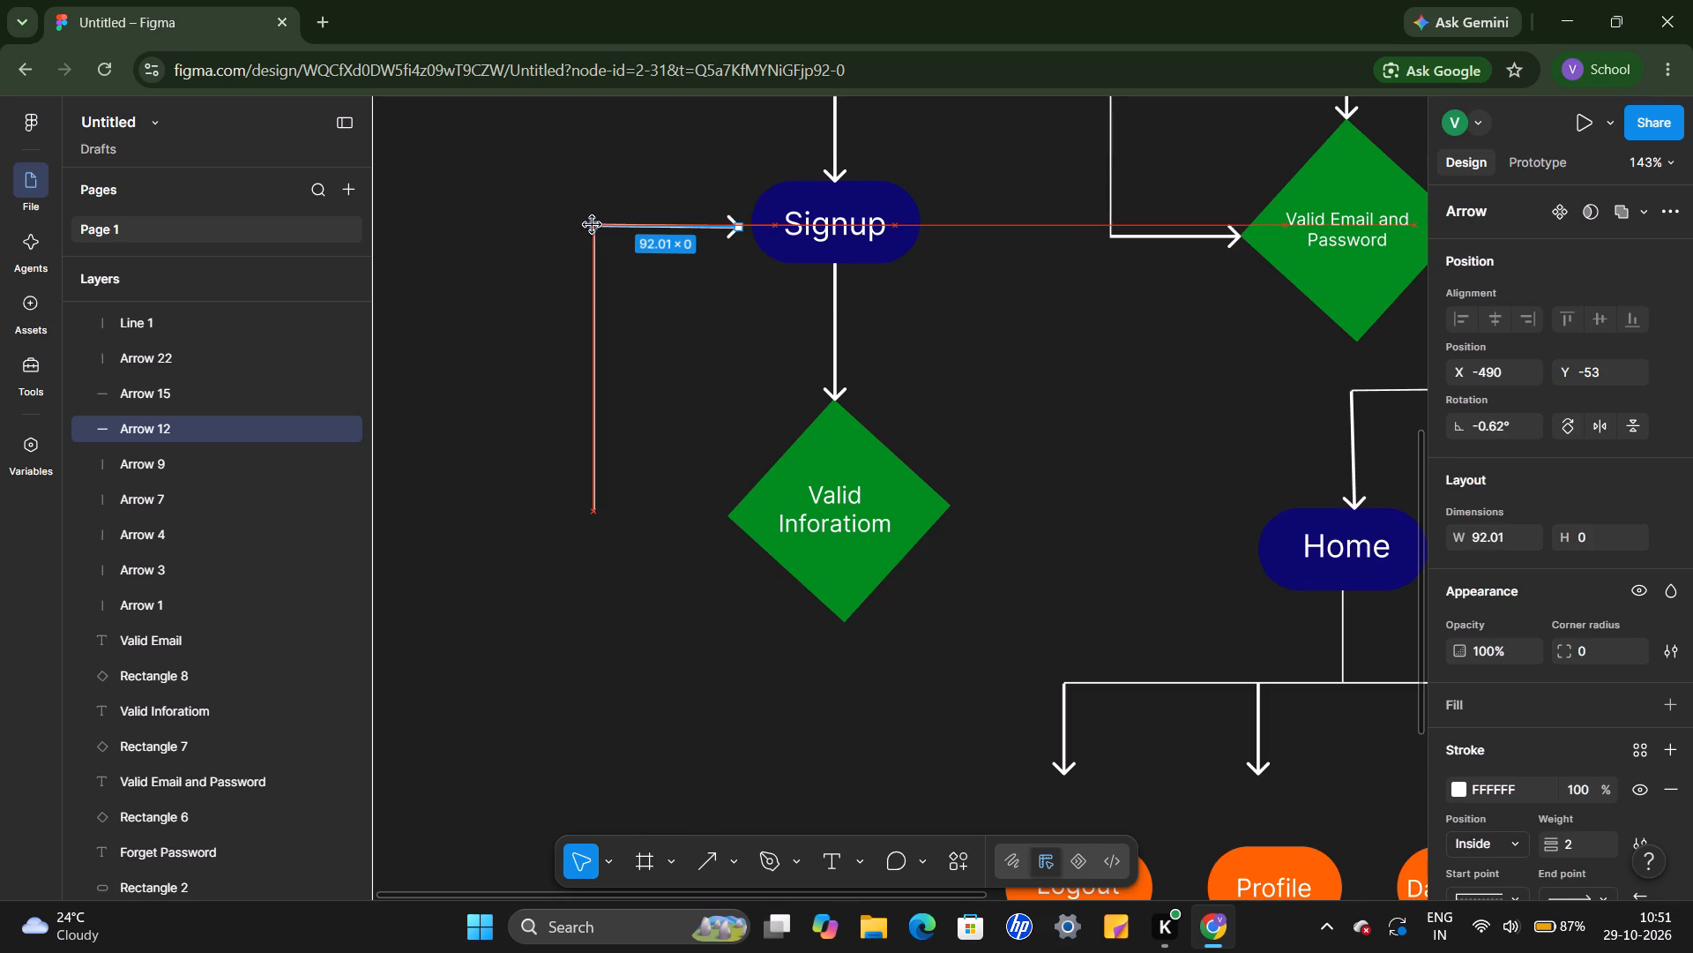
left_click_drag(593, 225, 591, 225)
left_click_drag(591, 225, 592, 228)
left_click(627, 300)
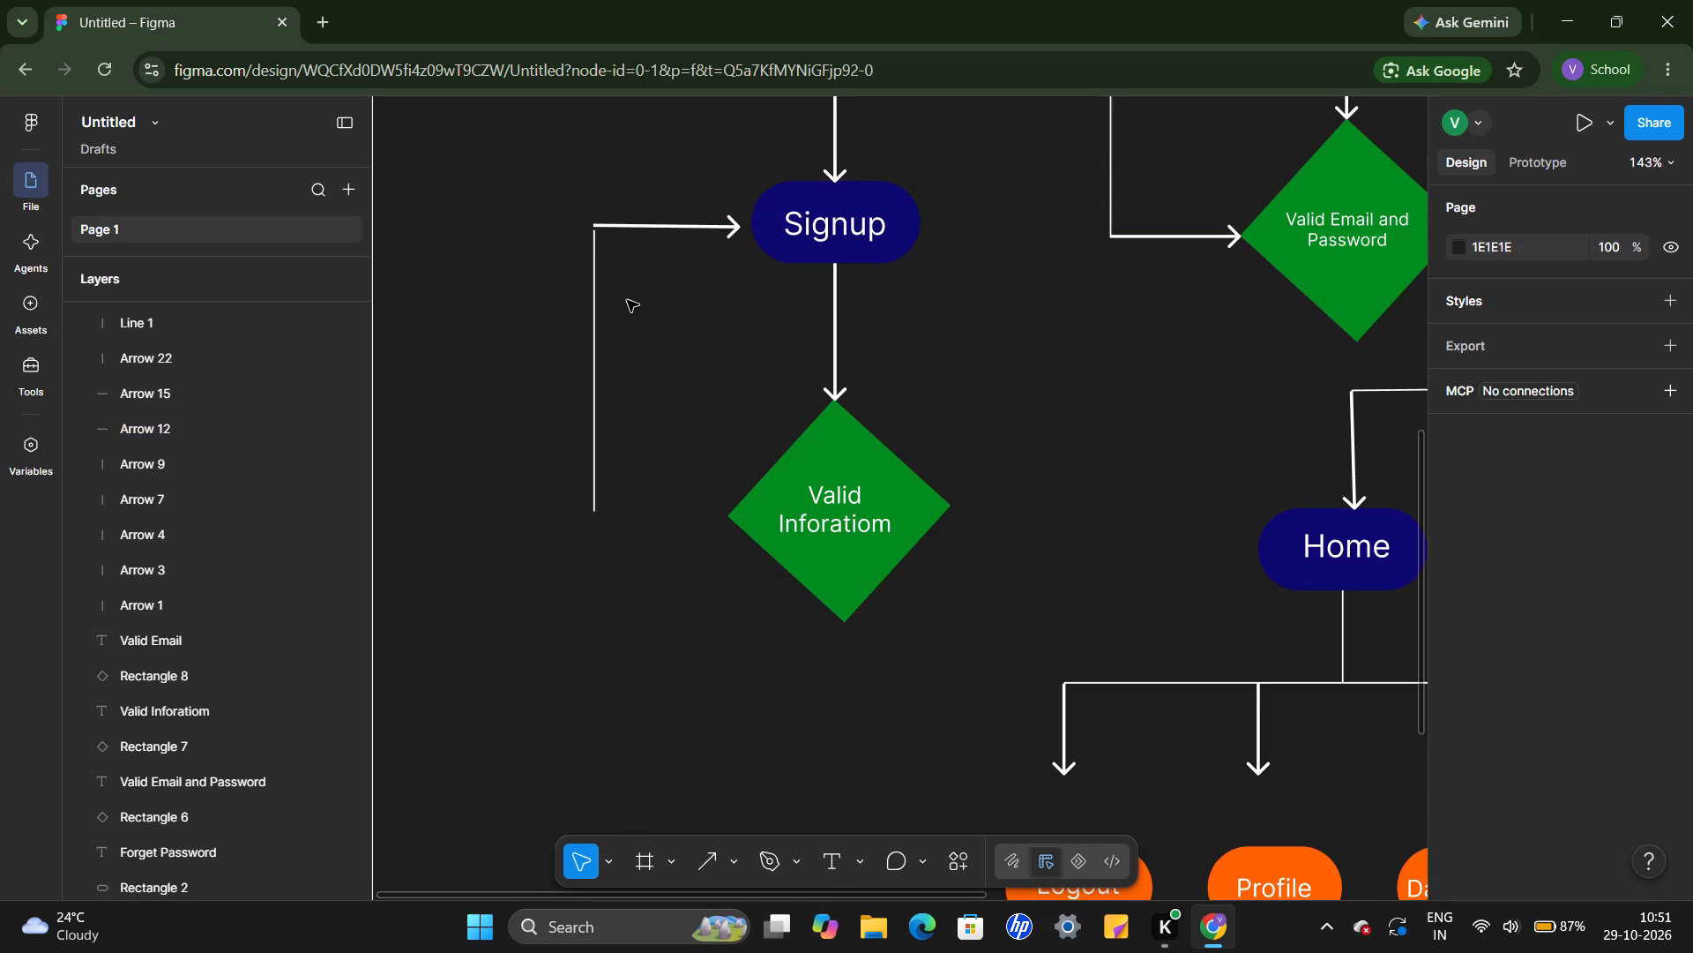
Move the vertical connector line beside Signup up to about Y -55 and shorten it from its lower end to about 149.
left_click_drag(594, 243, 594, 242)
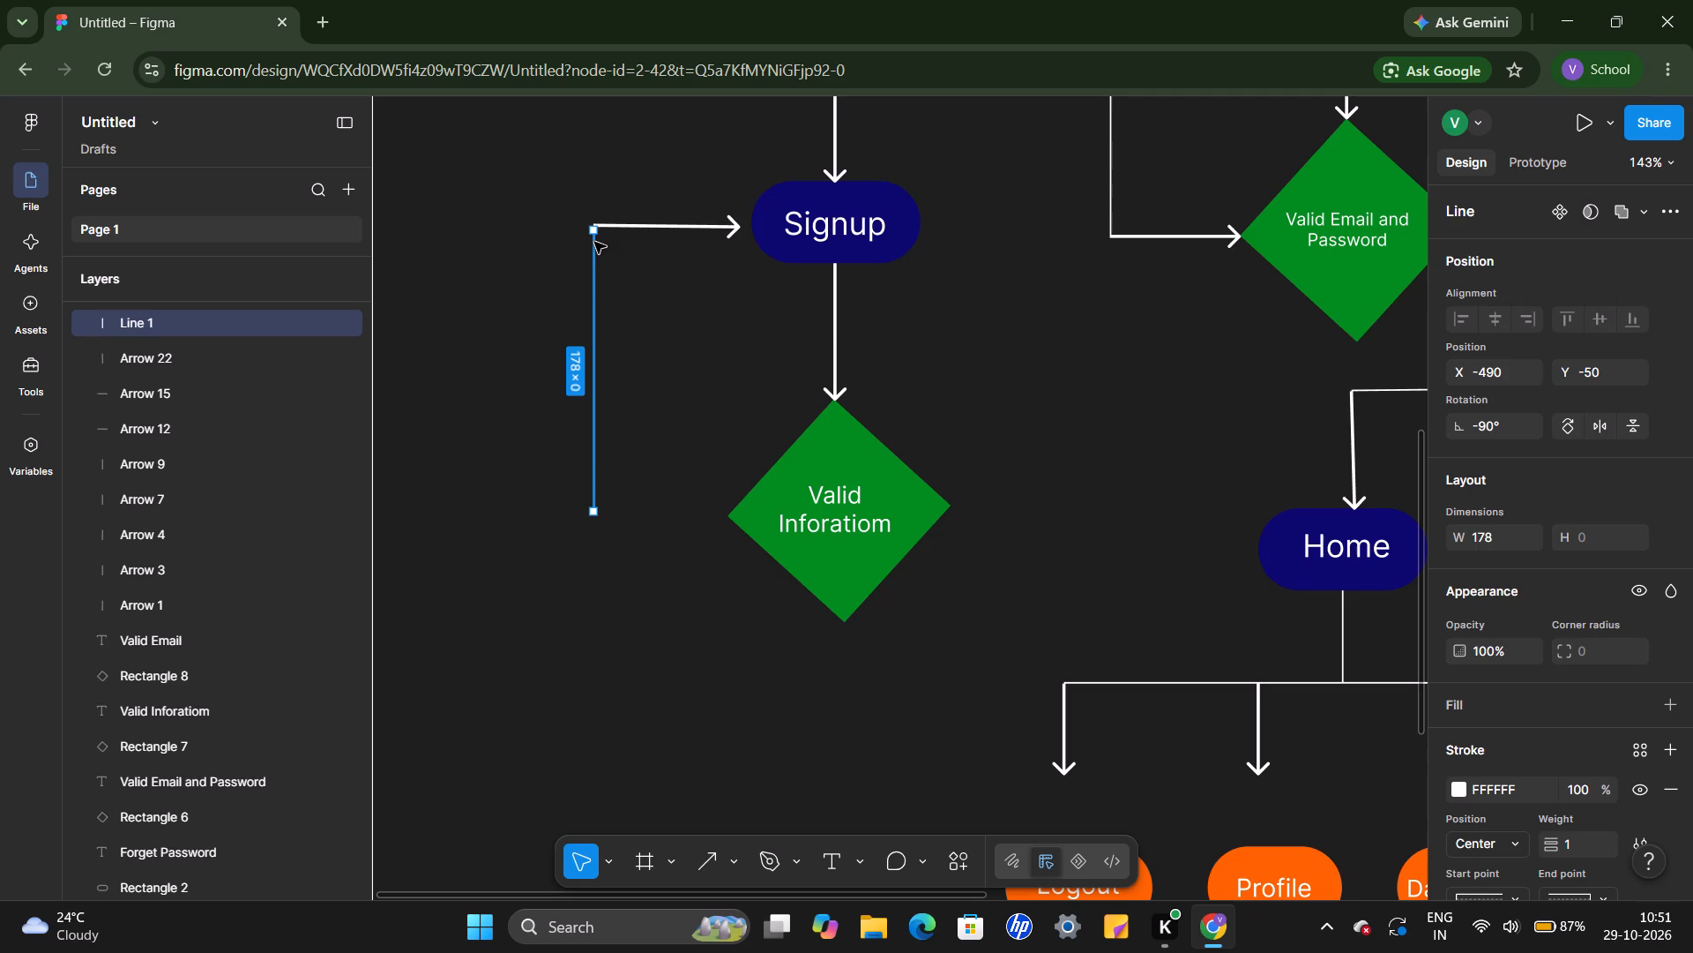
left_click_drag(594, 242, 596, 234)
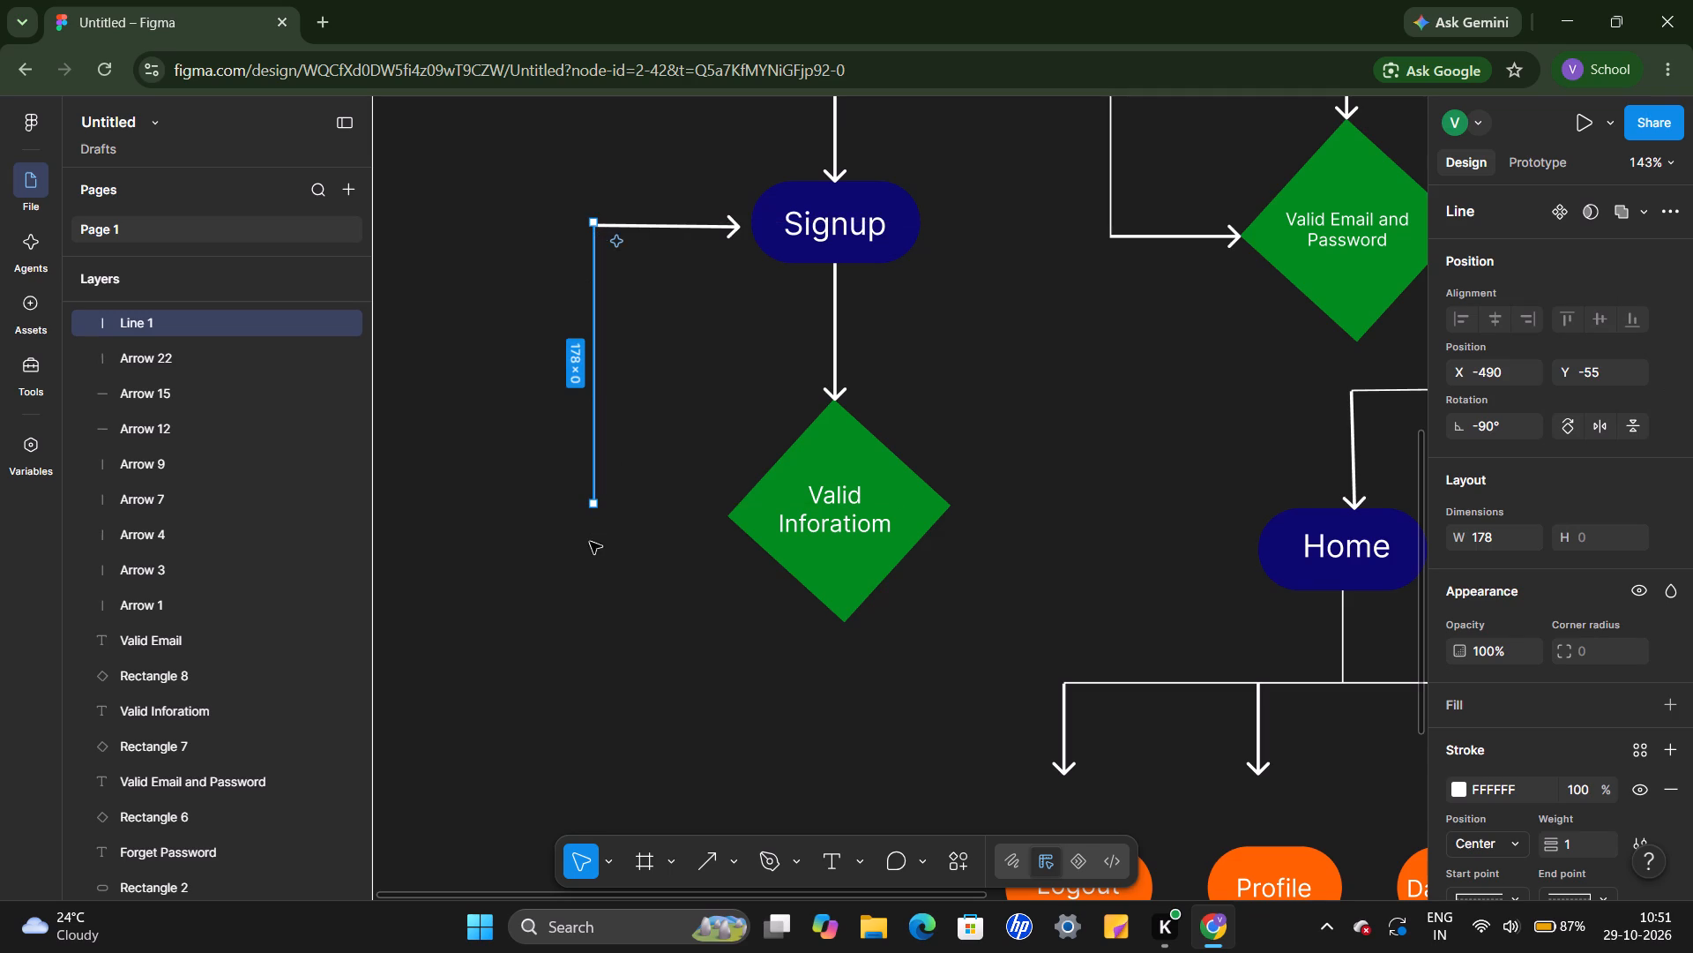
left_click(615, 572)
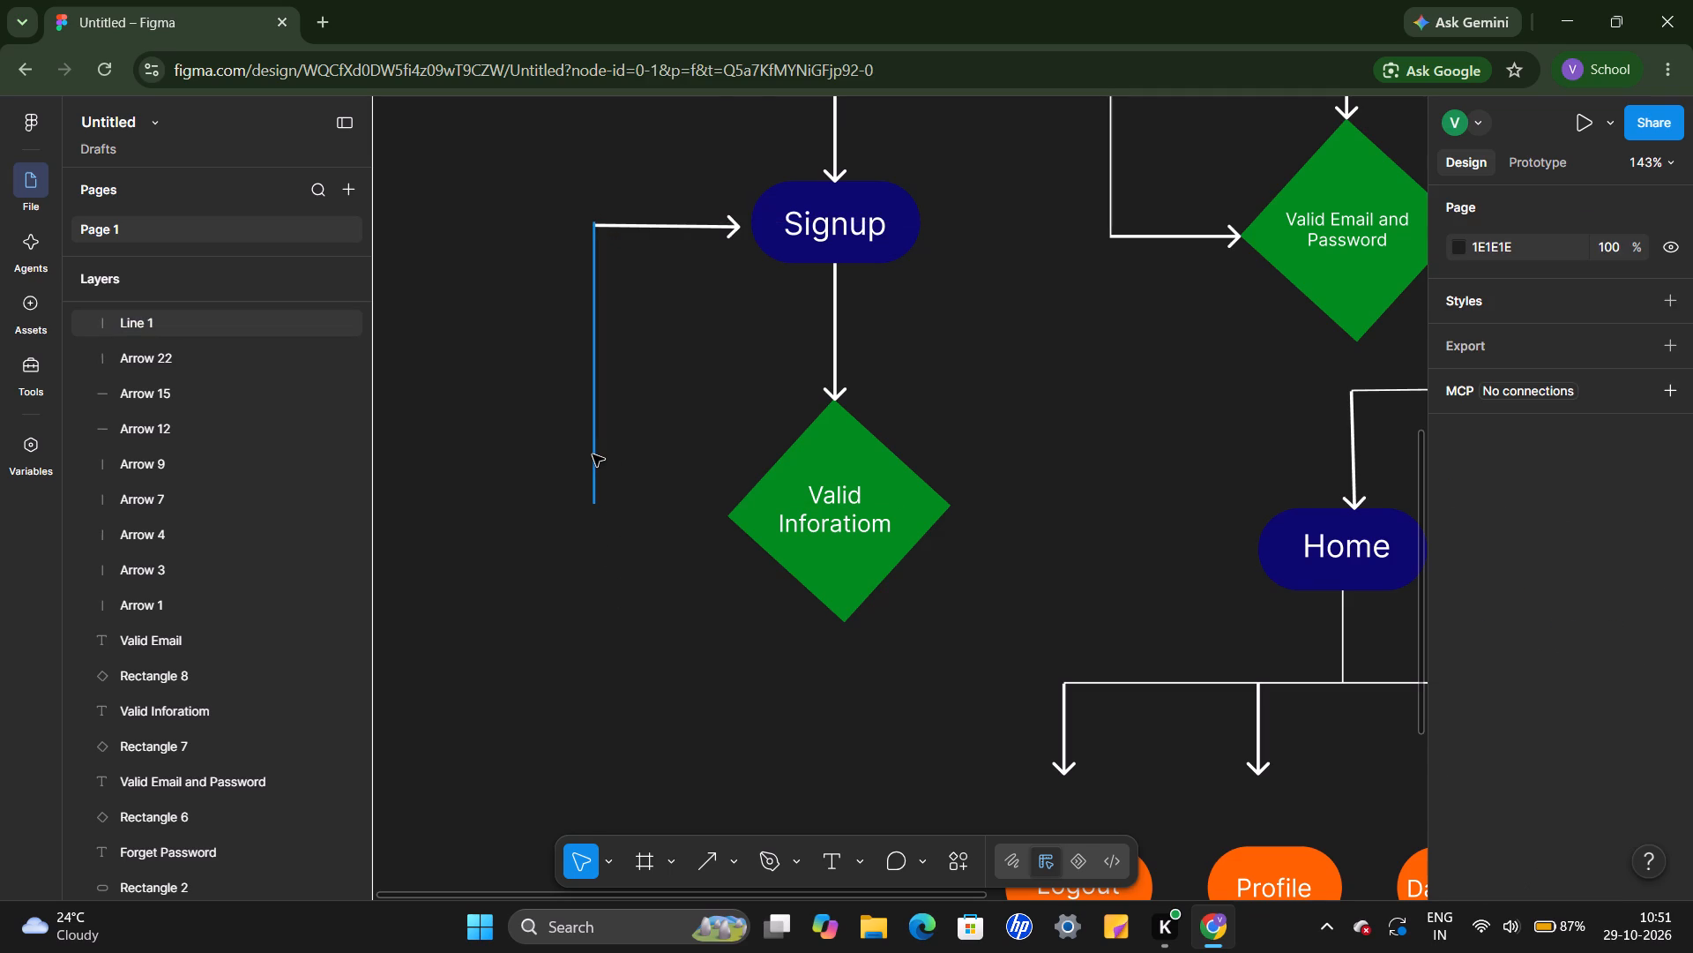
left_click(593, 503)
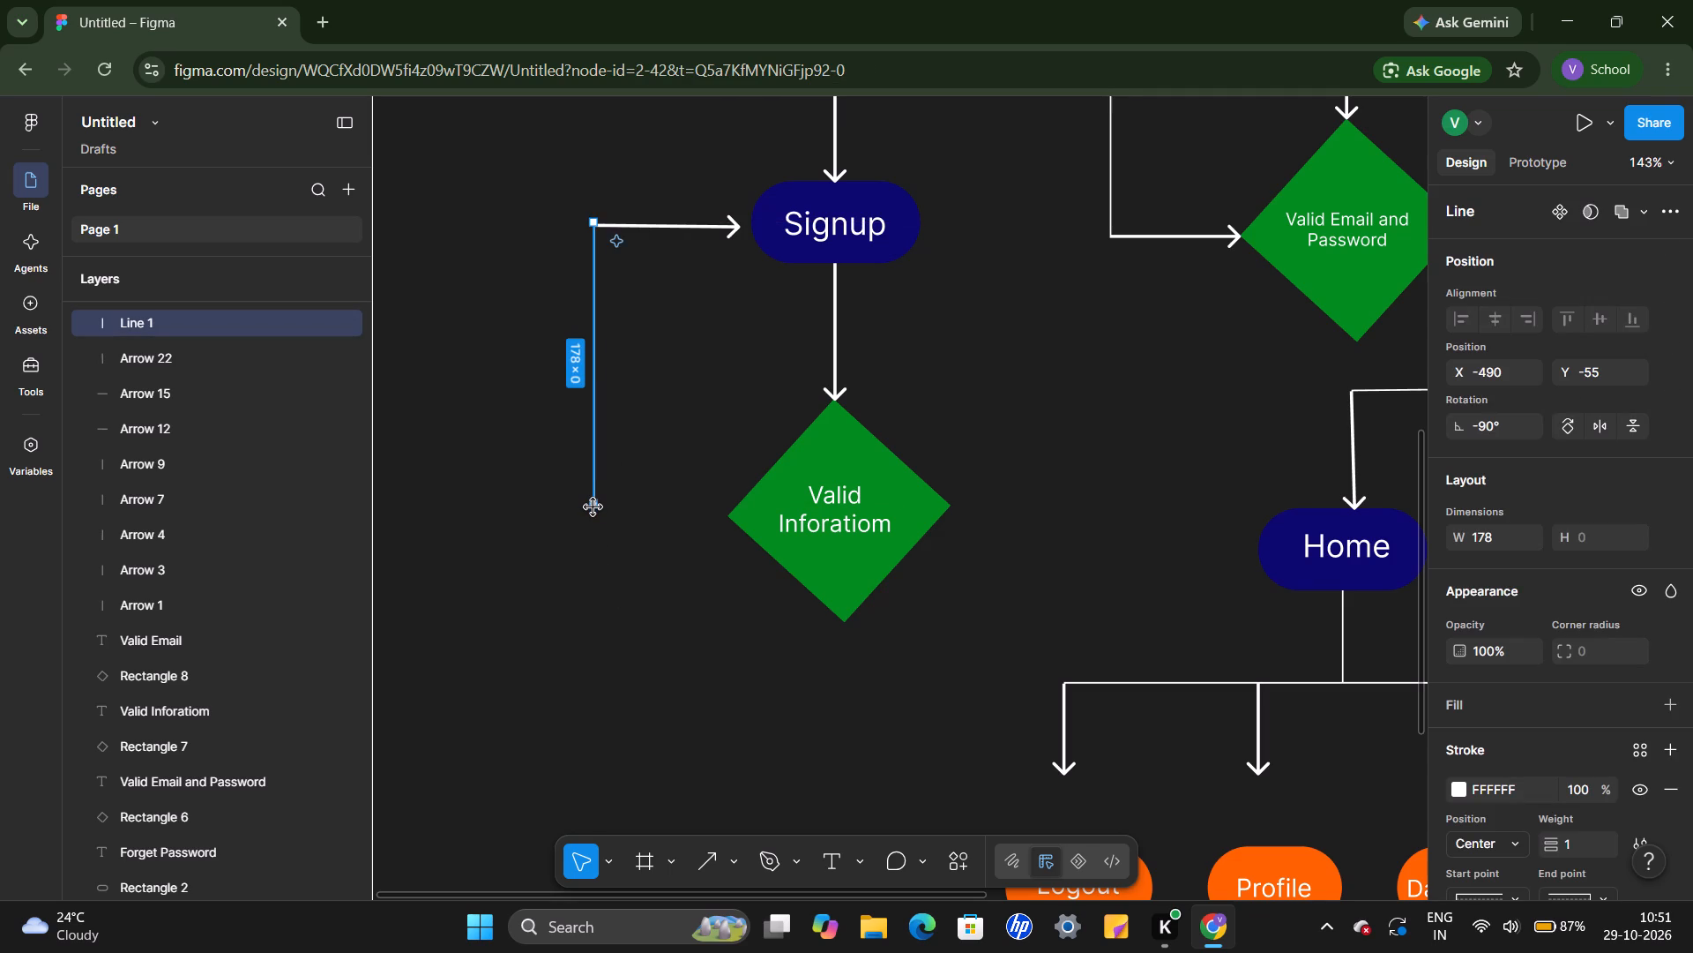
left_click_drag(593, 507, 595, 456)
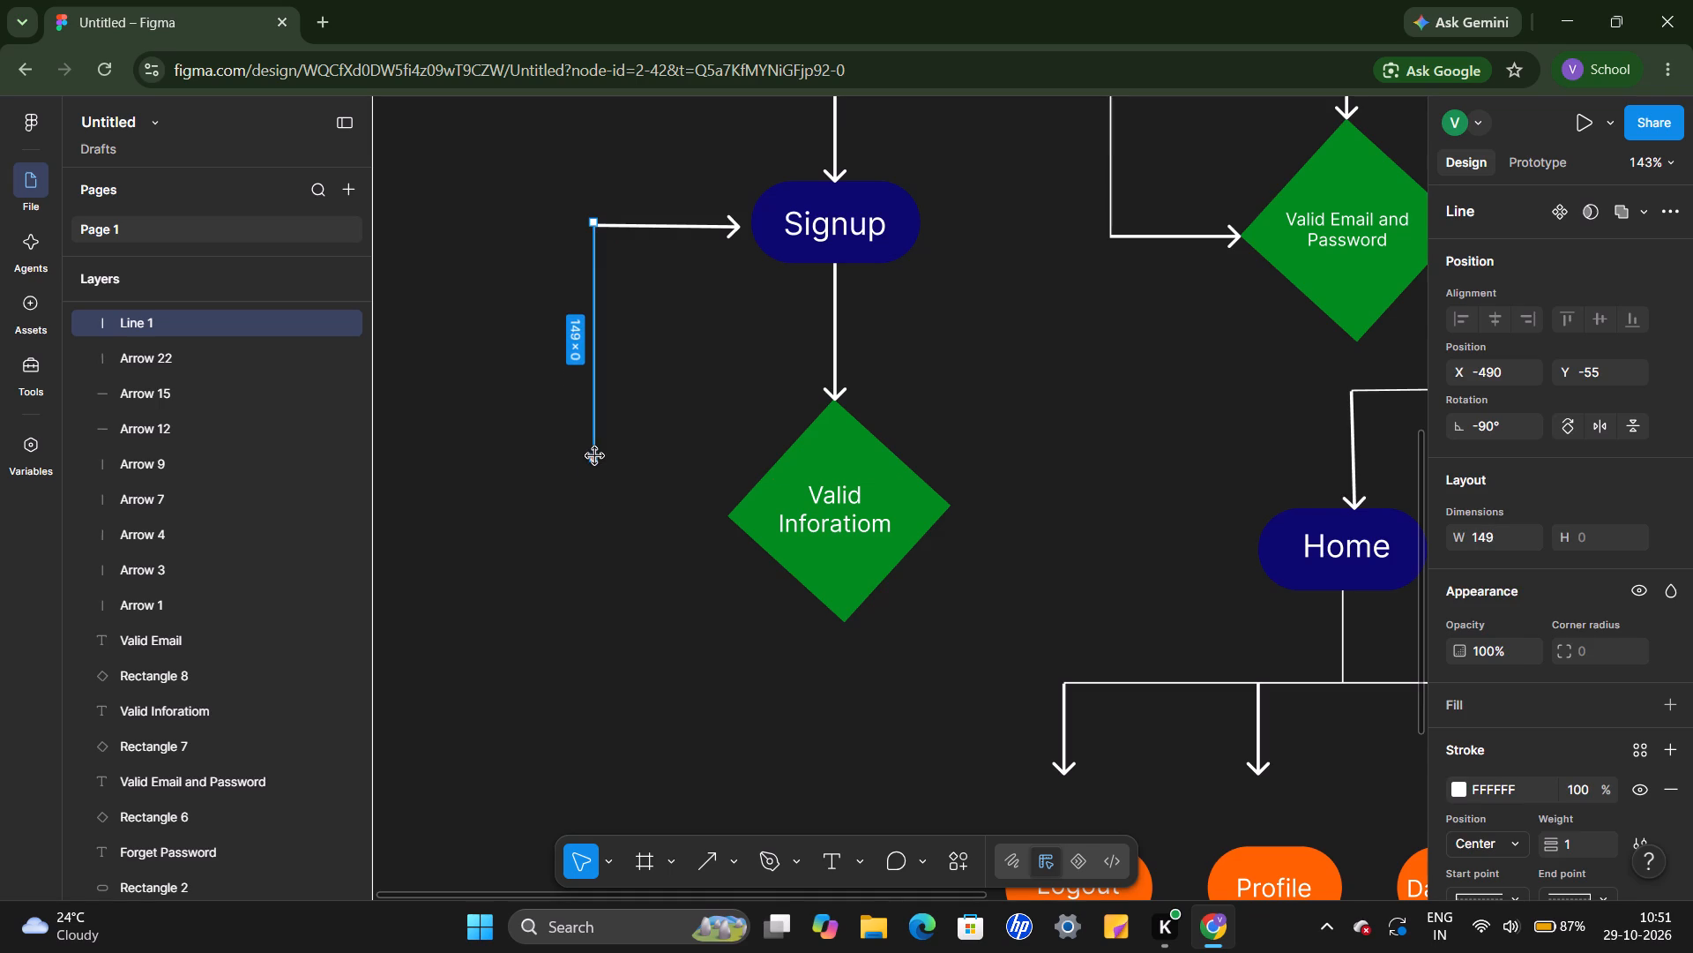
left_click(623, 472)
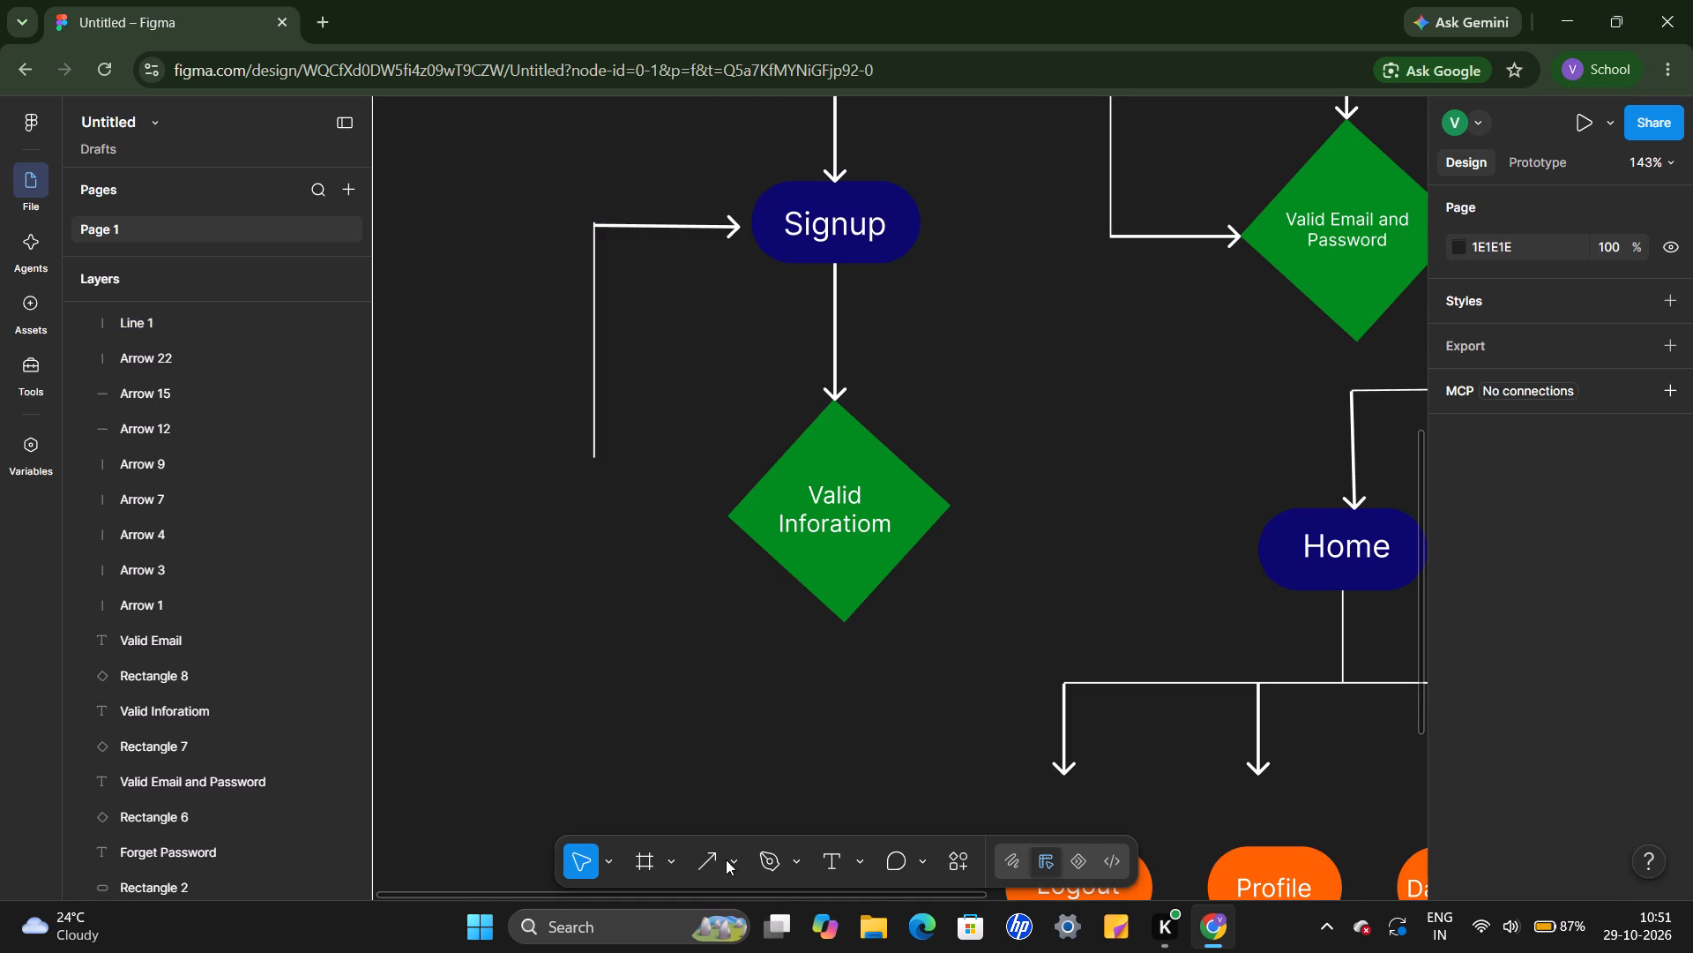
Draw a horizontal line about 85 long from the "Valid Inforatiom" diamond's left corner outward to below the vertical connector, at about Y 128.
left_click(735, 859)
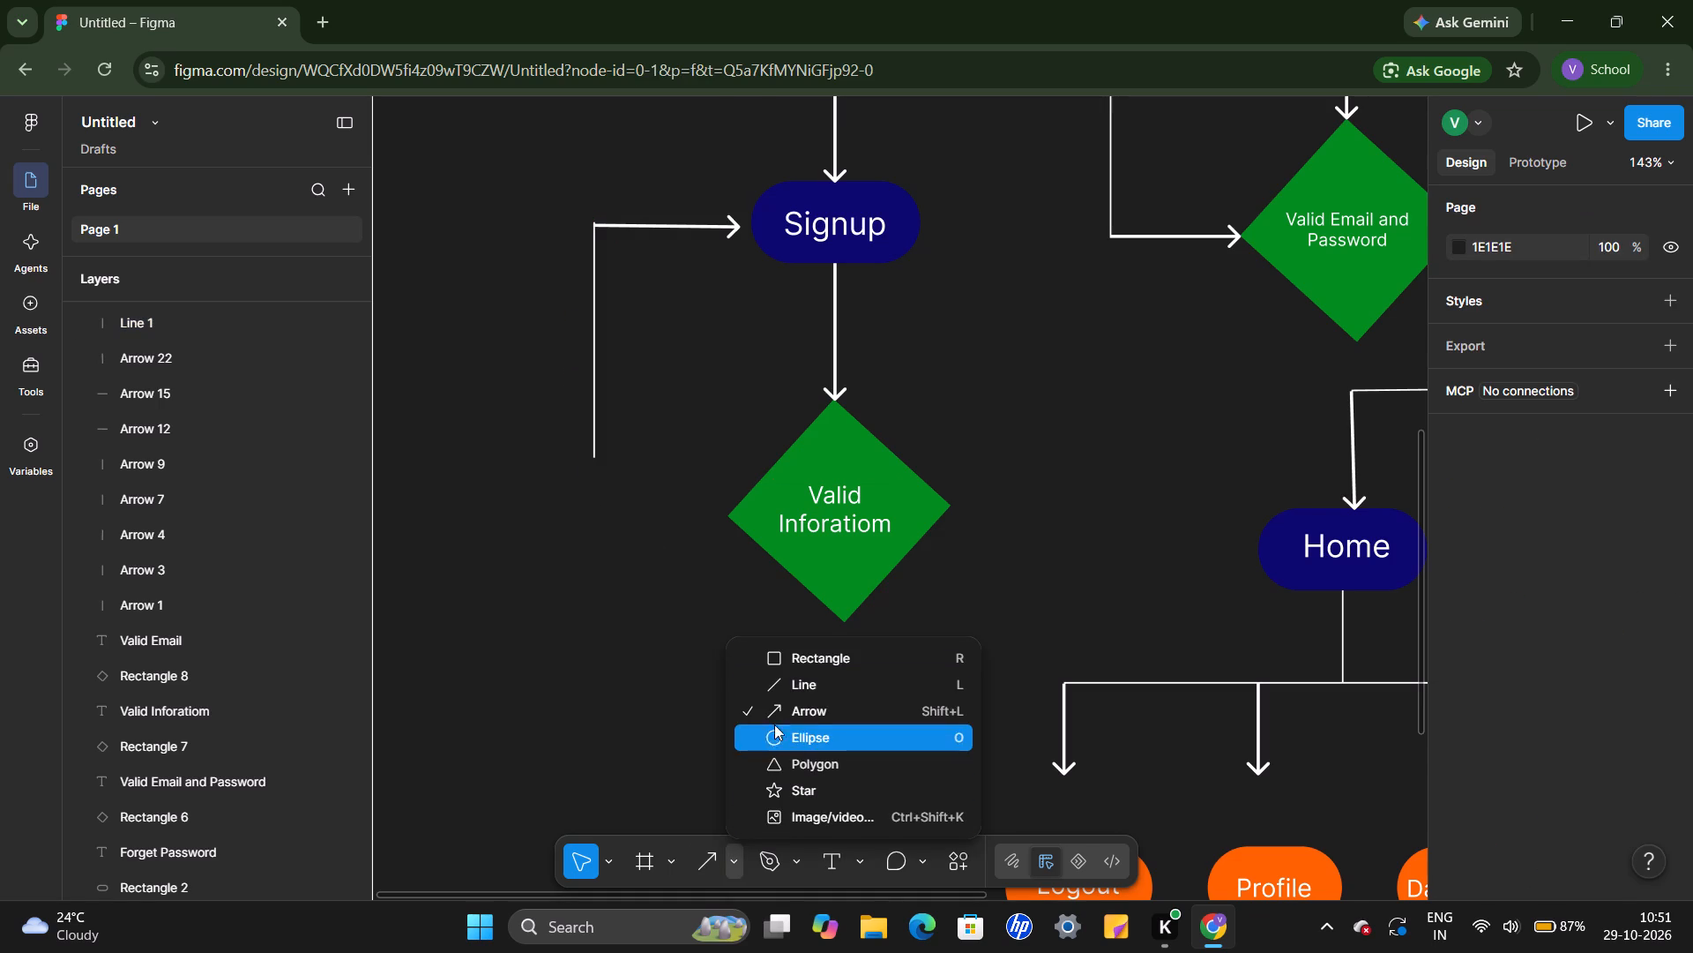
left_click(779, 692)
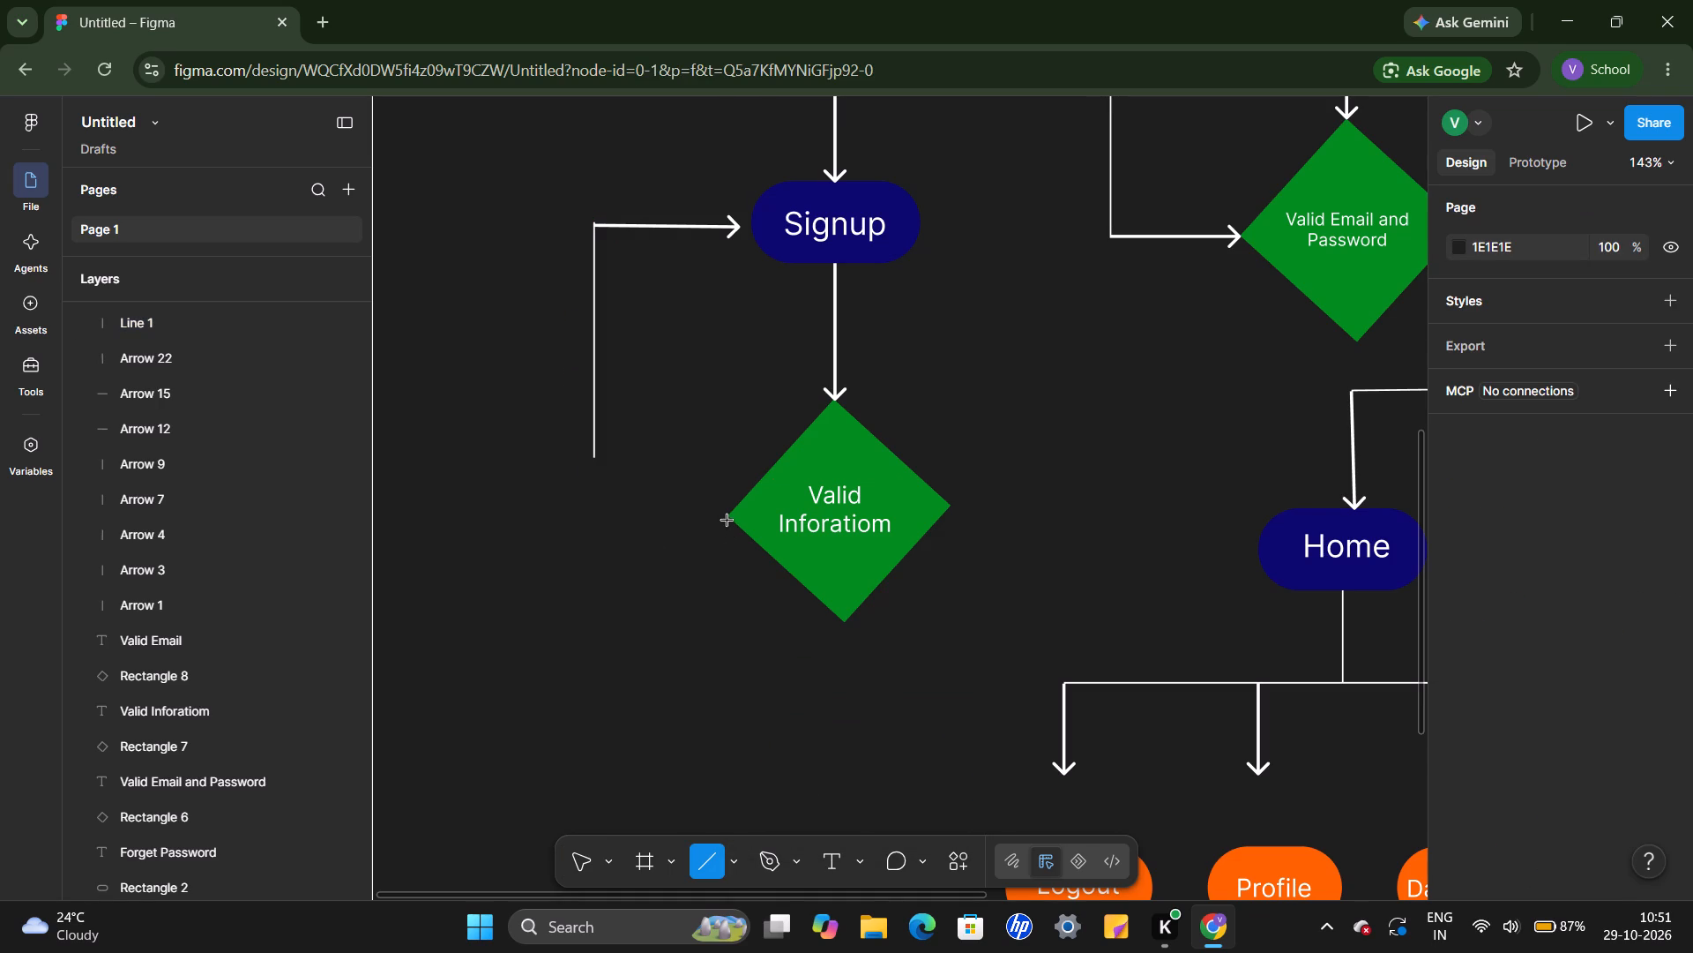
left_click_drag(727, 516, 595, 511)
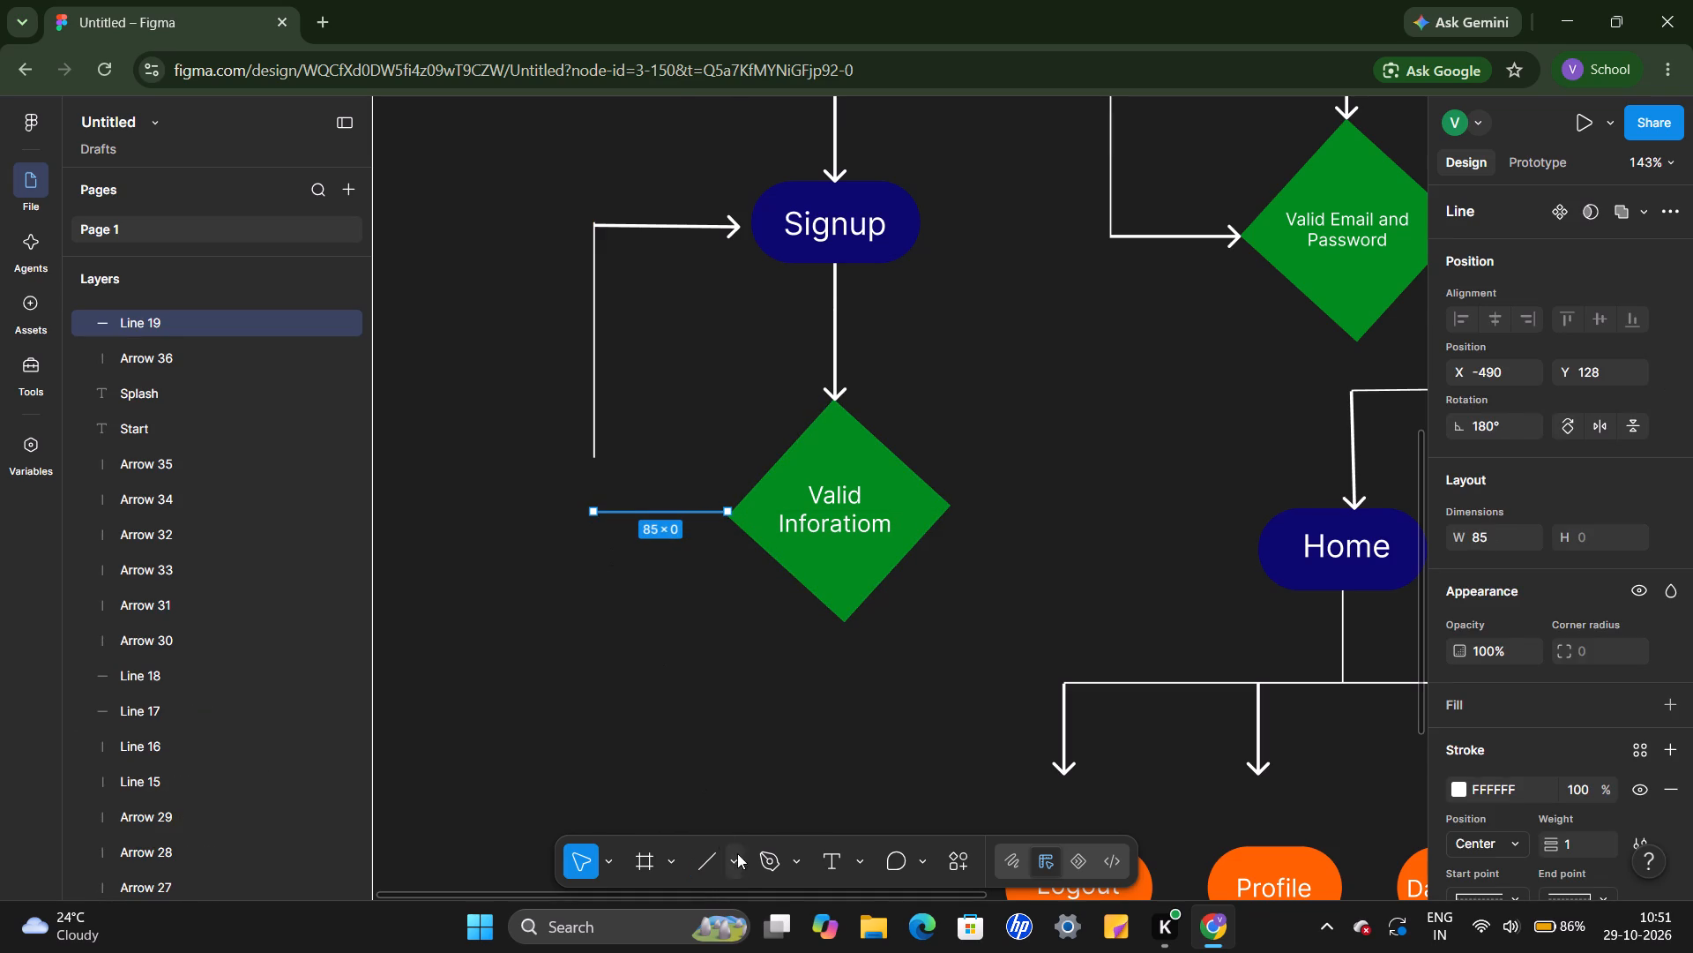
Draw a vertical line about 12 long upward from the outer end of the "Valid Inforatiom" diamond's horizontal line.
left_click(701, 861)
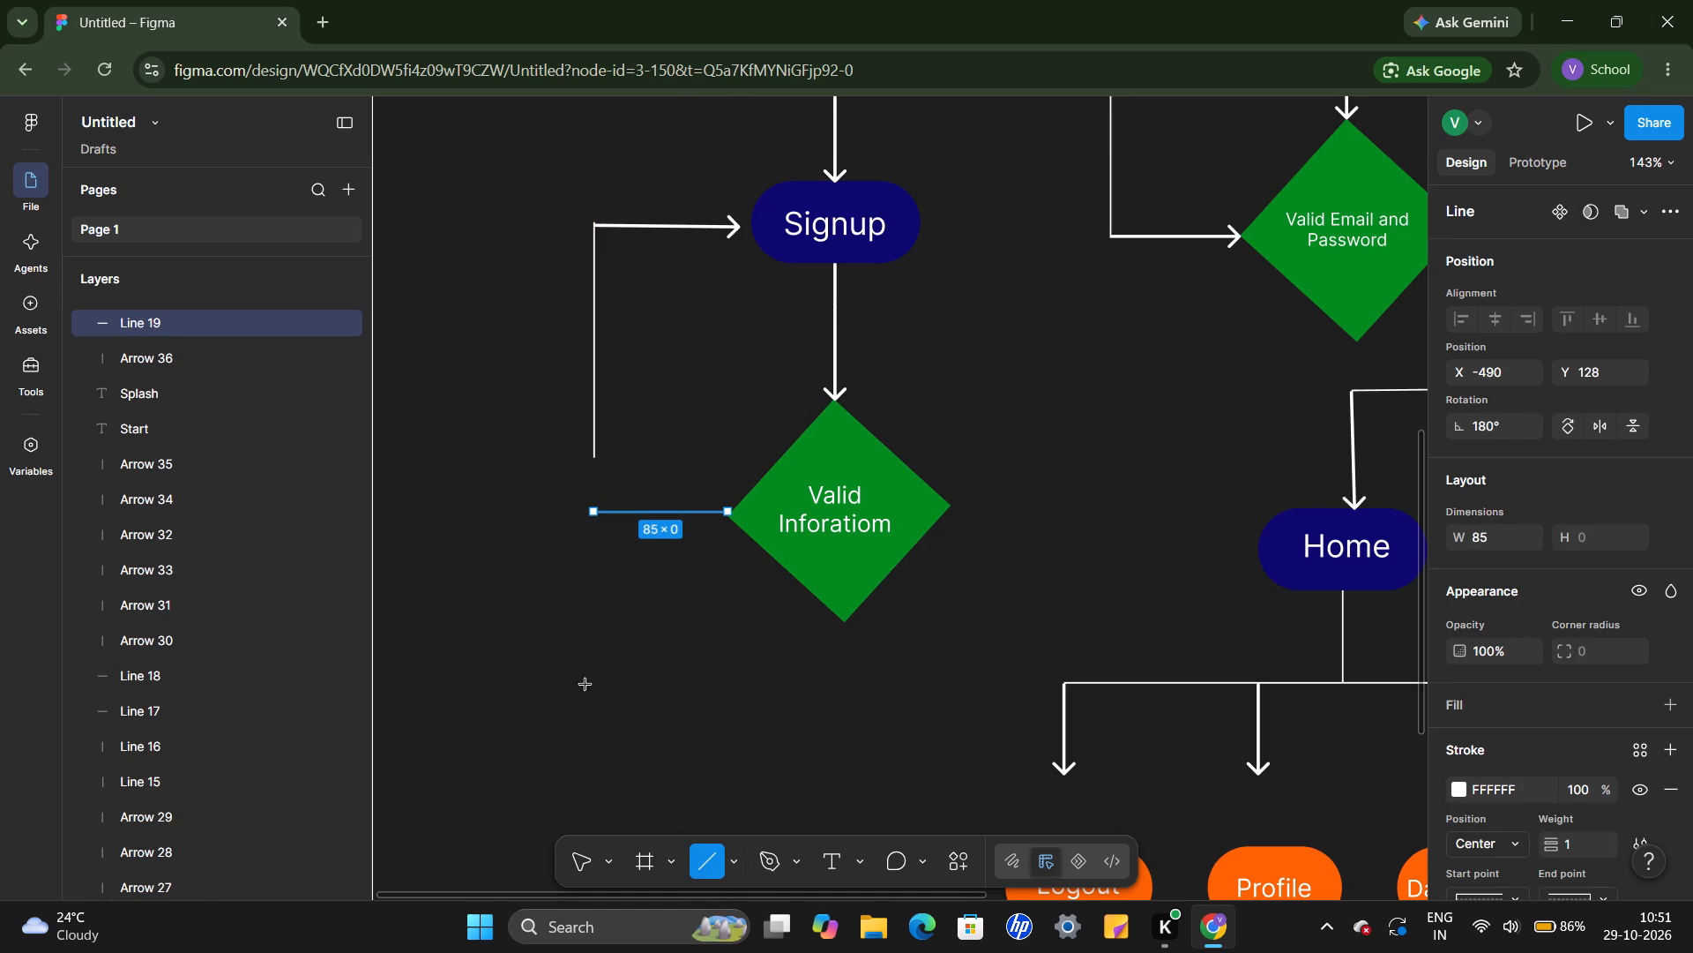
left_click_drag(594, 511, 594, 492)
left_click(597, 604)
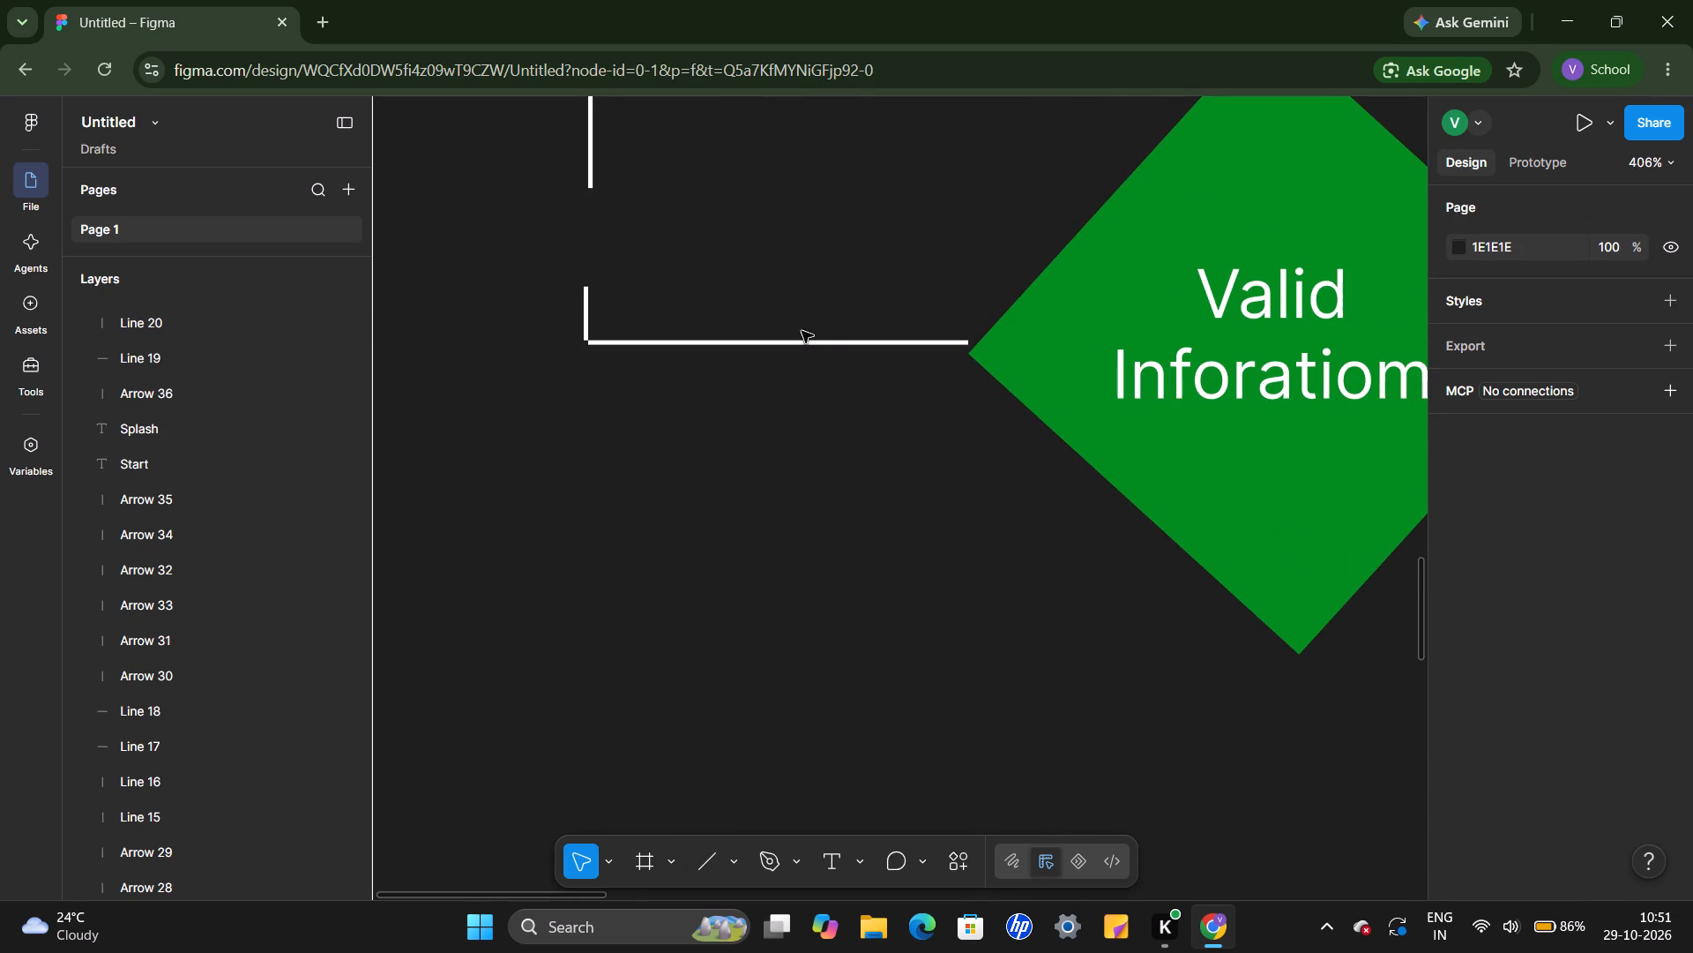
Lower the diamond's horizontal line to Y 131 and the short vertical line to Y 120, so they meet as a corner.
left_click_drag(794, 342, 793, 356)
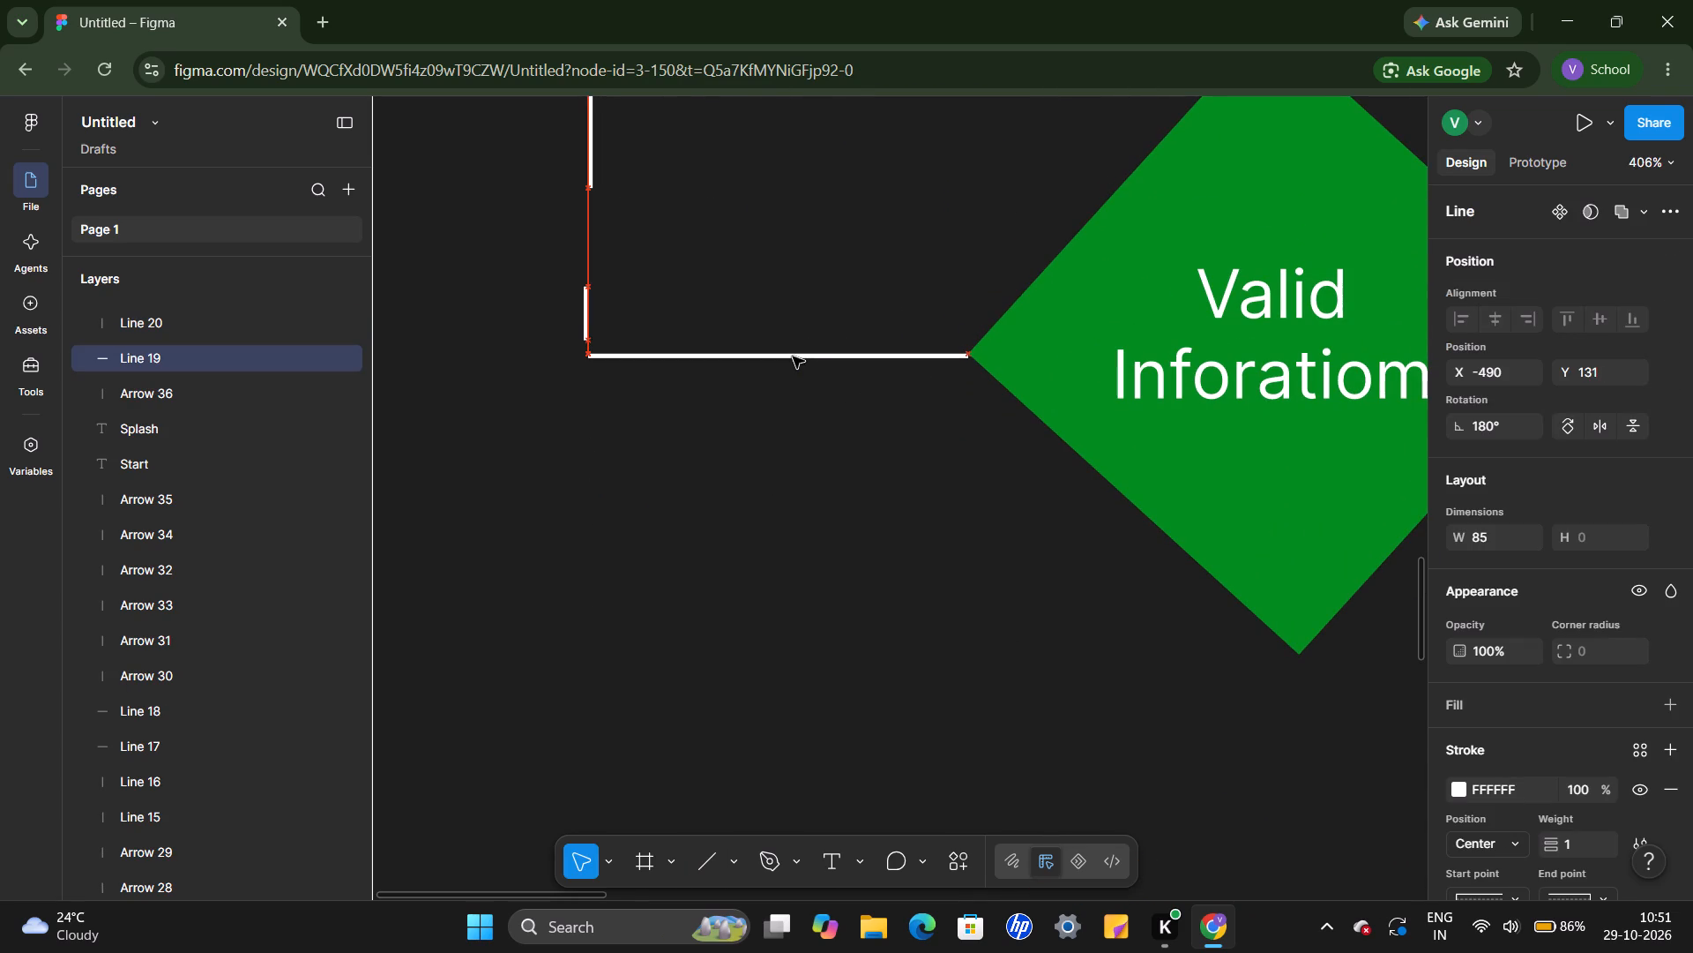
left_click_drag(793, 356, 792, 355)
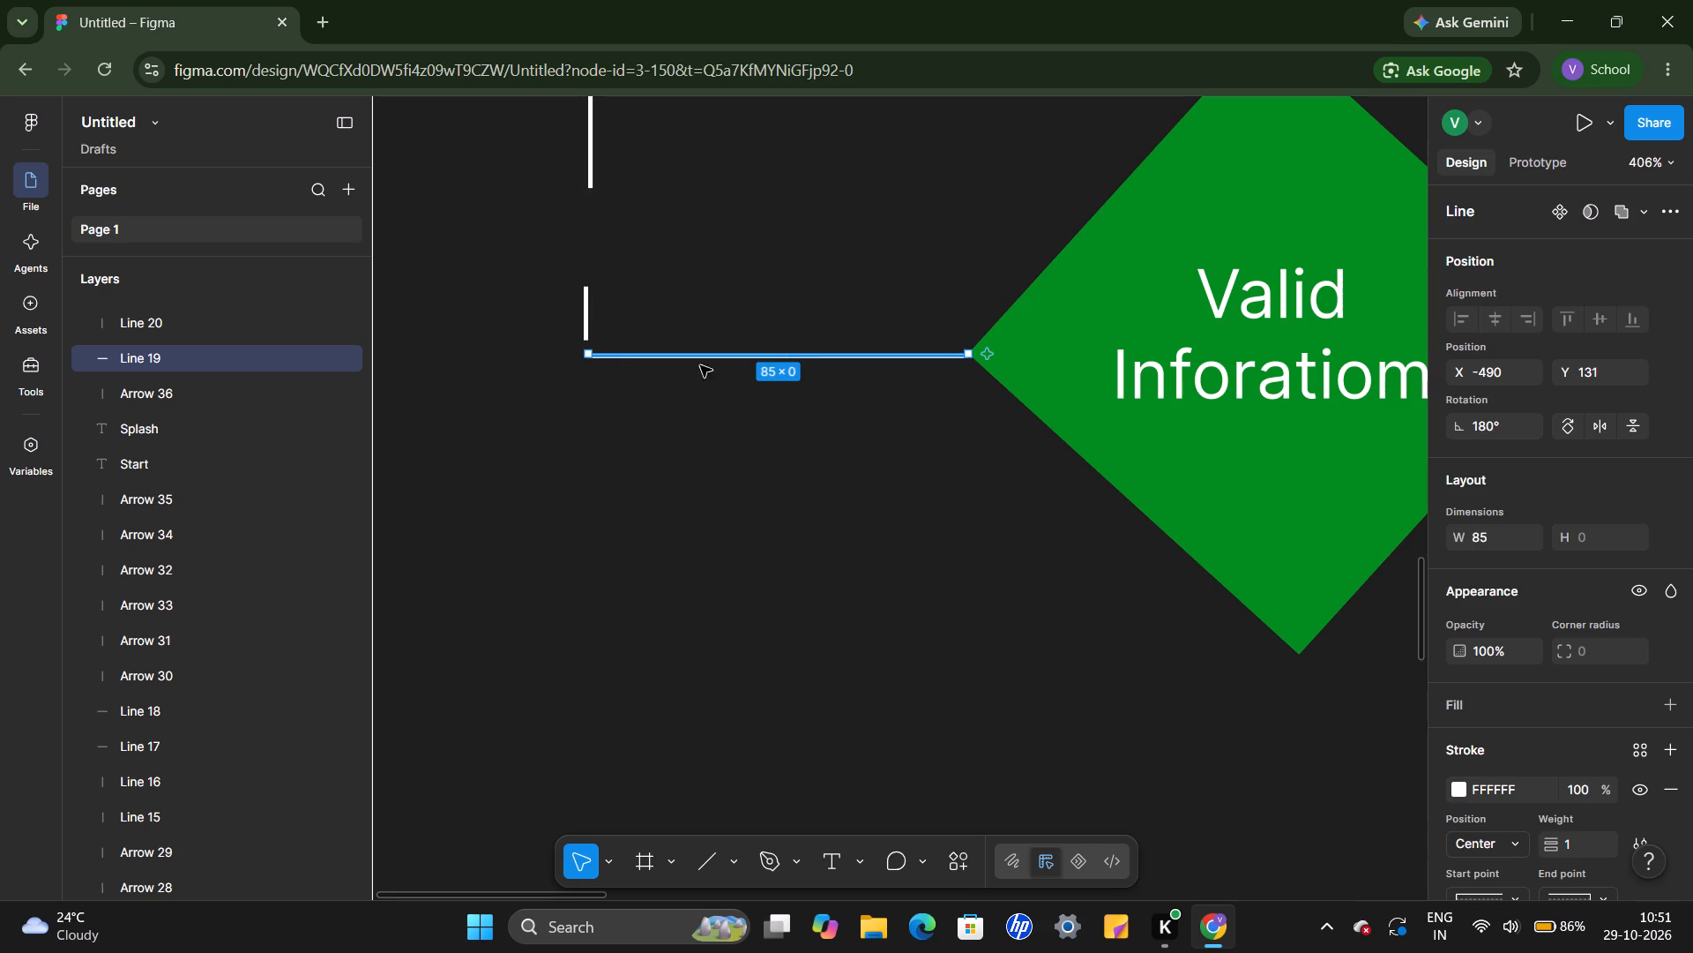
left_click_drag(582, 319, 581, 337)
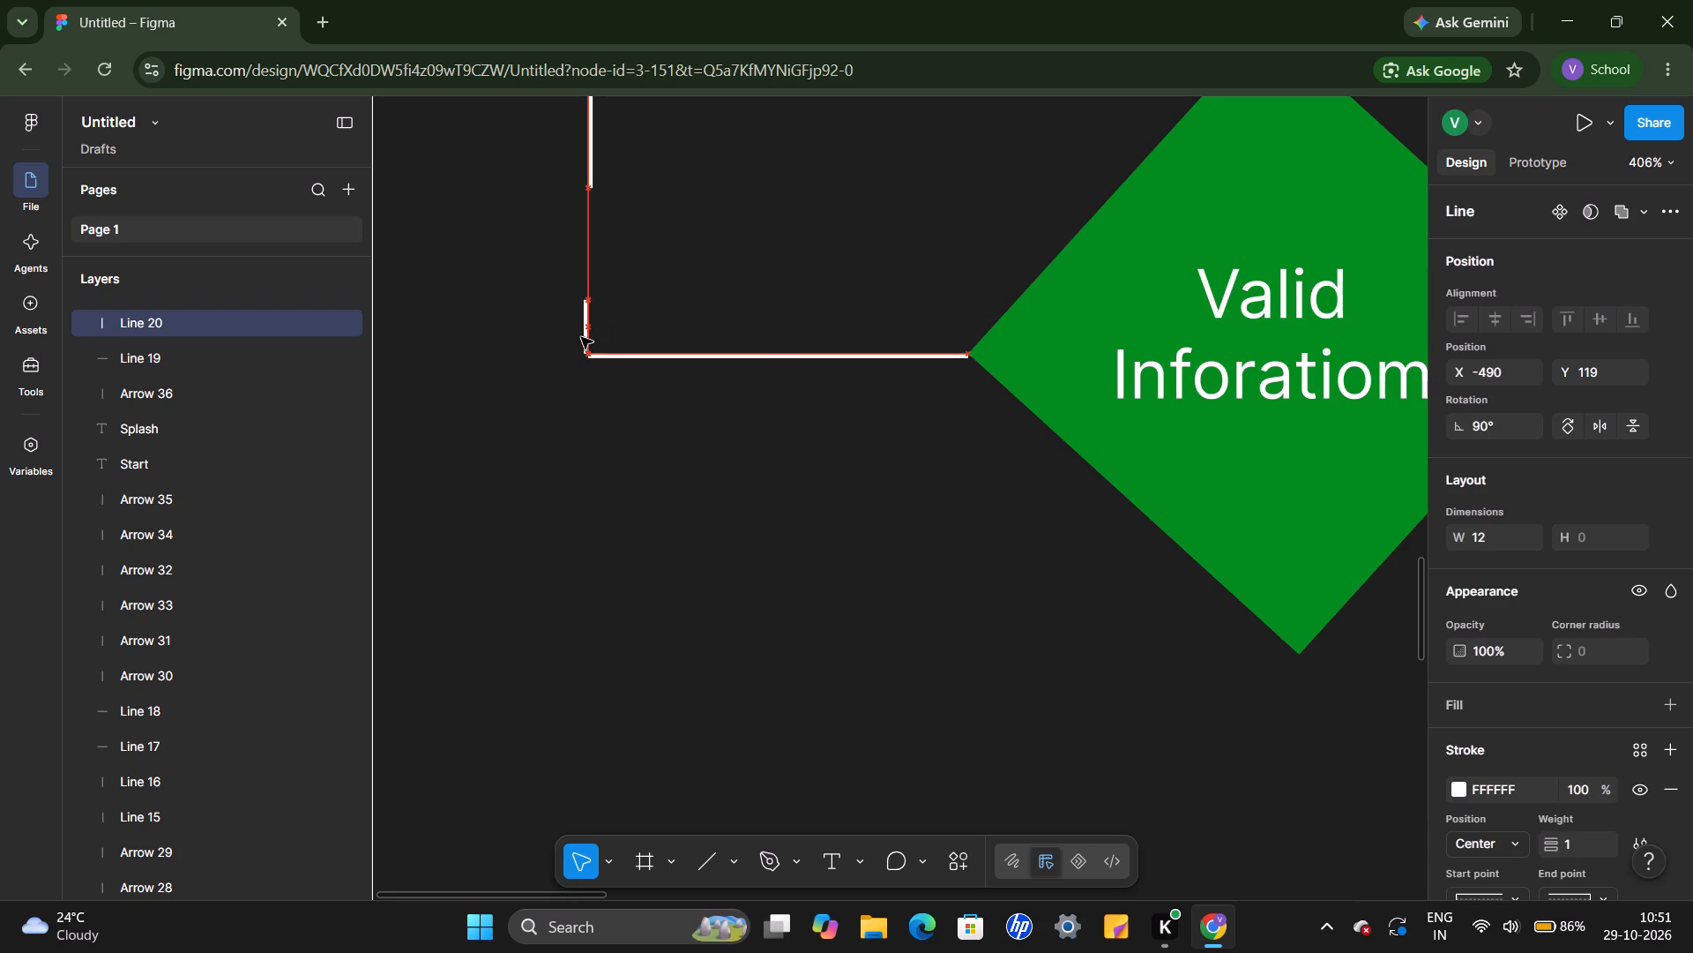
left_click_drag(581, 337, 582, 339)
key("Down")
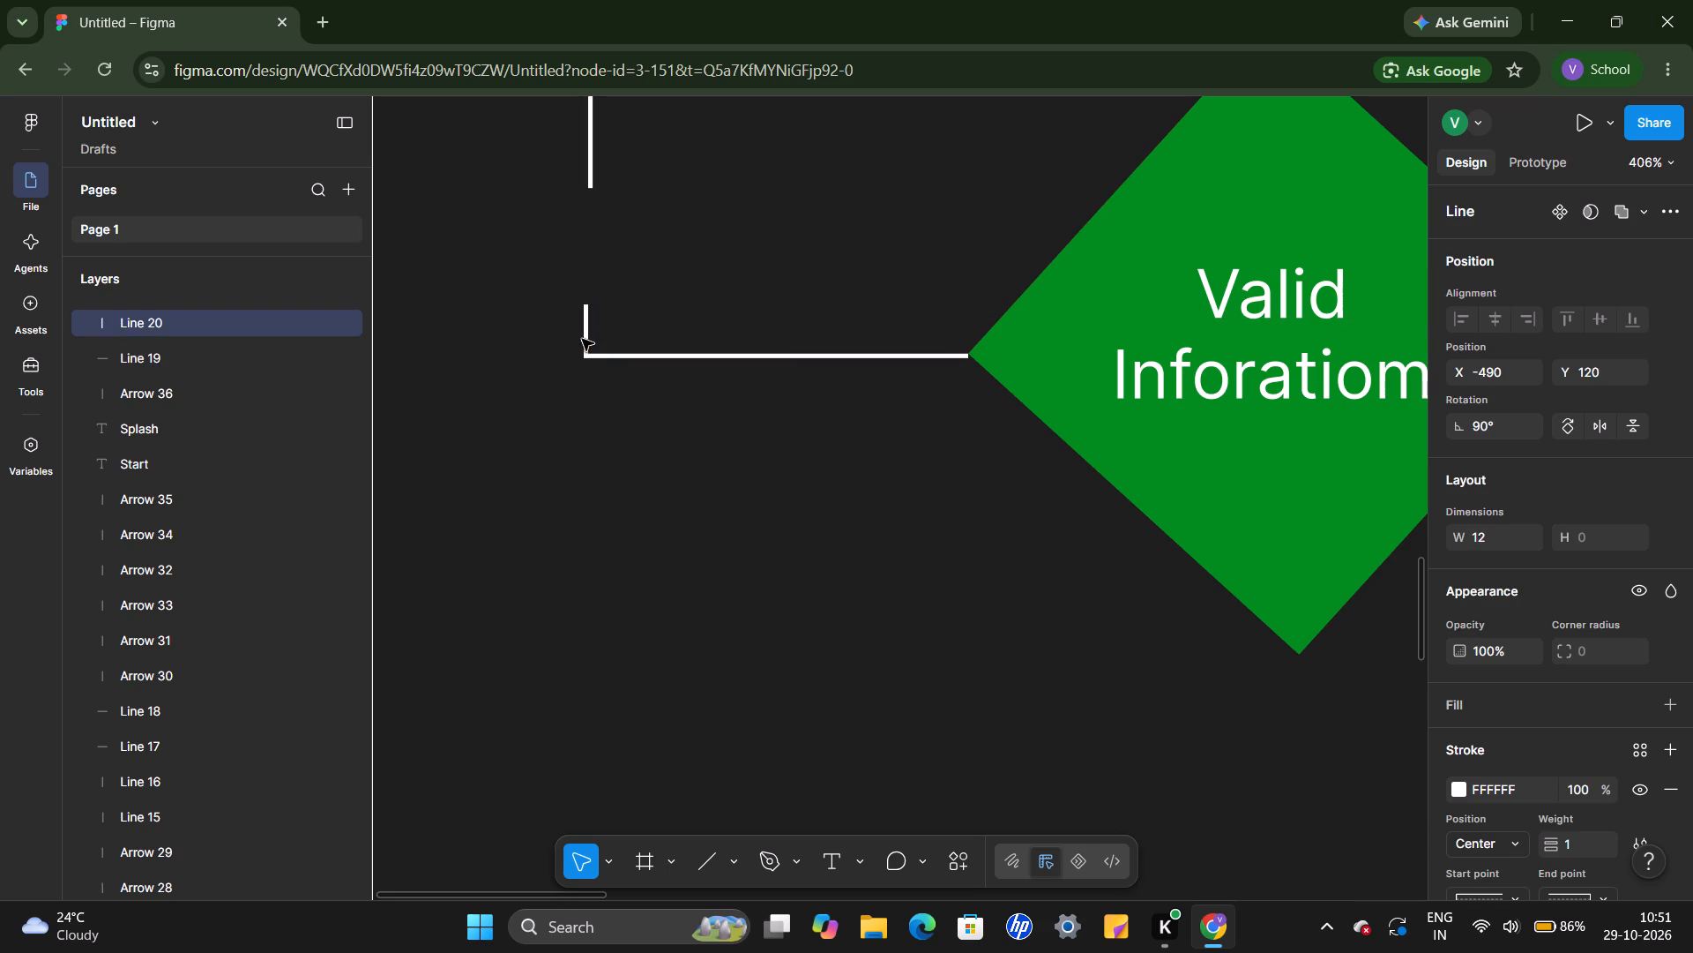
left_click(616, 458)
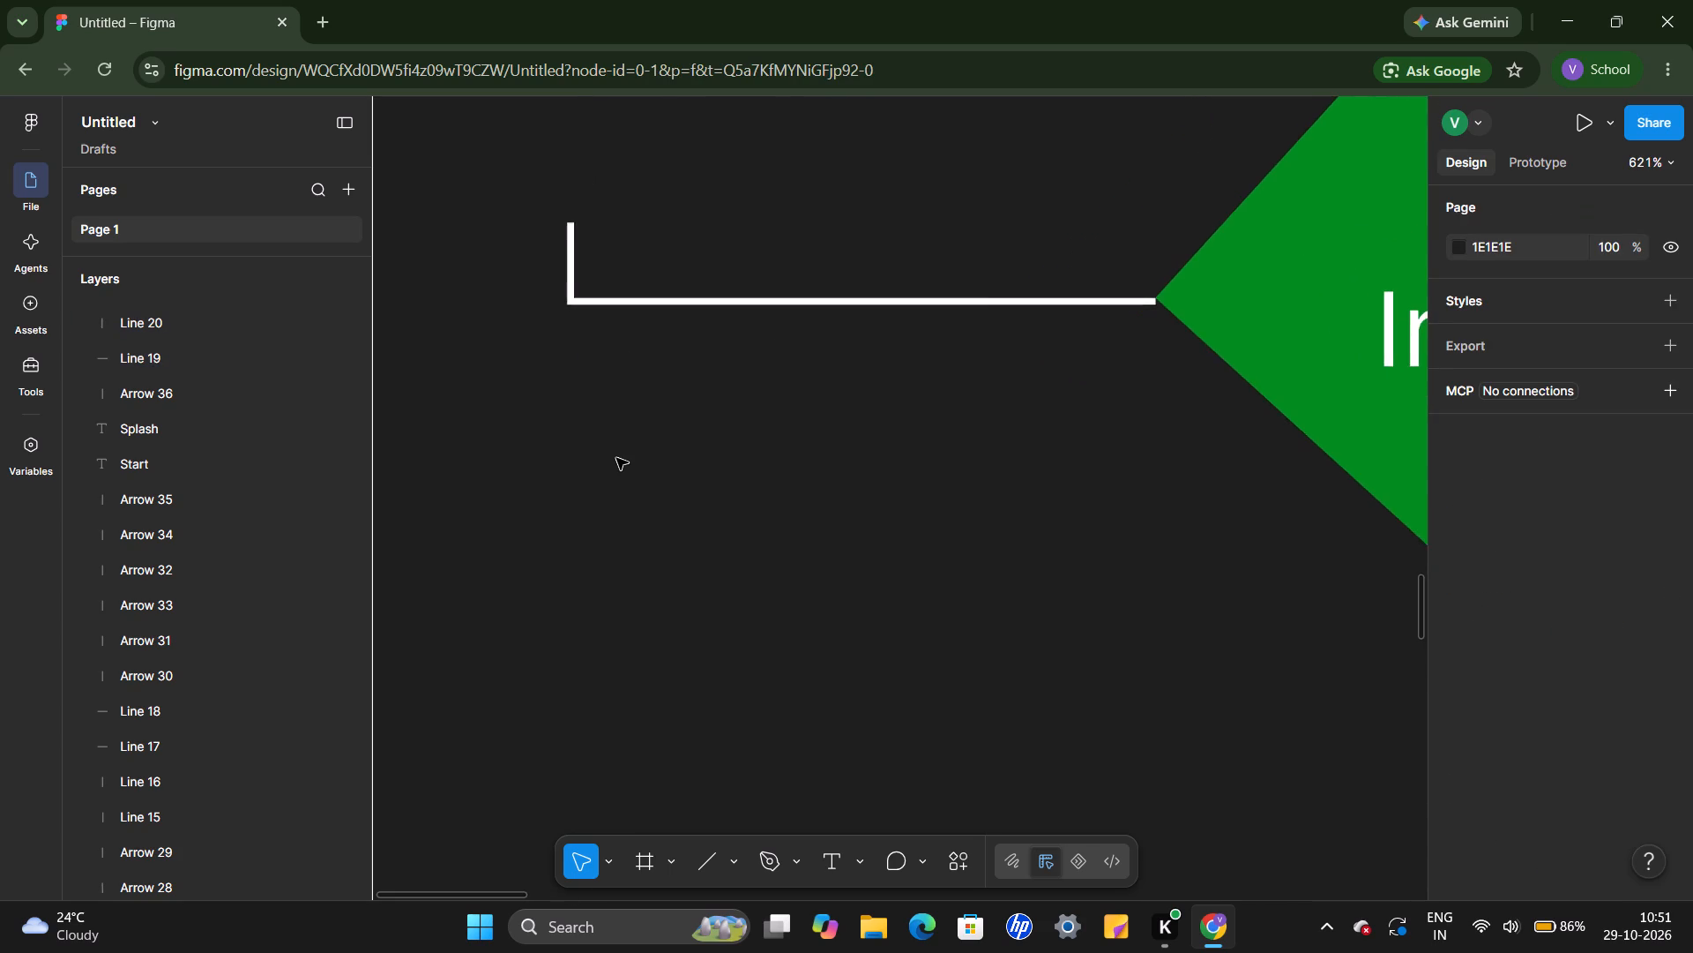
Extend the lower end of the long vertical connector beside Signup, making the line about 155 long.
scroll(616, 458, "up", 1)
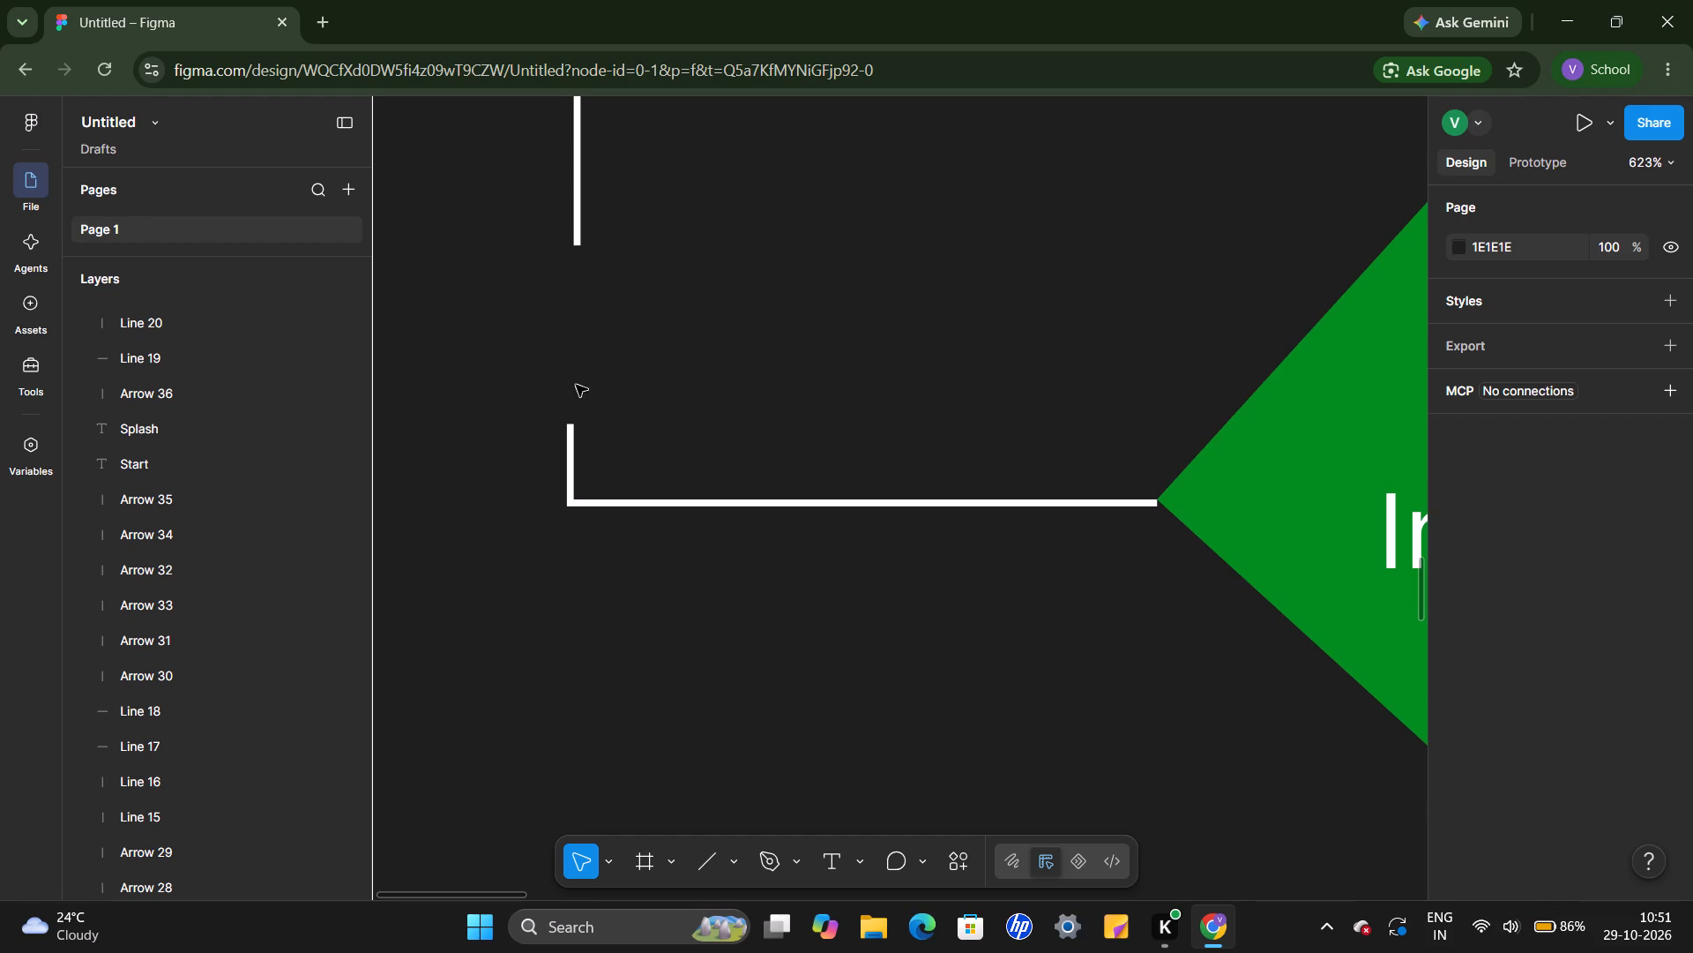
left_click(578, 232)
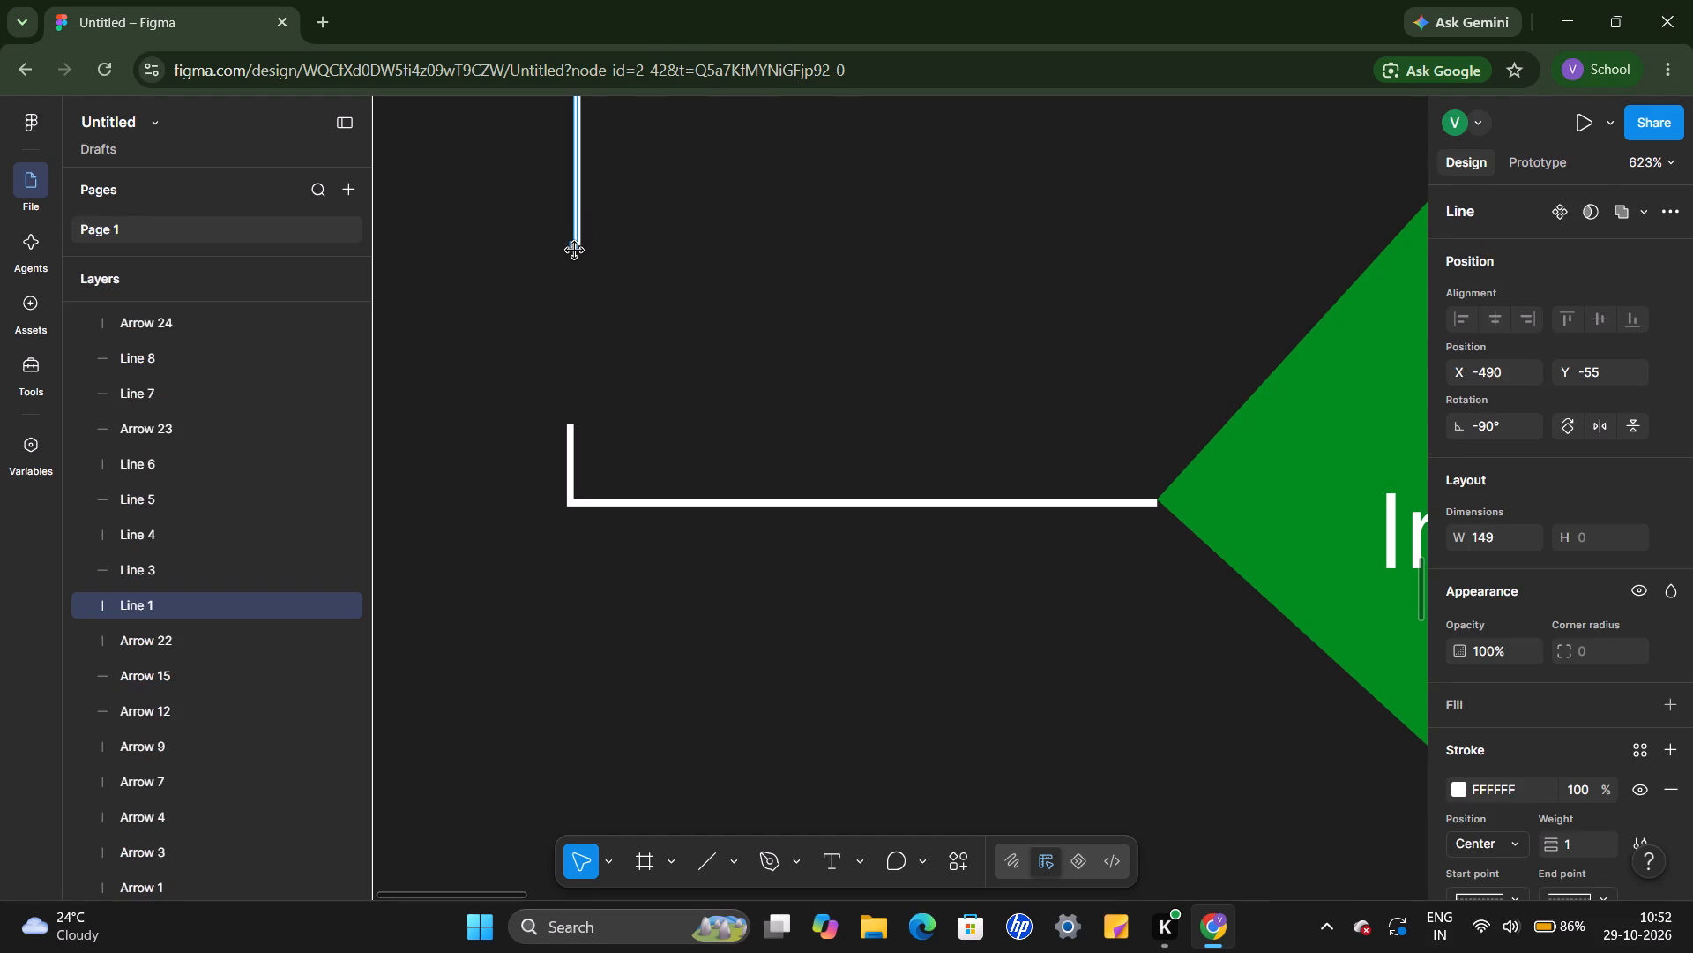
left_click_drag(575, 251, 571, 286)
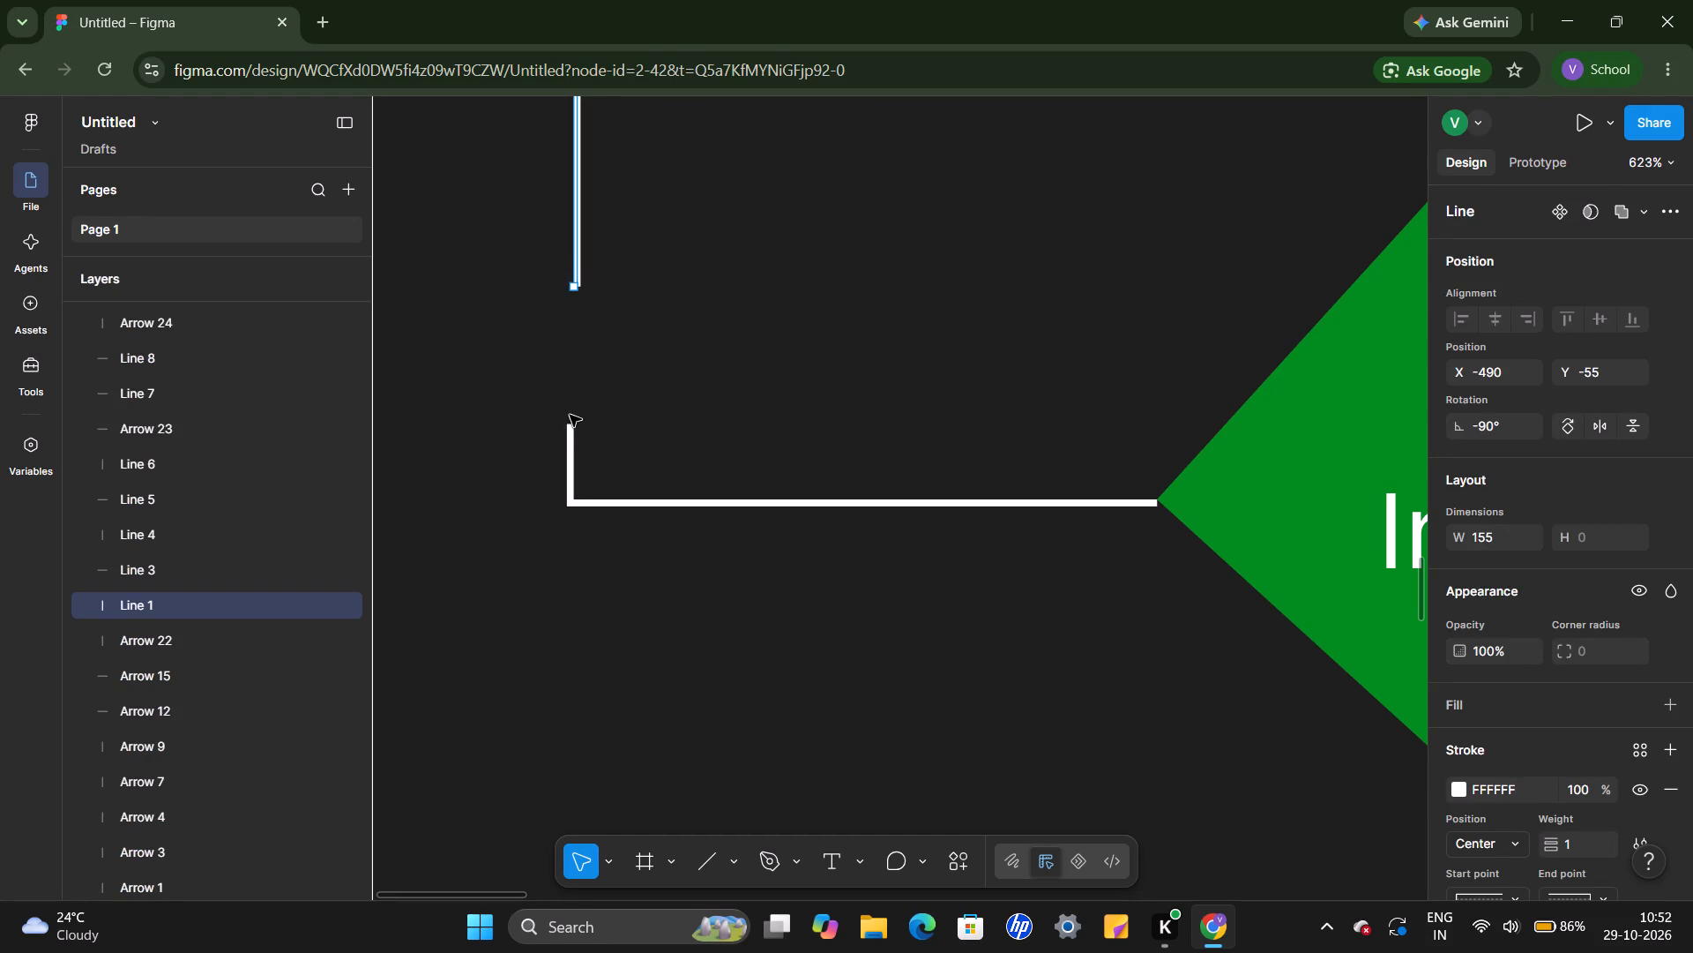
Extend the short vertical line's upper end towards the long connector above it, to about 18 long at Y 114.
left_click(570, 427)
left_click_drag(569, 423, 567, 403)
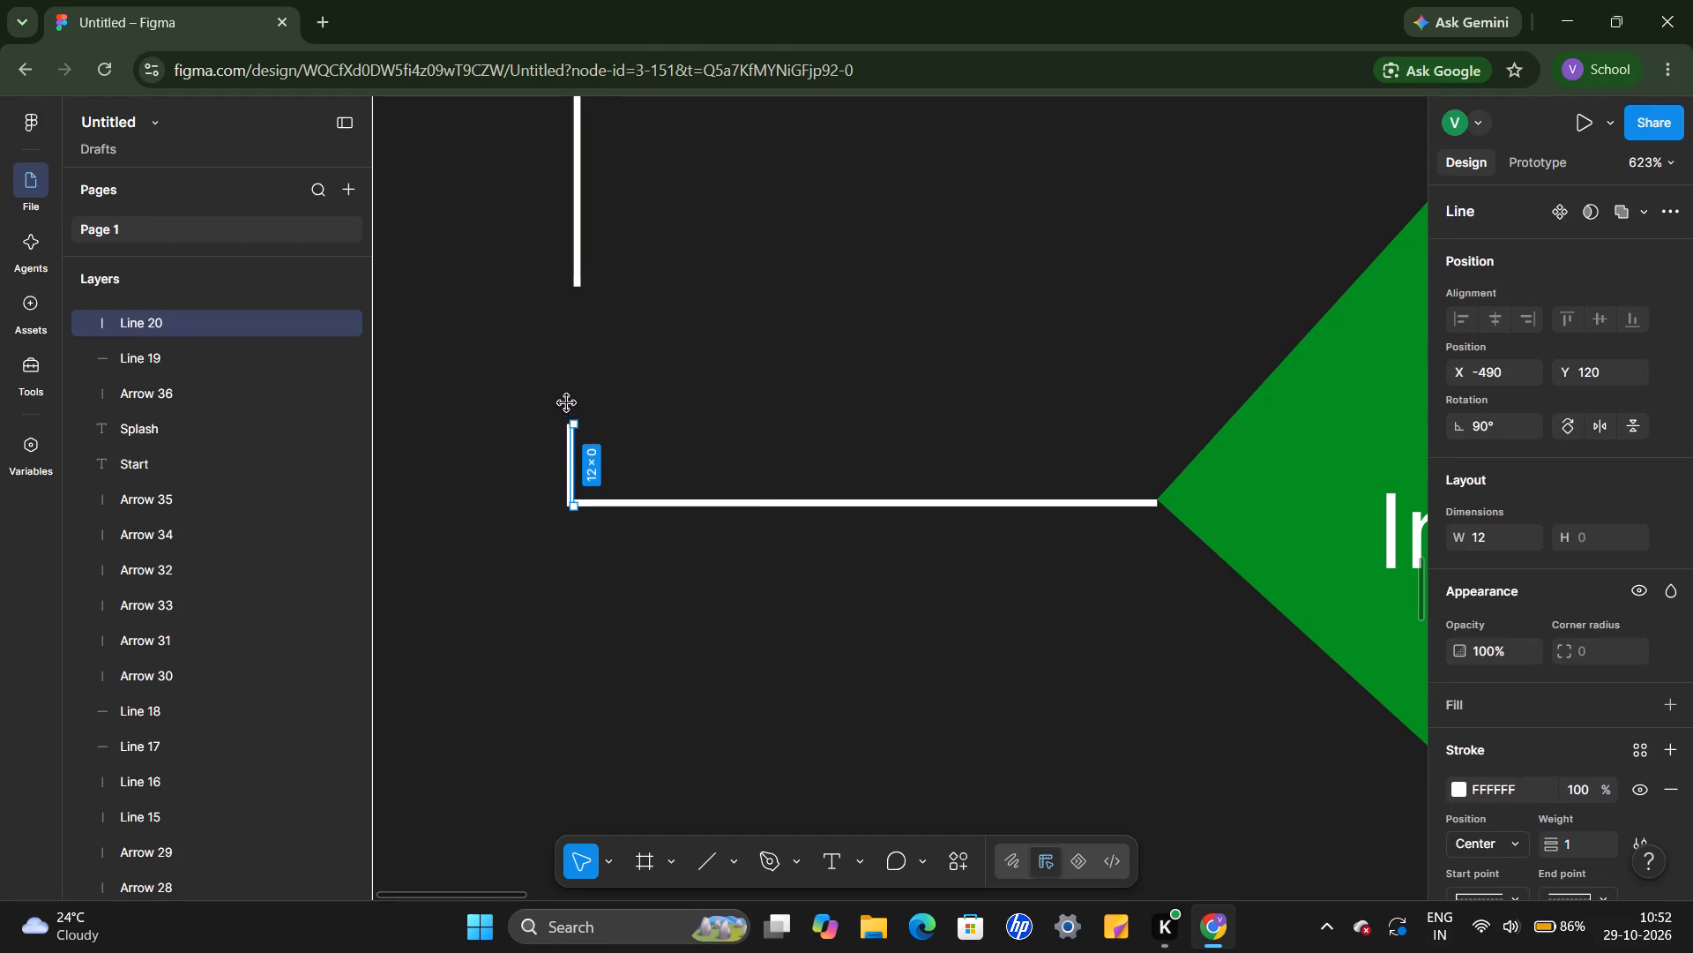
left_click_drag(567, 403, 576, 382)
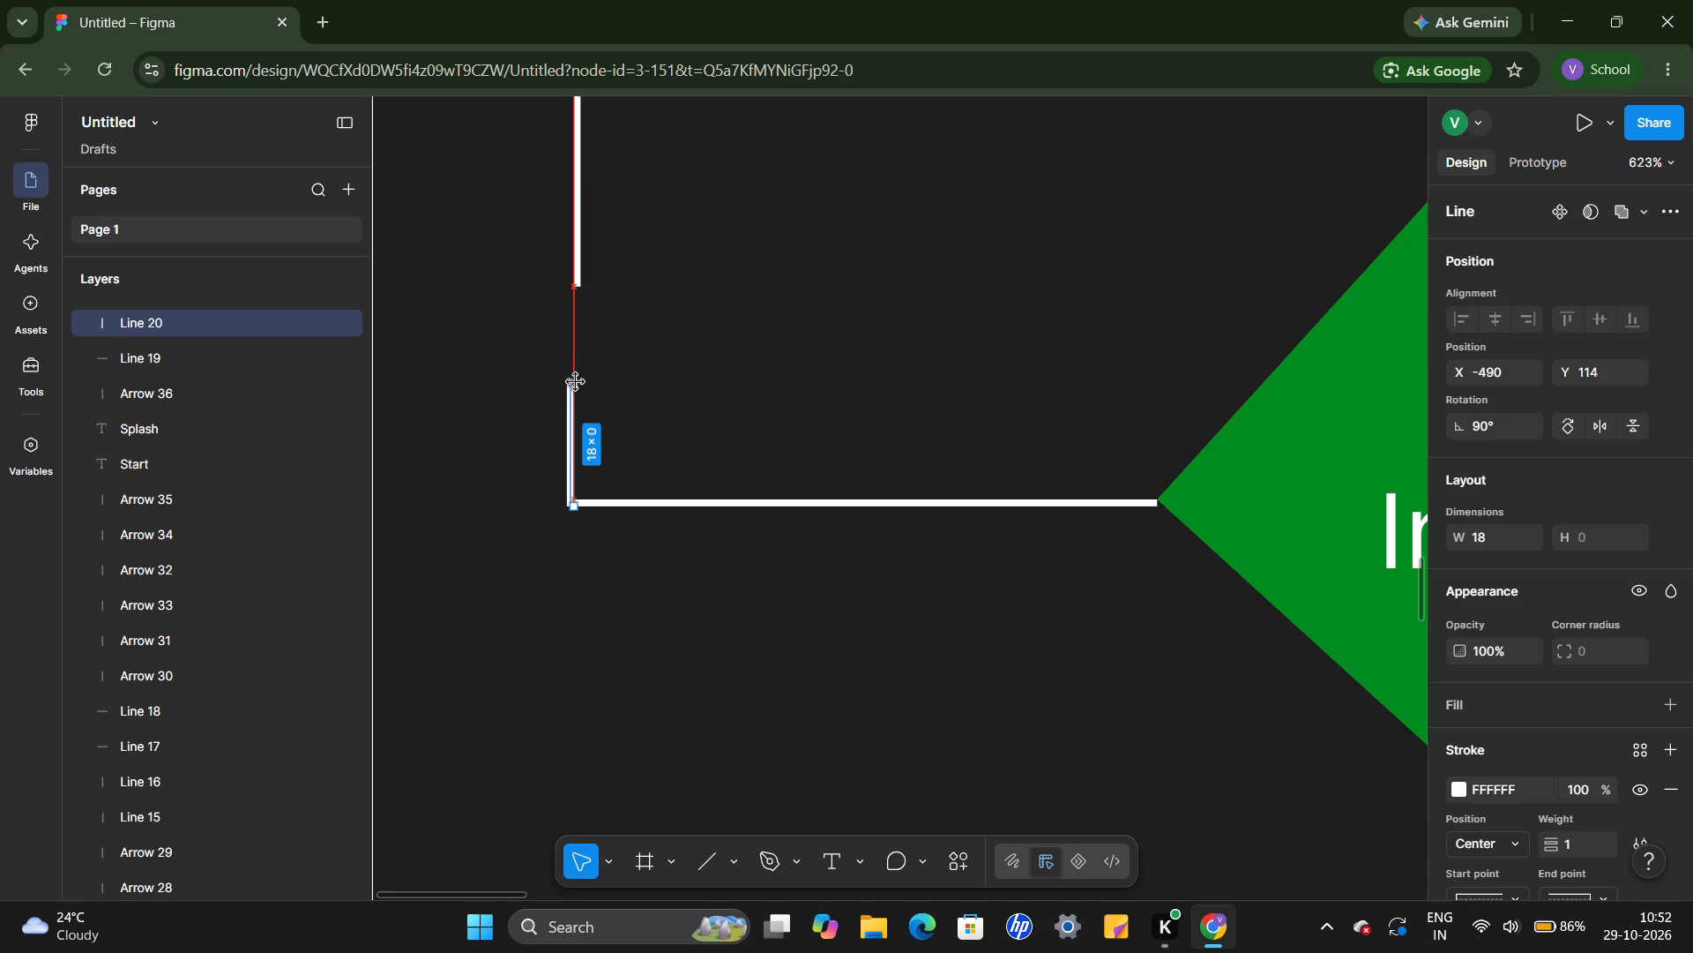
left_click_drag(576, 382, 576, 383)
left_click(603, 395)
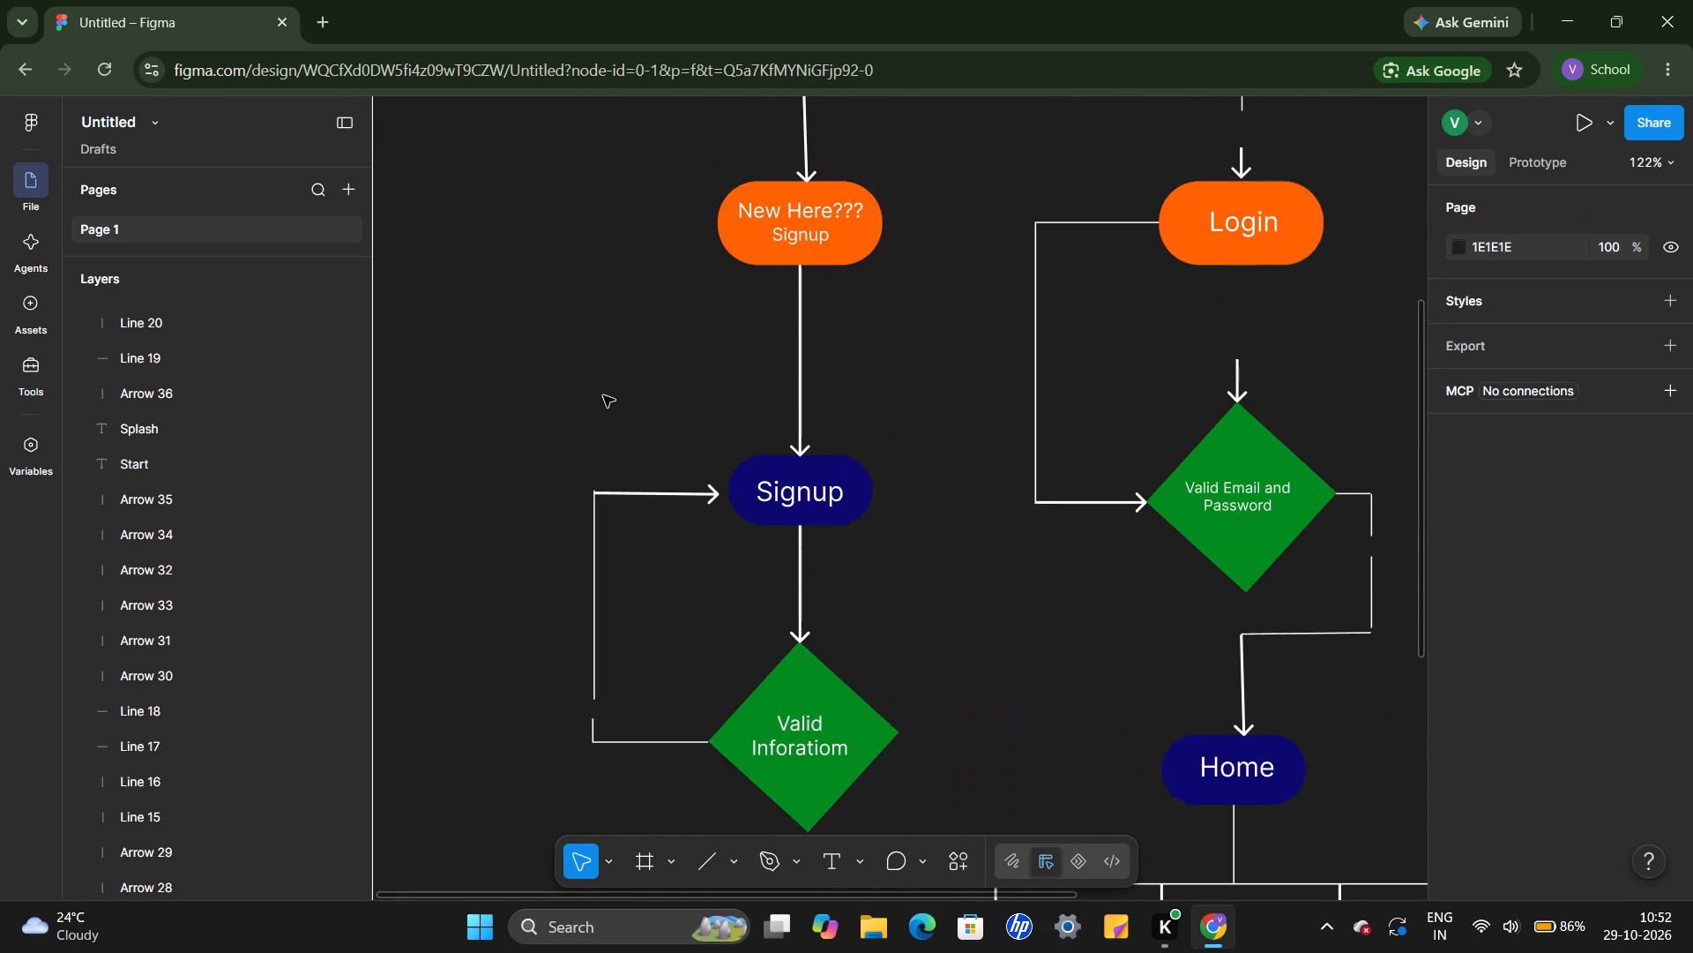
Draw a horizontal line about 387 long from the Logout shape's left edge outward, and nudge it up slightly.
scroll(868, 620, "down", 1)
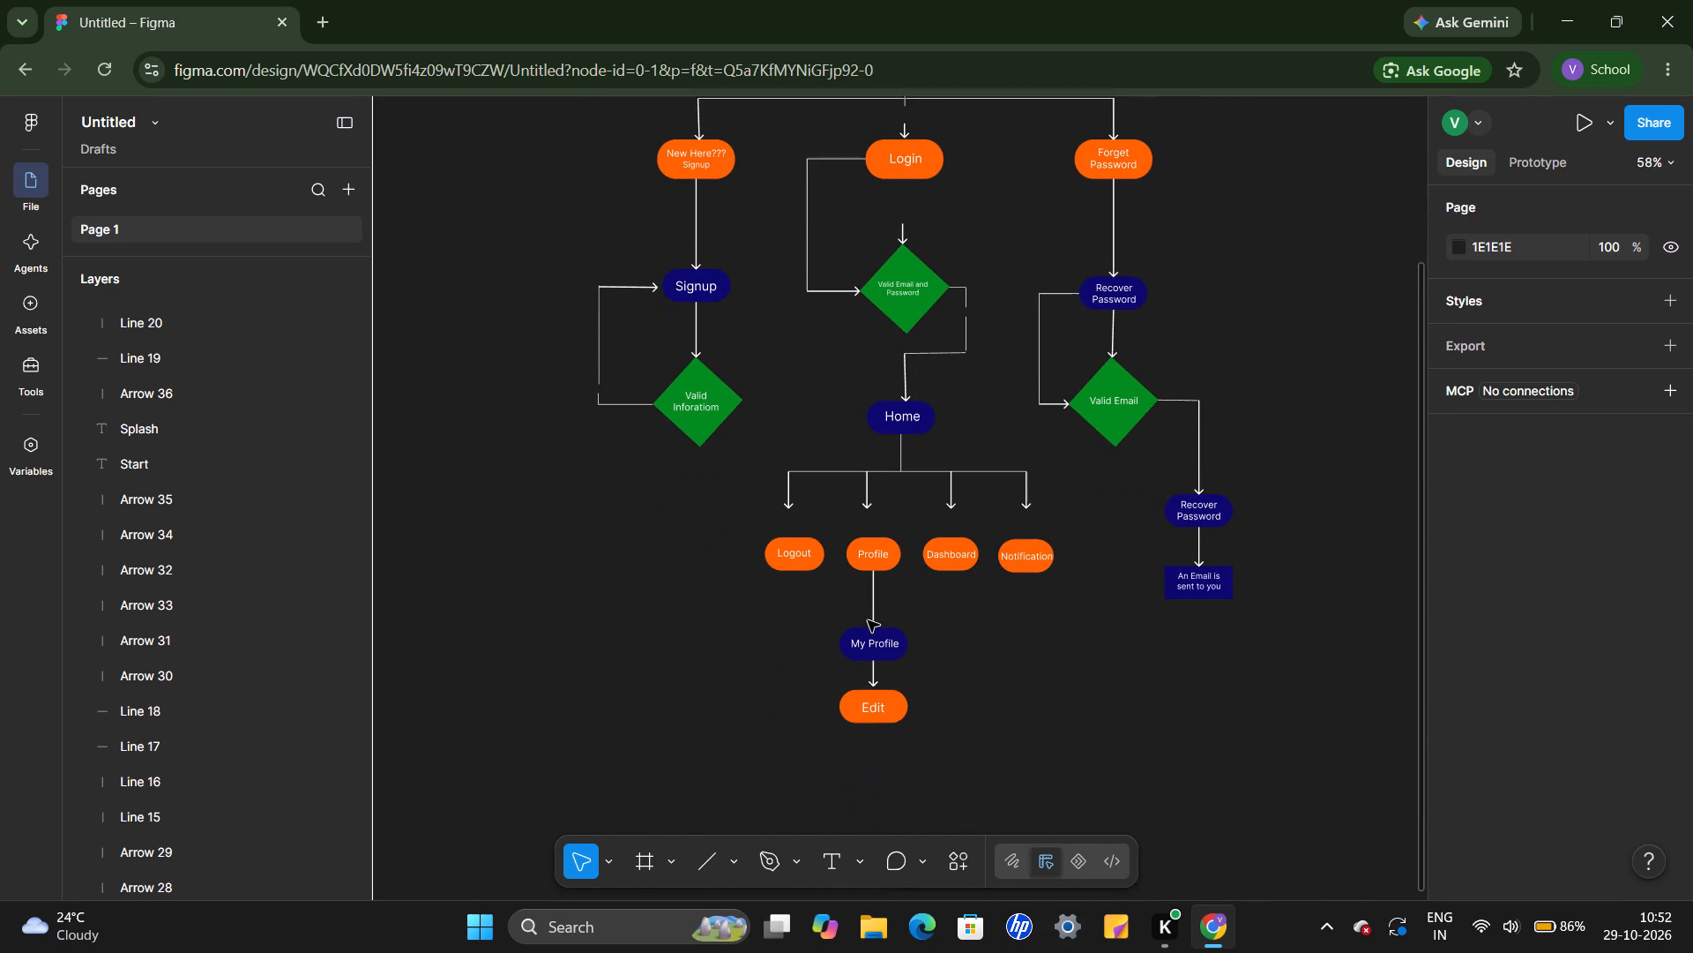
scroll(868, 620, "down", 1)
left_click(697, 855)
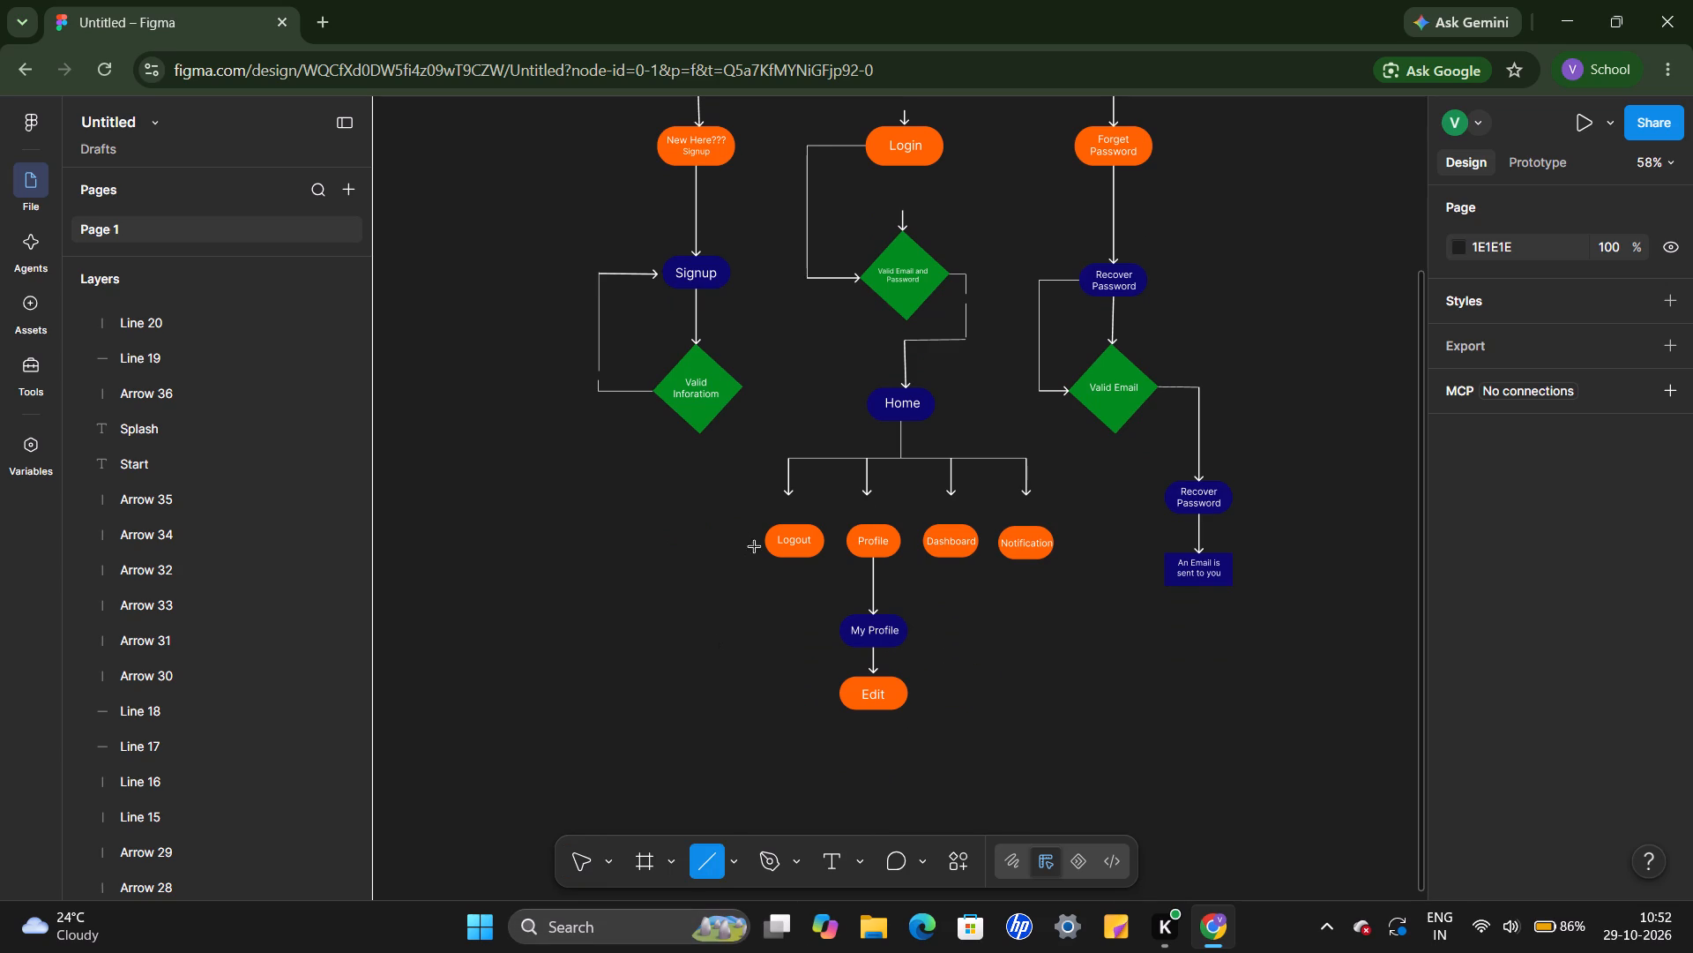
left_click_drag(764, 543, 526, 537)
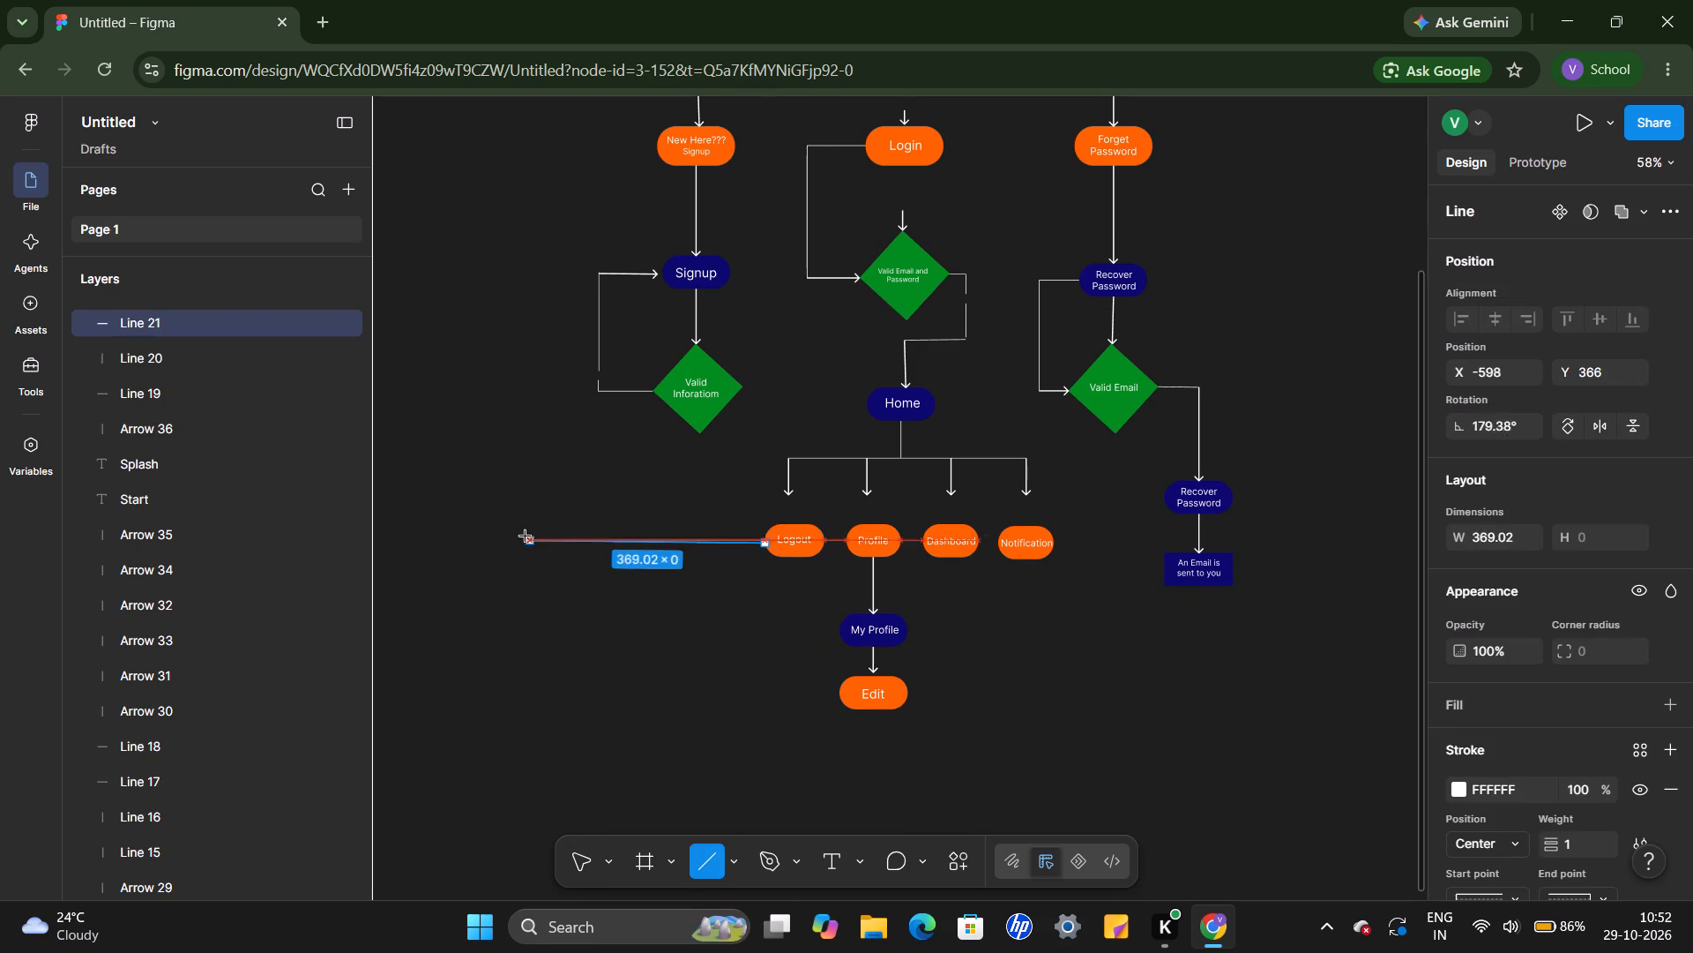
left_click_drag(526, 537, 522, 541)
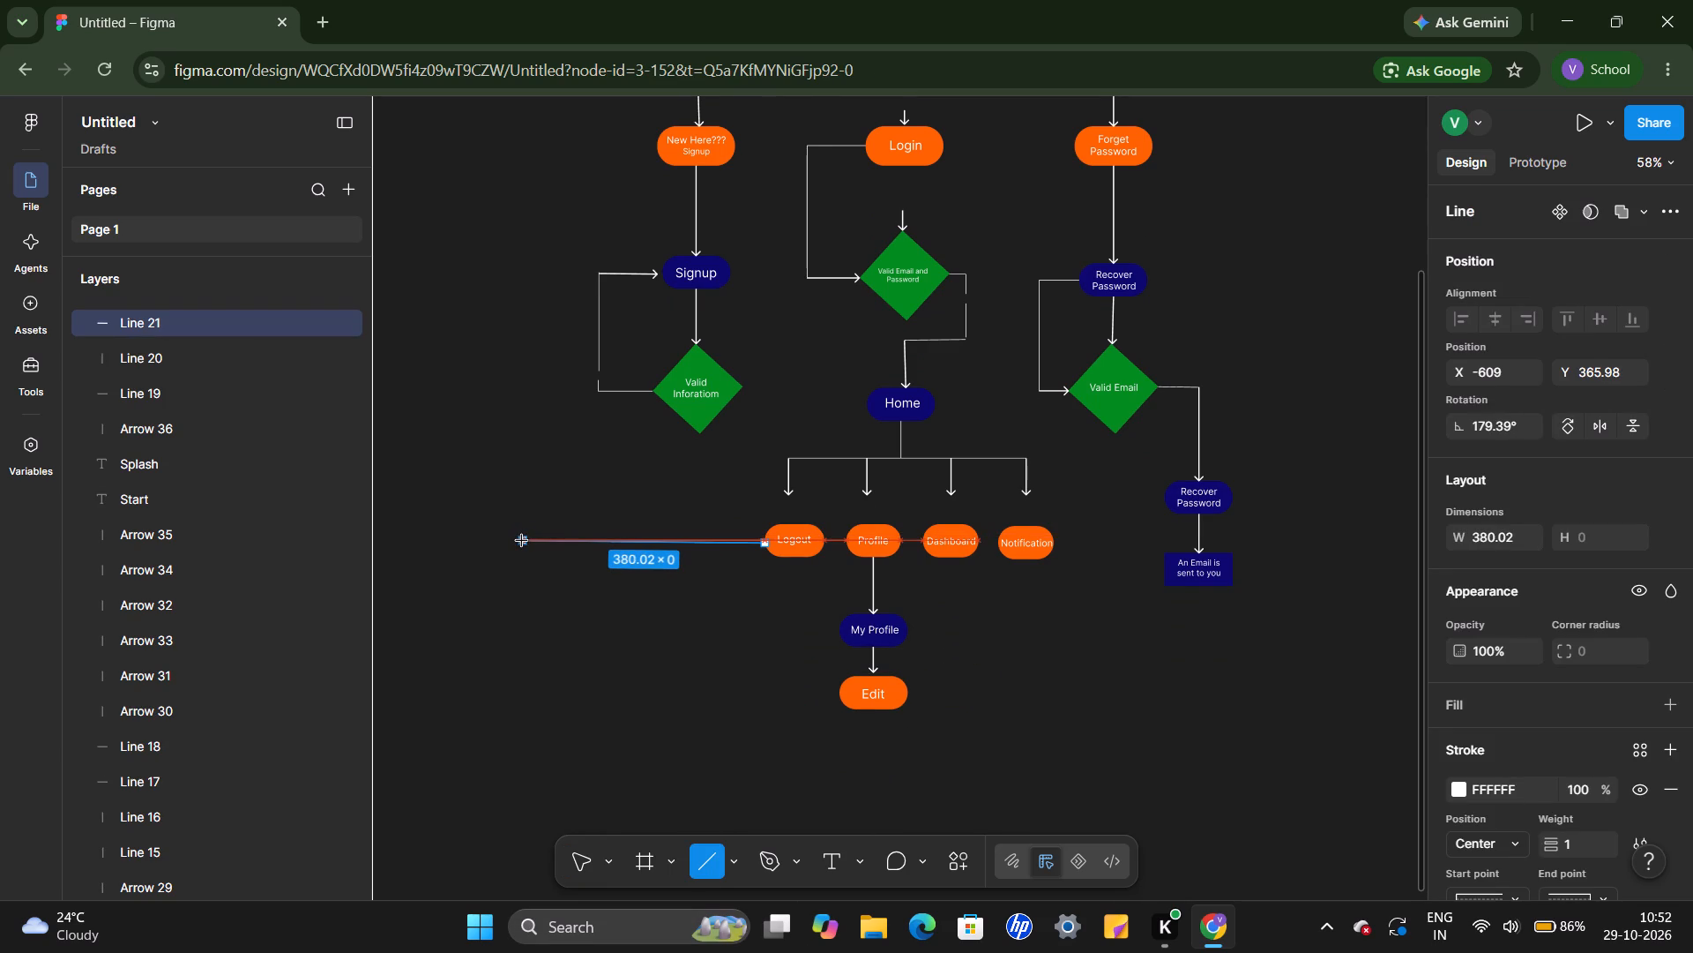
left_click_drag(522, 541, 518, 544)
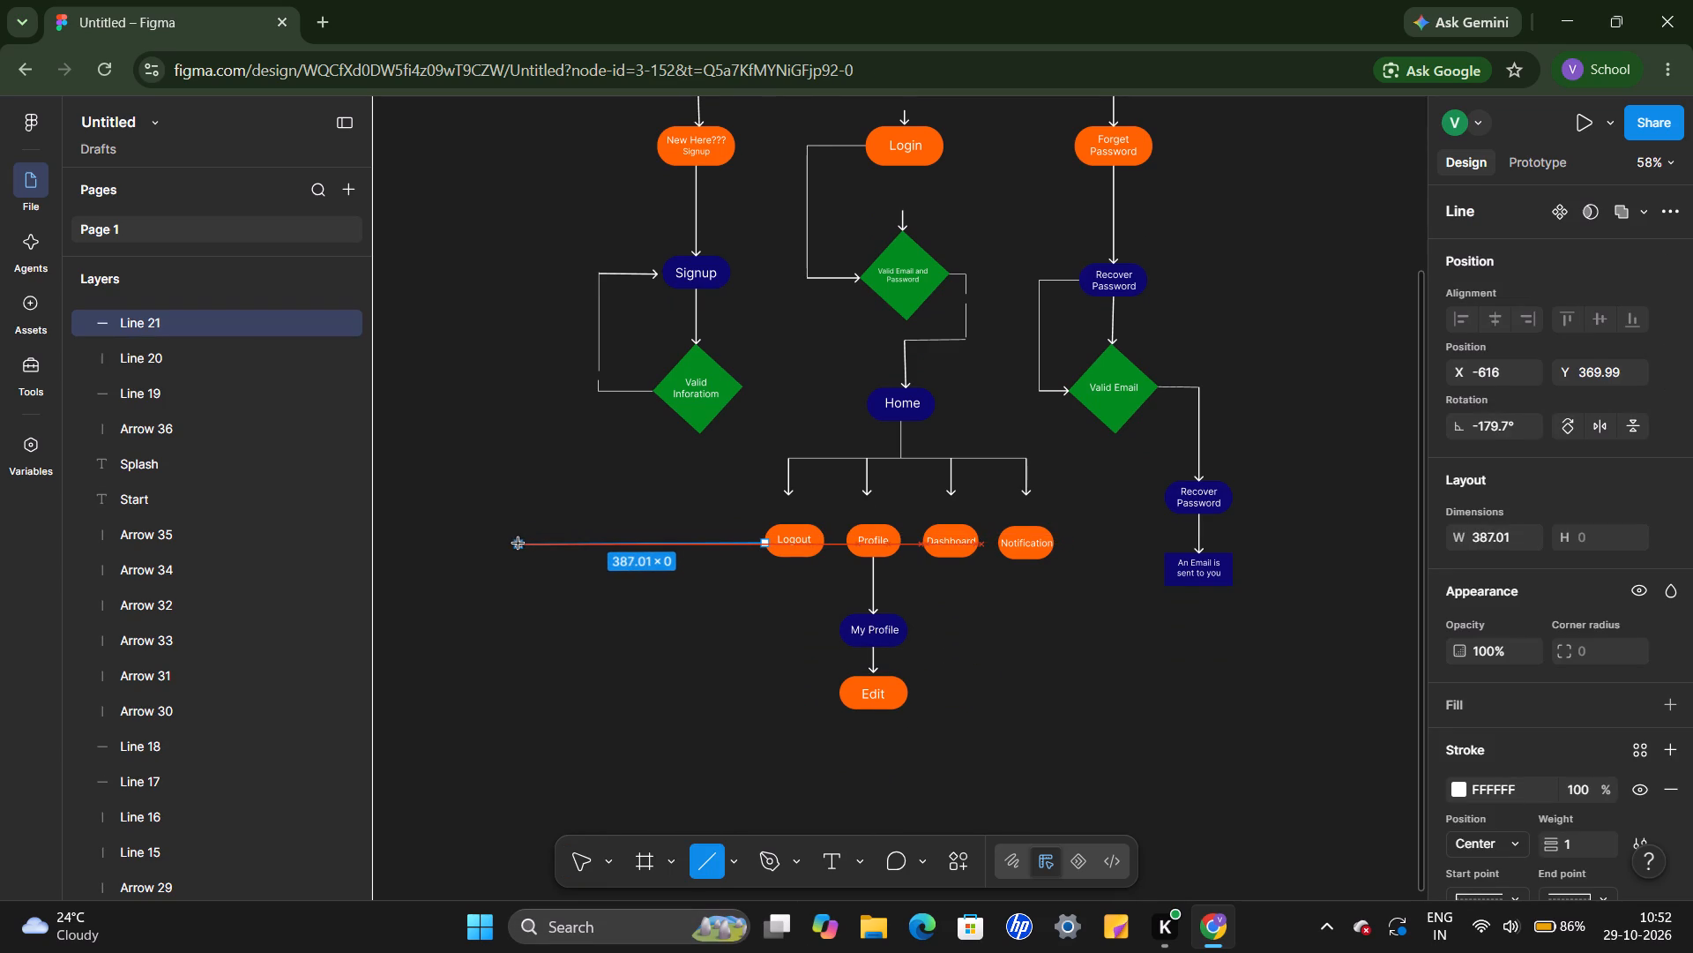
left_click_drag(518, 544, 518, 543)
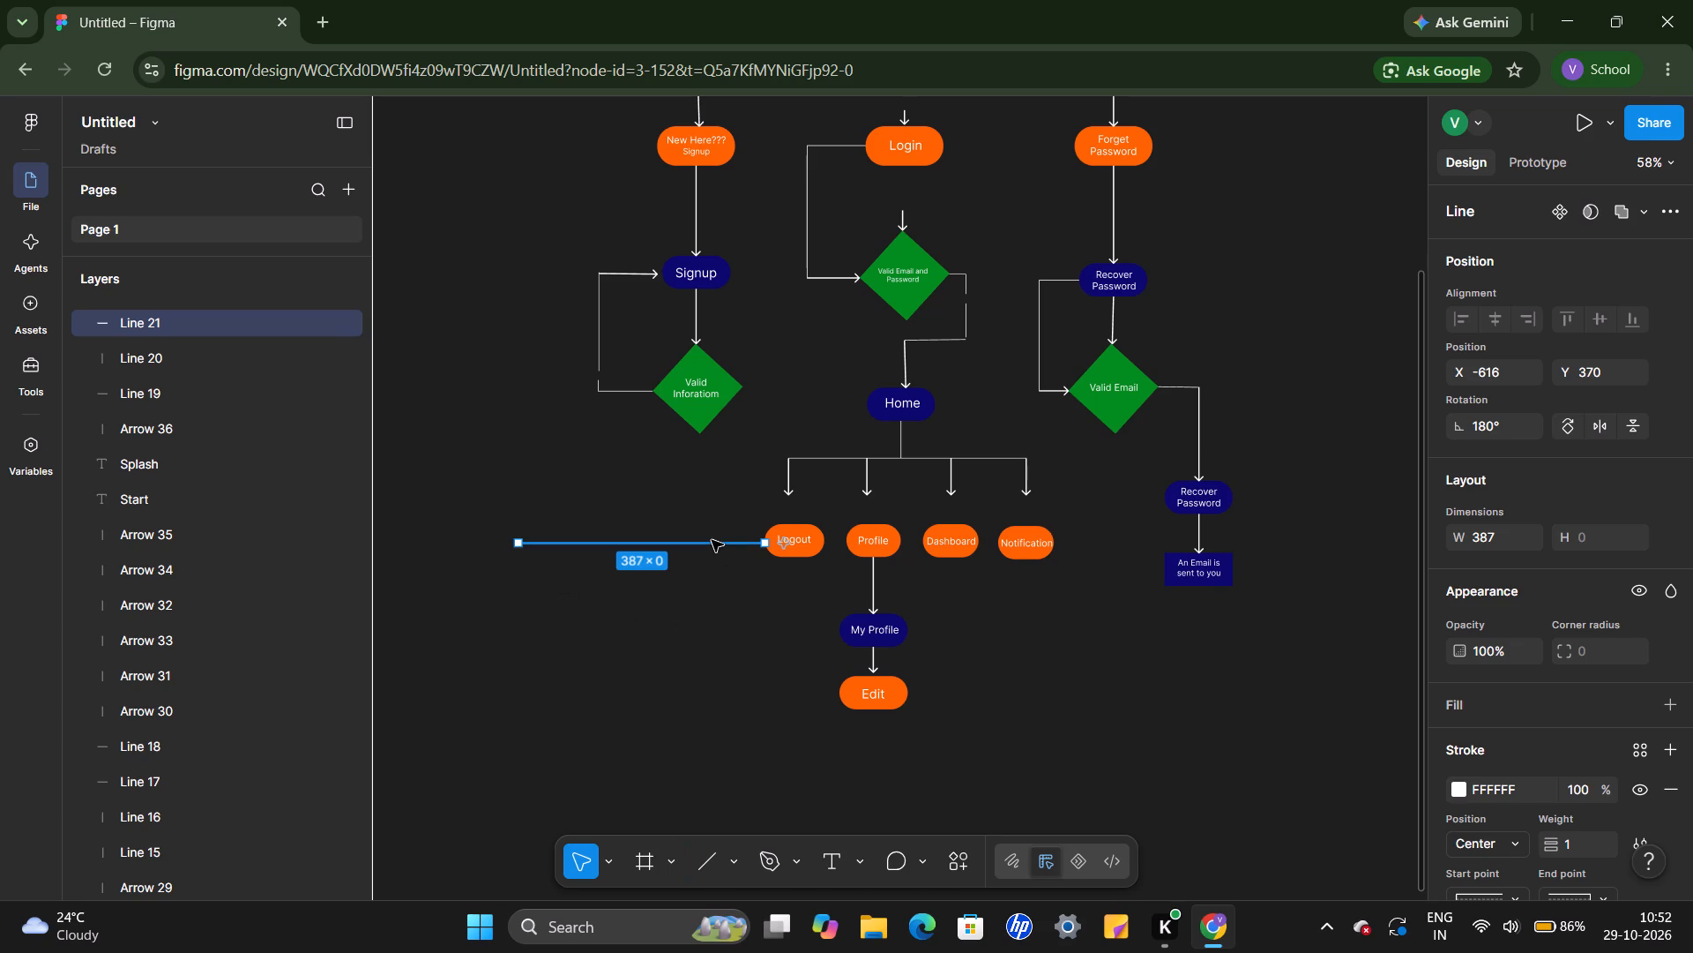
key("Up")
key("Up")
left_click(712, 653)
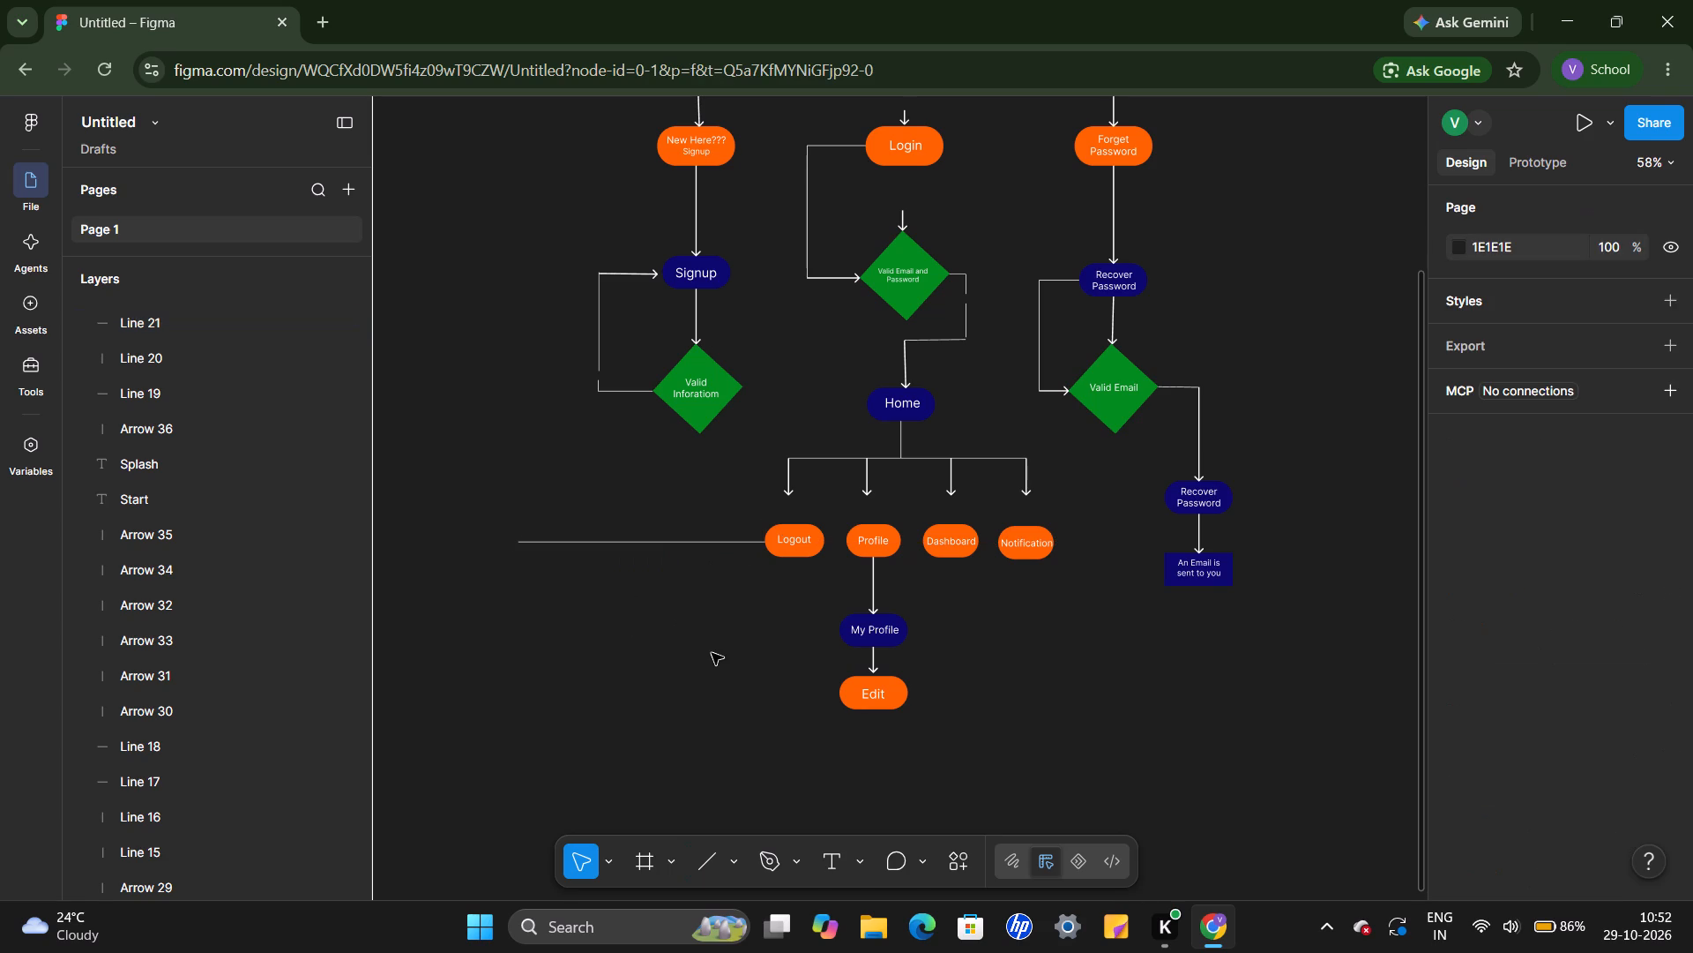
Draw a vertical line about 760 long from the outer end of Logout's horizontal line up to the navy Login shape's level.
left_click(710, 858)
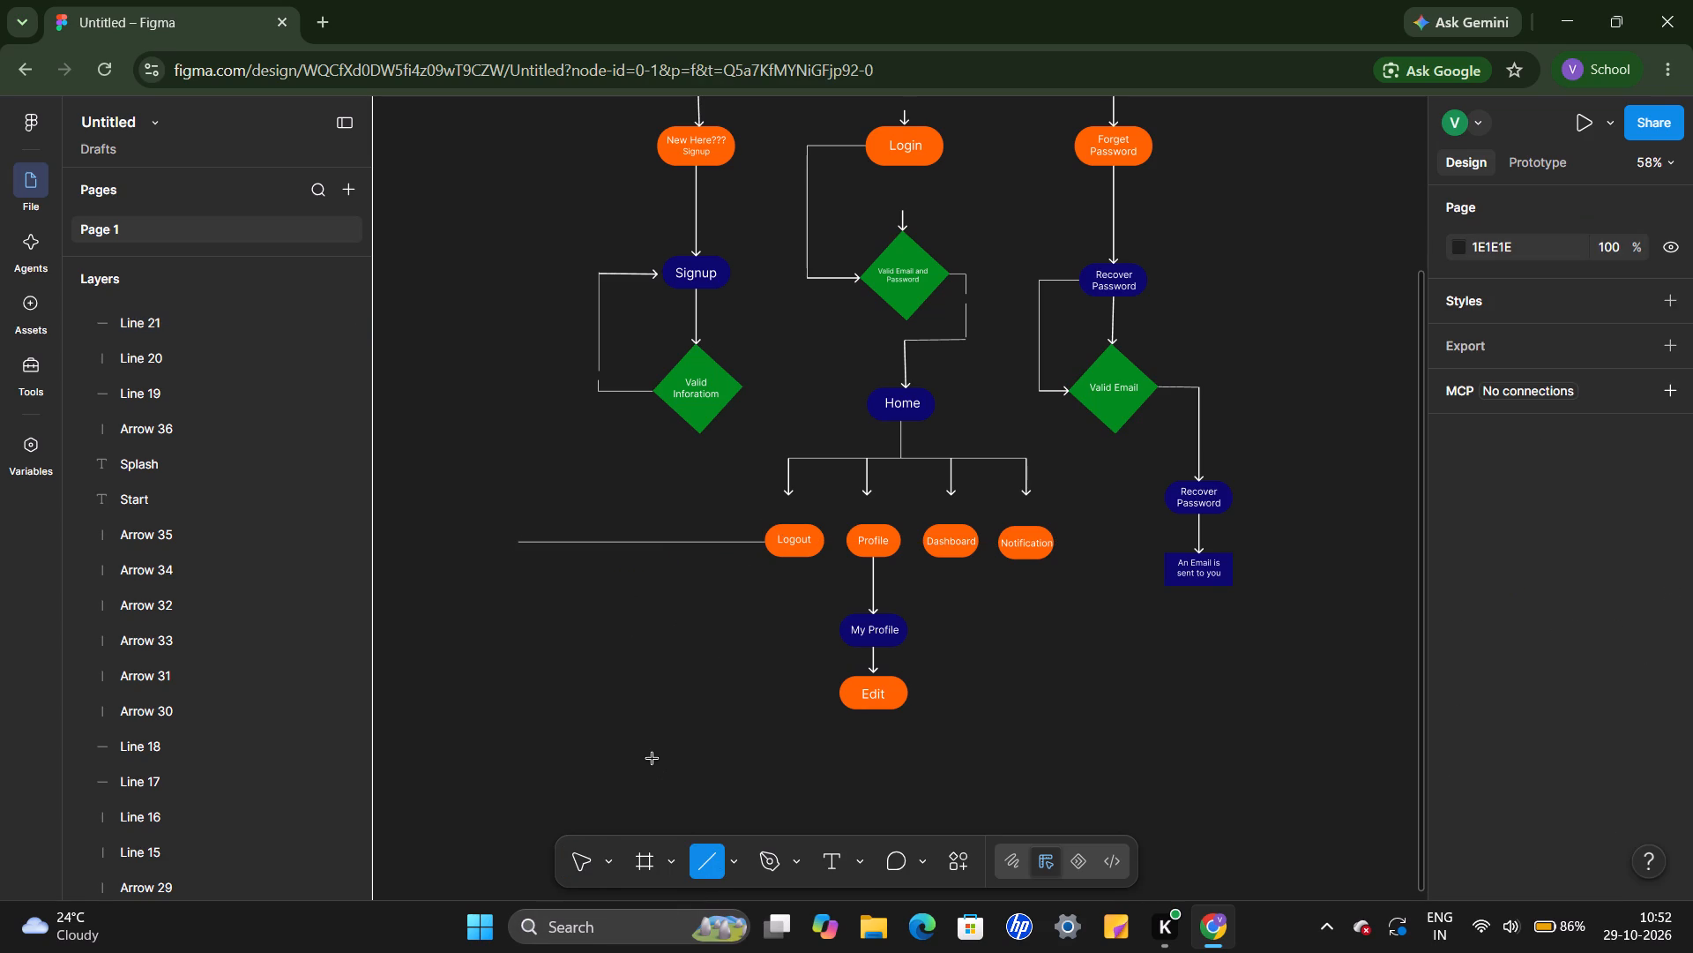
scroll(653, 759, "right", 1)
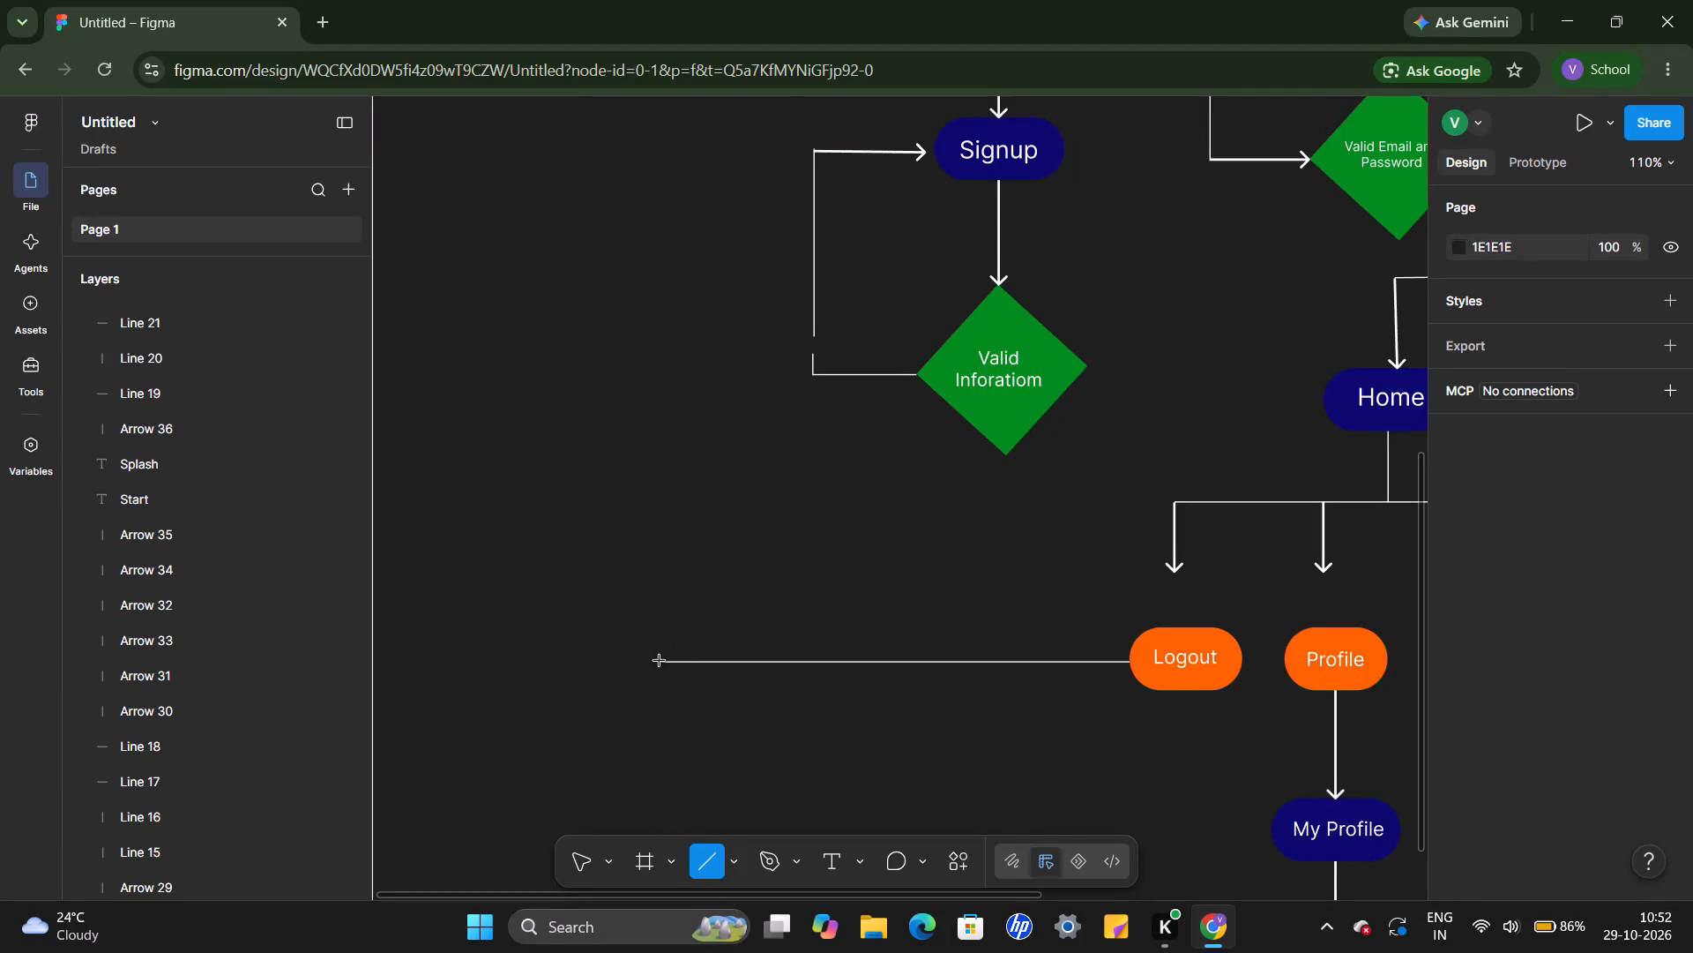
left_click(660, 662)
left_click_drag(660, 662, 656, 316)
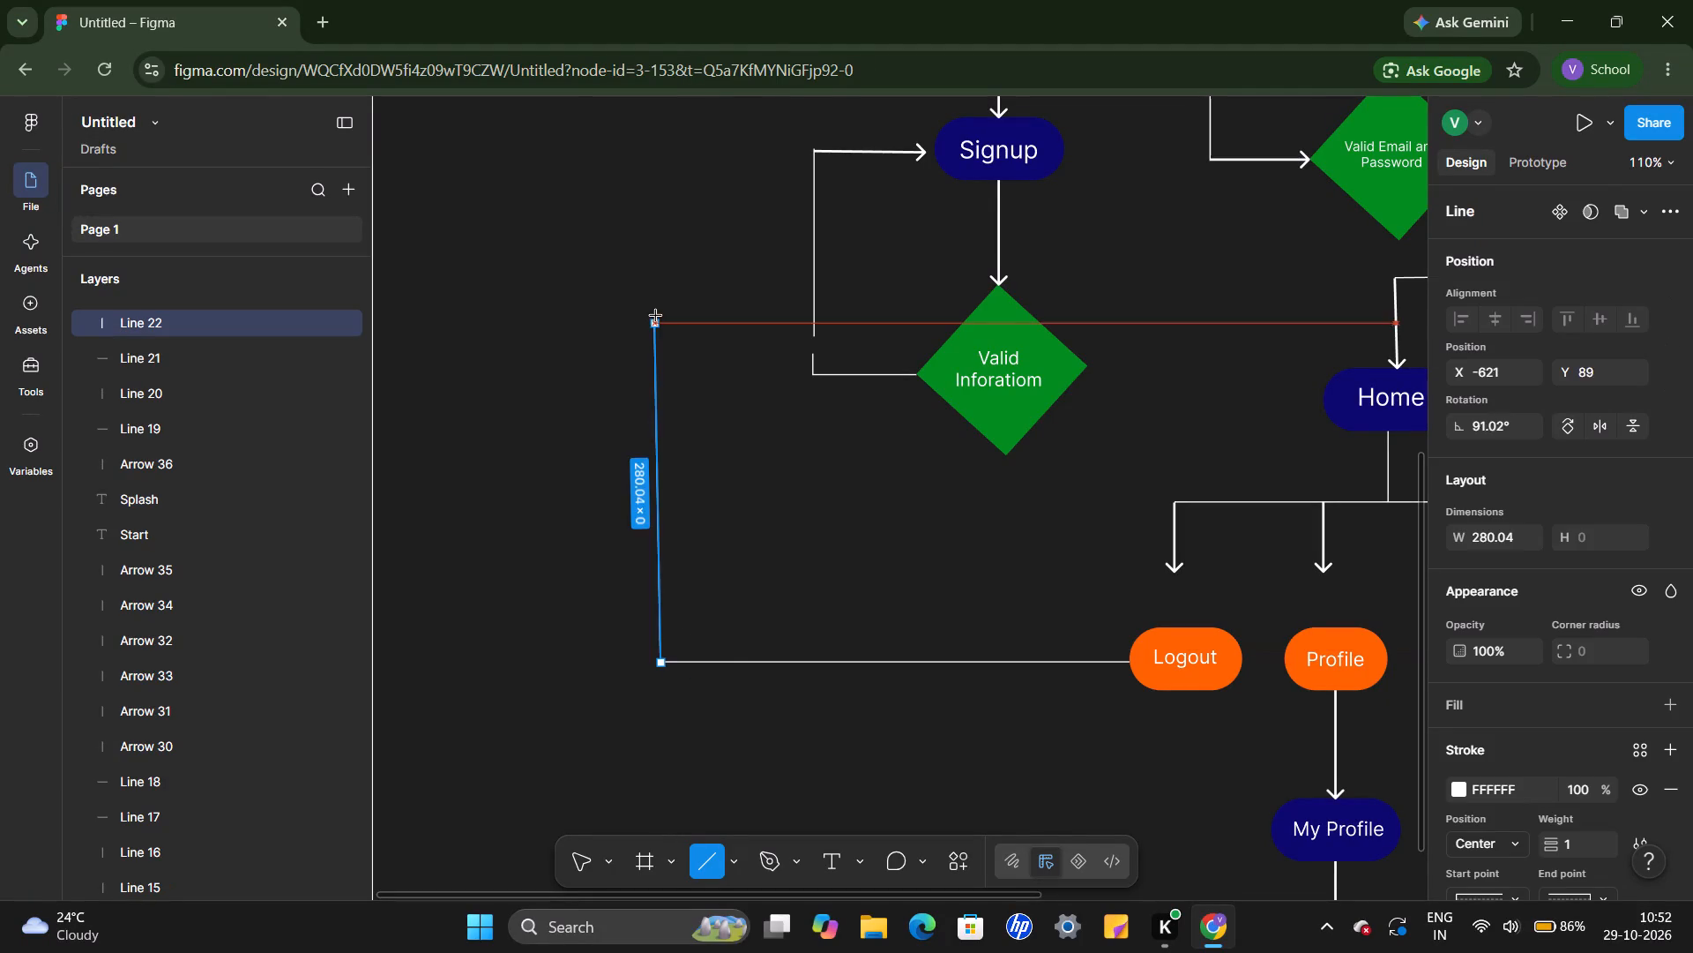
left_click_drag(656, 316, 653, 34)
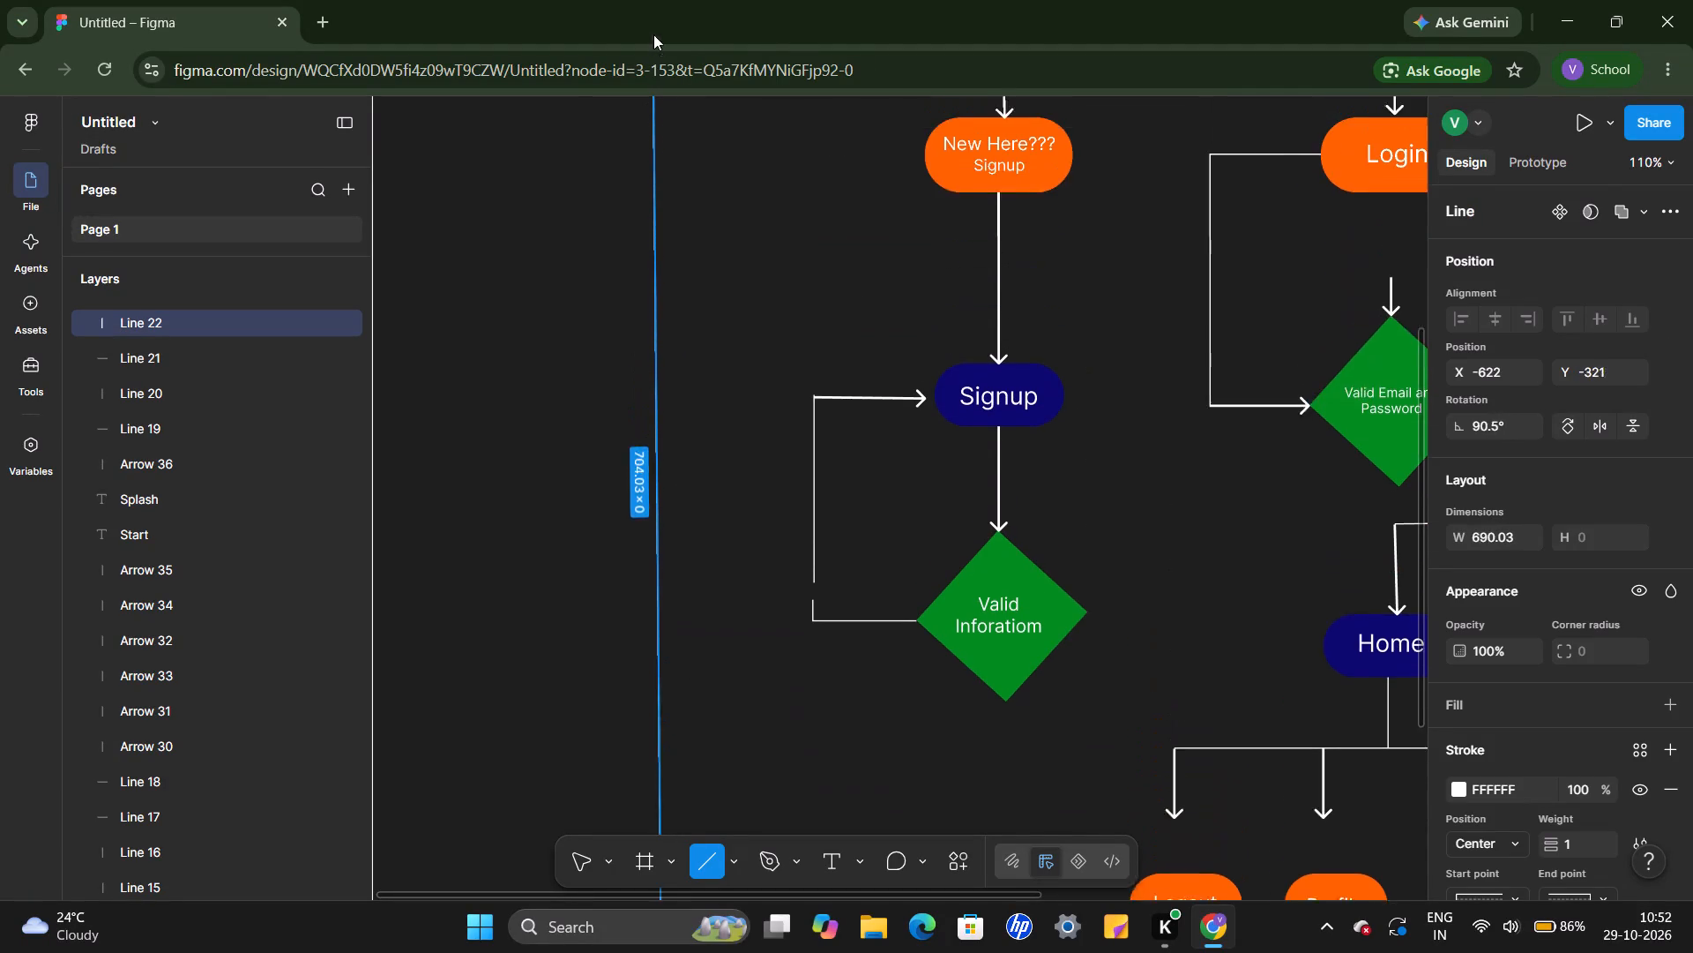
left_click_drag(653, 34, 665, 542)
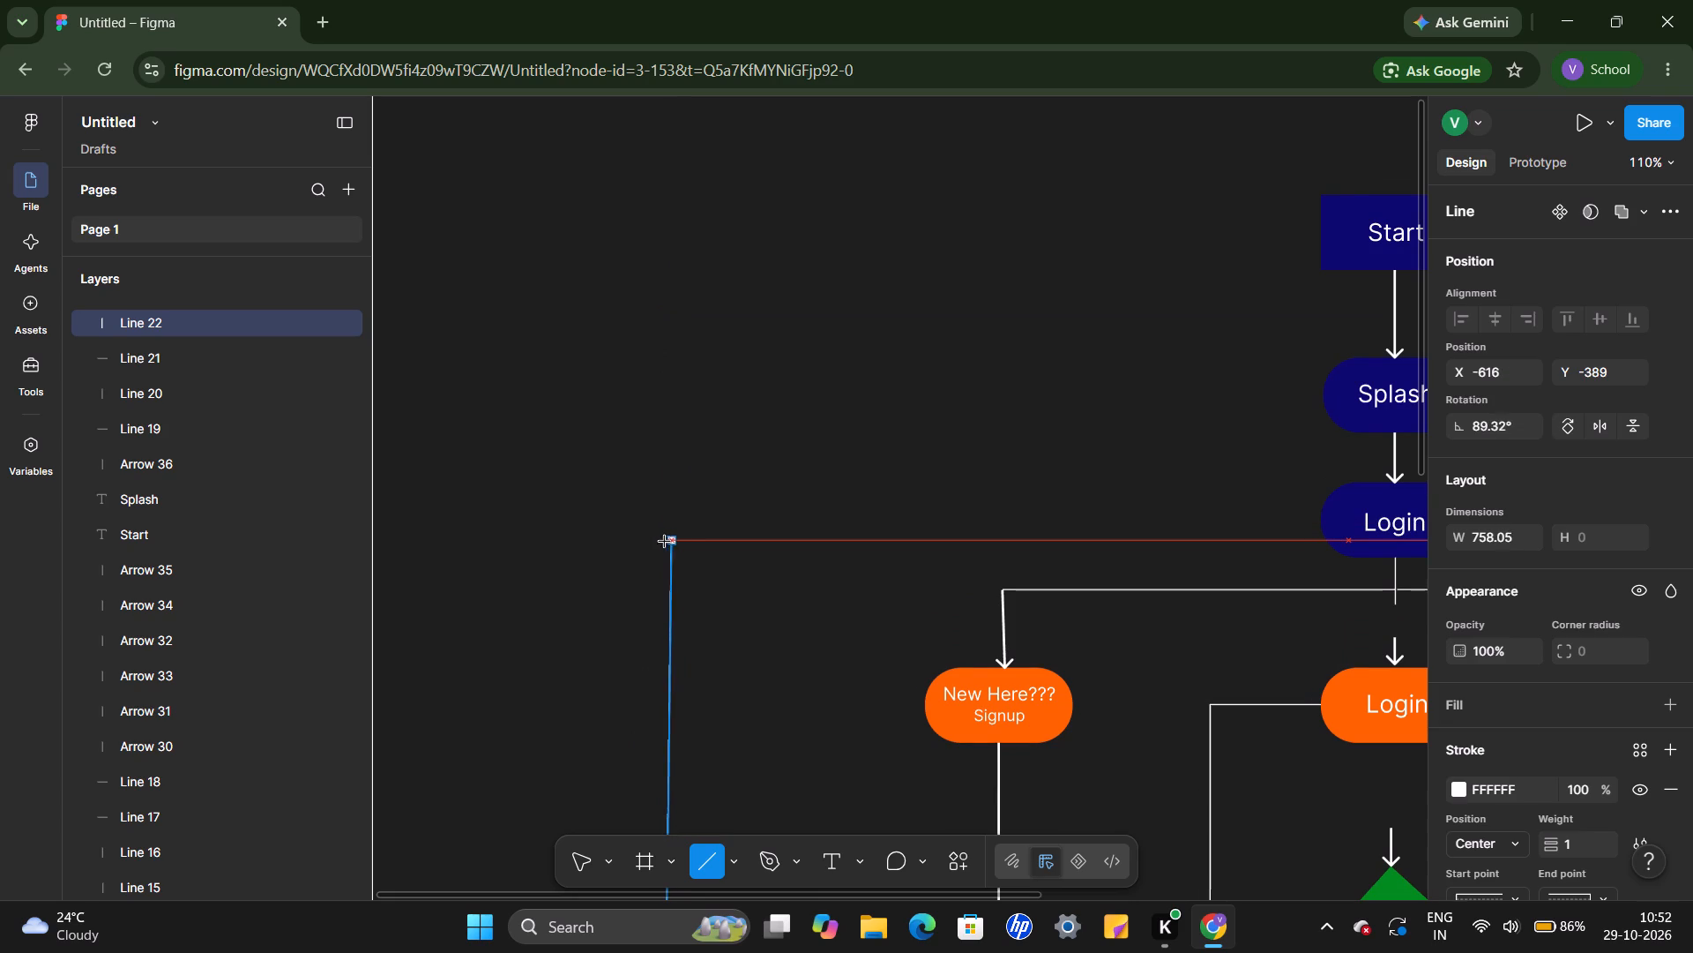
left_click_drag(665, 542, 659, 540)
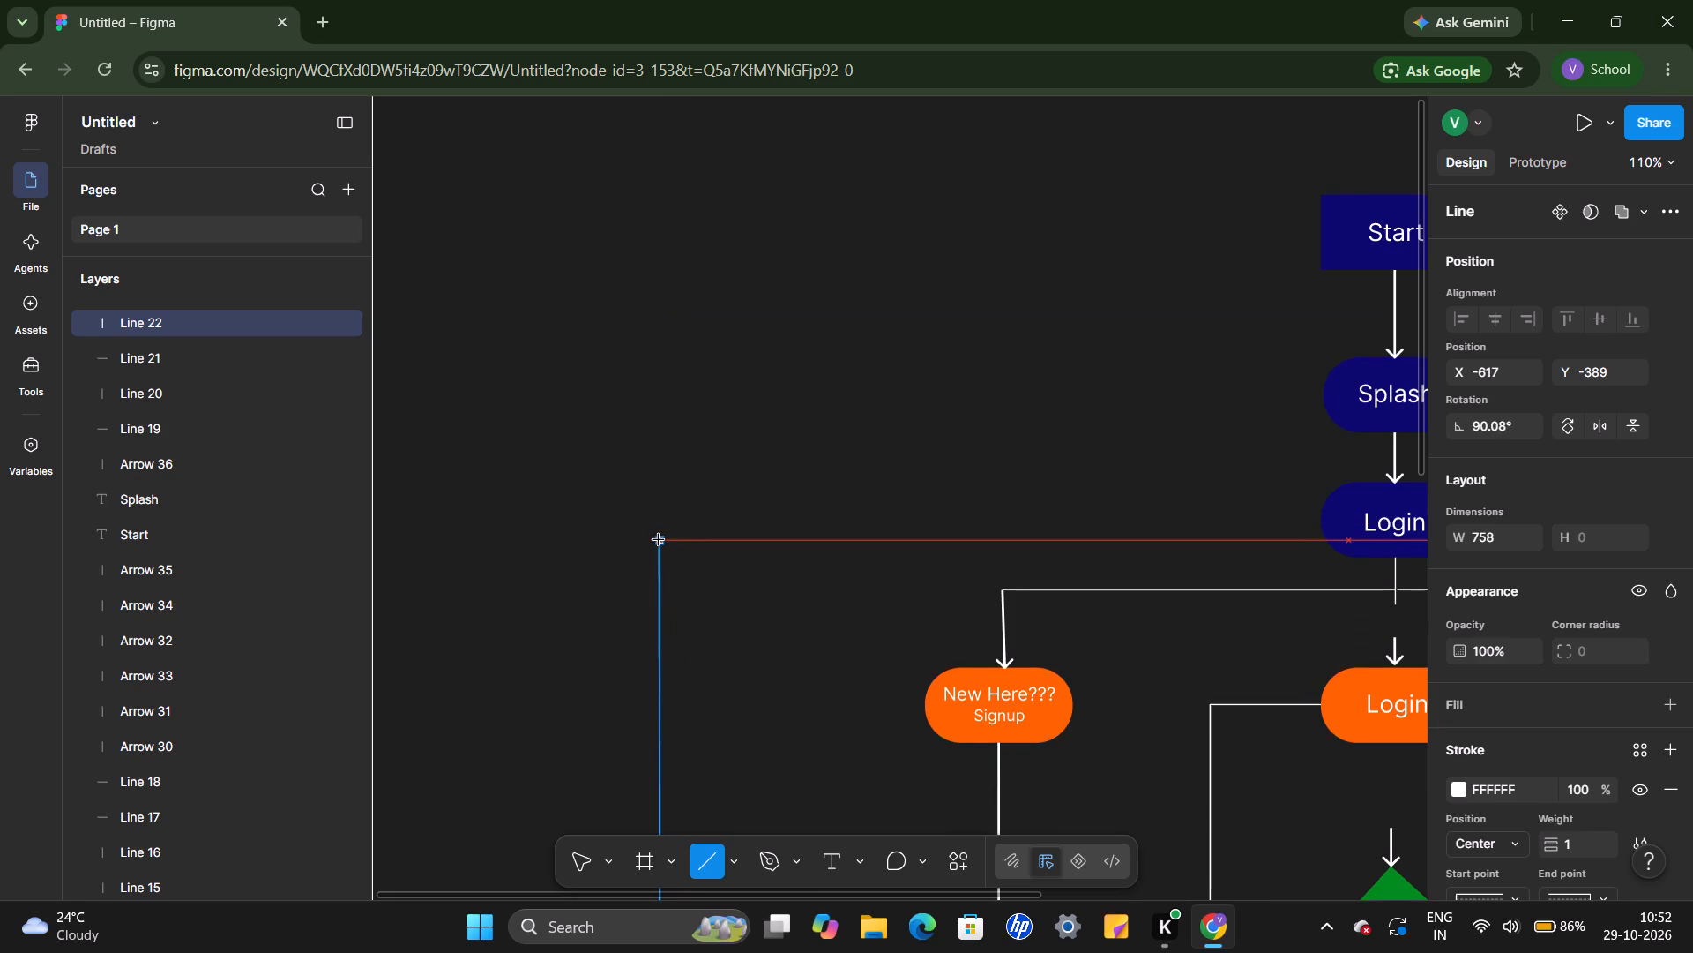
left_click_drag(659, 540, 653, 530)
left_click(721, 589)
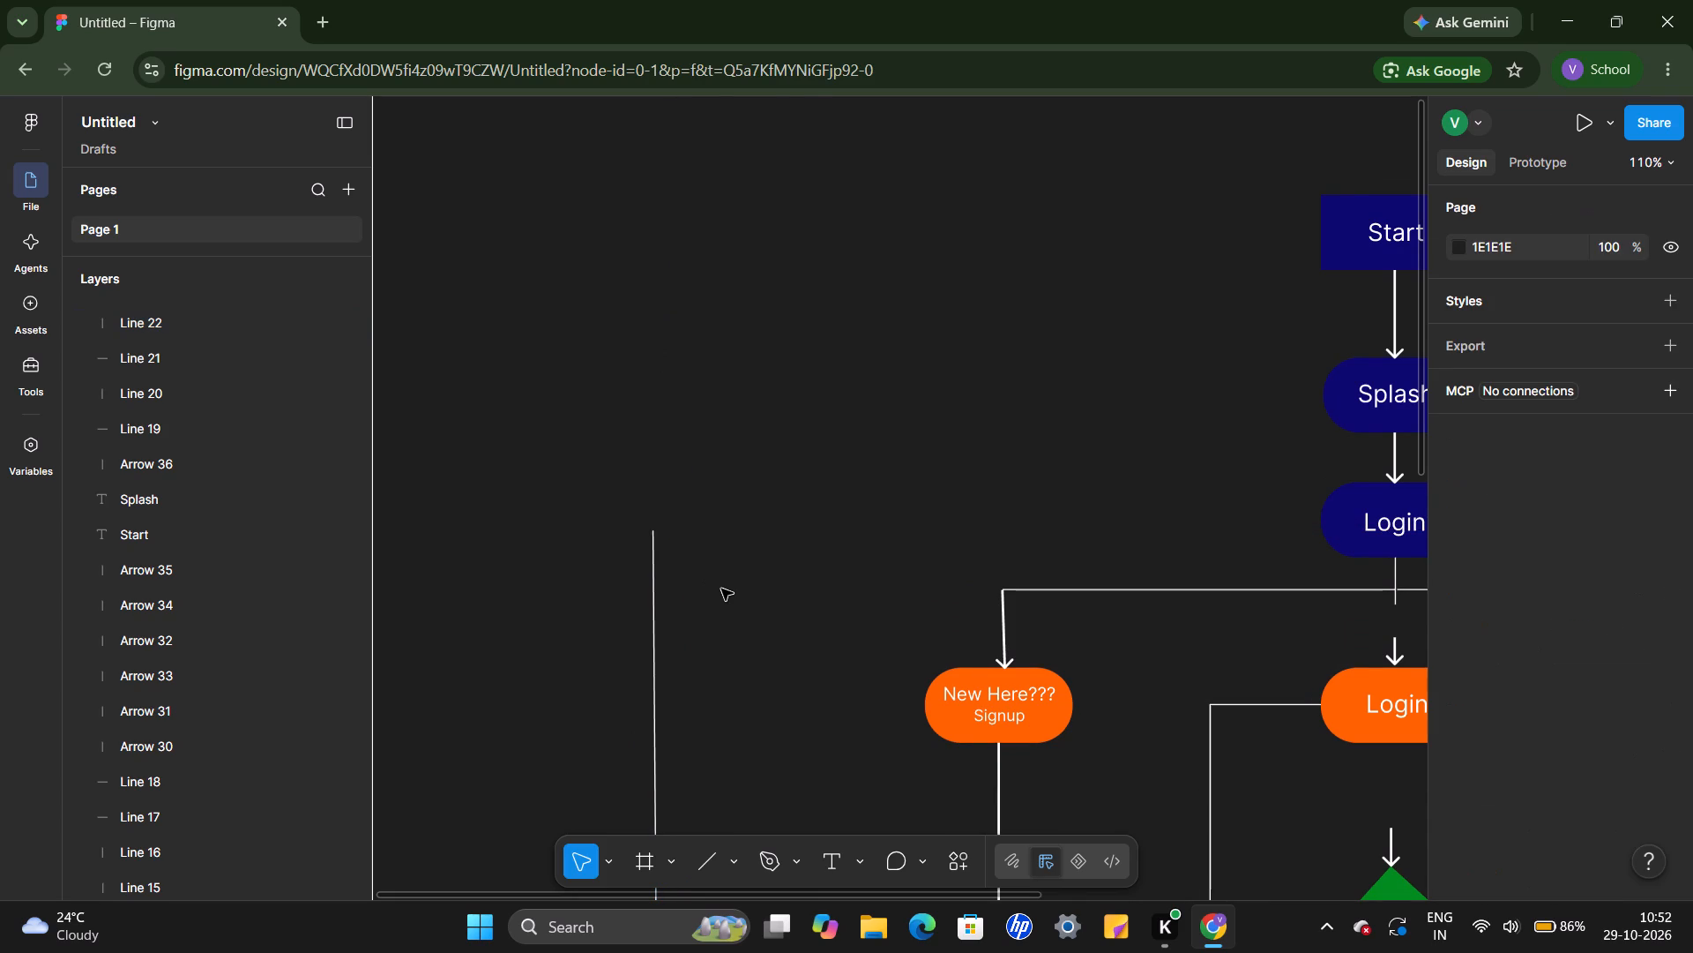
Choose the Arrow tool for a connector at the upper end of the tall vertical line from Logout.
scroll(721, 589, "down", 3)
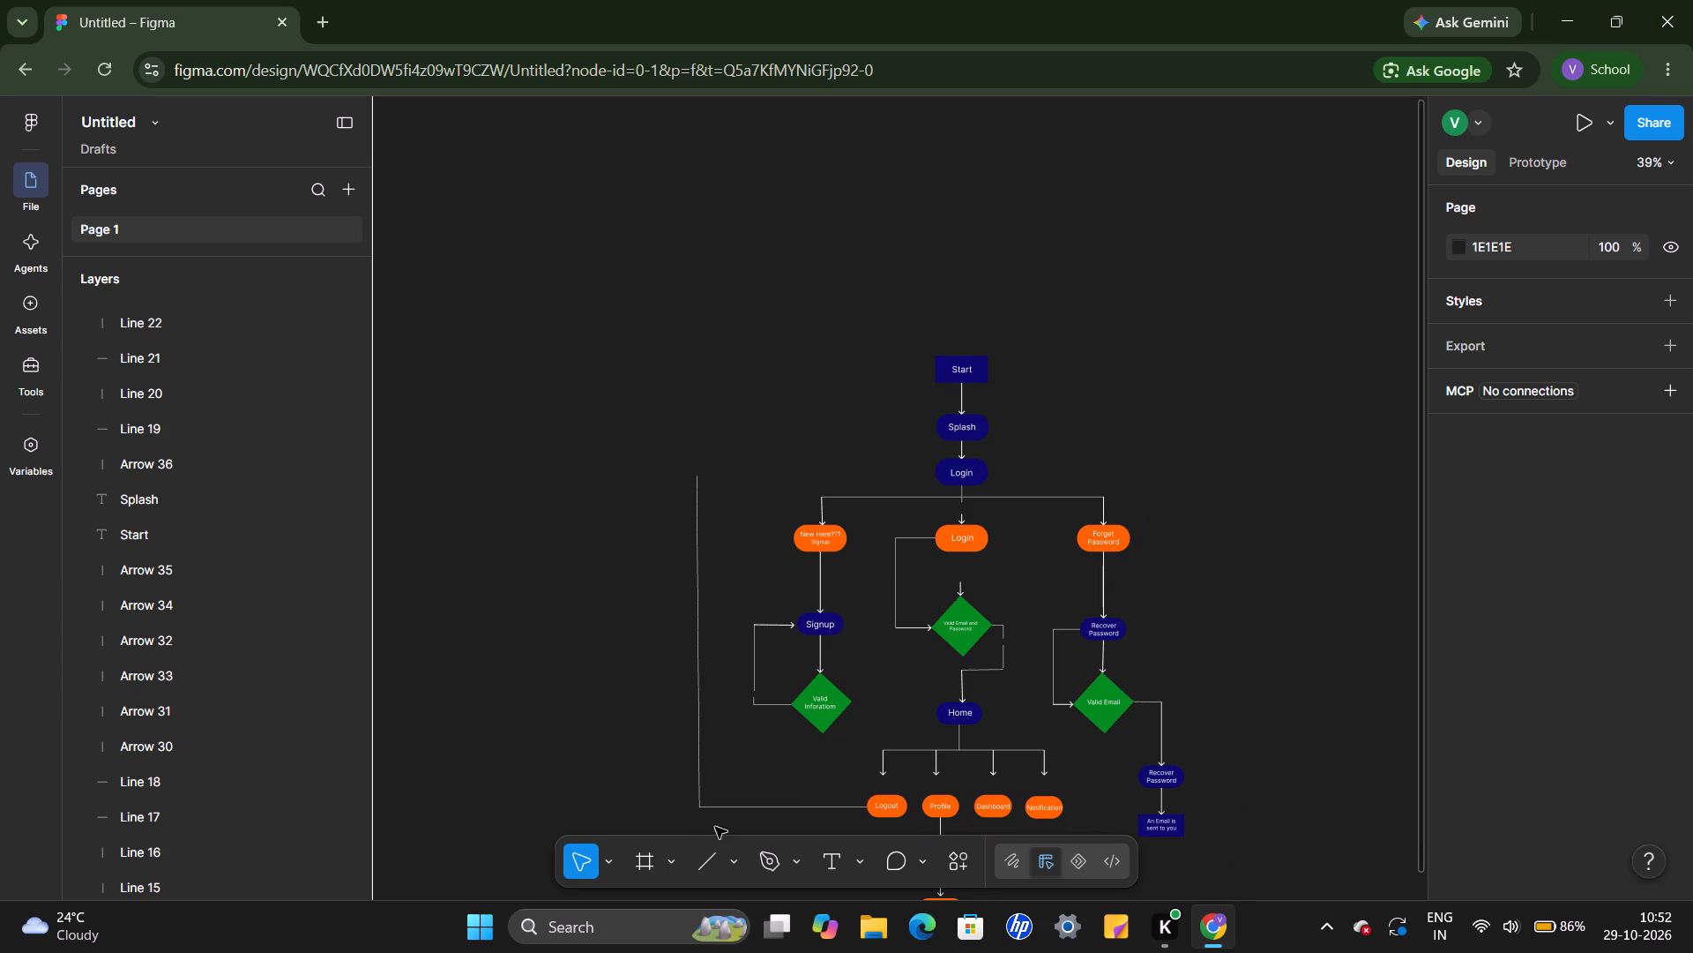
left_click(731, 860)
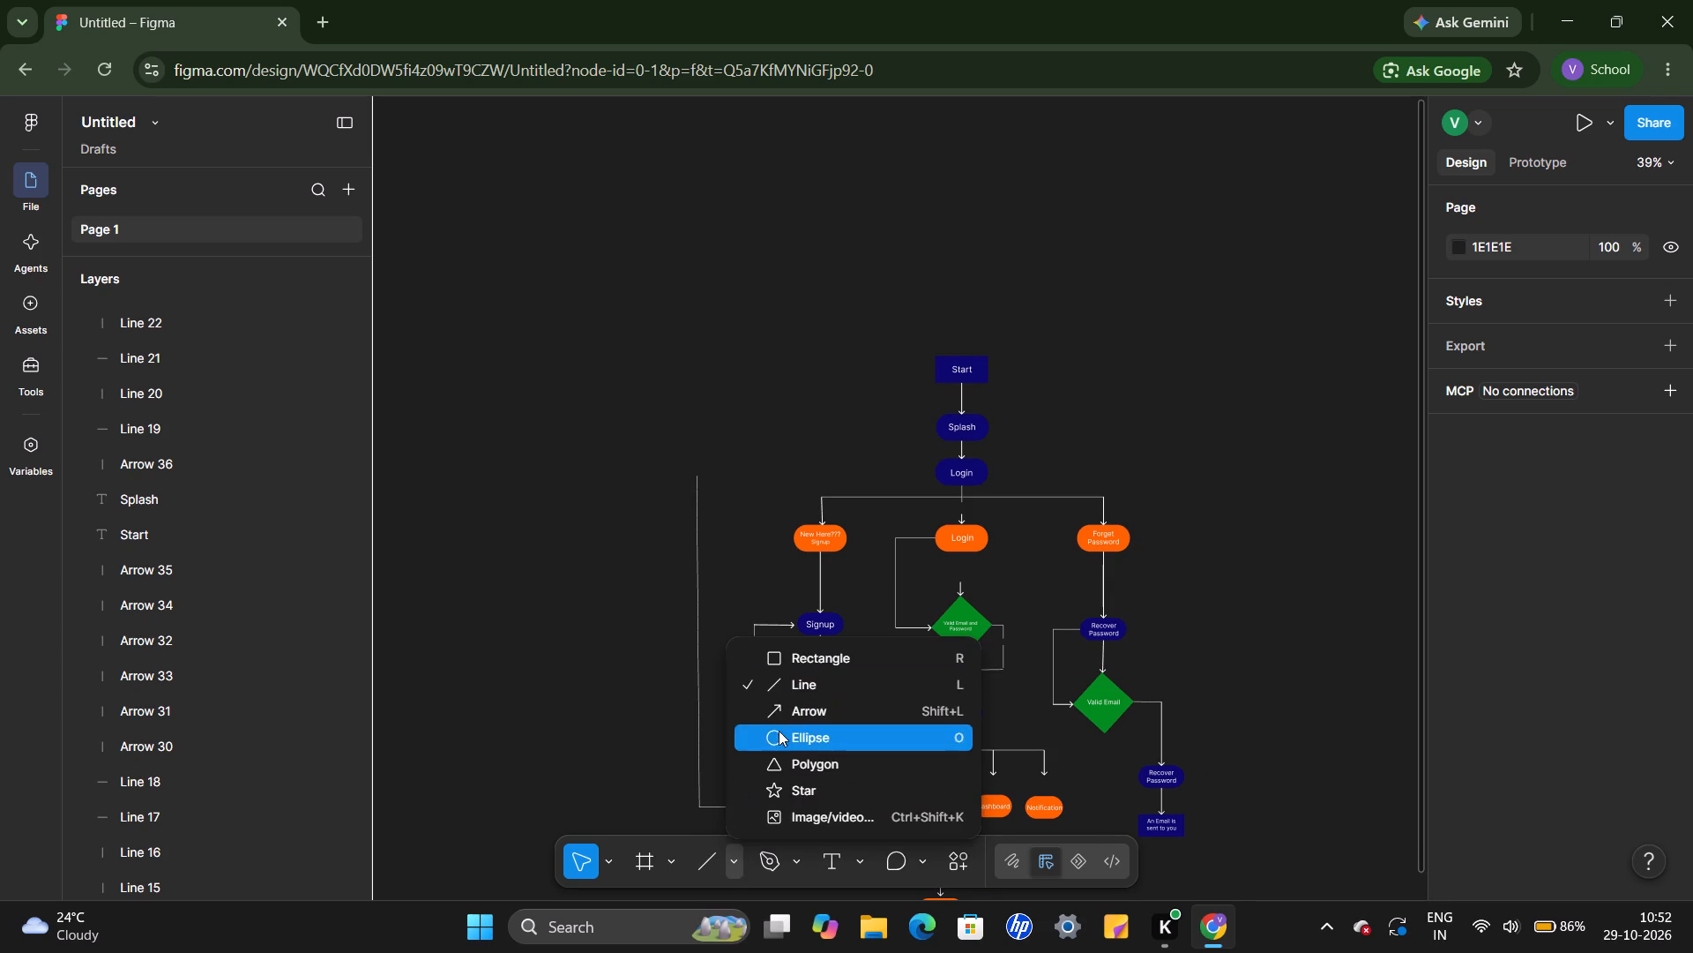
left_click(782, 714)
scroll(724, 557, "up", 1)
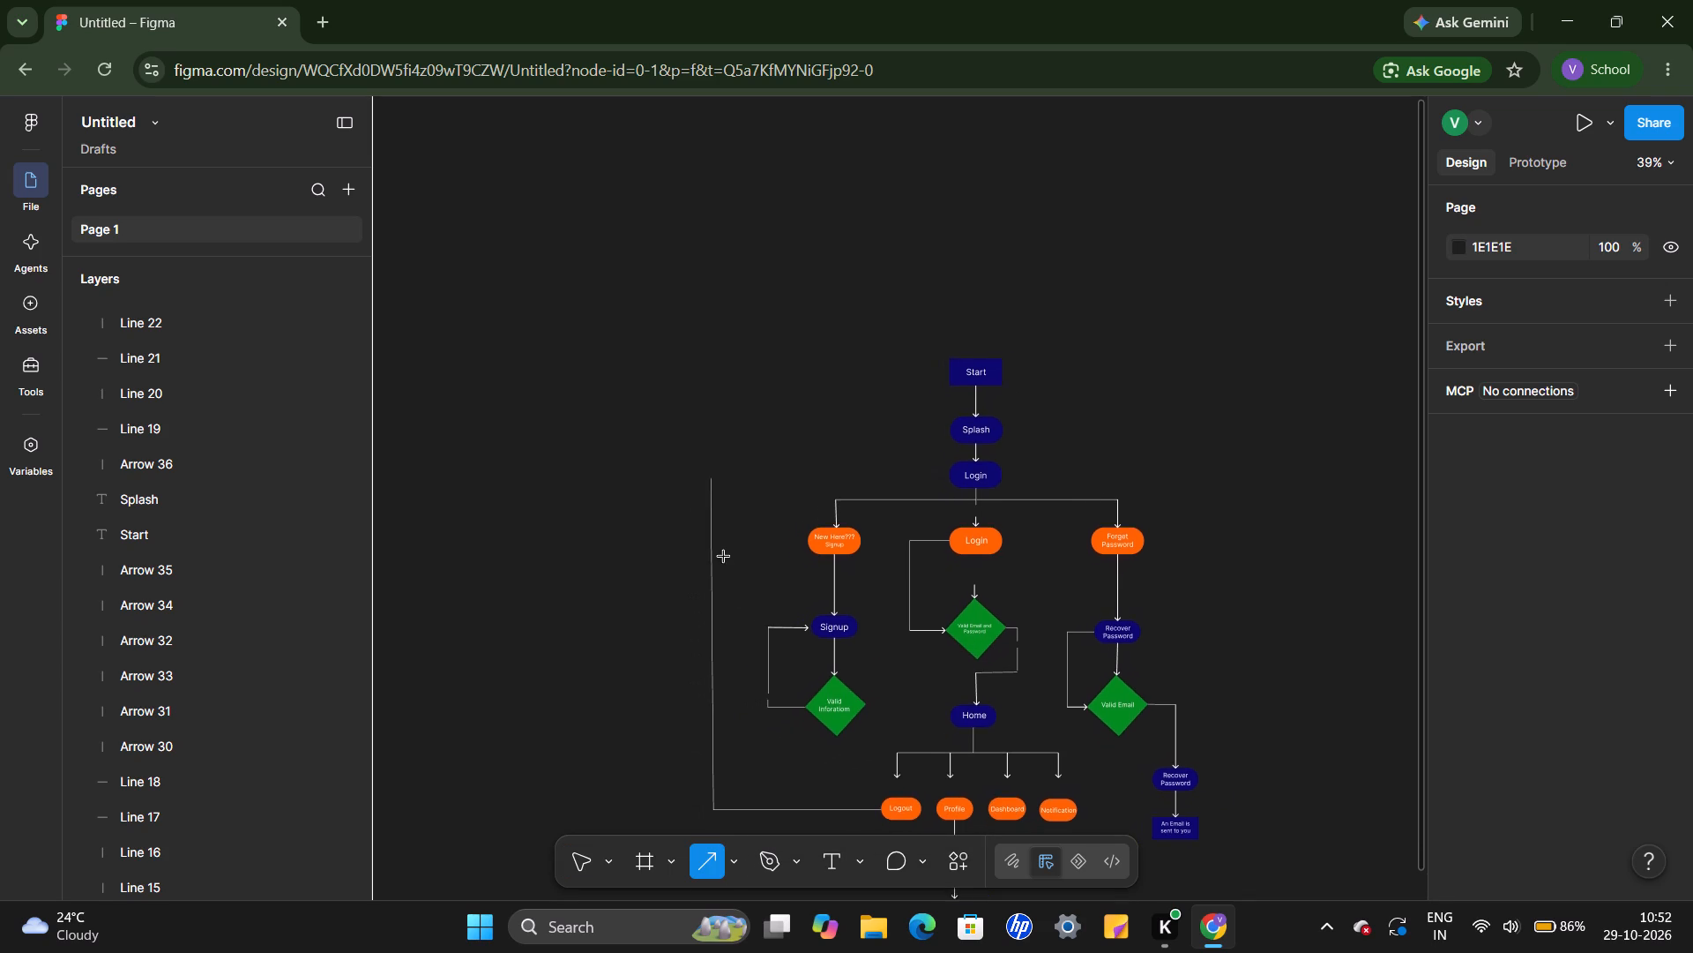
scroll(724, 557, "left", 2)
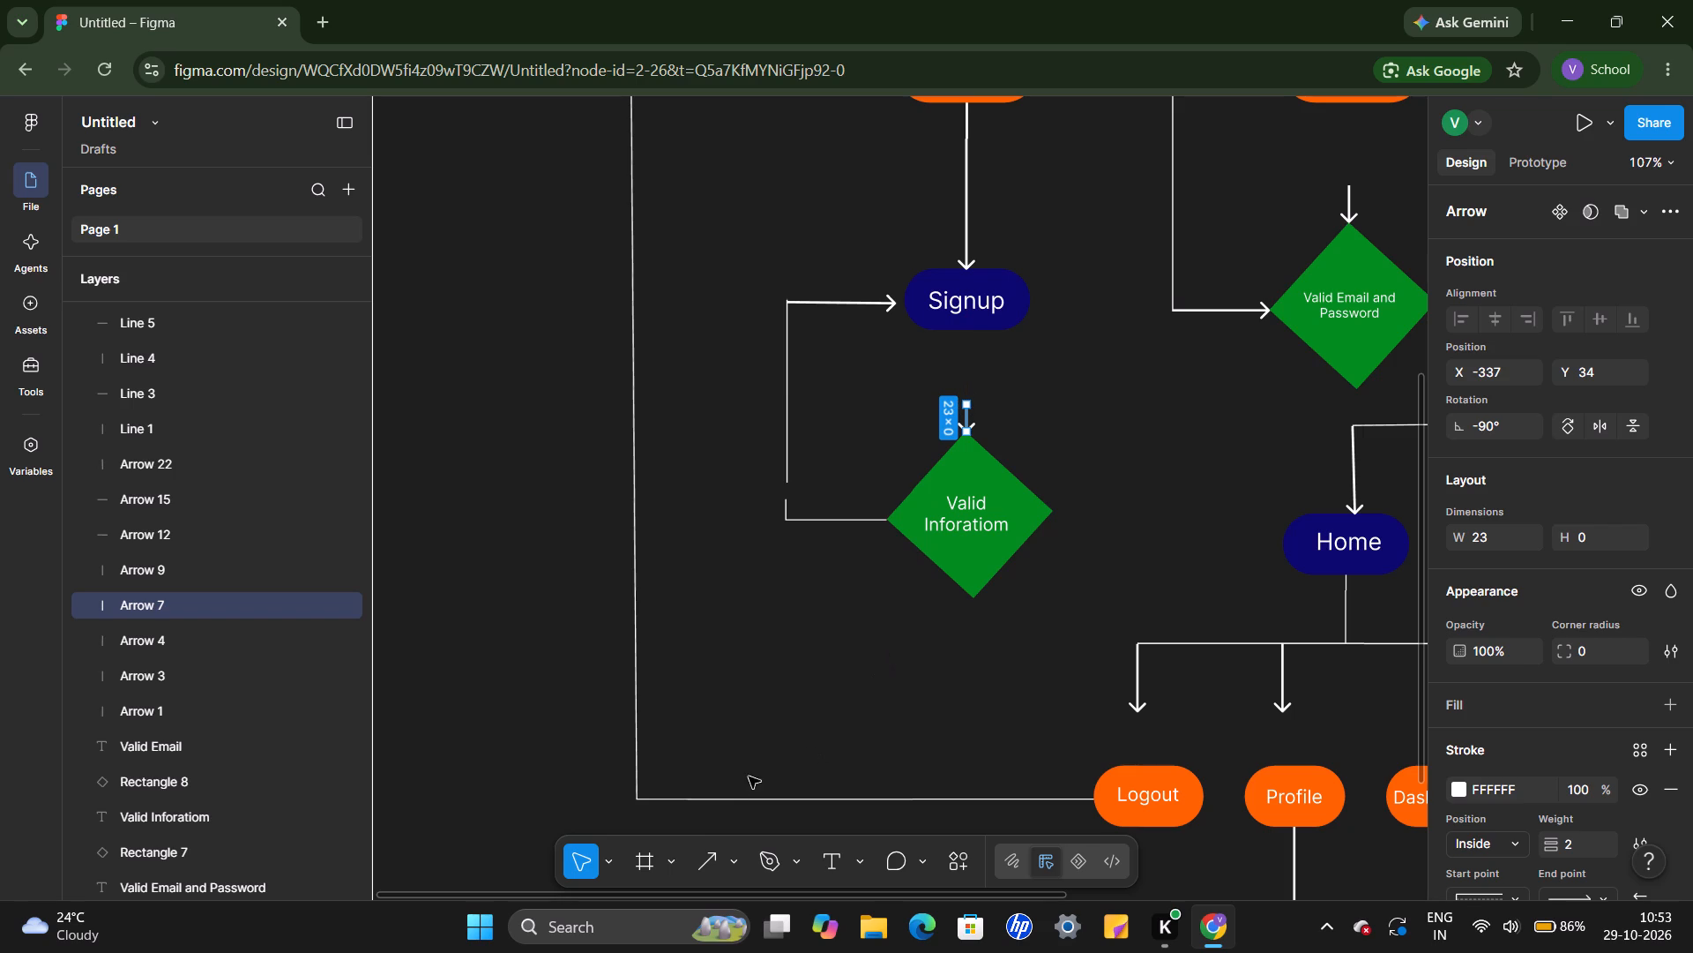
Draw a short line about 21 long from the navy Signup shape's bottom edge down towards the "Valid Inforatiom" diamond.
left_click(738, 861)
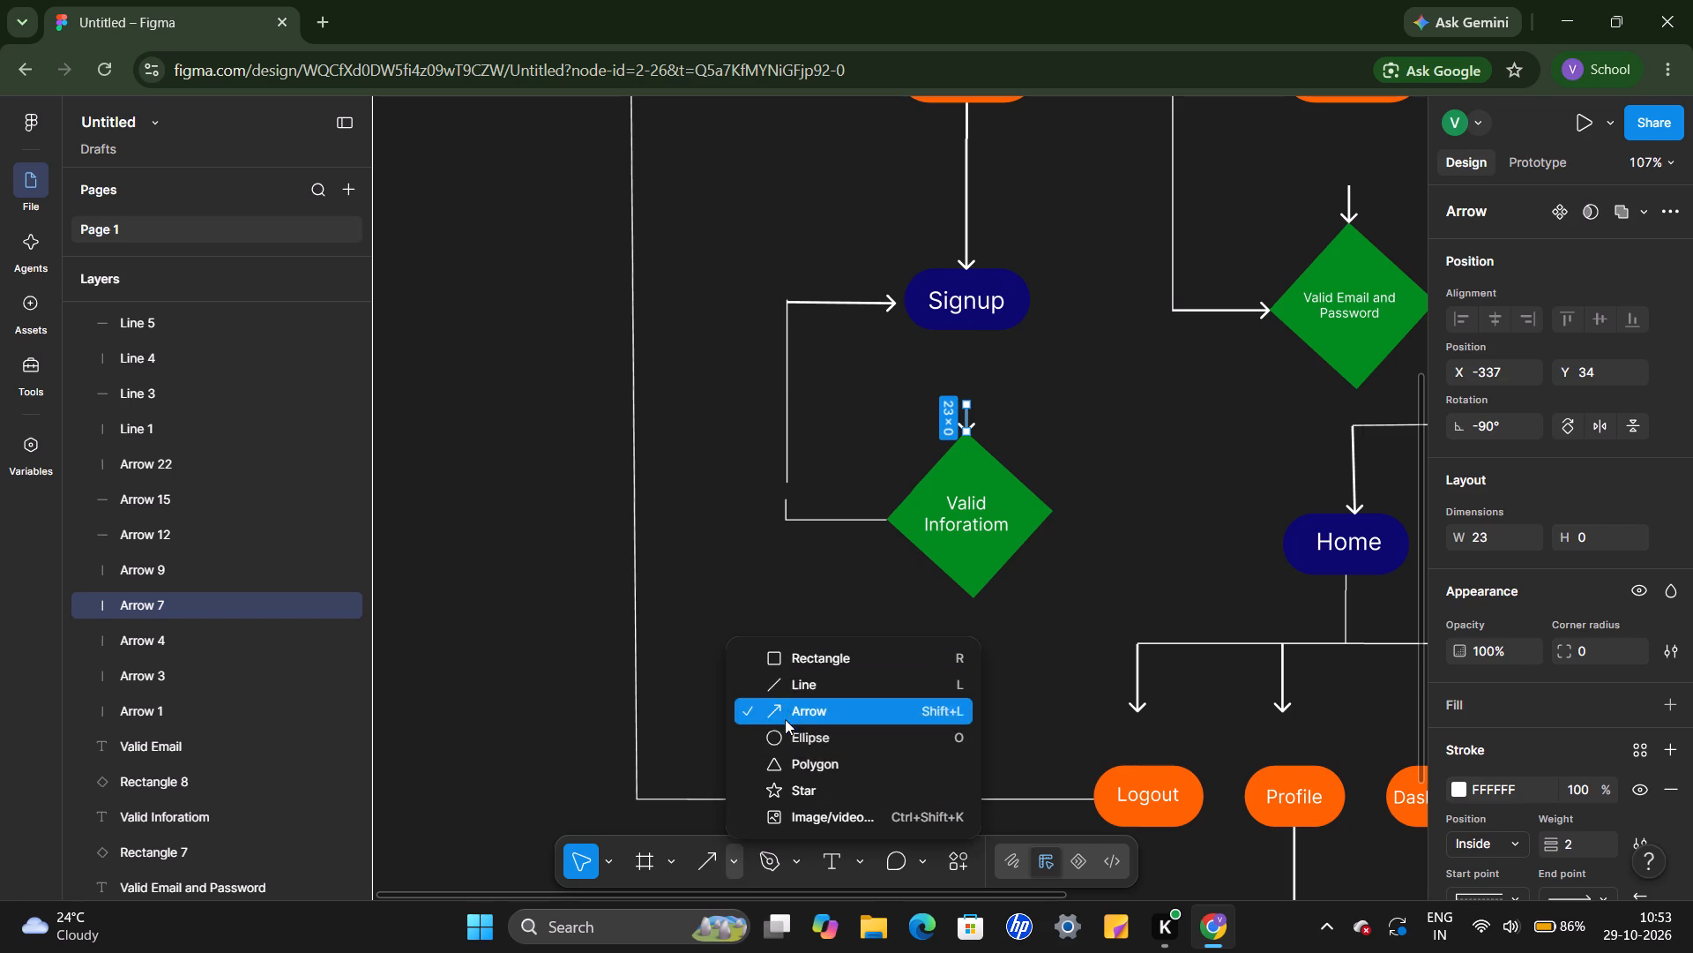
left_click(795, 691)
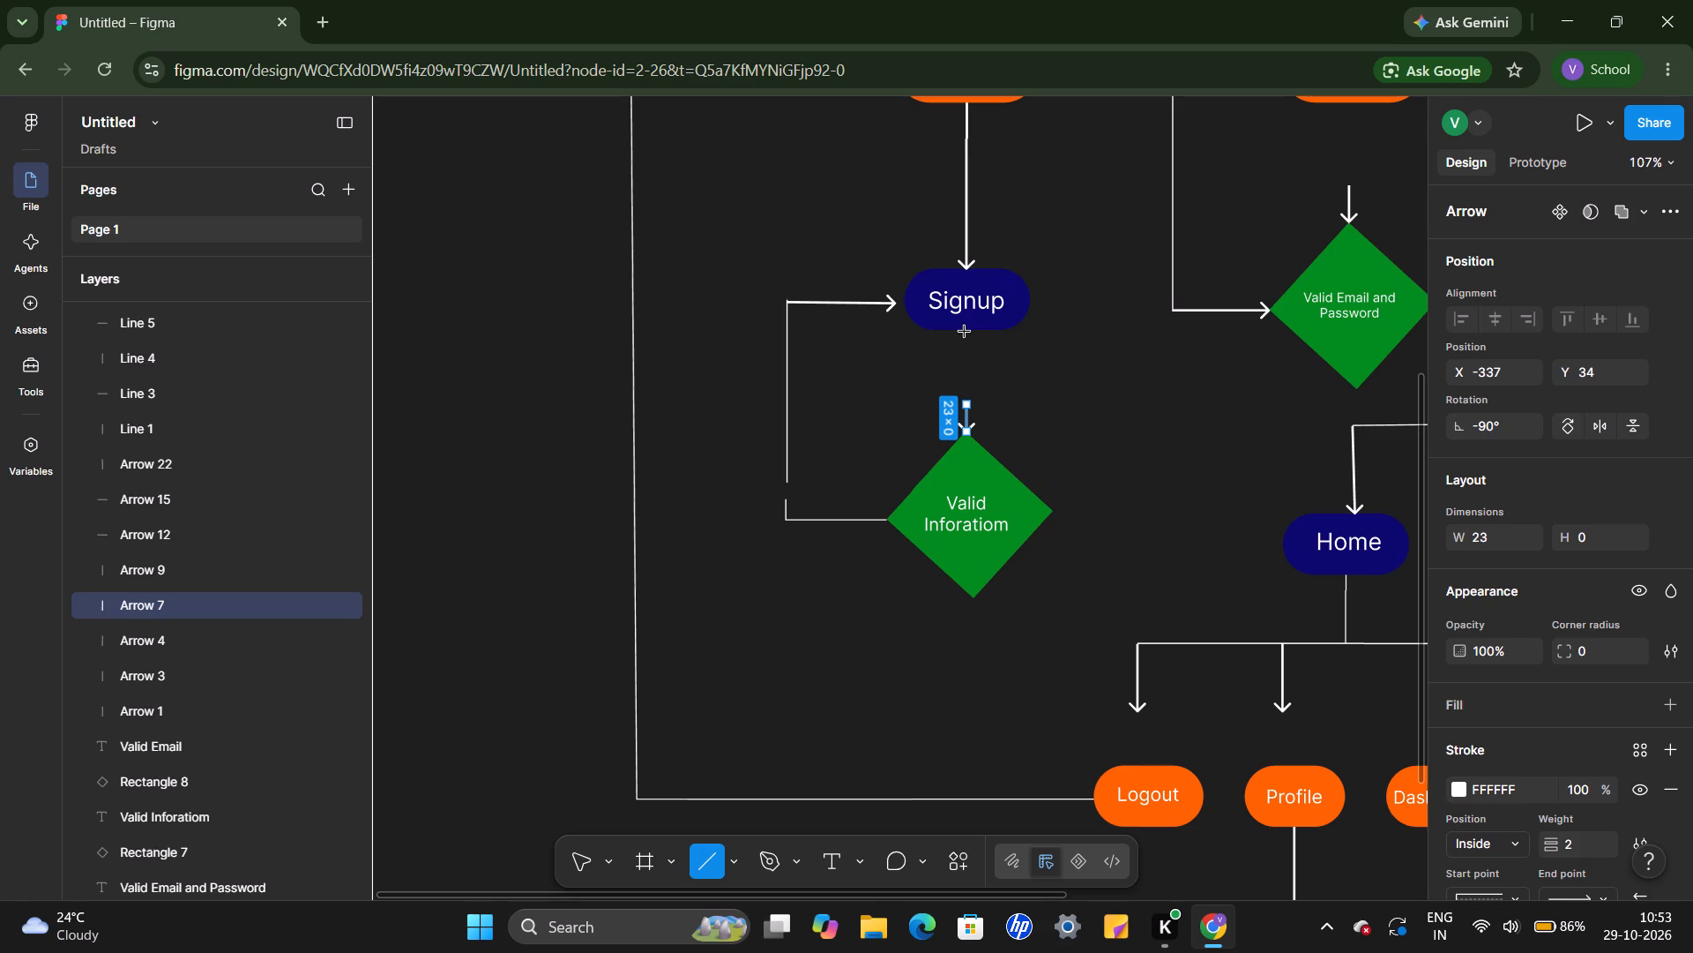
left_click_drag(965, 332, 963, 371)
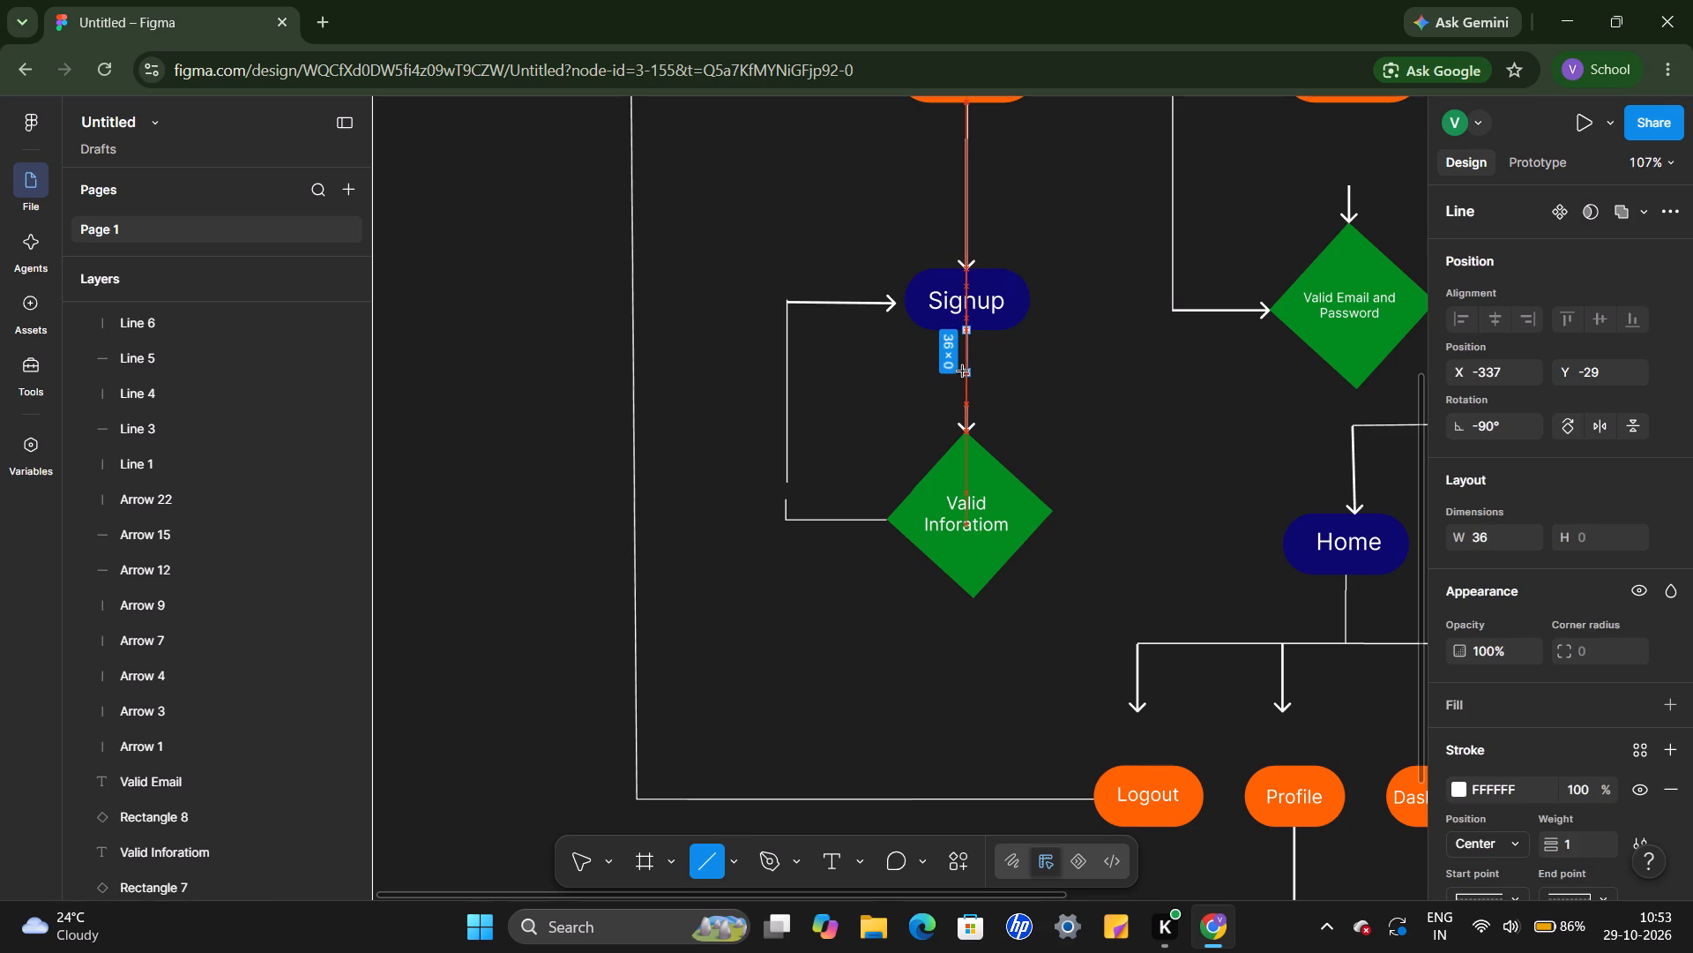
left_click_drag(963, 371, 960, 353)
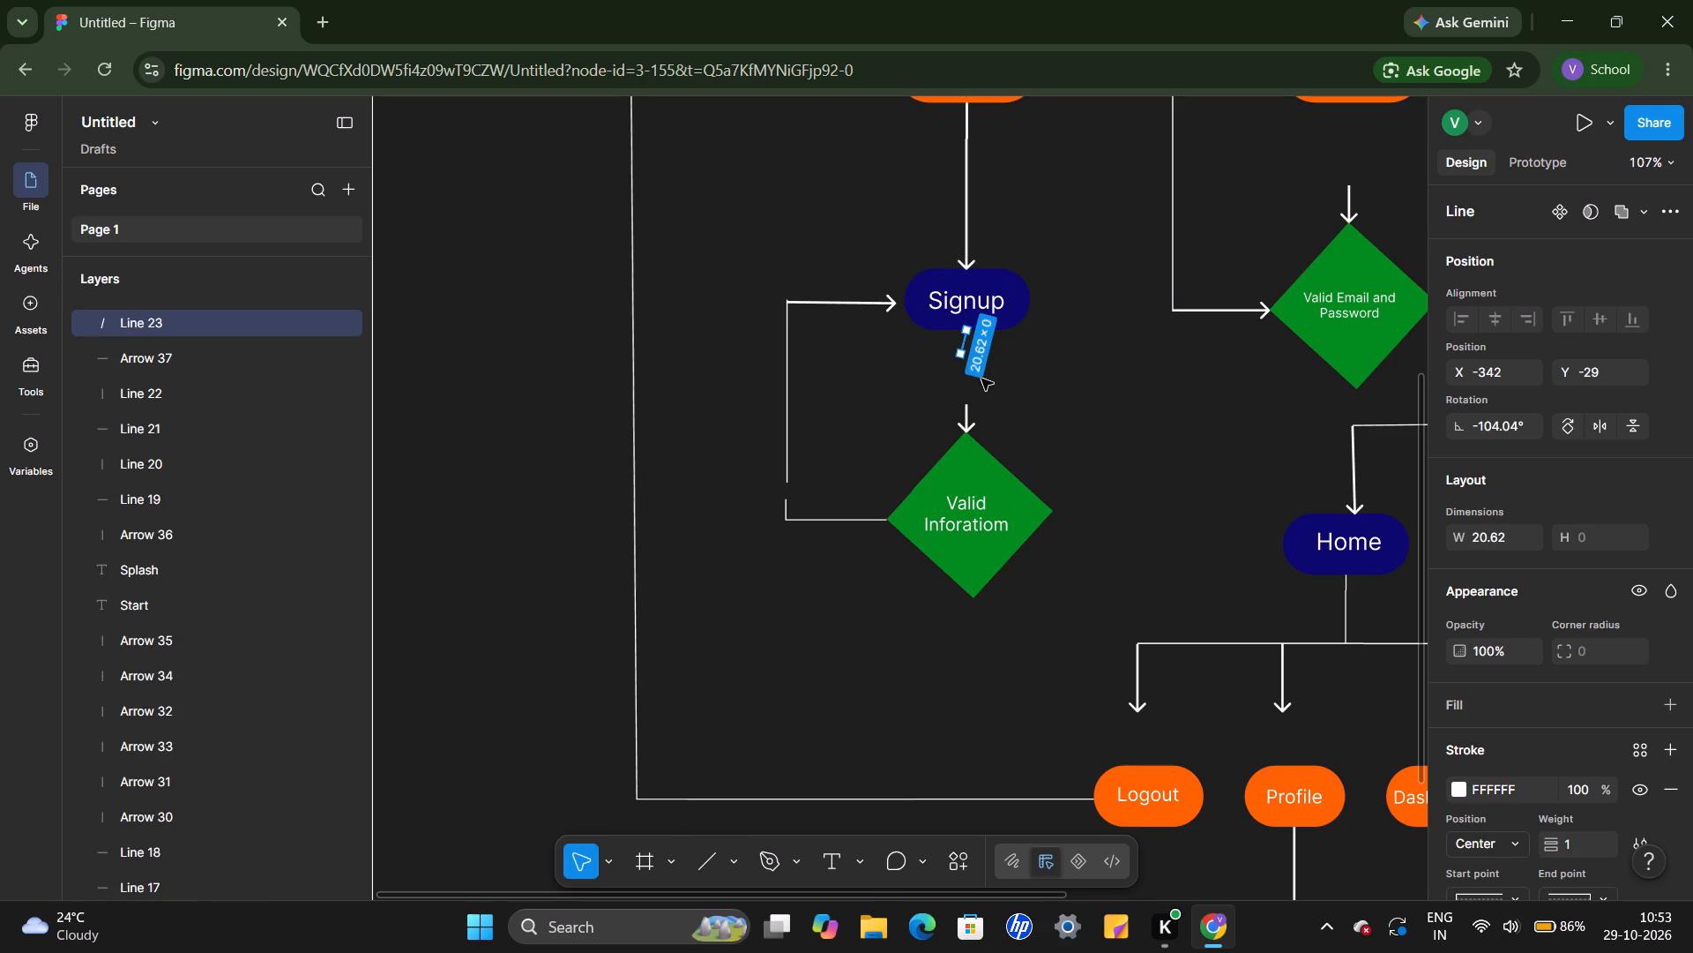
Straighten the short line below the navy Signup shape to vertical, 20 long, and shift it towards the arrow above the "Valid Inforatiom" diamond.
left_click(960, 352)
left_click(966, 329)
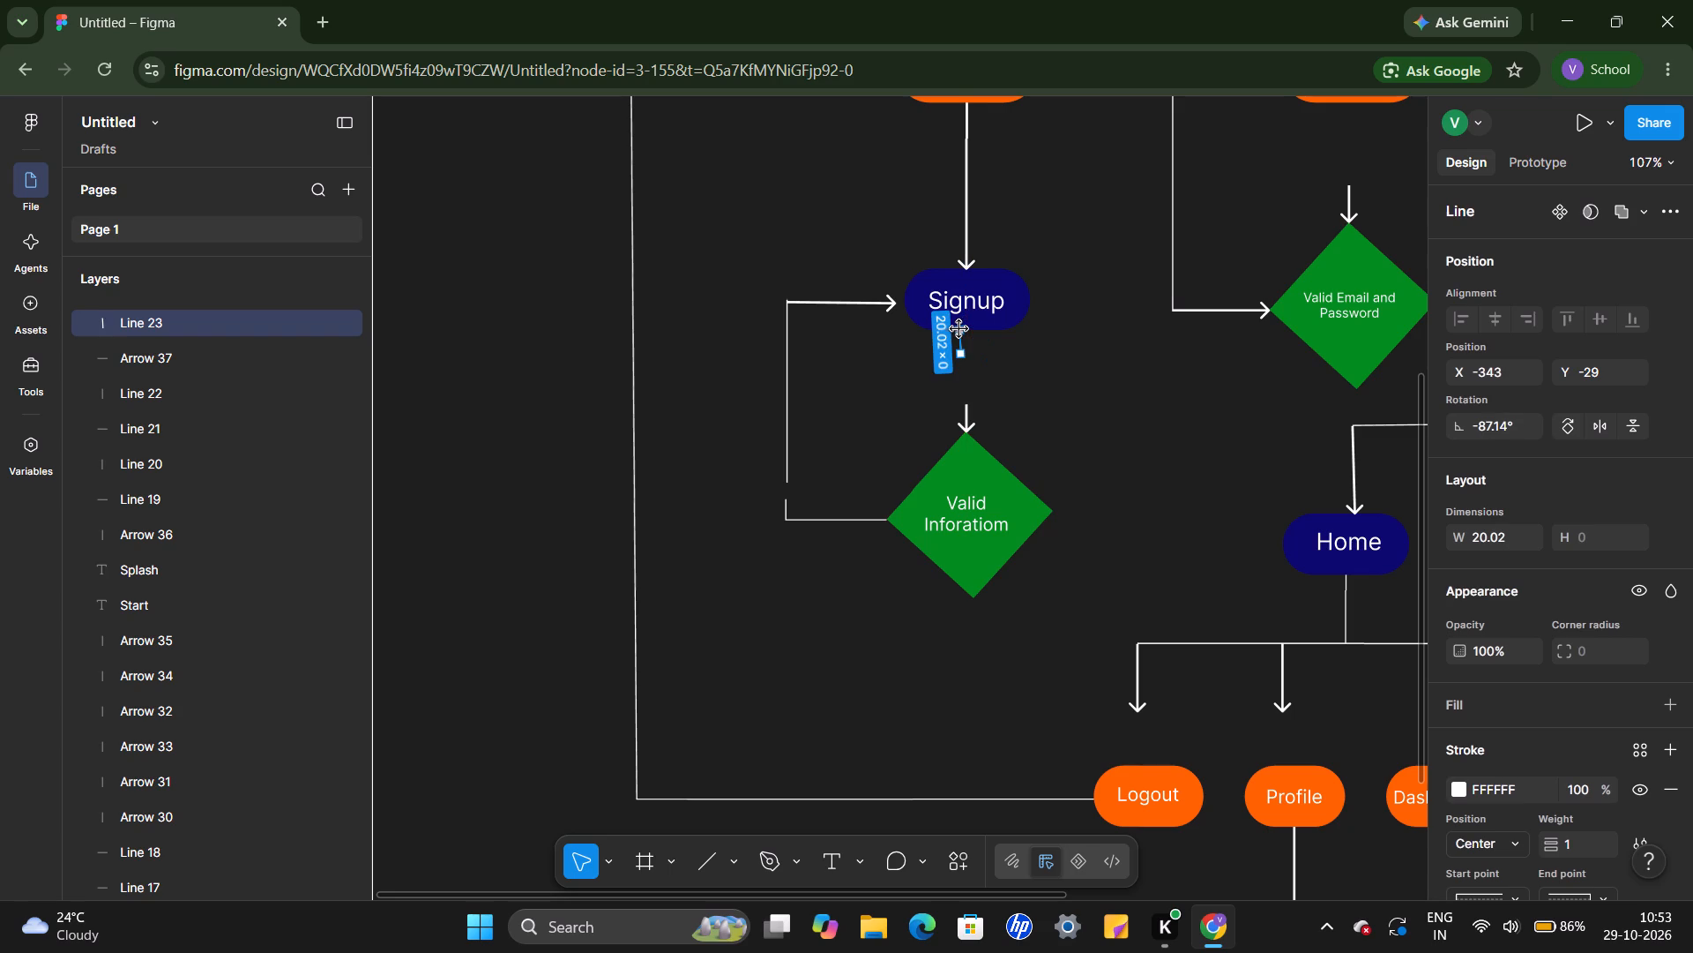
left_click(984, 360)
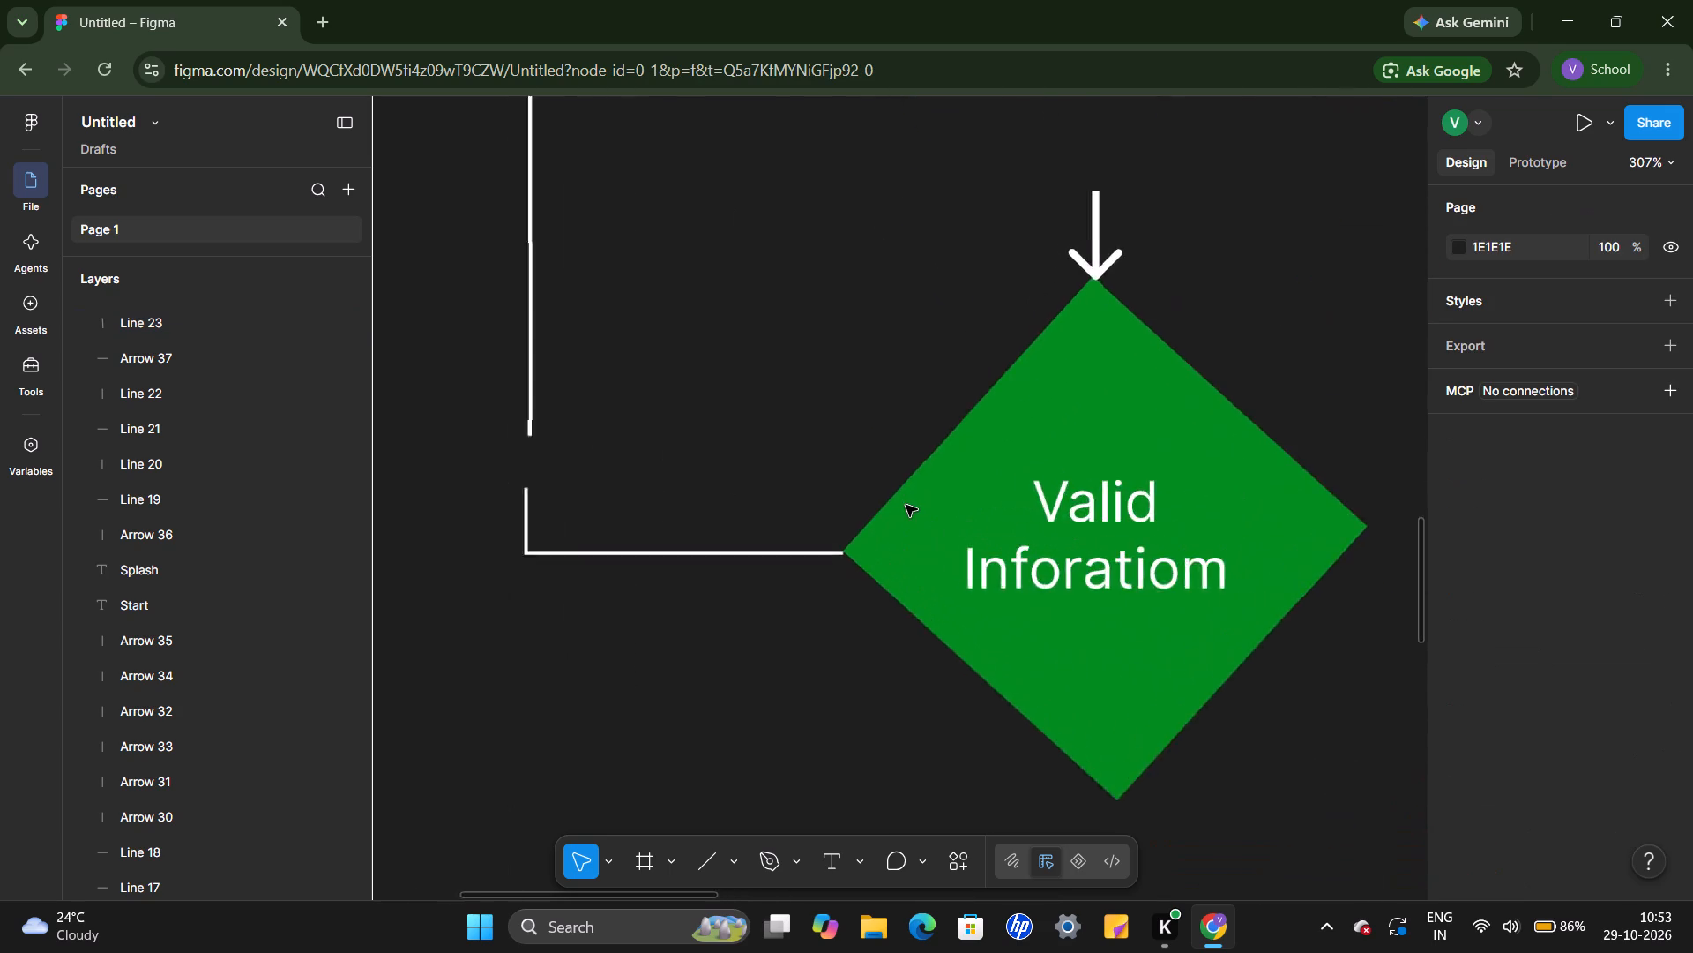
scroll(906, 505, "up", 3)
left_click(1089, 318)
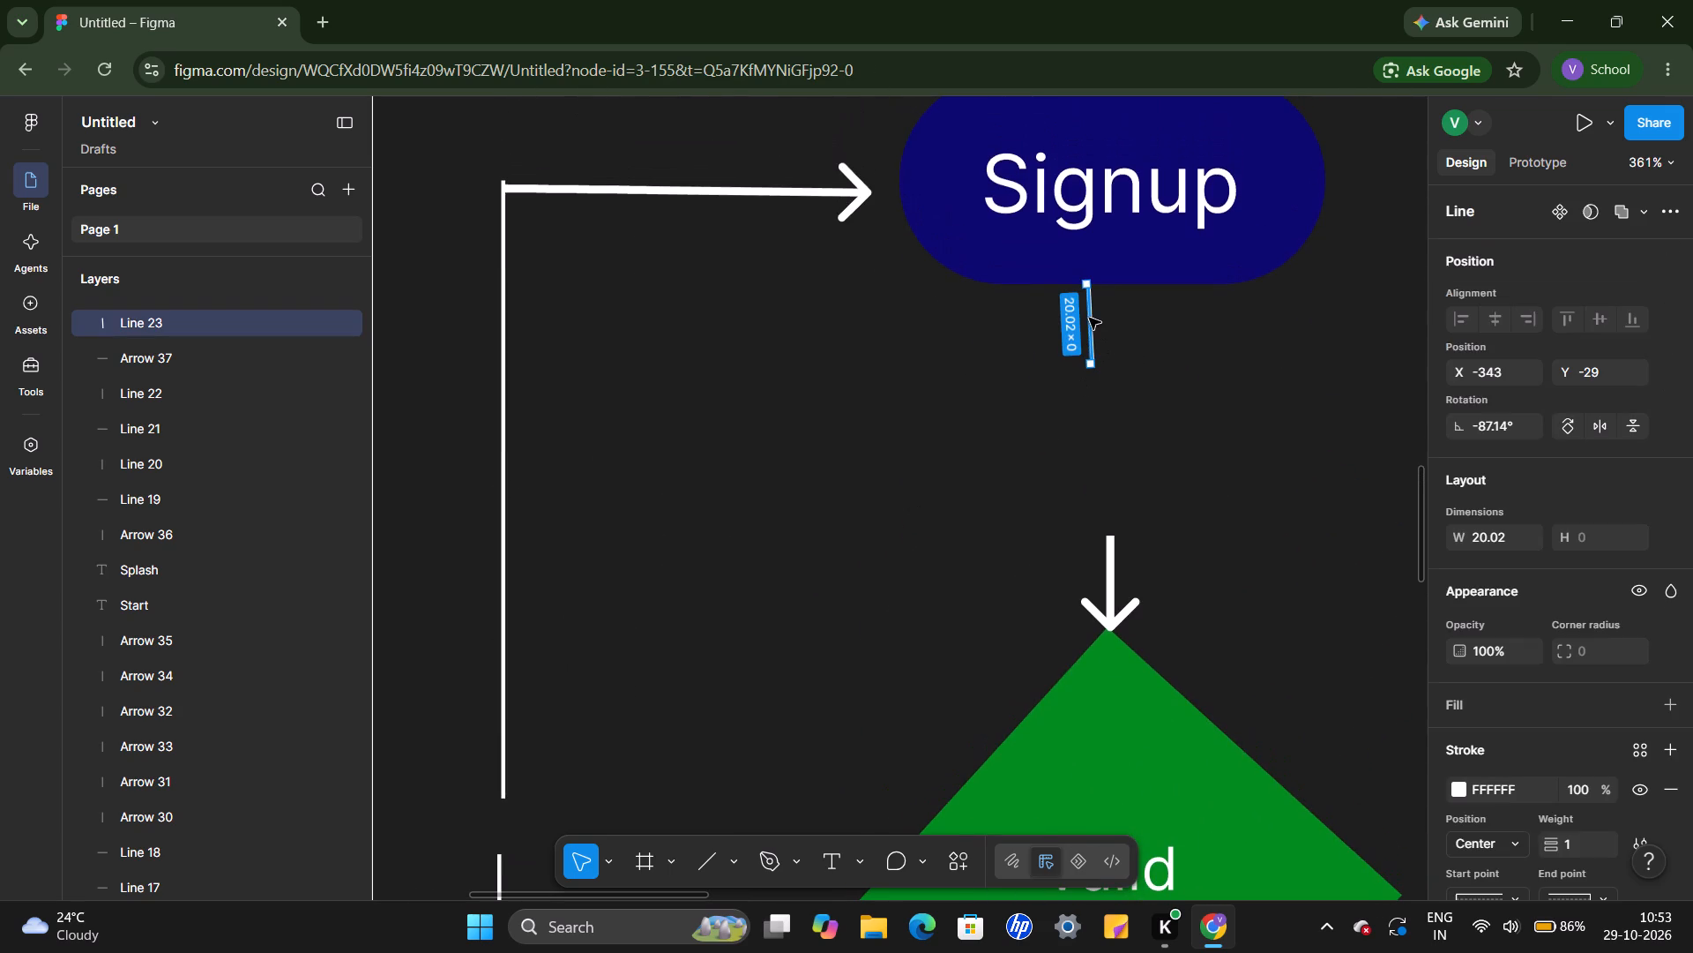
left_click_drag(1085, 285, 1097, 282)
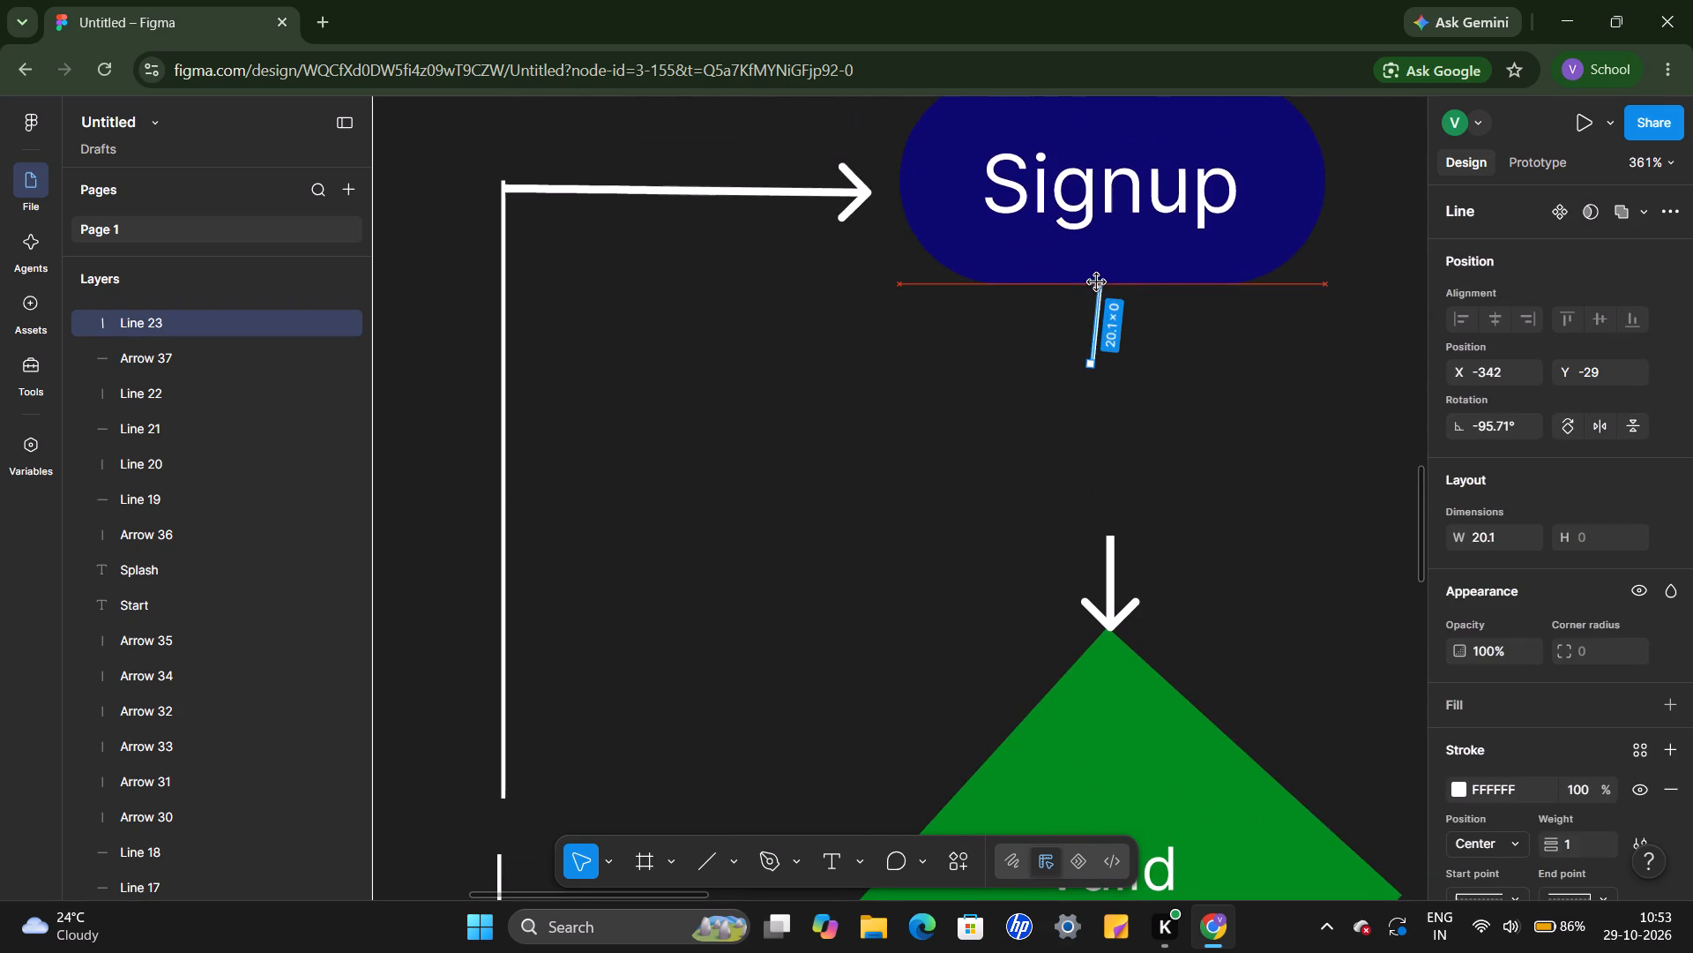
left_click_drag(1097, 282, 1093, 282)
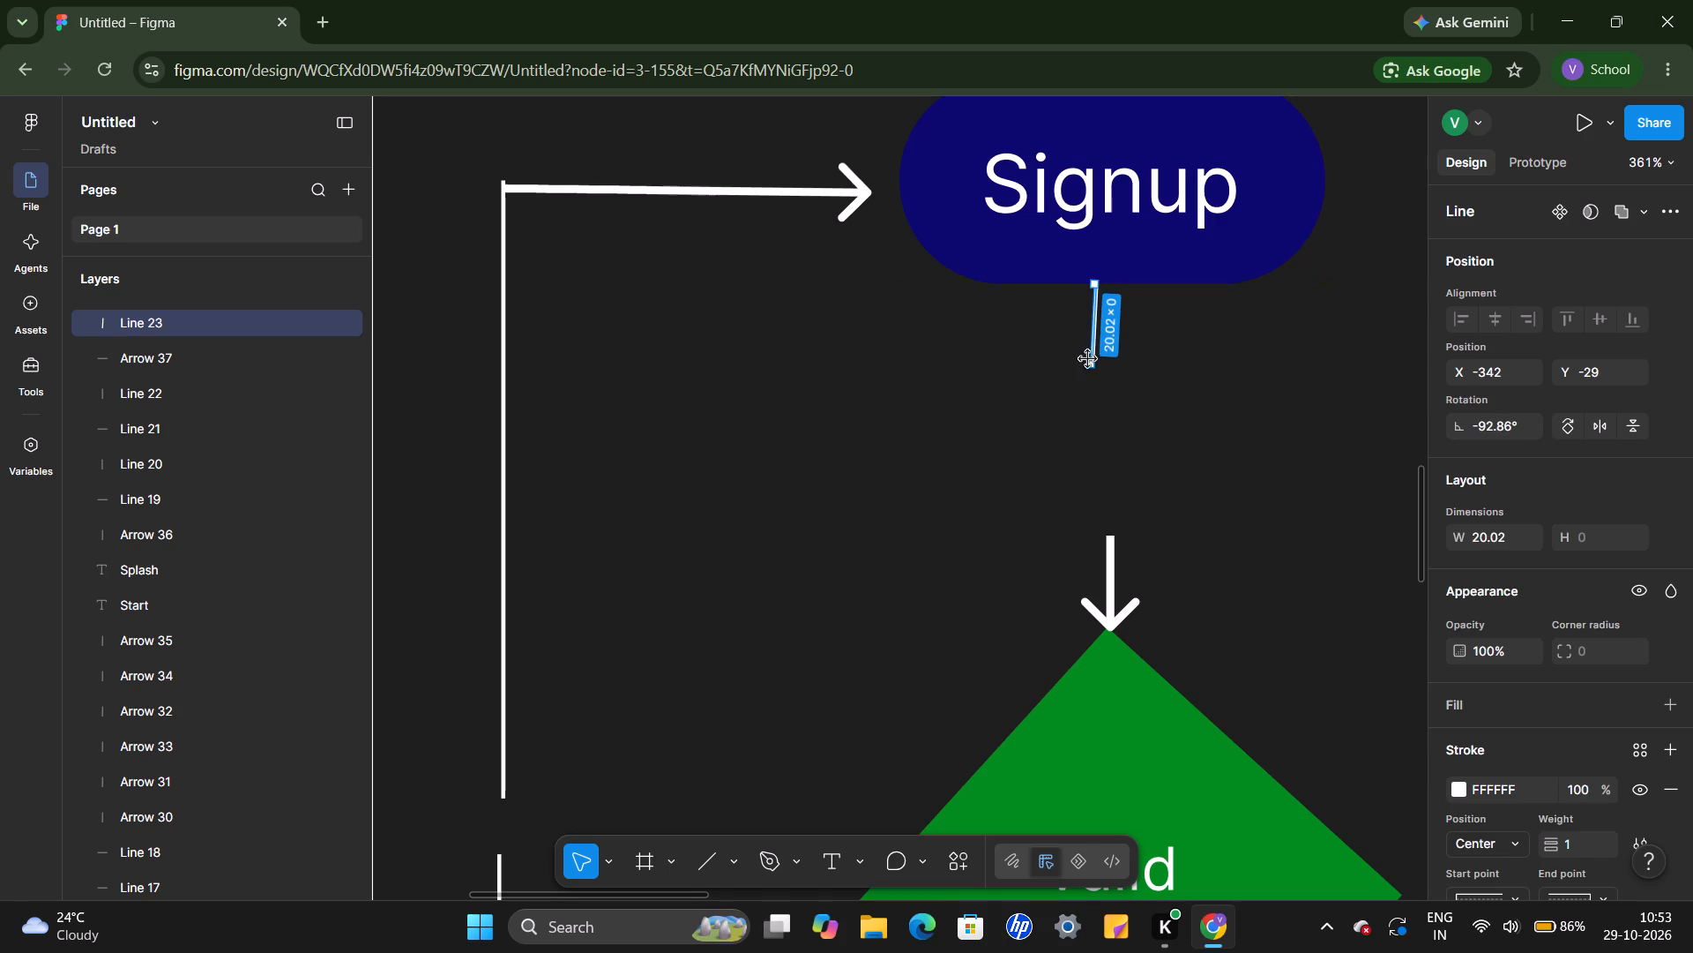
left_click(1093, 364)
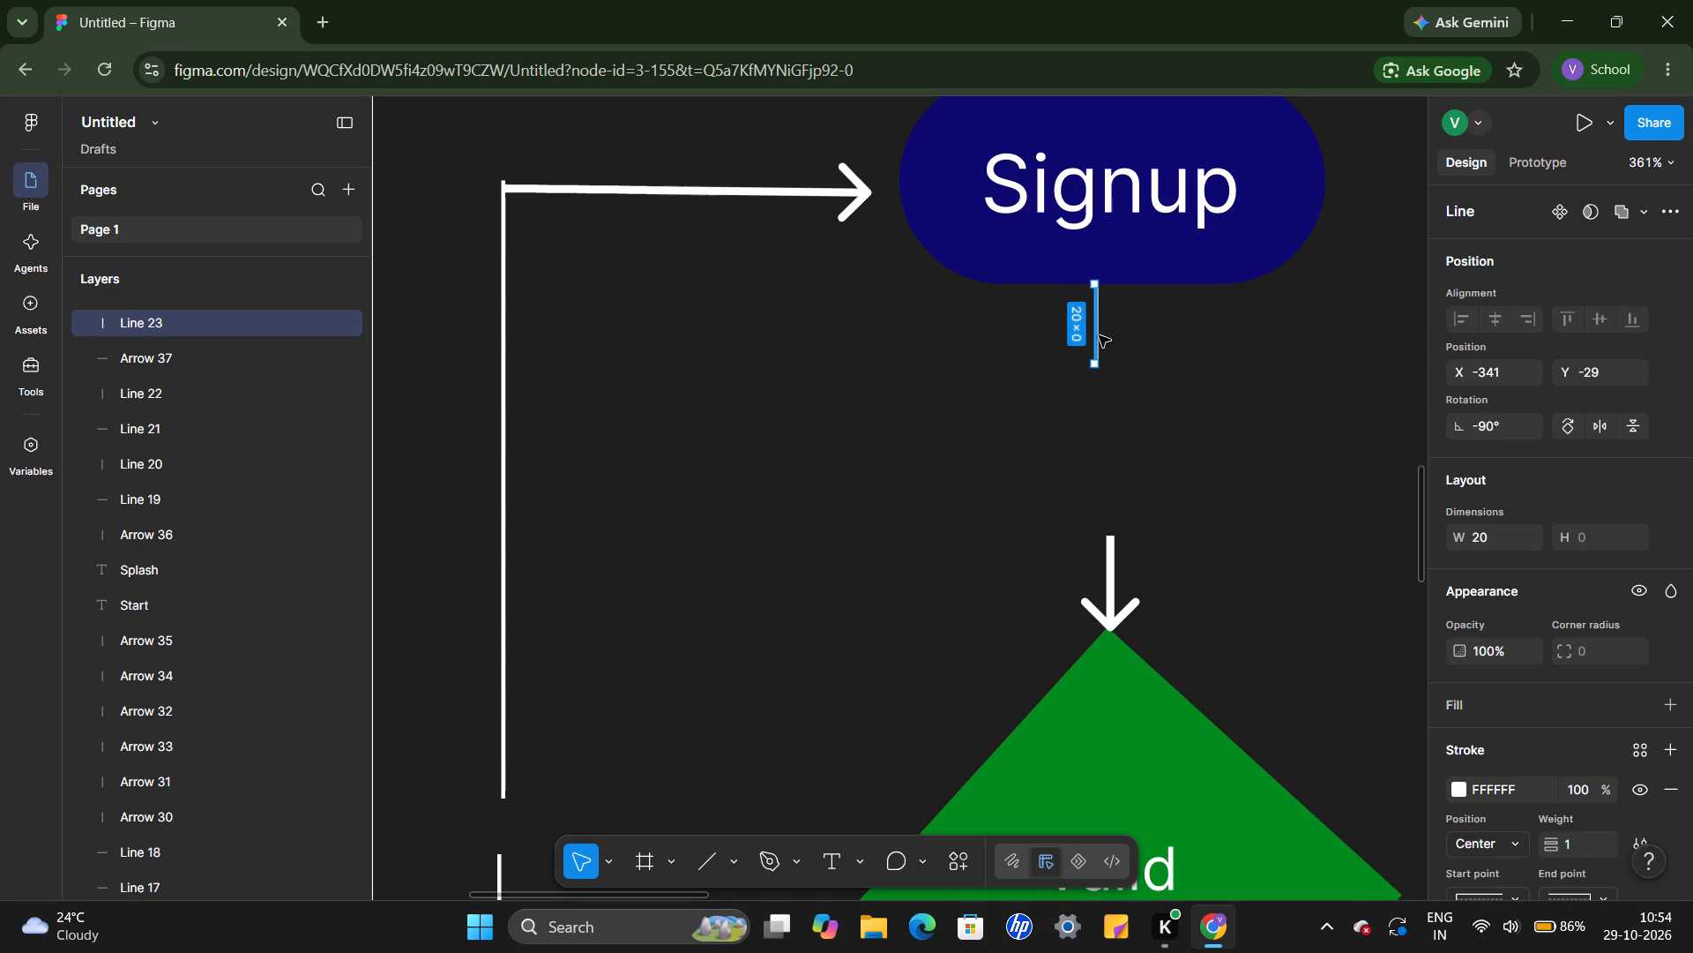
left_click(1096, 334)
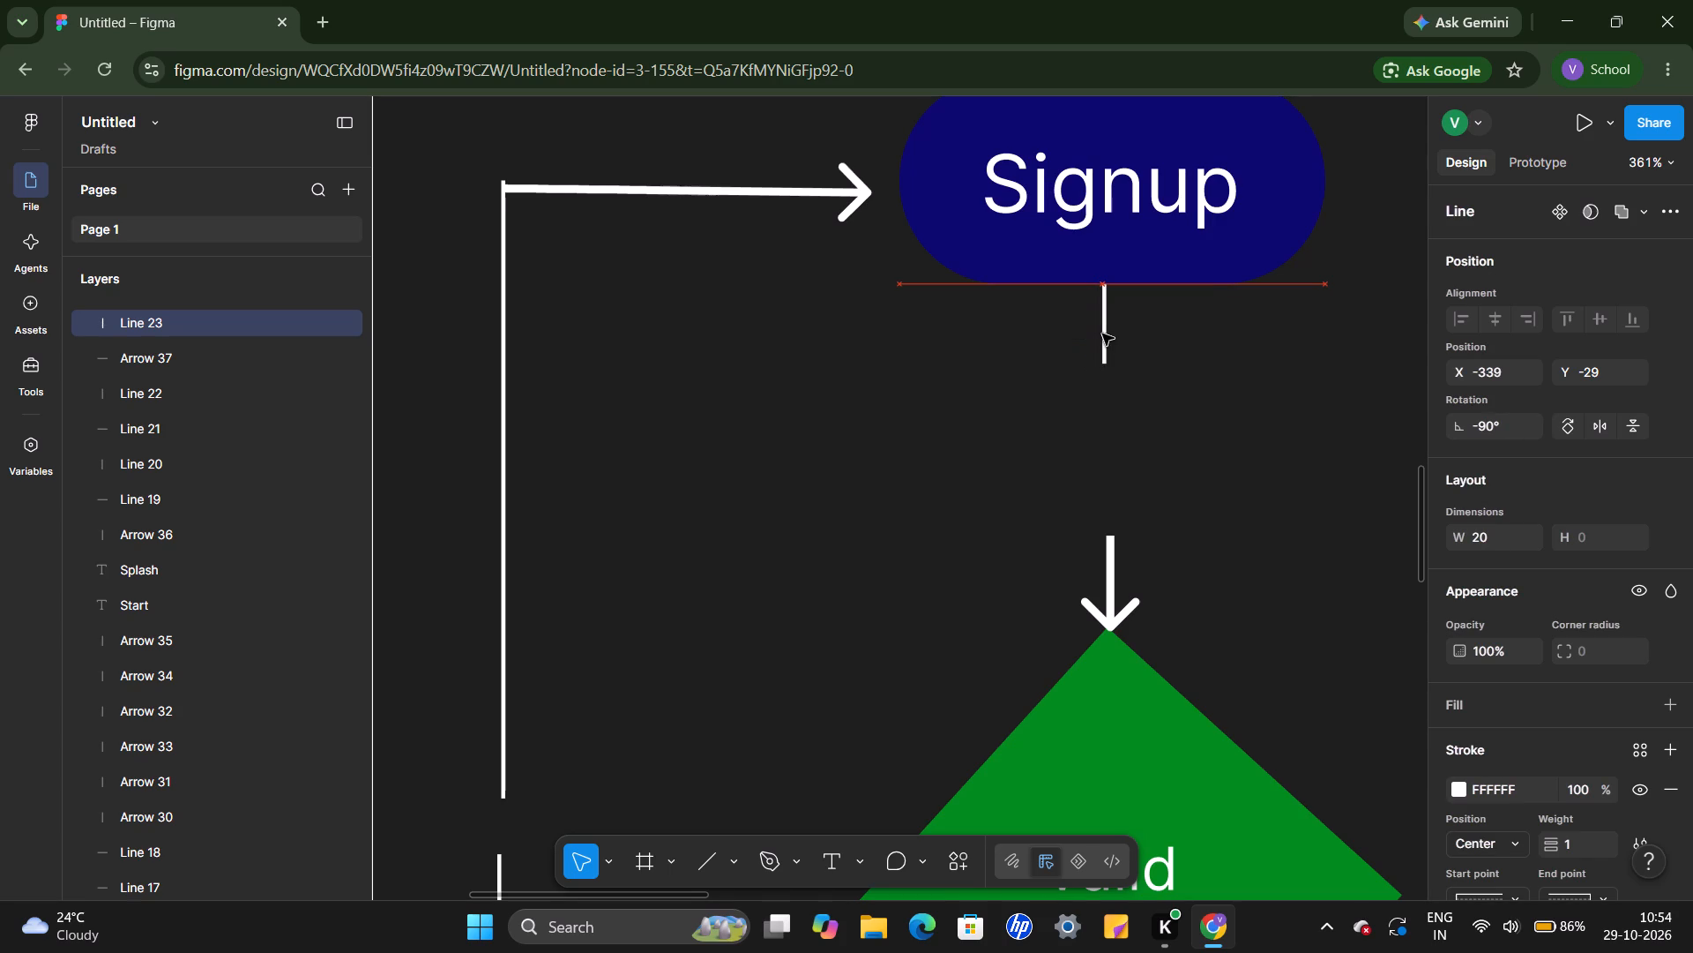
left_click(1127, 389)
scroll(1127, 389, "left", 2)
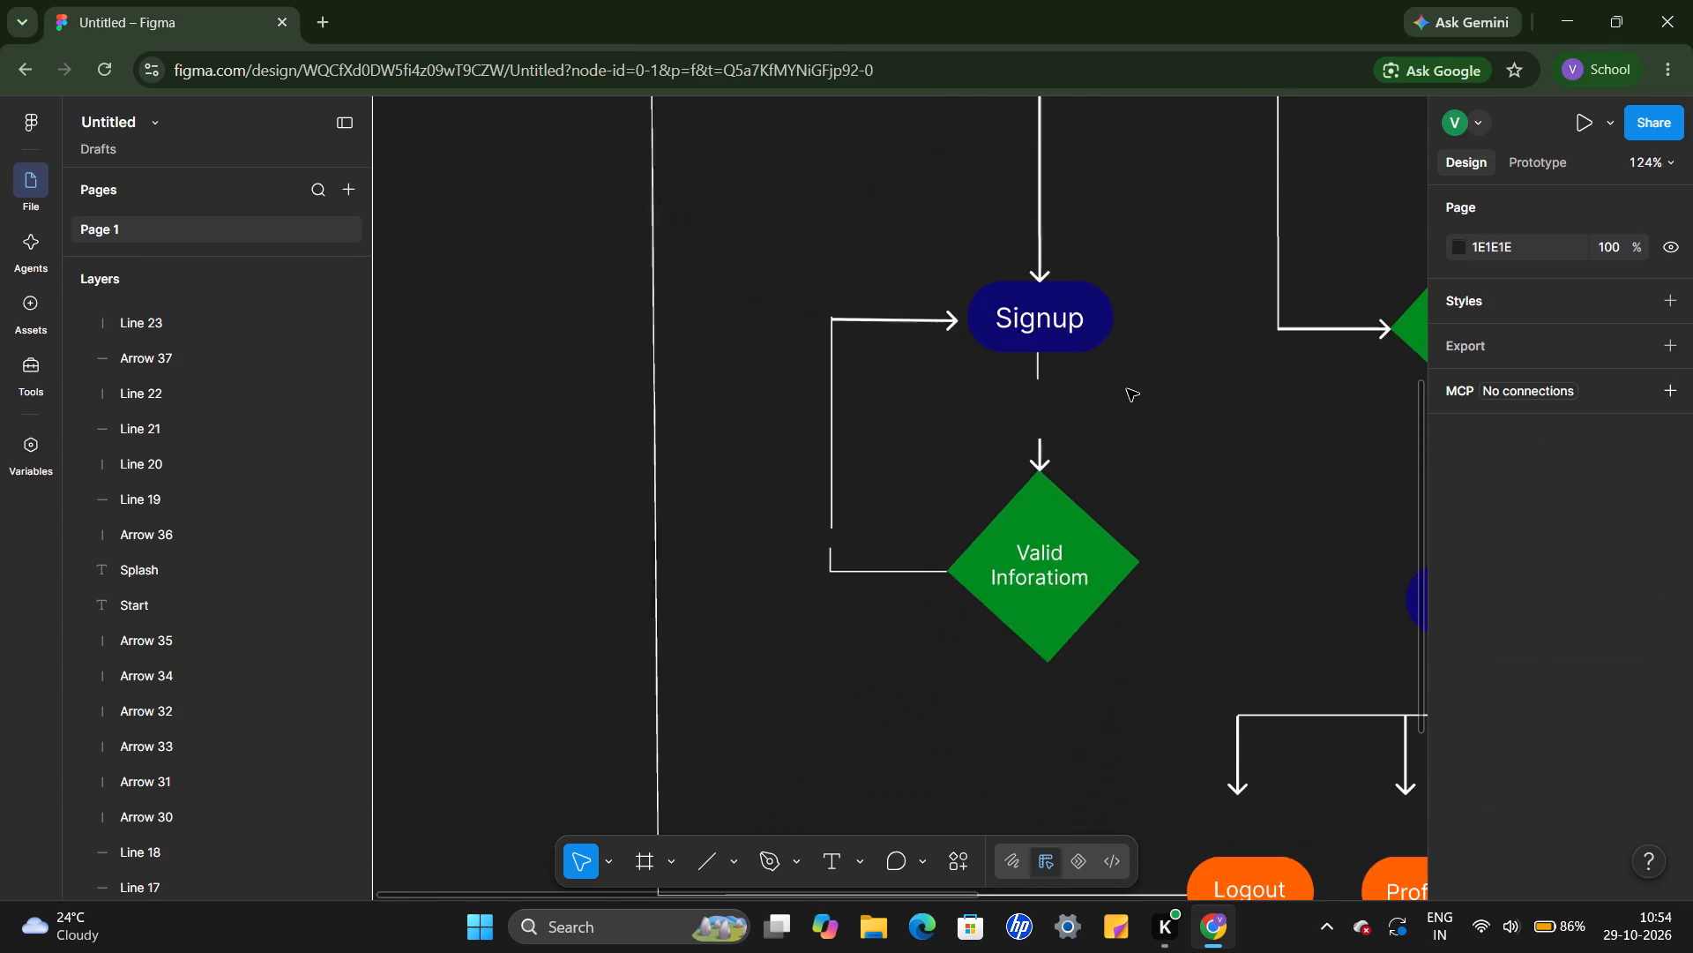